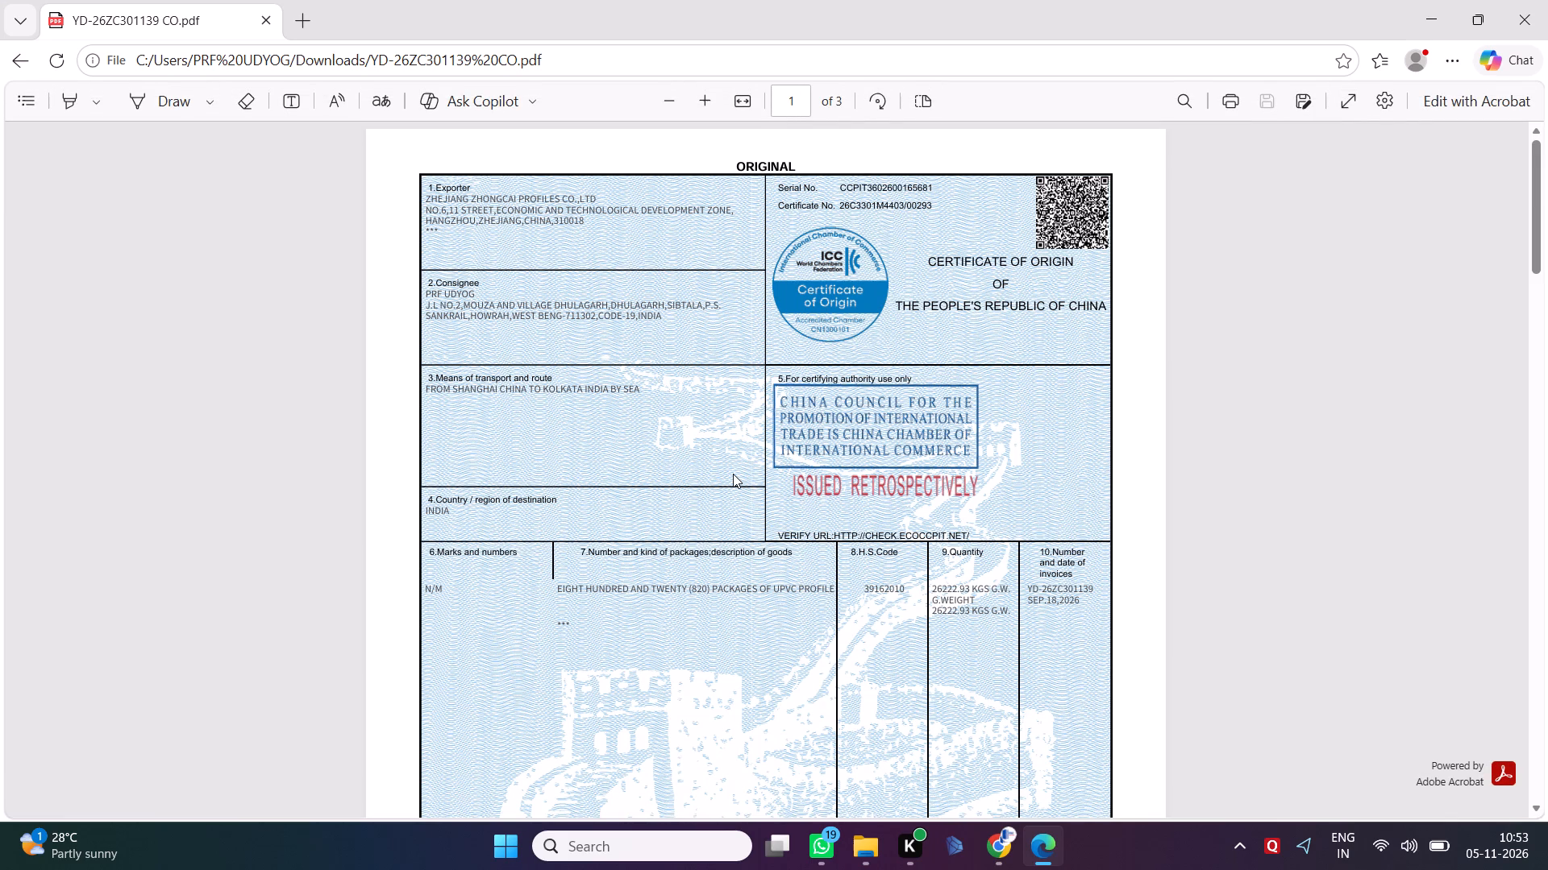
{"action": "key", "text": "ctrl+p"}
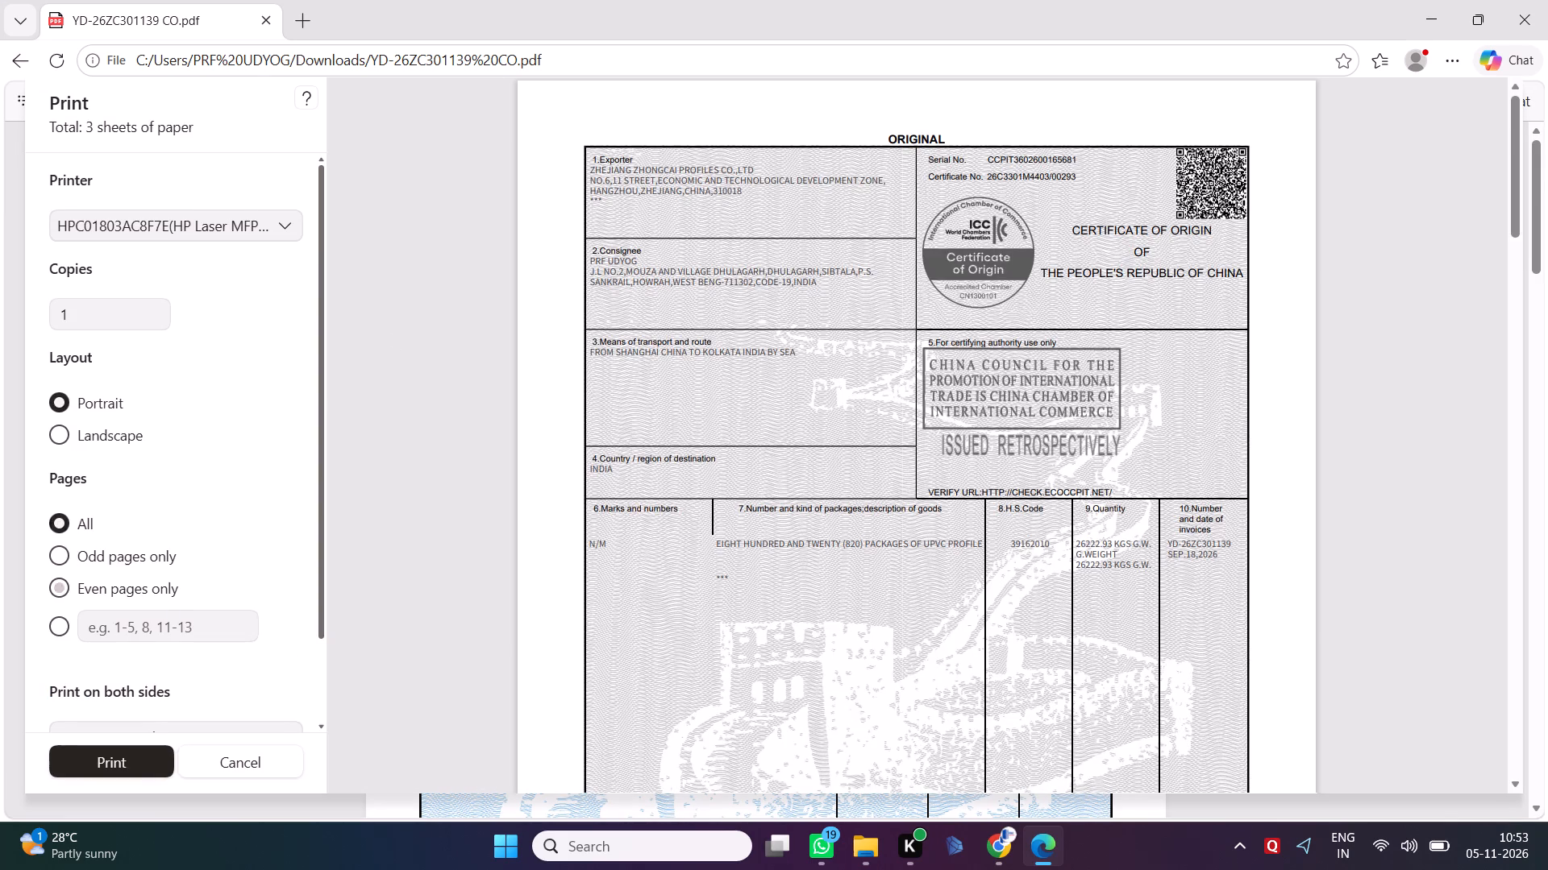
{"action": "left_click", "coordinate": [126, 764]}
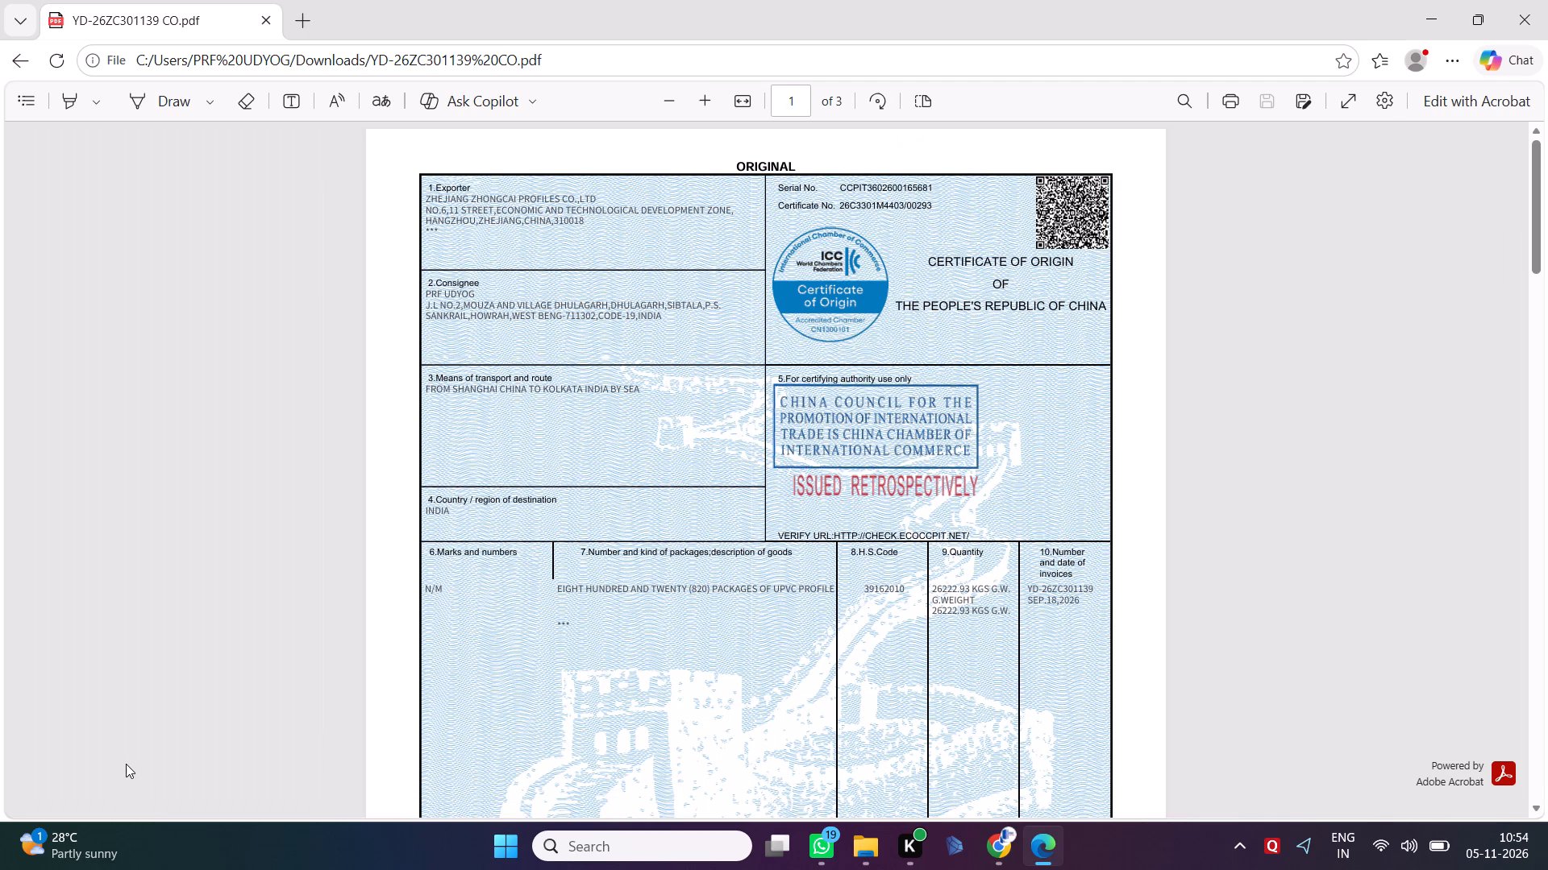
{"action": "left_click", "coordinate": [1547, 0]}
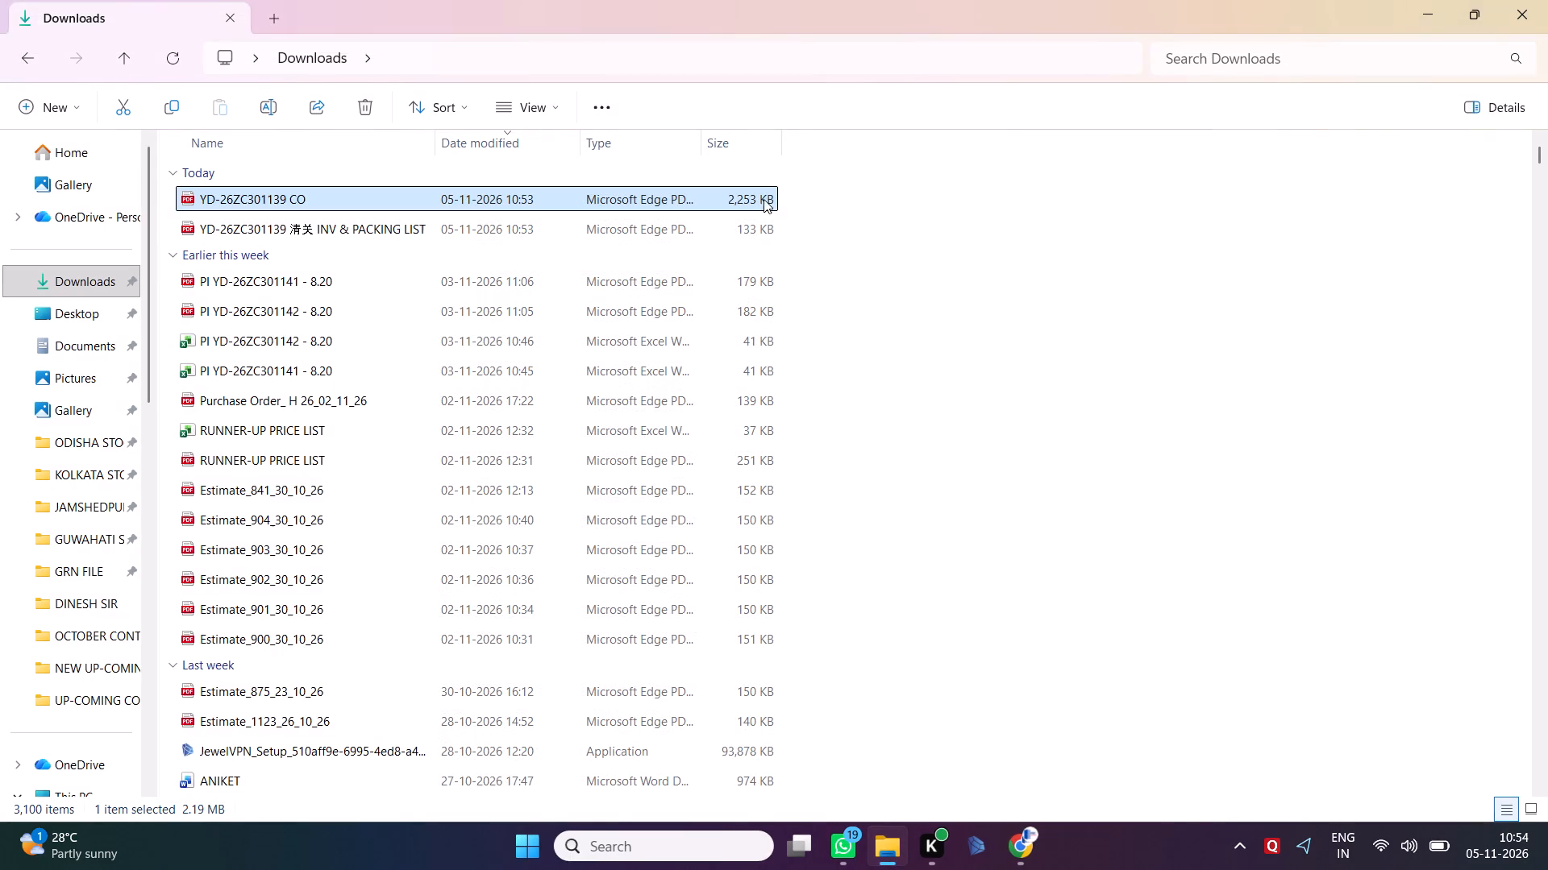
Print all pages of the YD-26ZC301139 清关 INV & PACKING LIST PDF from Downloads in one copy, and close the document.
{"action": "double_click", "coordinate": [334, 223]}
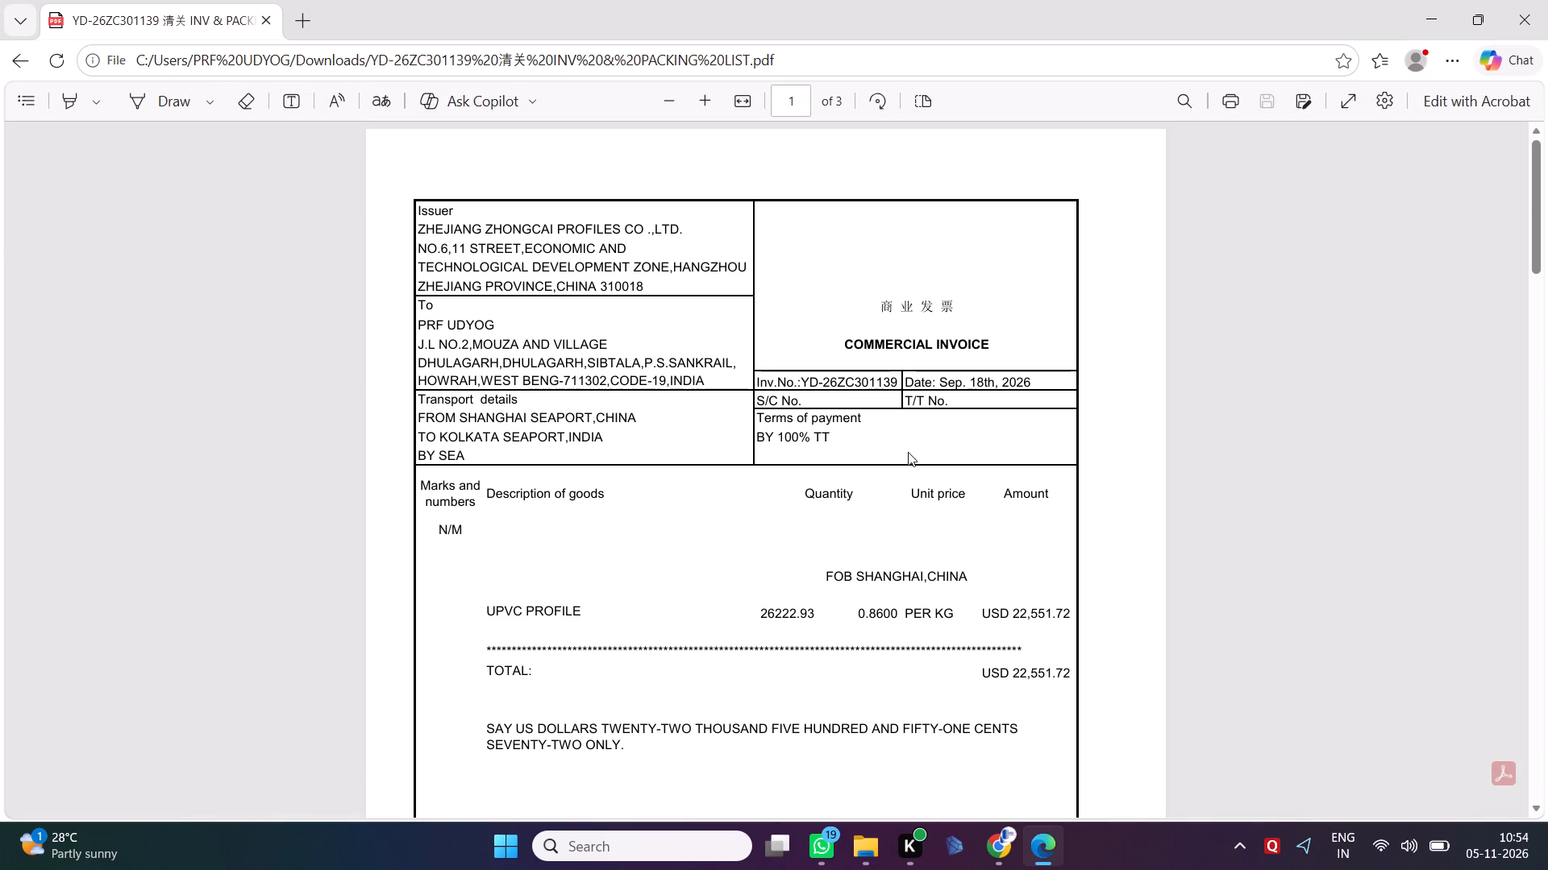
{"action": "key", "text": "ctrl+p"}
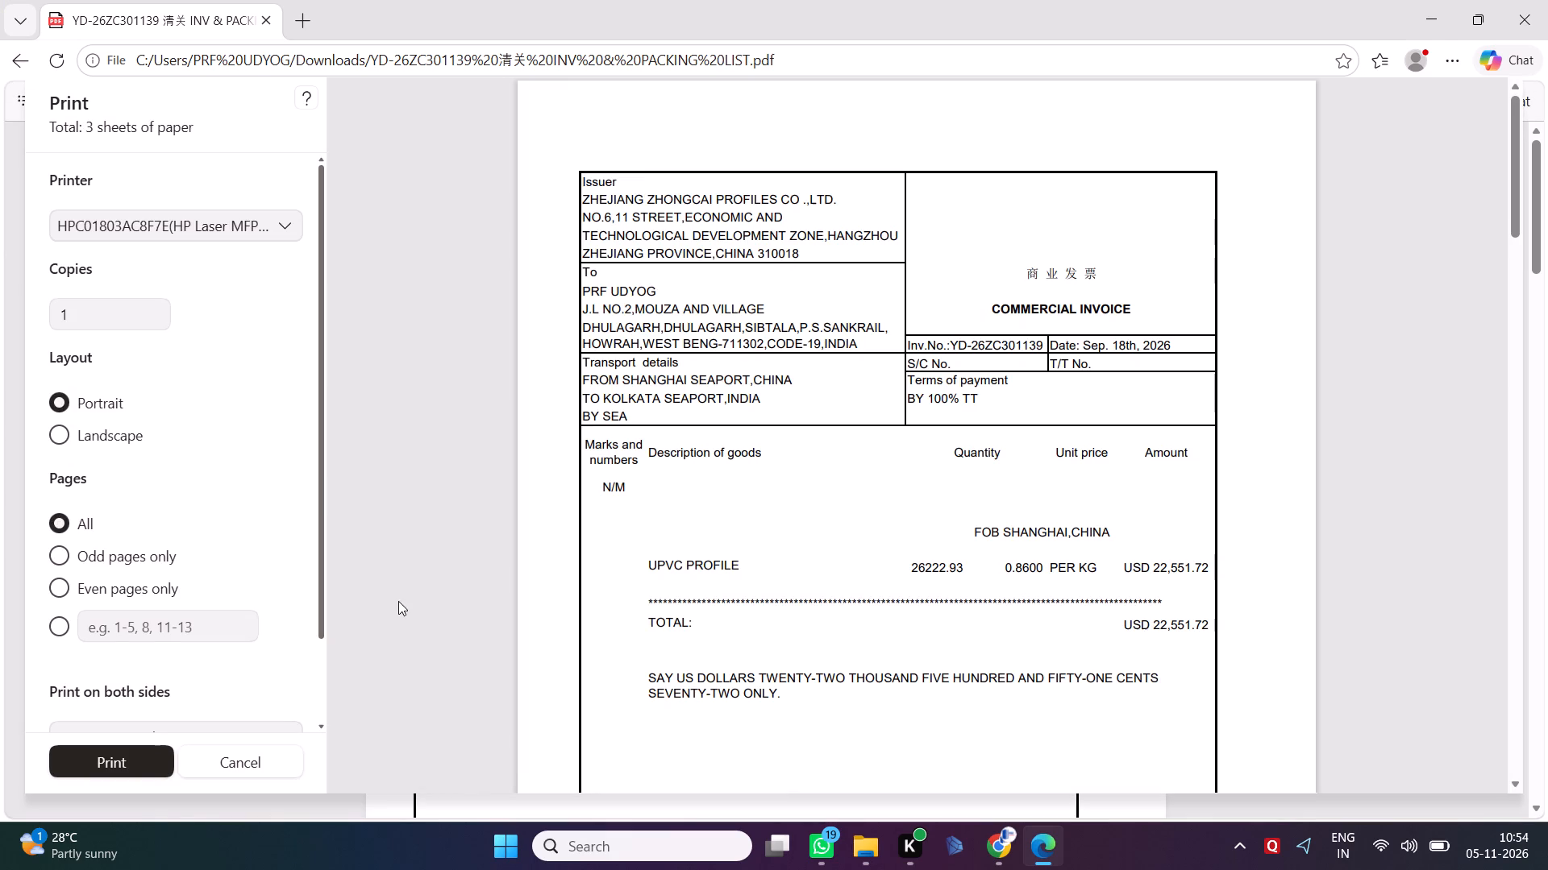
{"action": "scroll", "coordinate": [580, 634], "scroll_direction": "down", "scroll_amount": 11}
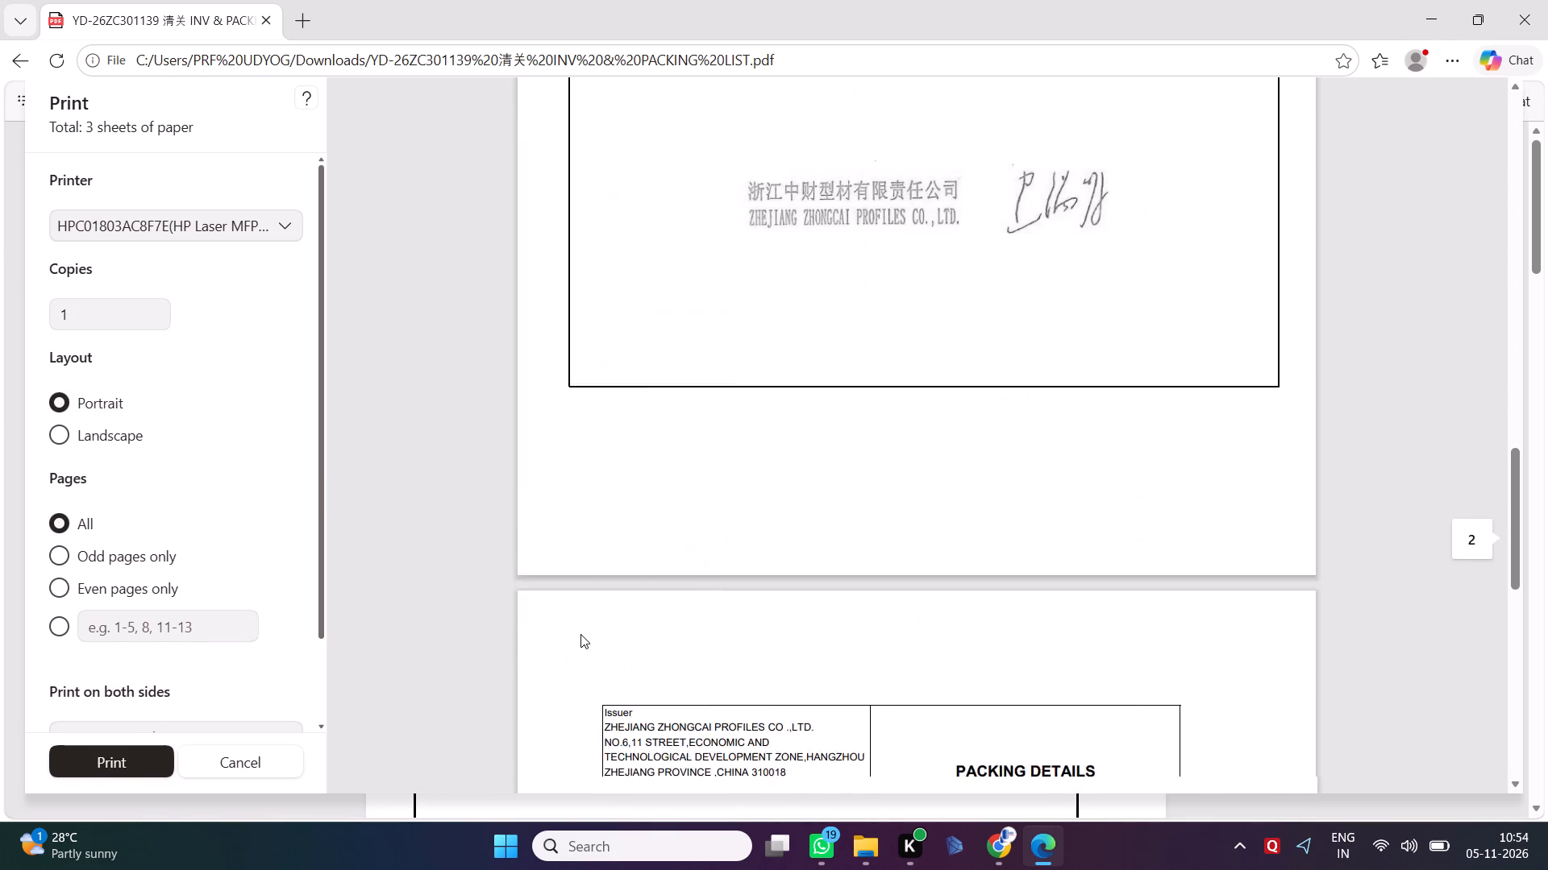
{"action": "left_click", "coordinate": [116, 760]}
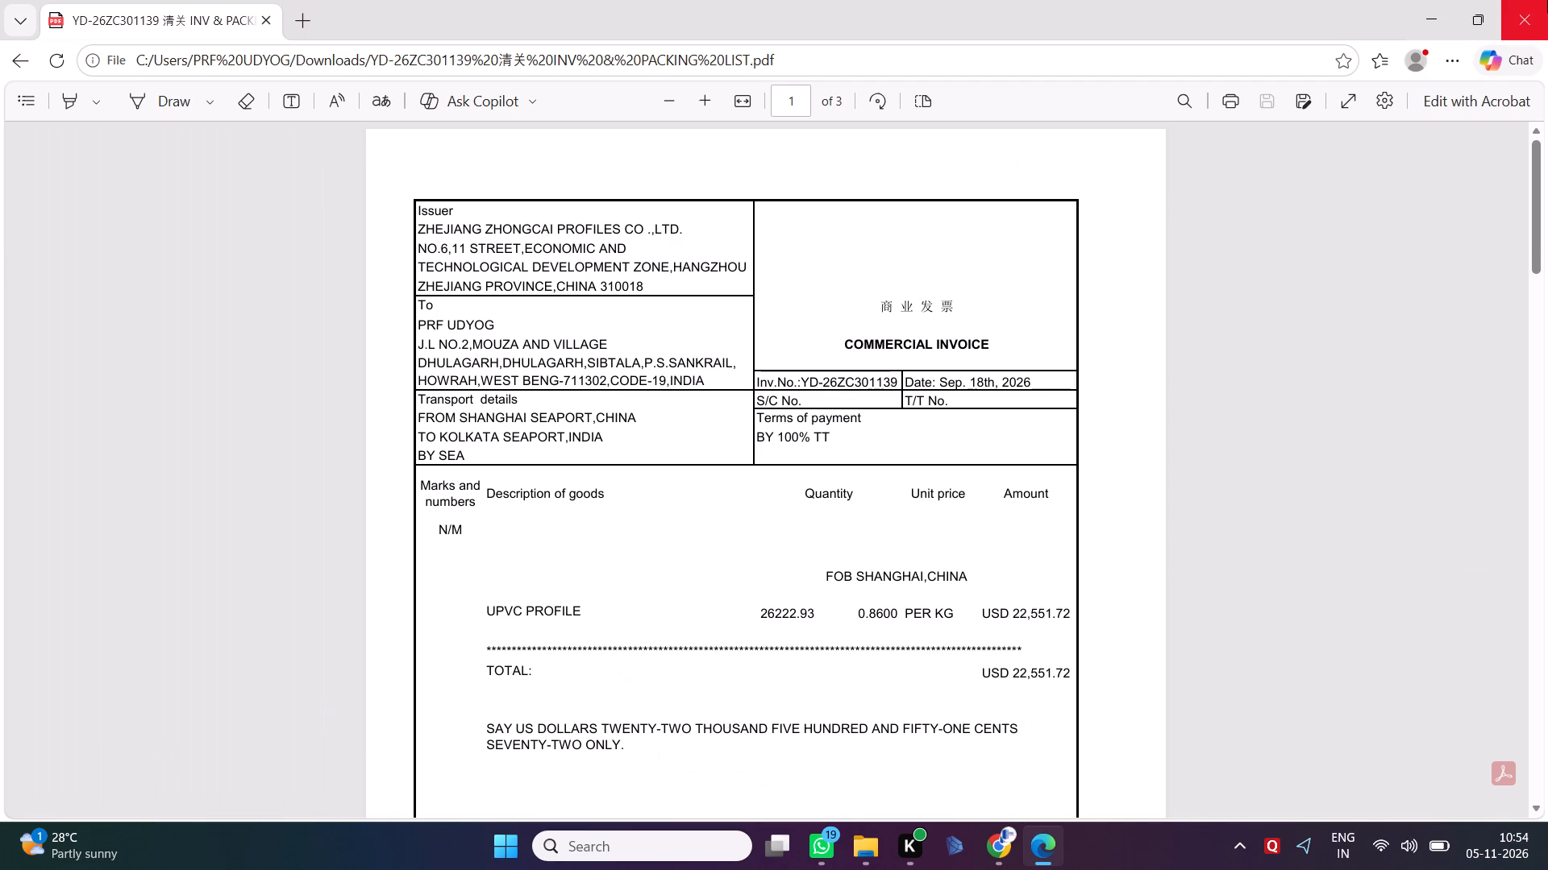
{"action": "left_click", "coordinate": [1547, 0]}
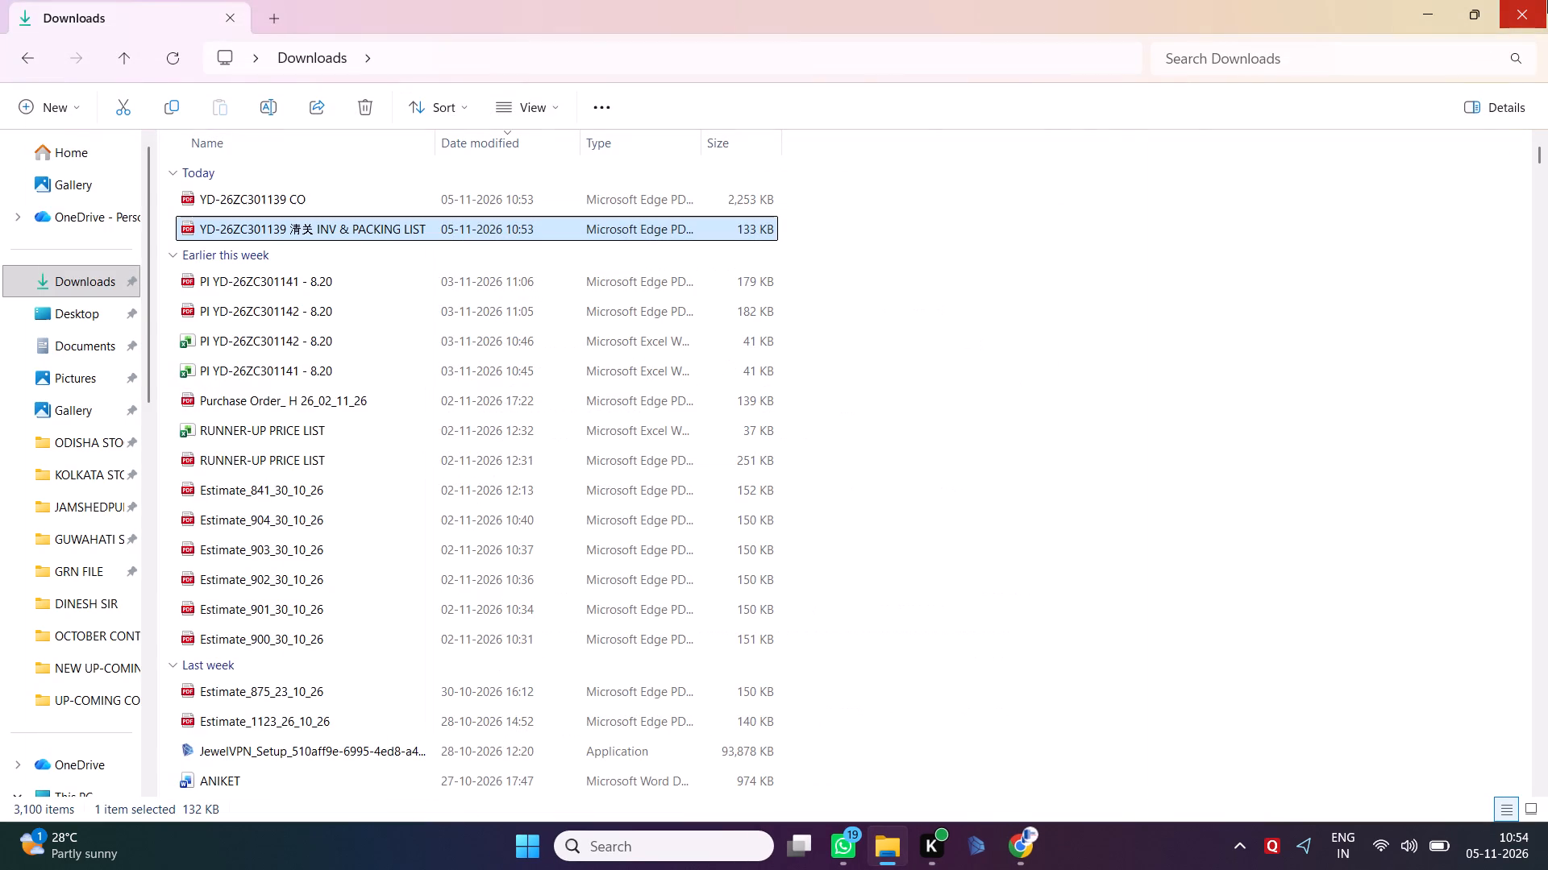
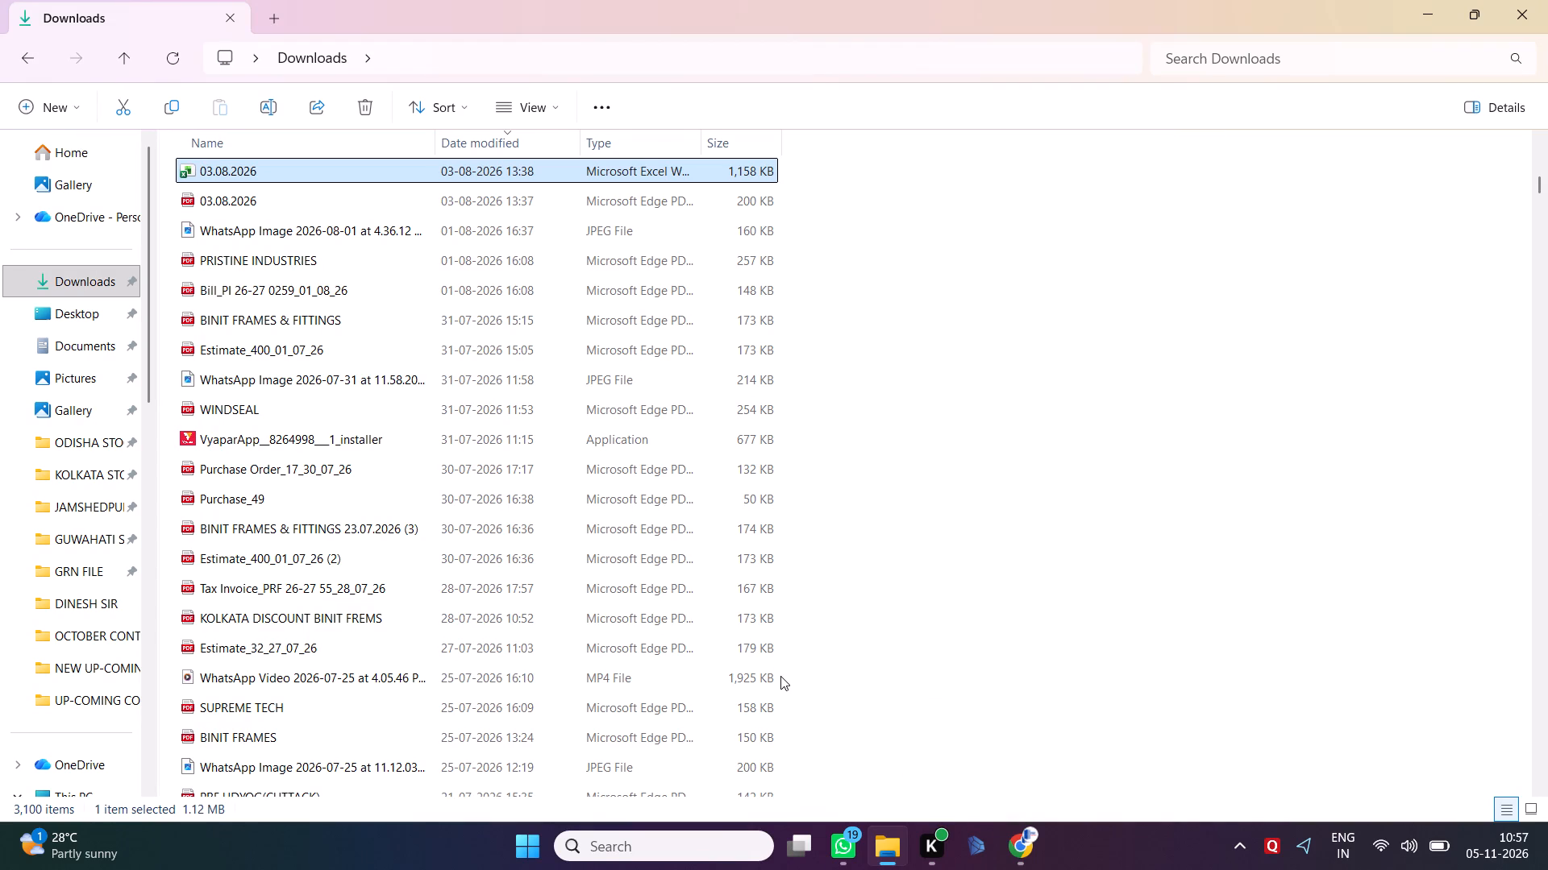
Open the OCTOBER STOCK AND PURCHASE workbook from the KOLKATA STOCK folder.
{"action": "scroll", "coordinate": [622, 589], "scroll_direction": "up", "scroll_amount": 6}
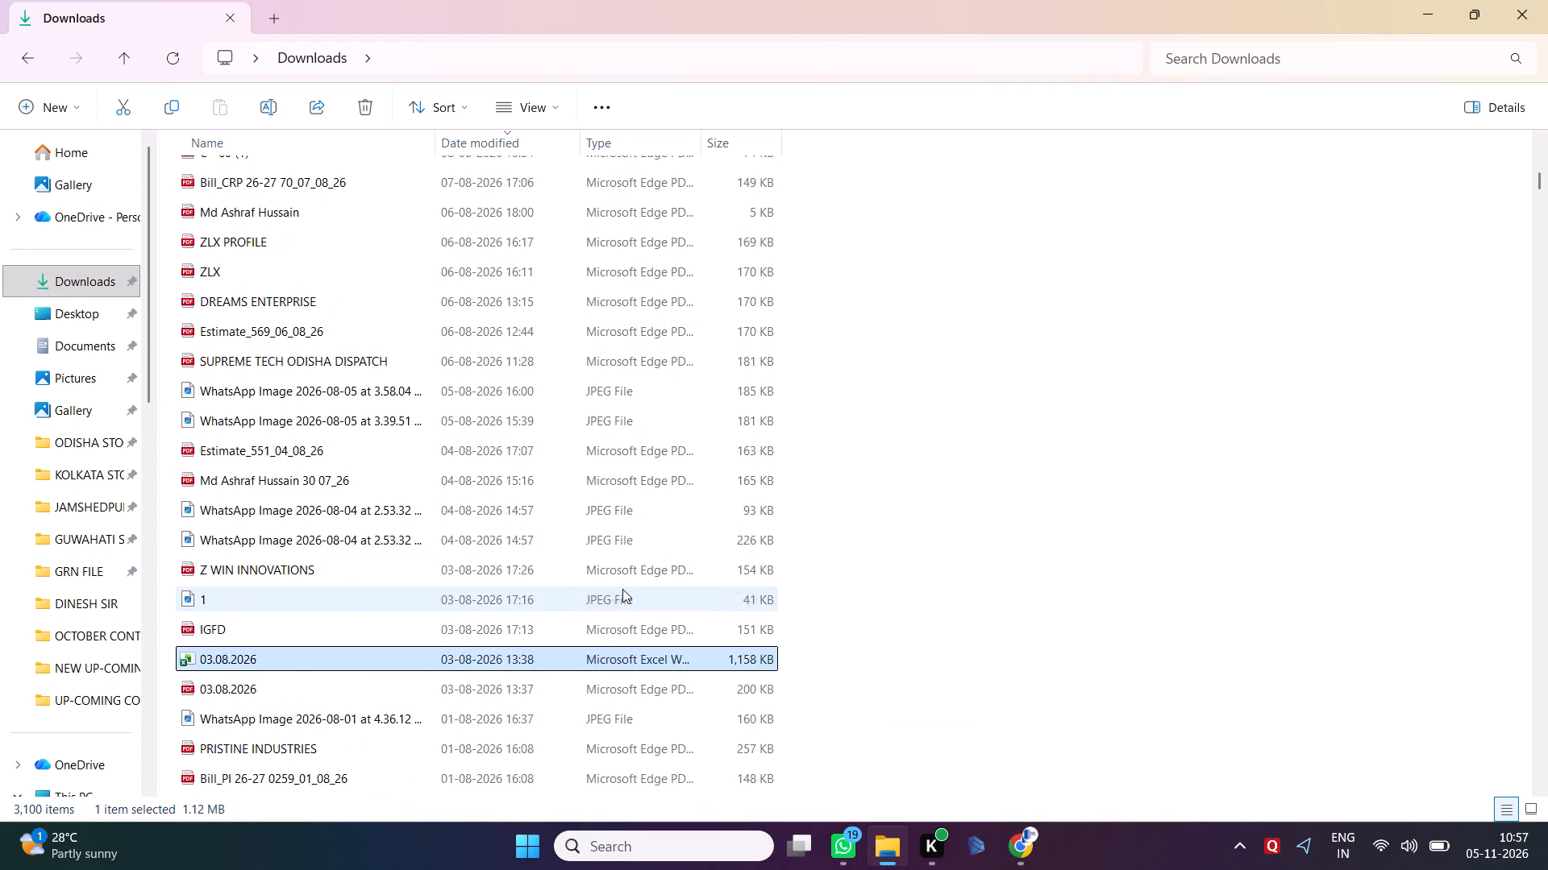
{"action": "scroll", "coordinate": [622, 589], "scroll_direction": "up", "scroll_amount": 11}
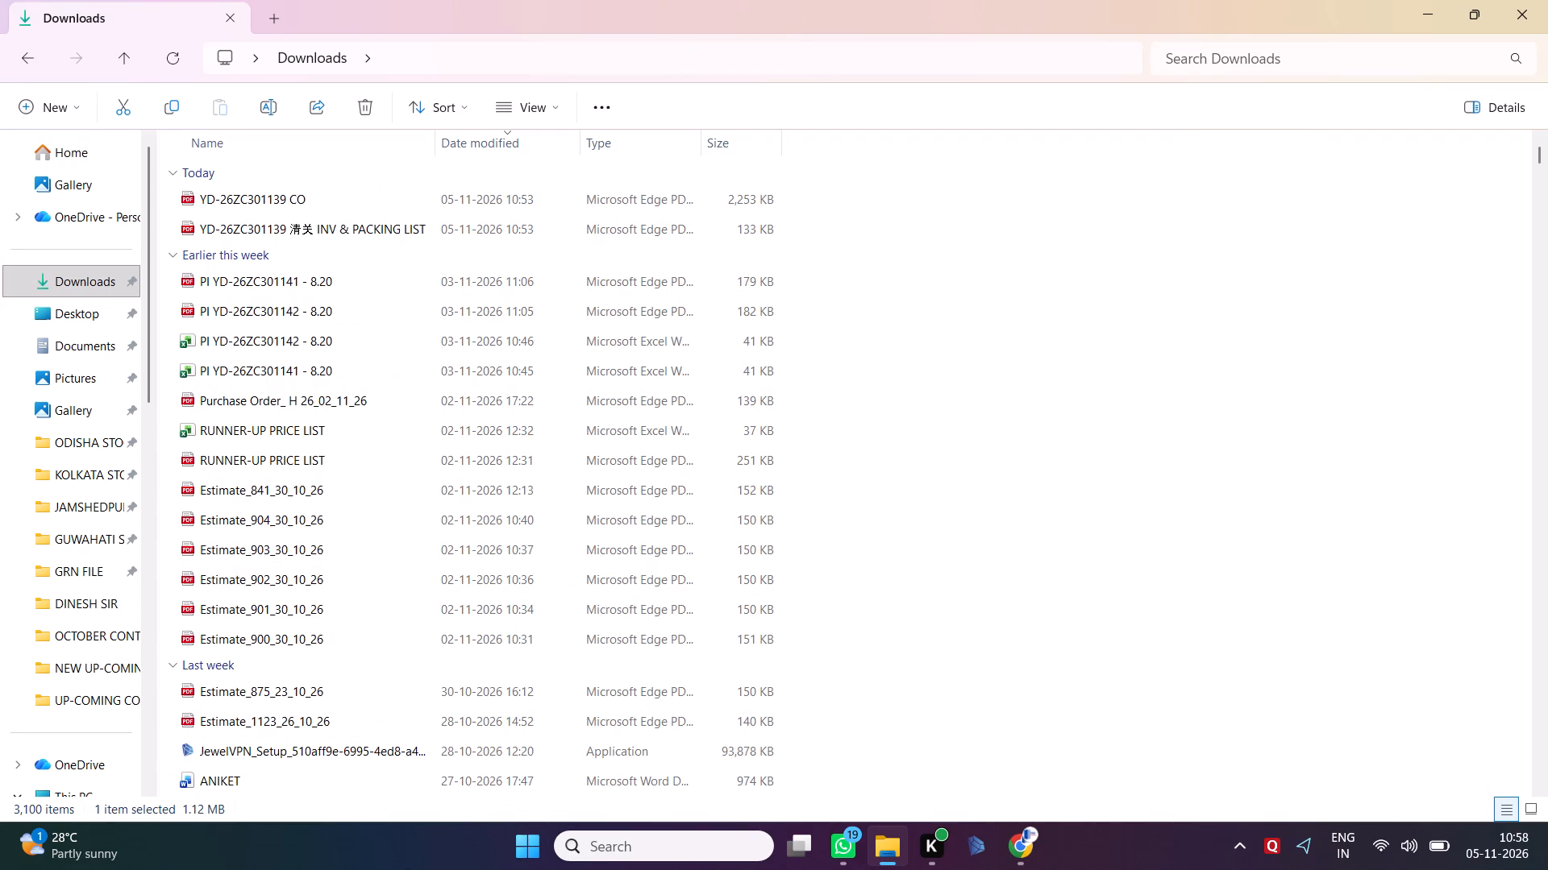
{"action": "left_click", "coordinate": [98, 484]}
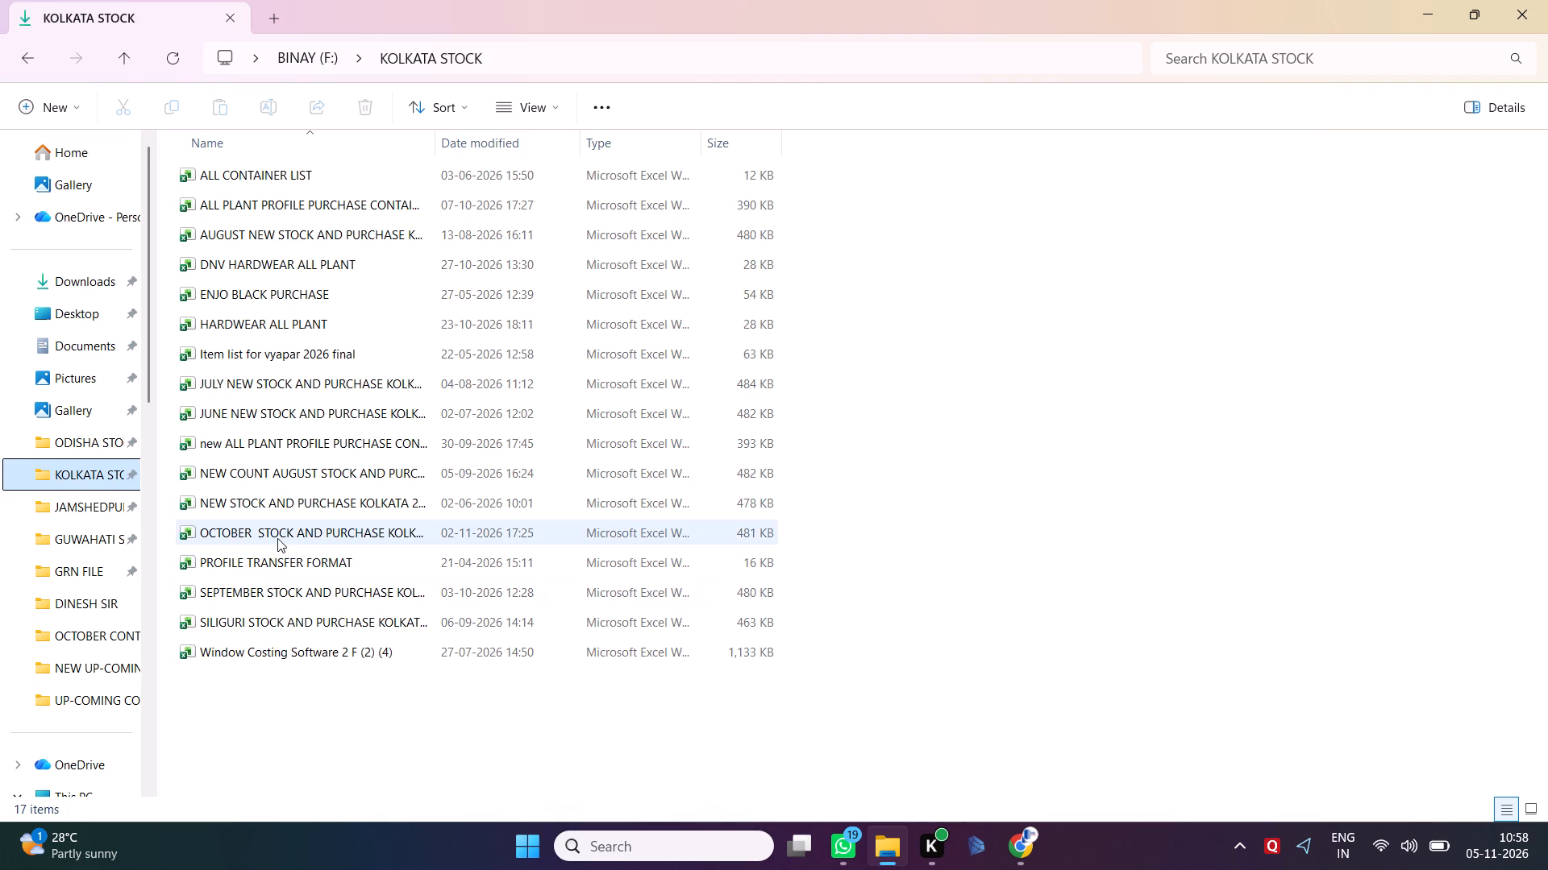
{"action": "double_click", "coordinate": [278, 536]}
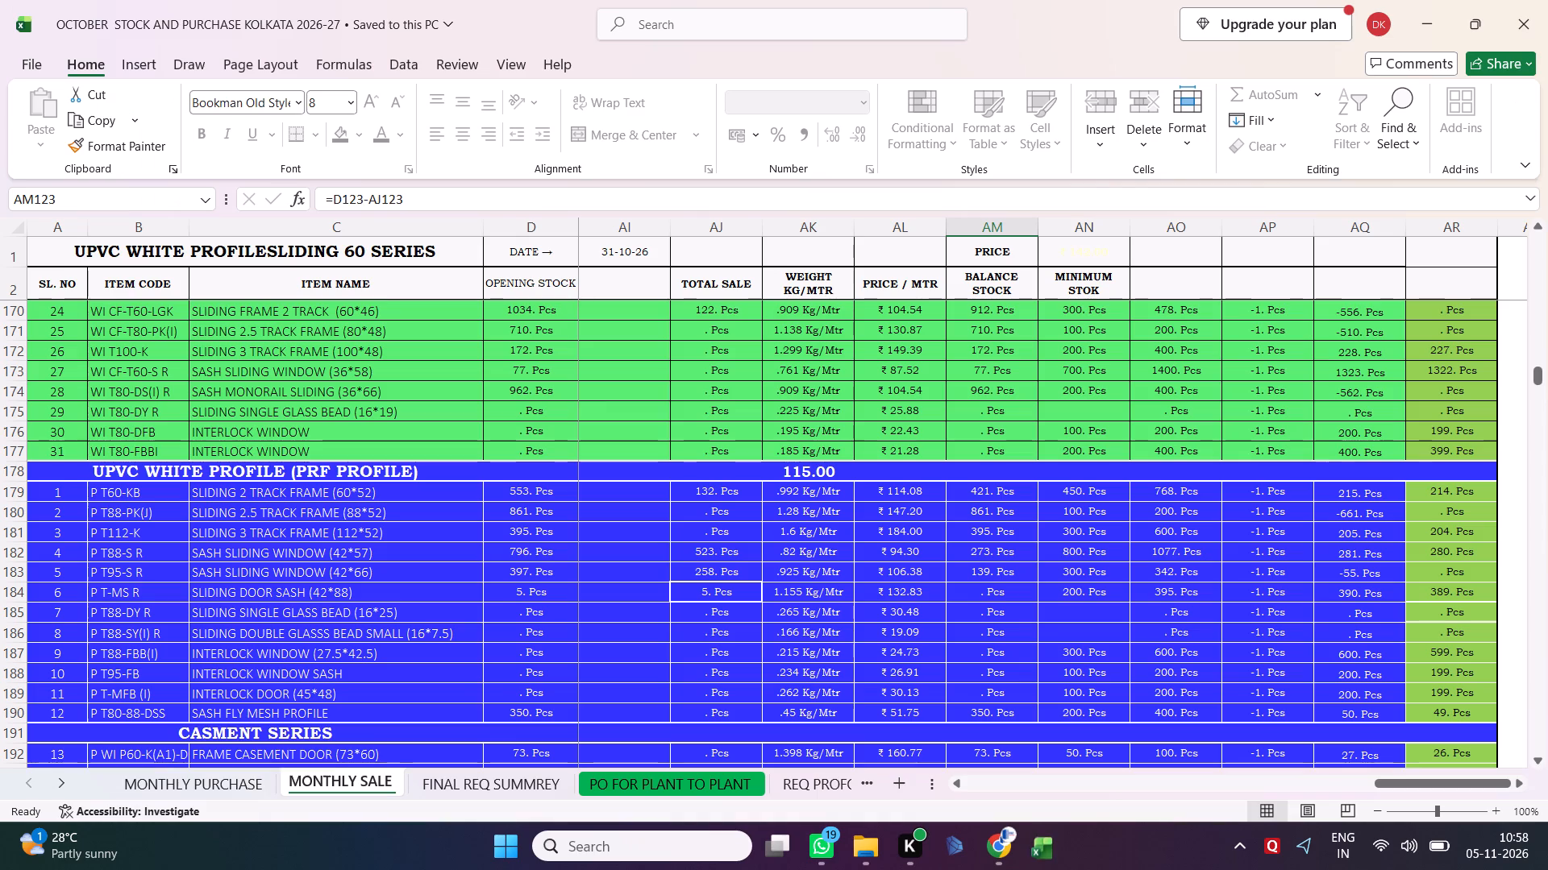
Examine the October purchase columns and their bill references on the MONTHLY PURCHASE sheet, including YD-26ZC301139, YD-26ZC301141 and YD-26ZC301142.
{"action": "left_click", "coordinate": [233, 782]}
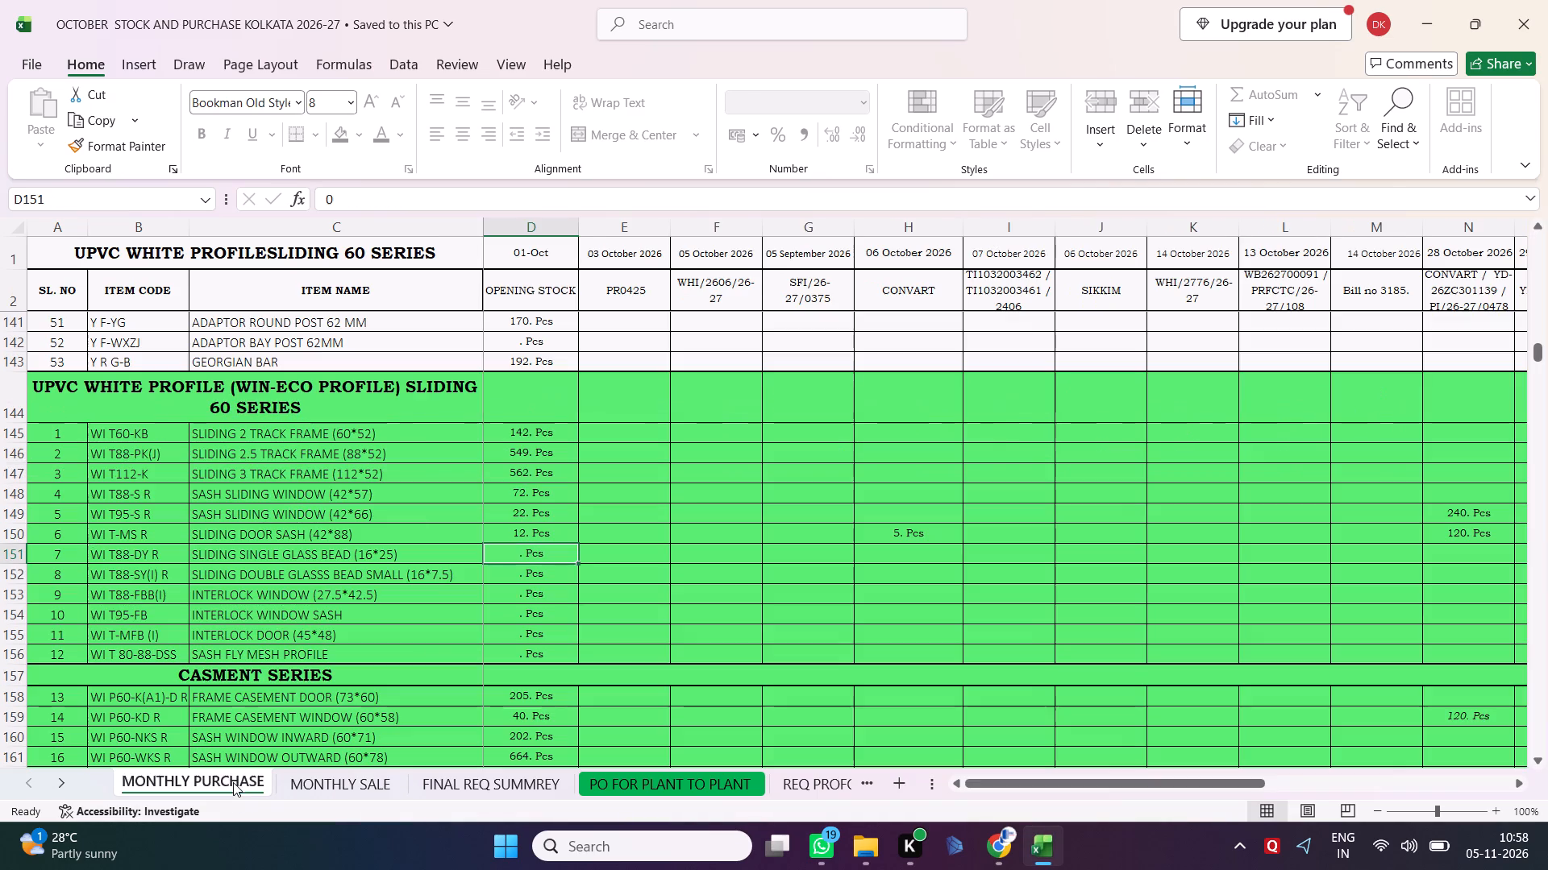
{"action": "scroll", "coordinate": [938, 625], "scroll_direction": "left", "scroll_amount": 4}
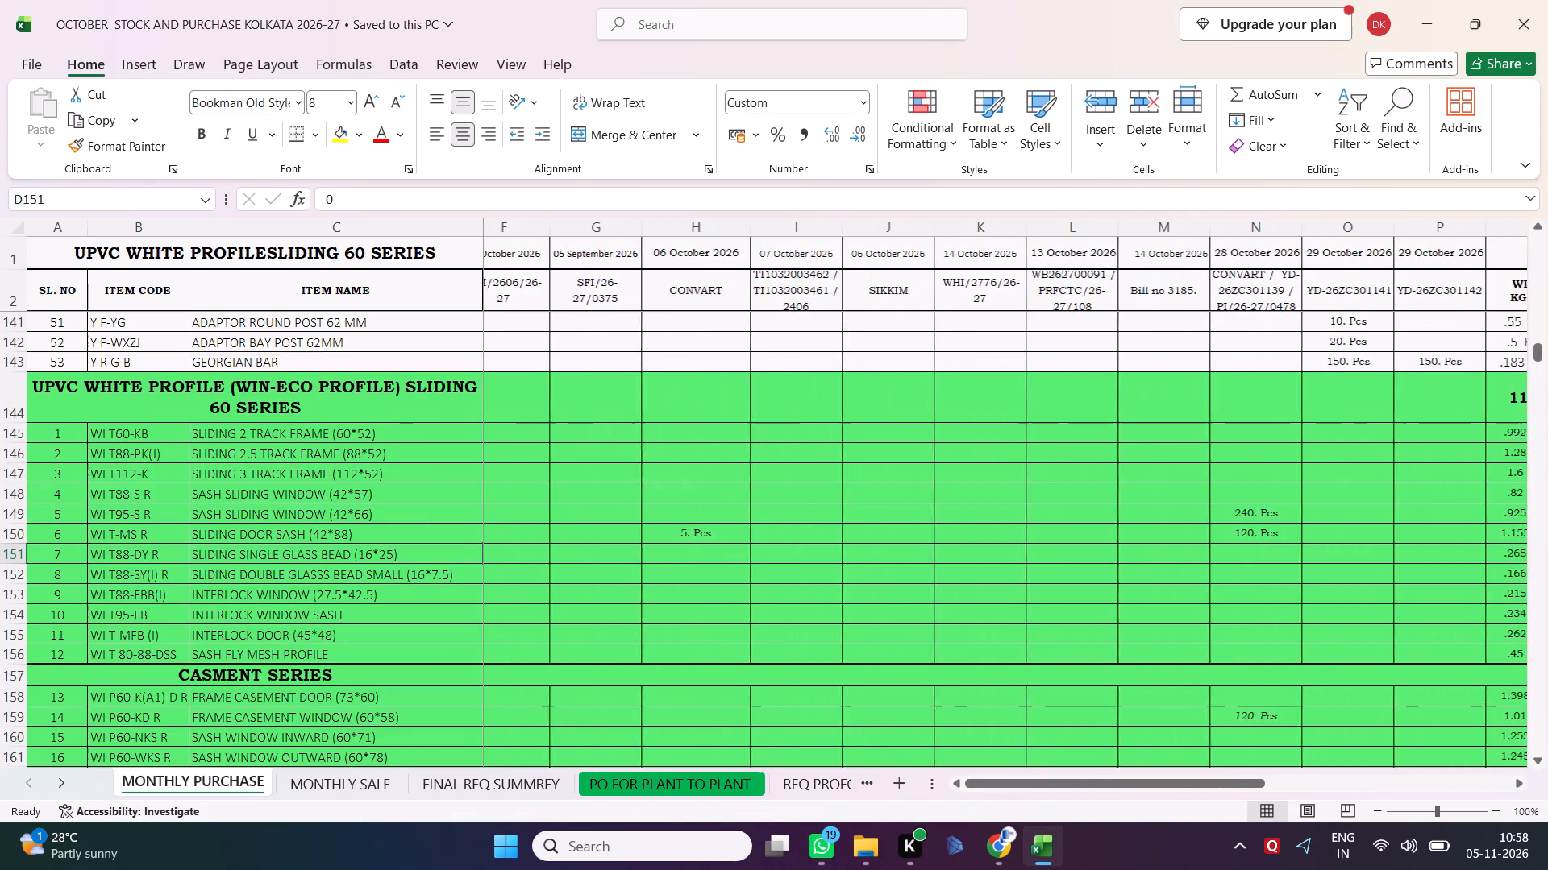
{"action": "scroll", "coordinate": [938, 625], "scroll_direction": "left", "scroll_amount": 1}
{"action": "double_click", "coordinate": [938, 625]}
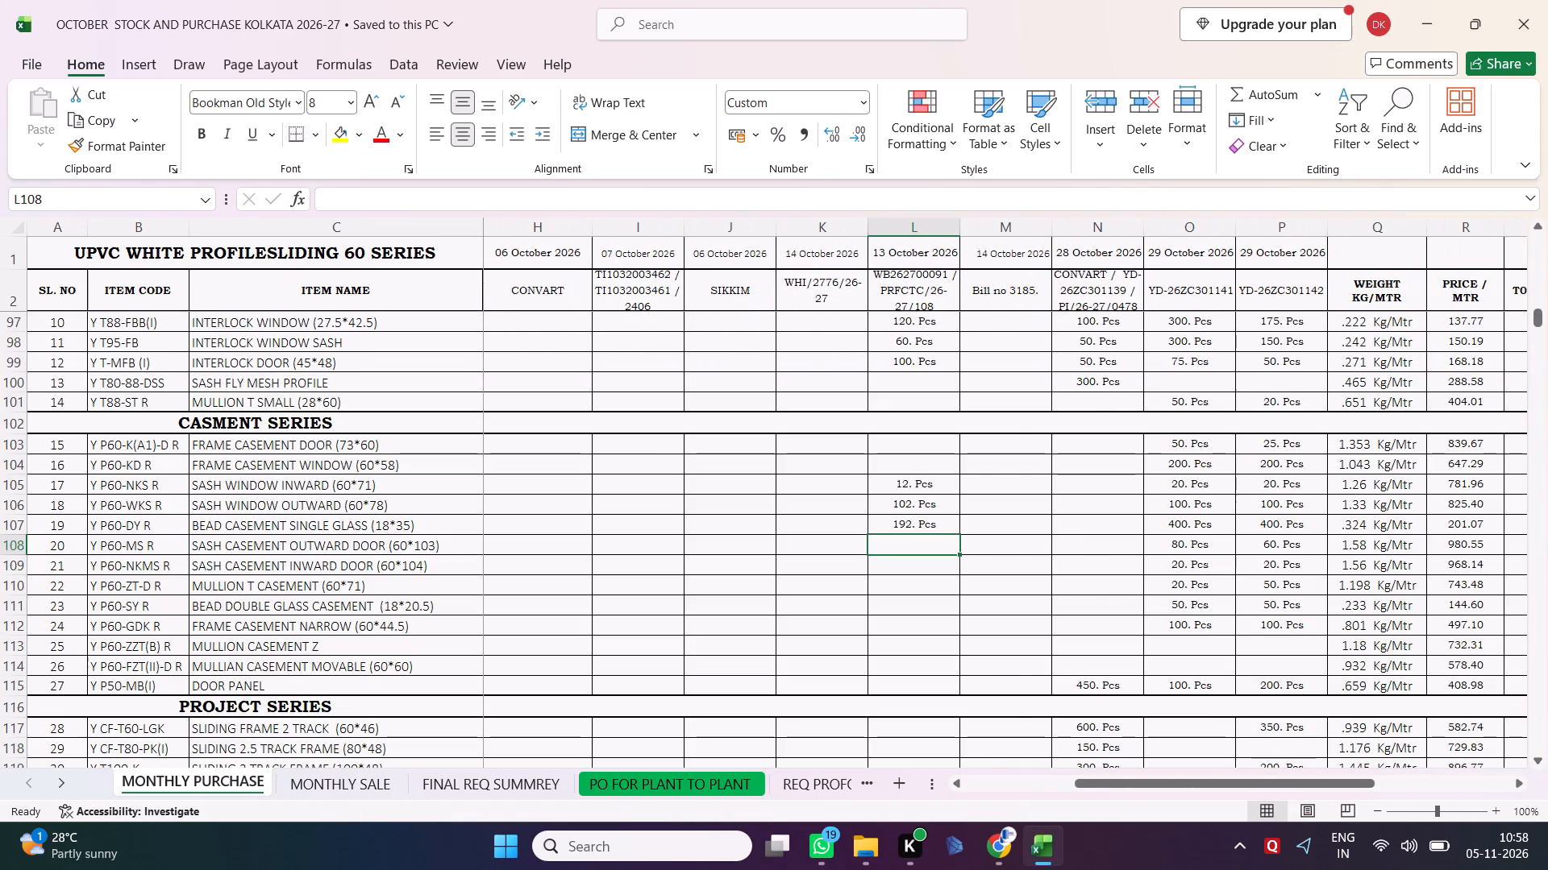
{"action": "scroll", "coordinate": [938, 625], "scroll_direction": "left", "scroll_amount": 2}
{"action": "left_click", "coordinate": [901, 296]}
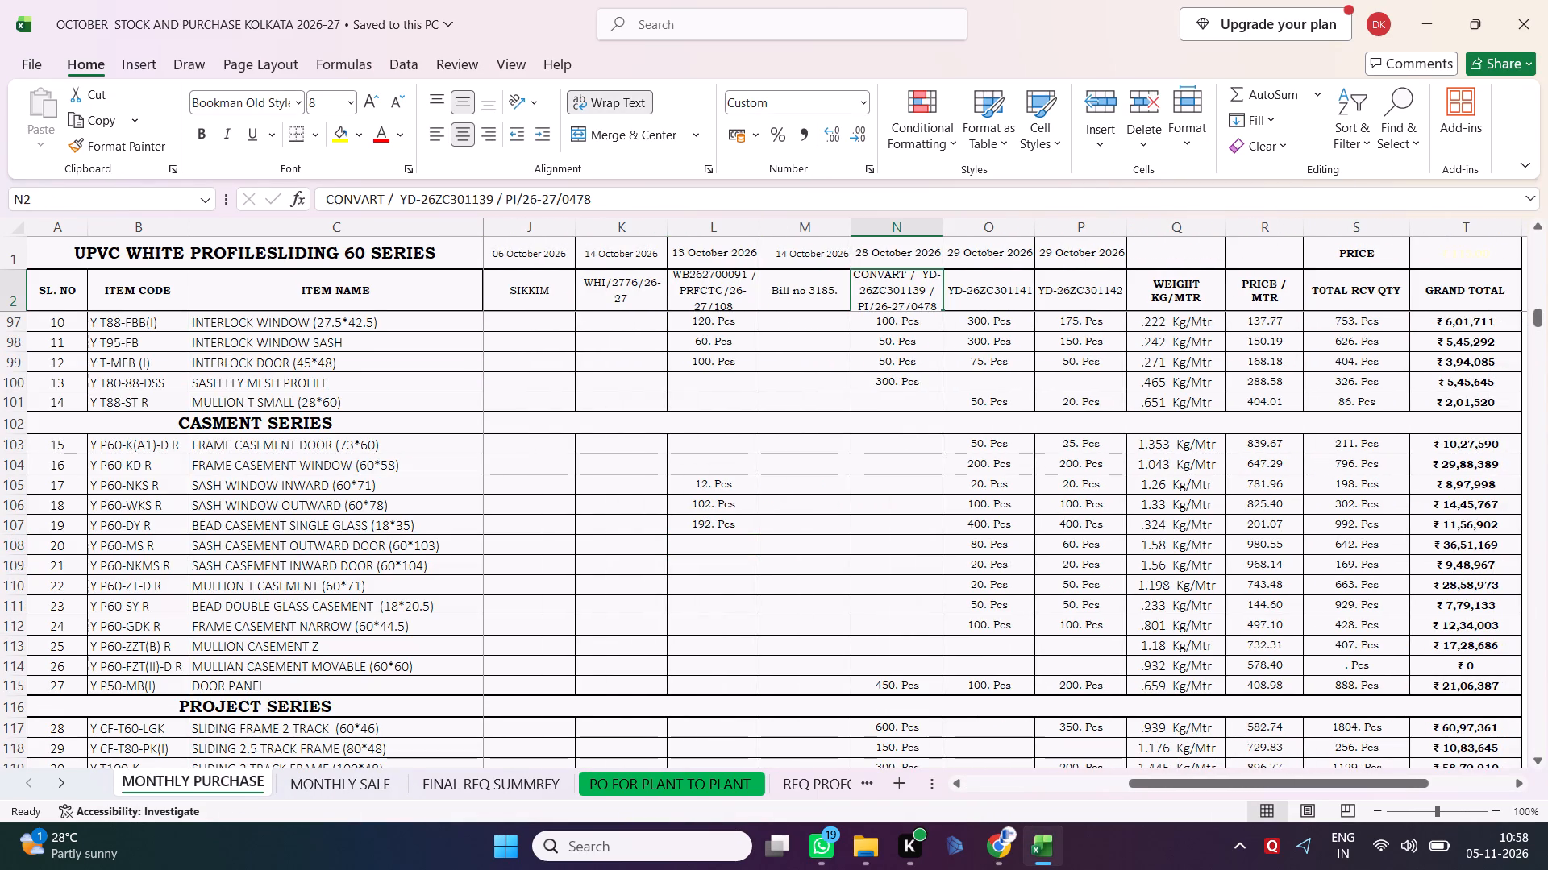
{"action": "left_click", "coordinate": [993, 307]}
{"action": "left_click", "coordinate": [1113, 292]}
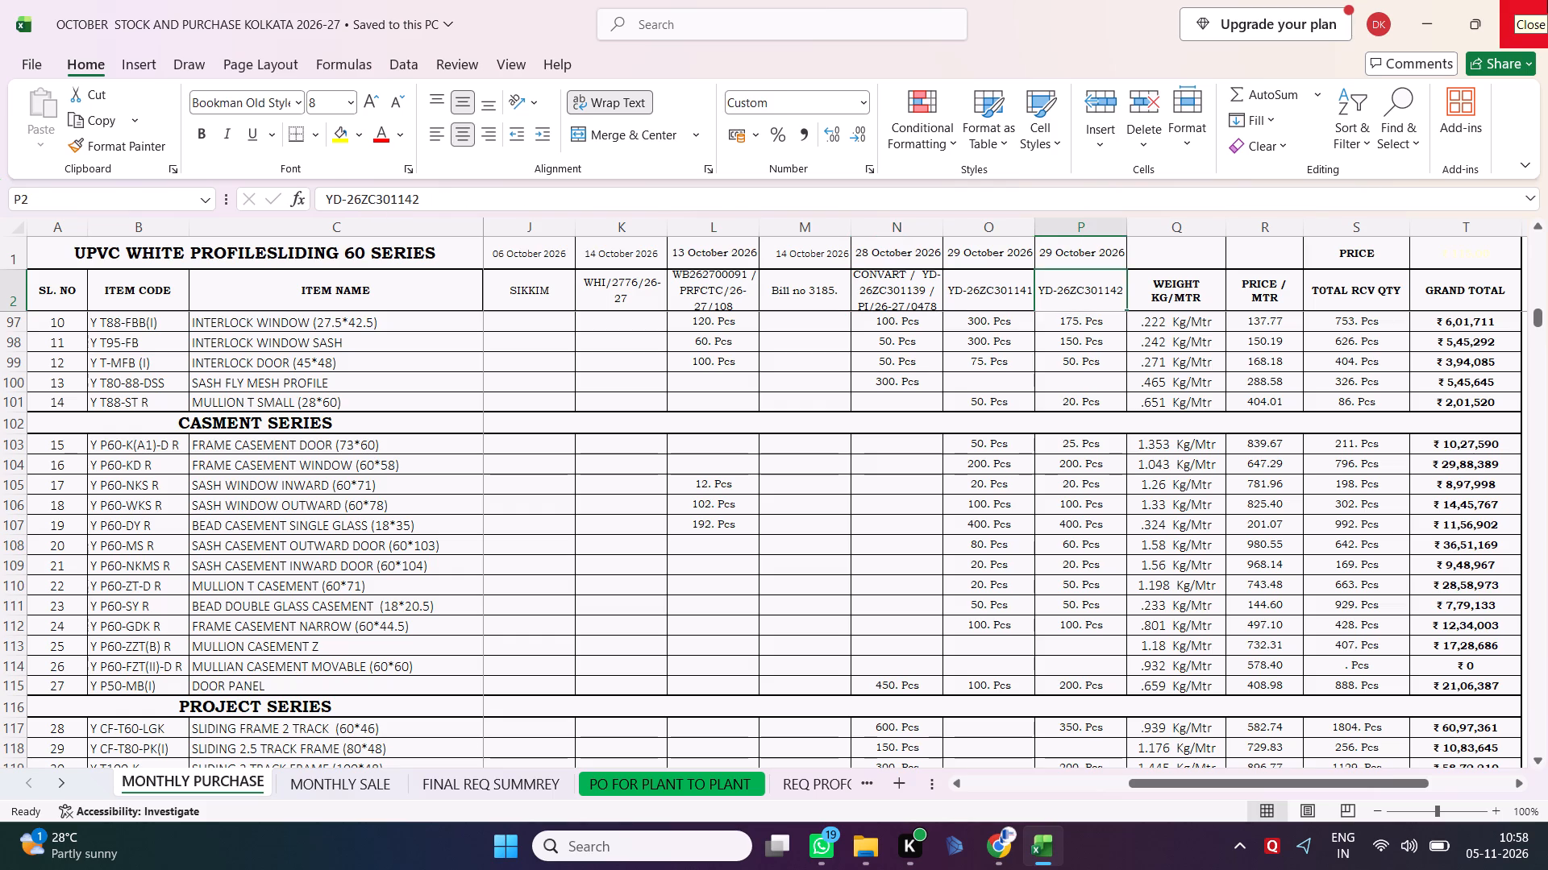
{"action": "scroll", "coordinate": [830, 448], "scroll_direction": "right", "scroll_amount": 1}
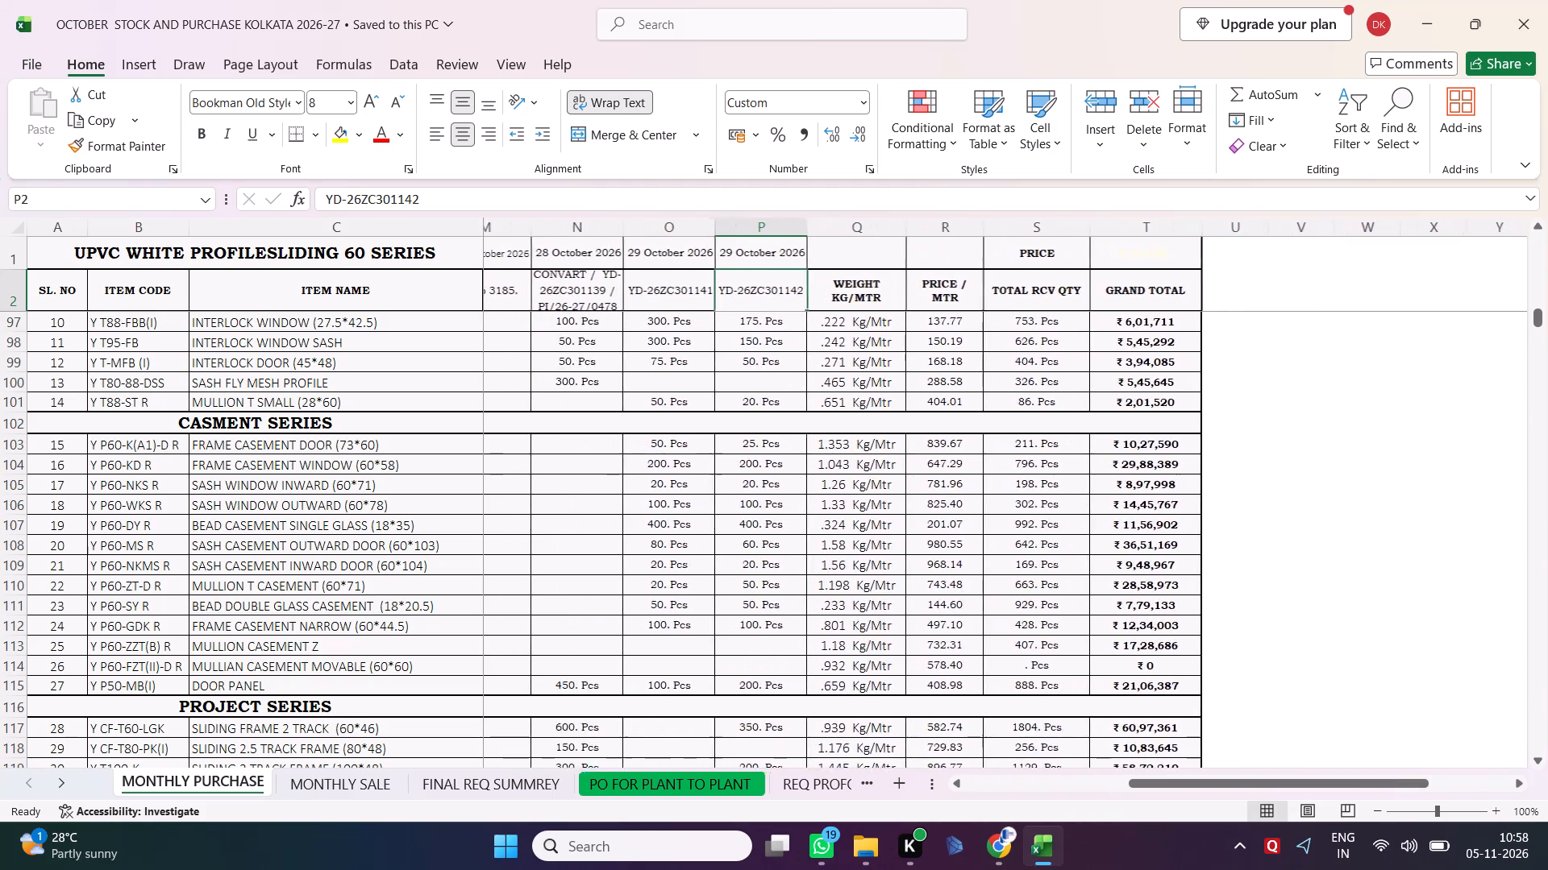
{"action": "scroll", "coordinate": [830, 448], "scroll_direction": "right", "scroll_amount": 6}
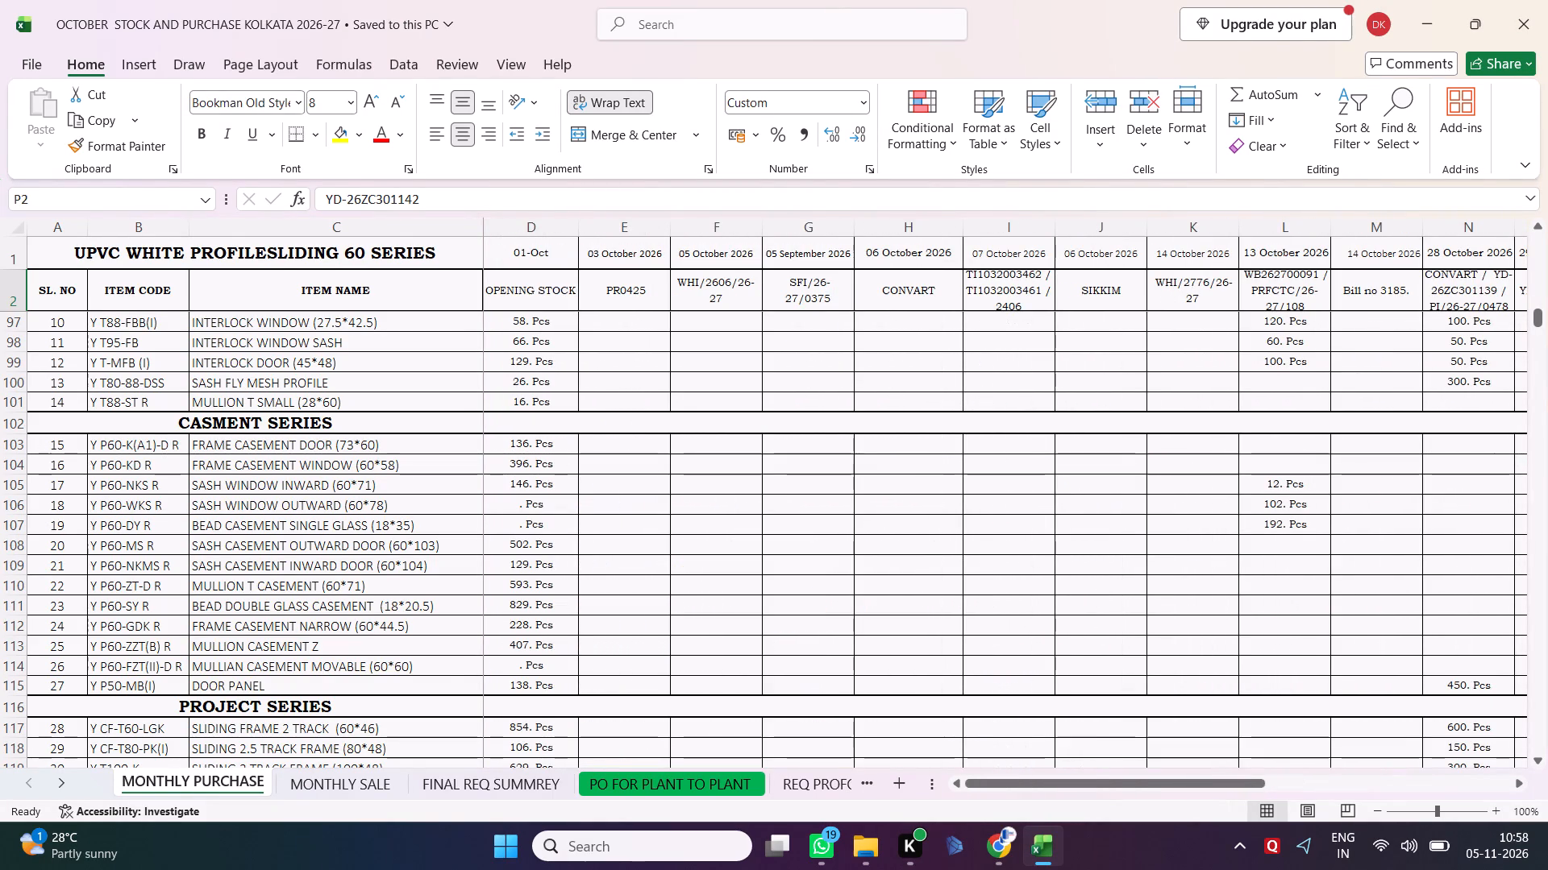
Clear all October purchase dates, bill references and quantities on the MONTHLY PURCHASE sheet, from cell E1 down to the STRECH ROLL row 651.
{"action": "left_click", "coordinate": [643, 252]}
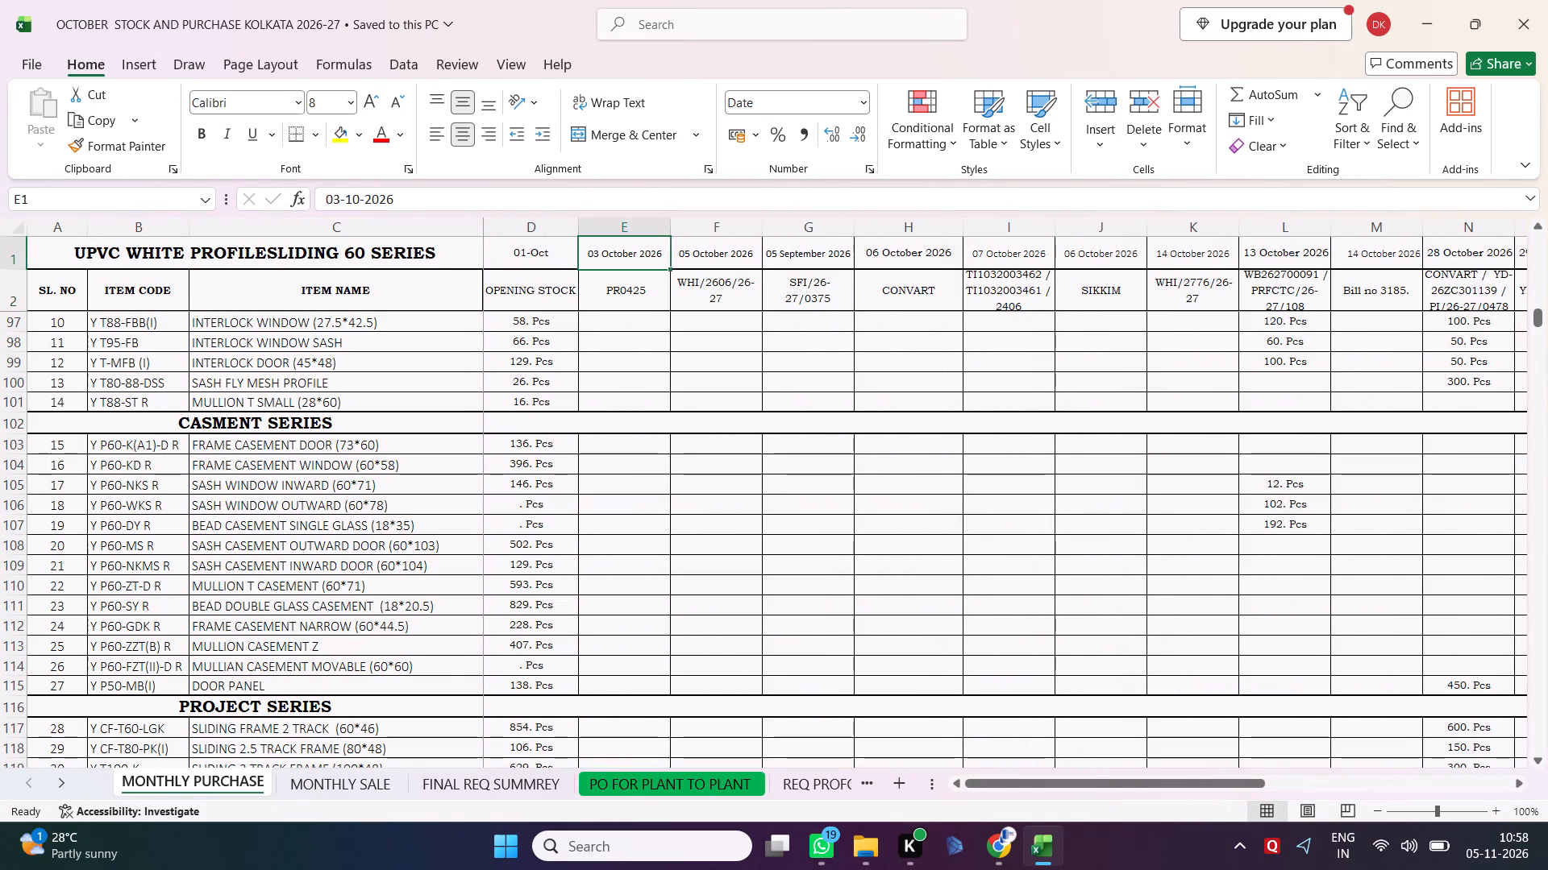
{"action": "key", "text": "shift+Down"}
{"action": "key", "text": "shift+Right"}
{"action": "key", "text": "shift+Right"}
{"action": "key", "text": "shift+Right"}
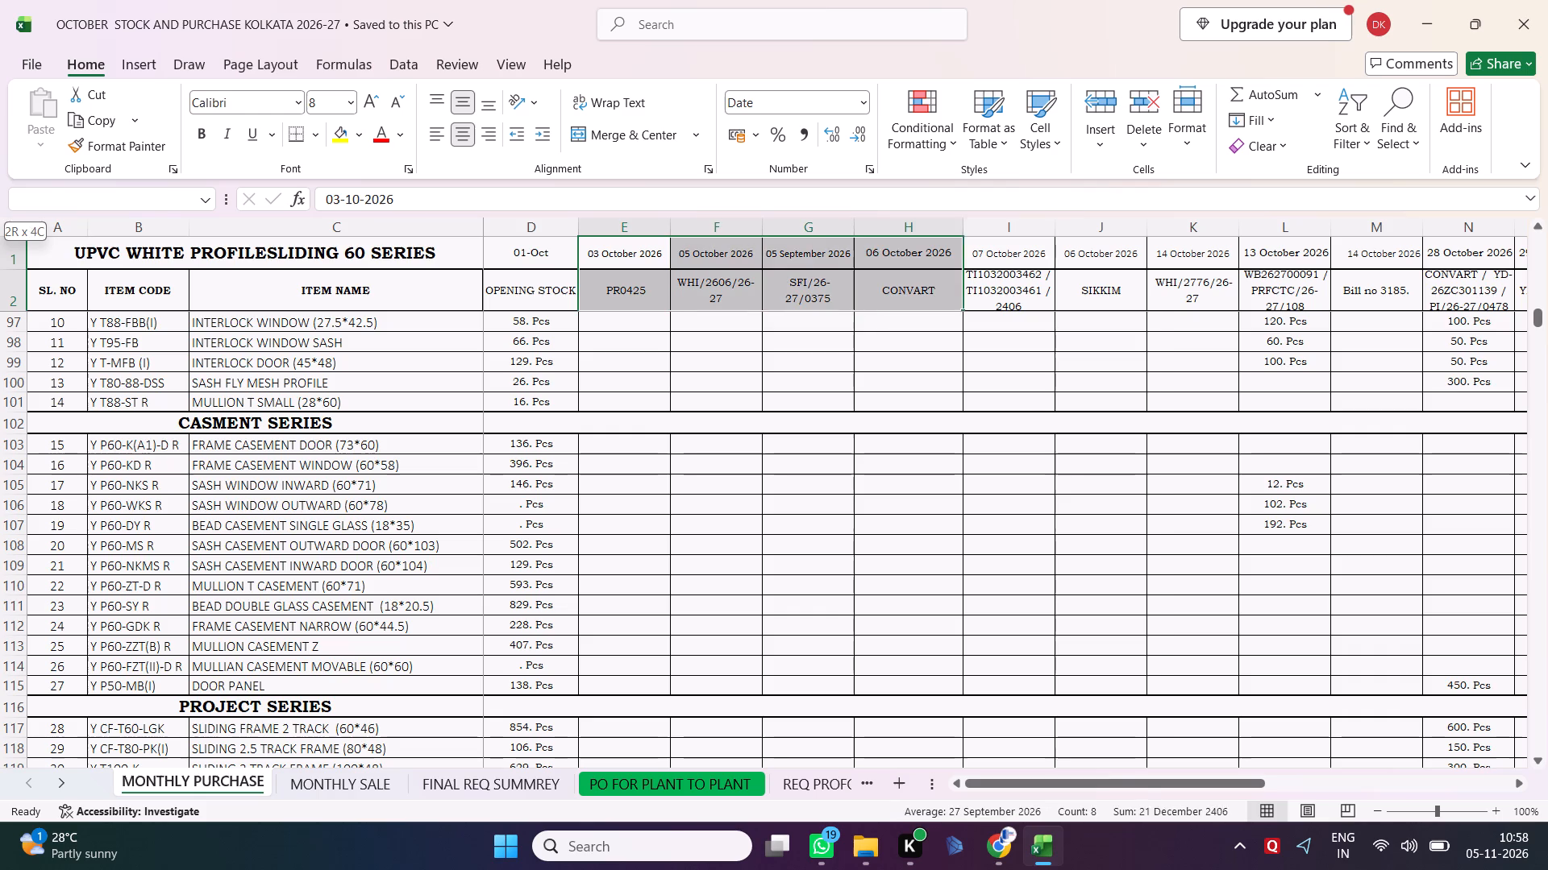
{"action": "key", "text": "shift+Right"}
{"action": "key", "text": "shift+Right"}
{"action": "key", "text": "shift+Right"}
{"action": "key", "text": "shift+Right"}
{"action": "key", "text": "shift+Right"}
{"action": "key", "text": "shift+Right"}
{"action": "key", "text": "shift+Right"}
{"action": "key", "text": "shift+Right"}
{"action": "key", "text": "shift+Right"}
{"action": "key", "text": "shift+Right"}
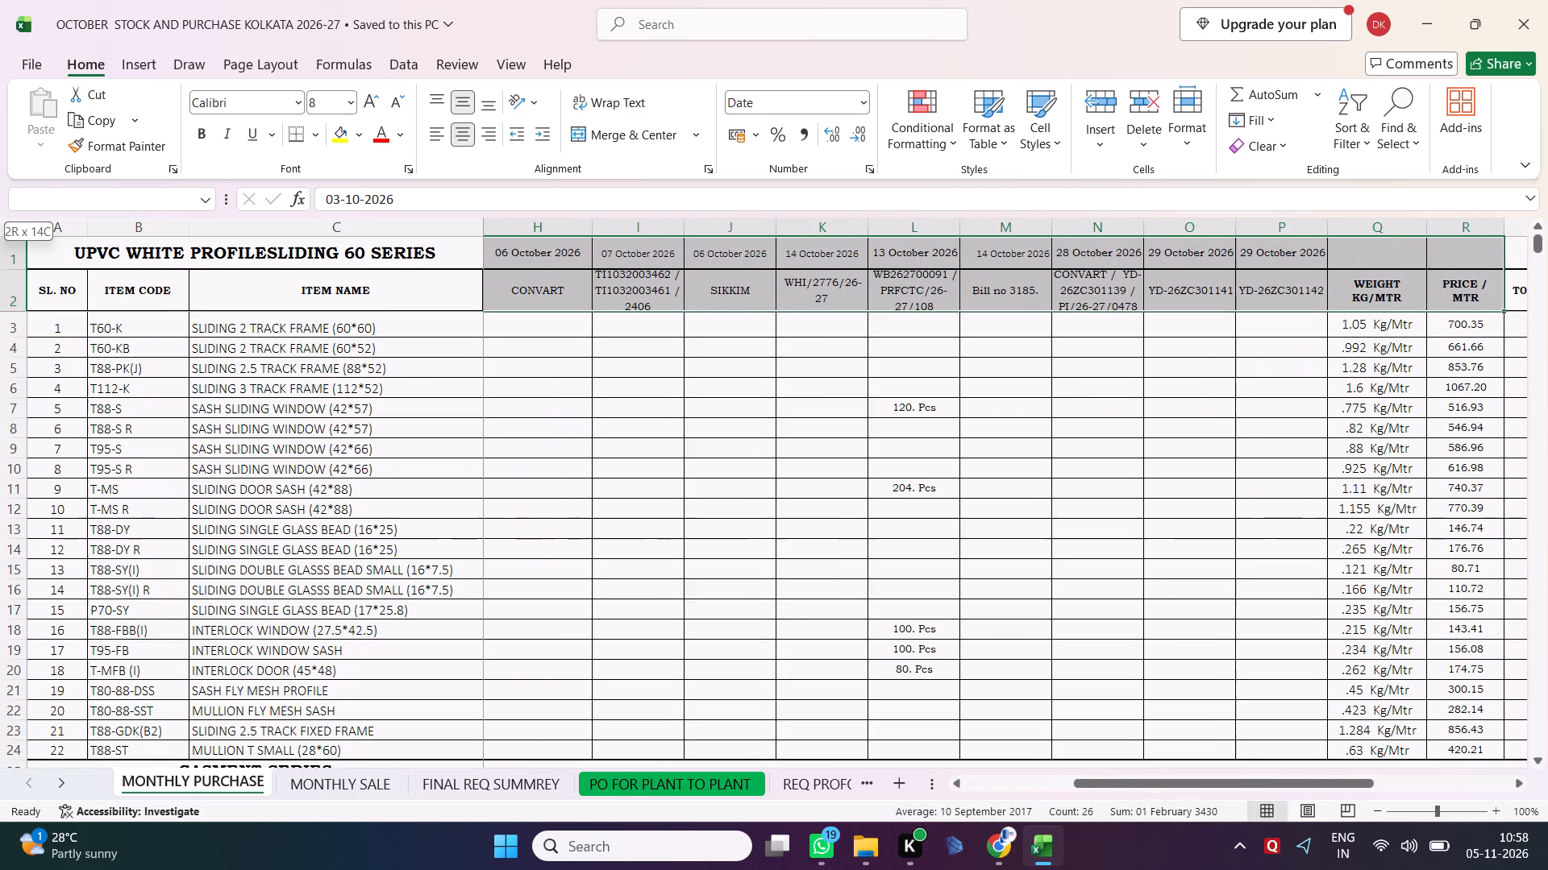
{"action": "key", "text": "shift+Left"}
{"action": "key", "text": "shift+Left"}
{"action": "key", "text": "shift+Down"}
{"action": "key", "text": "shift+Down"}
{"action": "key", "text": "shift+Down"}
{"action": "key", "text": "shift+Down"}
{"action": "key", "text": "shift+Down"}
{"action": "key", "text": "shift+Down"}
{"action": "key", "text": "shift+Down"}
{"action": "key", "text": "shift+Down"}
{"action": "key", "text": "shift+Down"}
{"action": "key", "text": "shift+Down"}
{"action": "key", "text": "shift+Down"}
{"action": "key", "text": "shift+Down"}
{"action": "key", "text": "shift+Down"}
{"action": "key", "text": "shift+Down"}
{"action": "key", "text": "shift+Down"}
{"action": "key", "text": "shift+Down"}
{"action": "key", "text": "shift+Down"}
{"action": "key", "text": "shift+Down"}
{"action": "key", "text": "shift+Down"}
{"action": "key", "text": "shift+Down"}
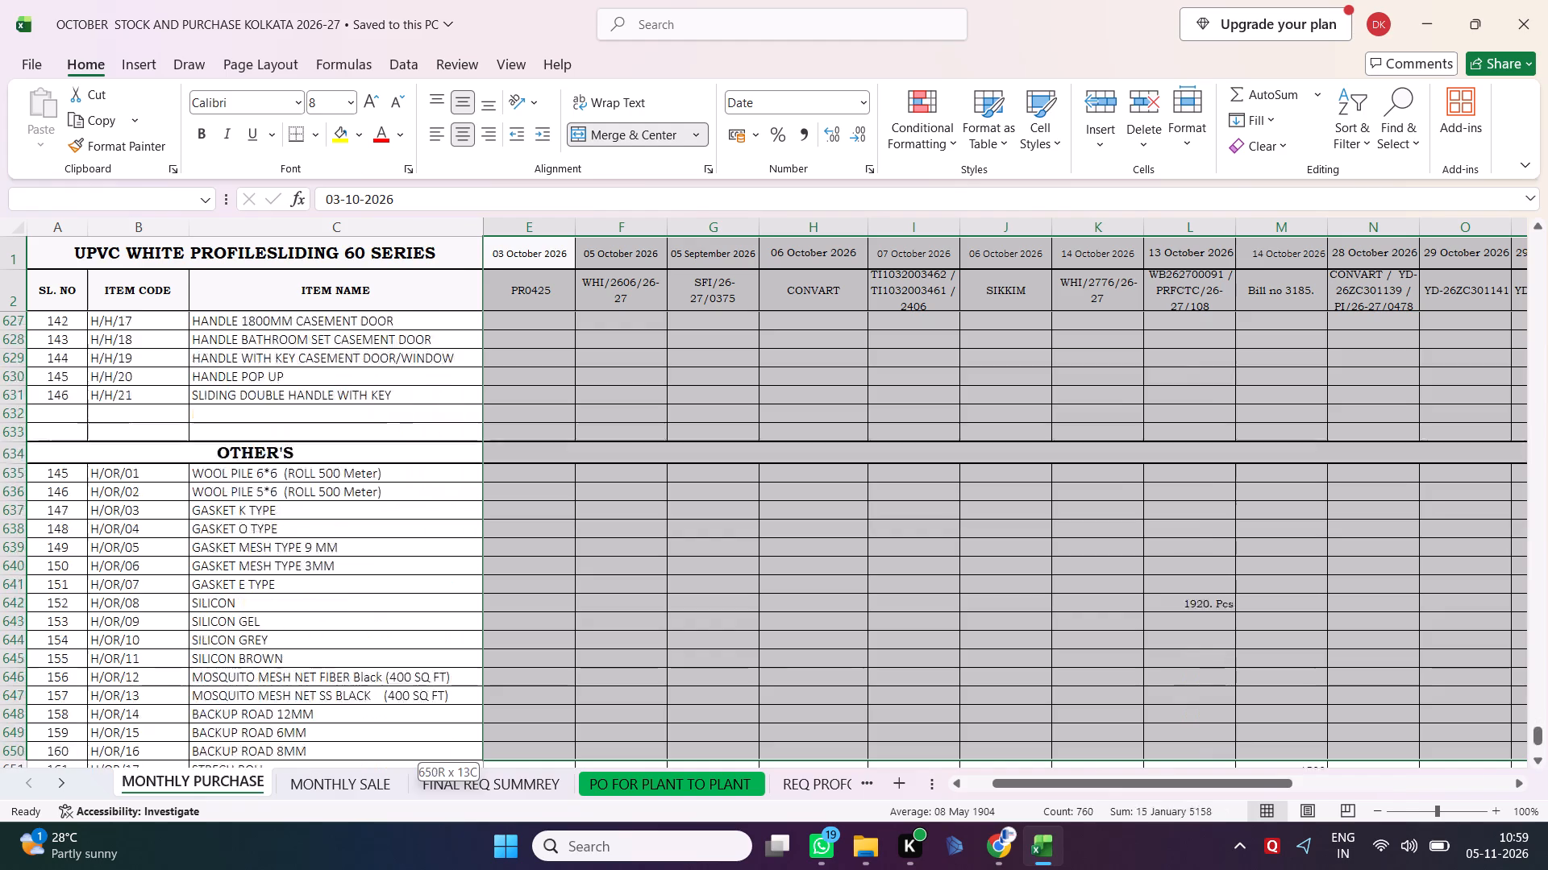
{"action": "key", "text": "shift+Up"}
{"action": "key", "text": "shift+Up"}
{"action": "key", "text": "shift+Up"}
{"action": "key", "text": "Delete"}
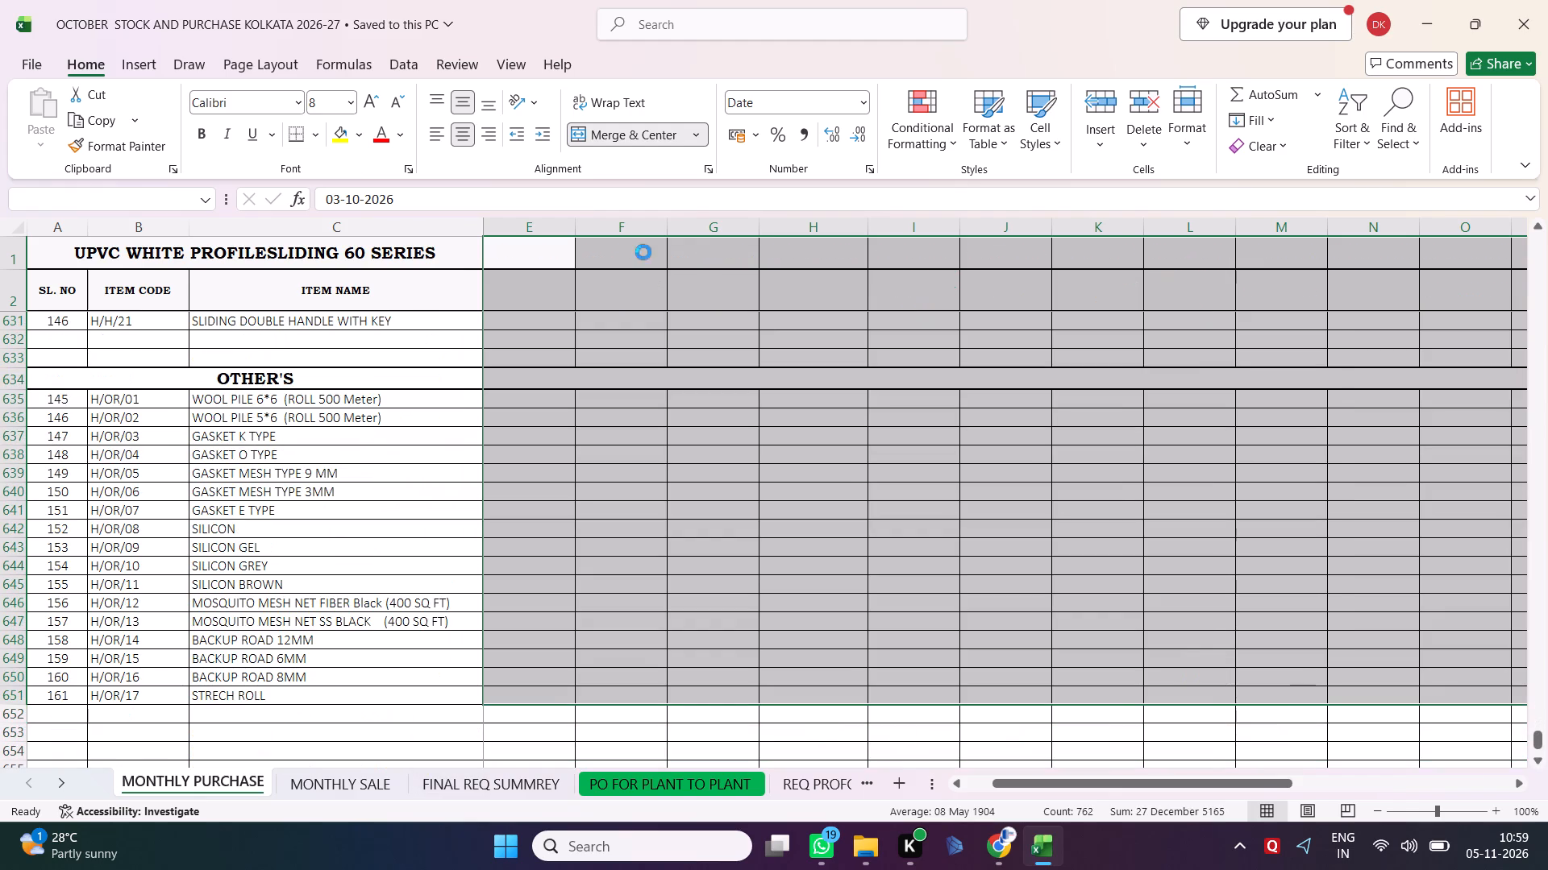
Clear all October daily dates and sale quantities on the MONTHLY SALE sheet, covering E1 through AI651.
{"action": "left_click", "coordinate": [340, 795]}
{"action": "scroll", "coordinate": [815, 523], "scroll_direction": "up", "scroll_amount": 1}
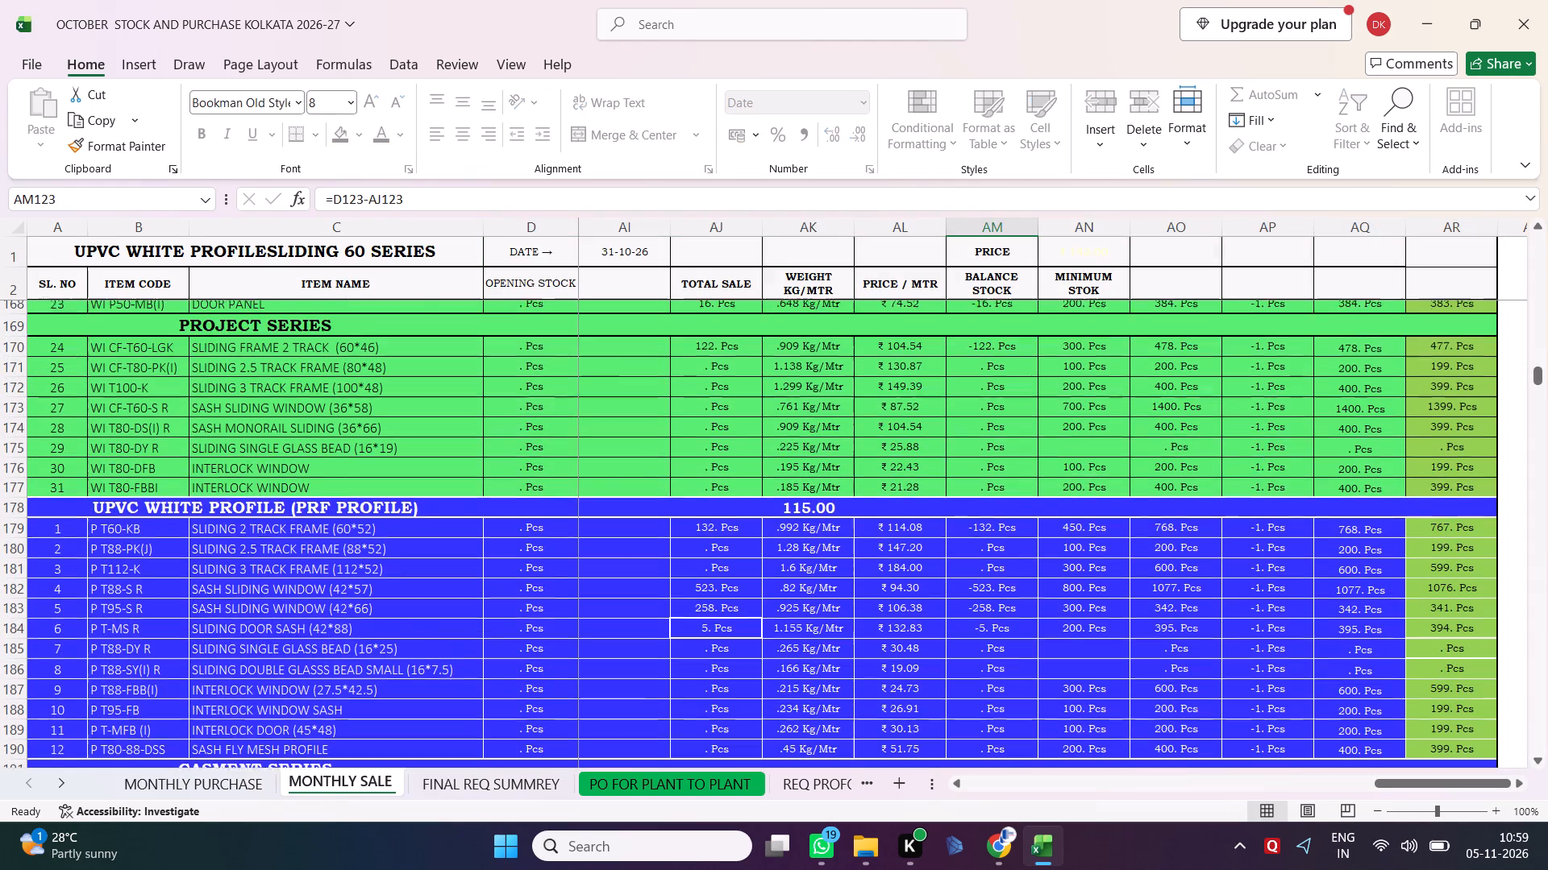
{"action": "scroll", "coordinate": [815, 523], "scroll_direction": "up", "scroll_amount": 1}
{"action": "left_click", "coordinate": [605, 267]}
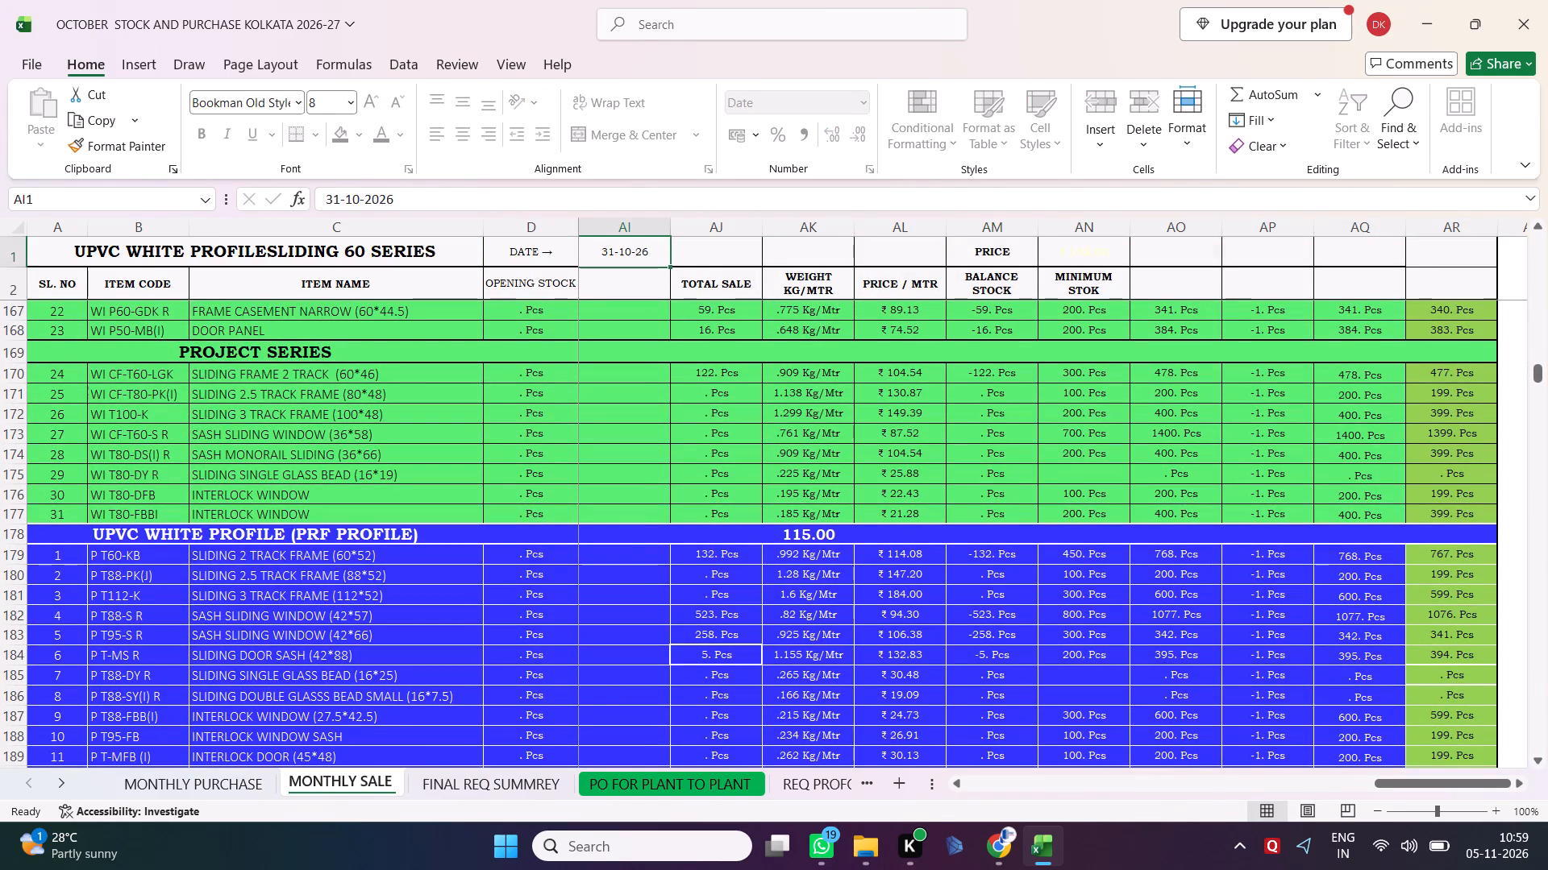
{"action": "key", "text": "shift+Left"}
{"action": "key", "text": "shift+Left"}
{"action": "key", "text": "shift+Left"}
{"action": "key", "text": "shift+Left"}
{"action": "key", "text": "shift+Left"}
{"action": "key", "text": "shift+Left"}
{"action": "key", "text": "shift+Left"}
{"action": "key", "text": "shift+Left"}
{"action": "key", "text": "shift+Left"}
{"action": "key", "text": "shift+Left"}
{"action": "key", "text": "shift+Left"}
{"action": "key", "text": "shift+Left"}
{"action": "key", "text": "shift+Left"}
{"action": "key", "text": "shift+Left"}
{"action": "key", "text": "shift+Left"}
{"action": "key", "text": "shift+Left"}
{"action": "key", "text": "shift+Left"}
{"action": "key", "text": "shift+Left"}
{"action": "key", "text": "shift+Left"}
{"action": "key", "text": "shift+Left"}
{"action": "key", "text": "shift+Left"}
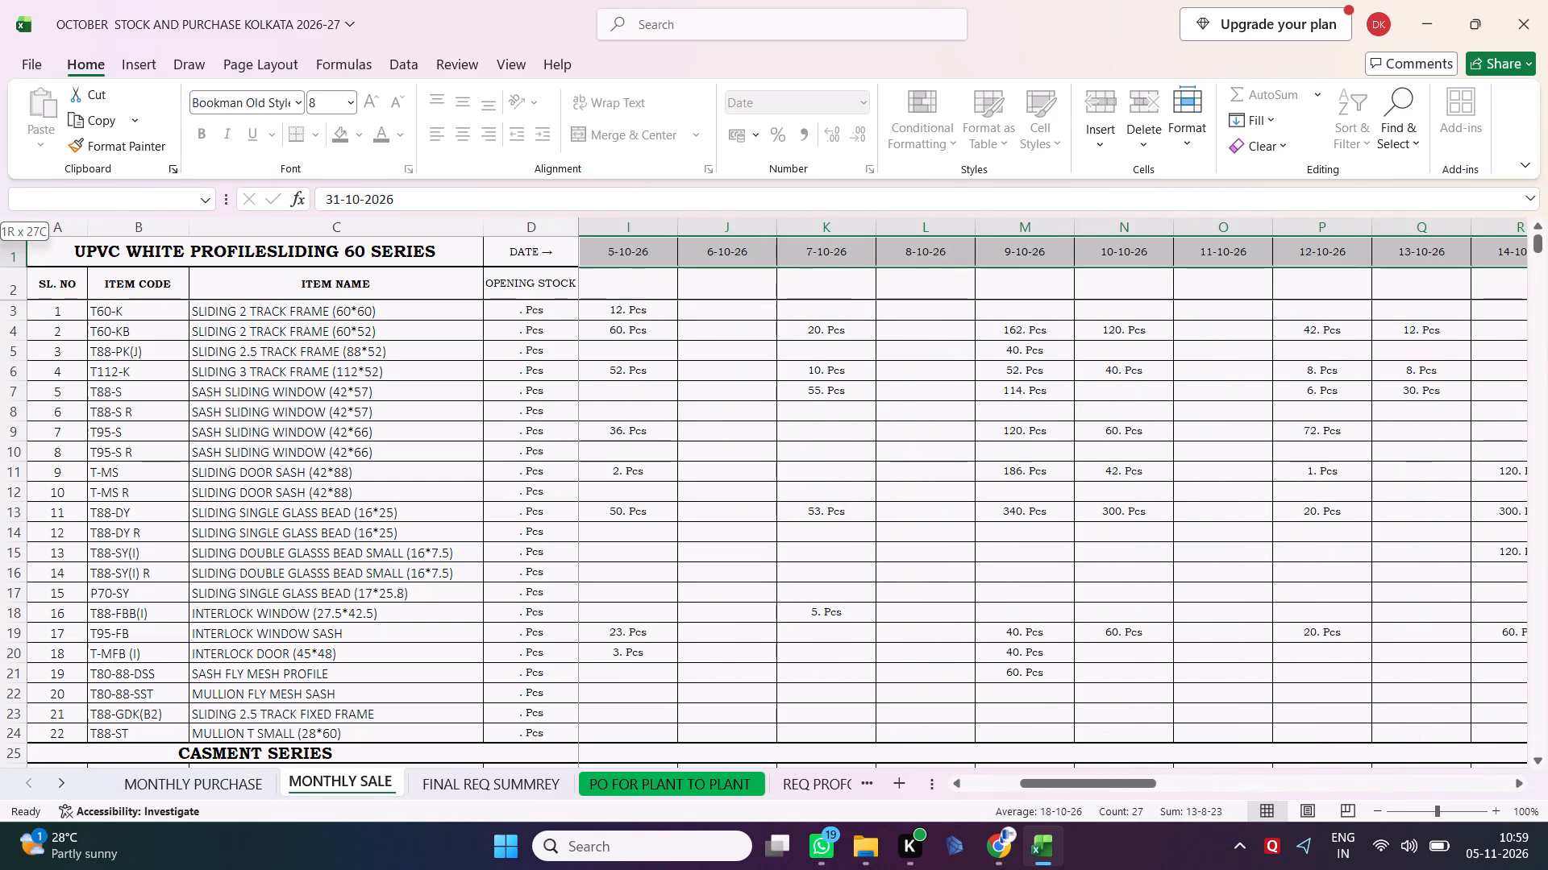
{"action": "key", "text": "shift+Left"}
{"action": "key", "text": "shift+Left"}
{"action": "key", "text": "shift+Left"}
{"action": "key", "text": "shift+Left"}
{"action": "key", "text": "shift+Left"}
{"action": "key", "text": "shift+Right"}
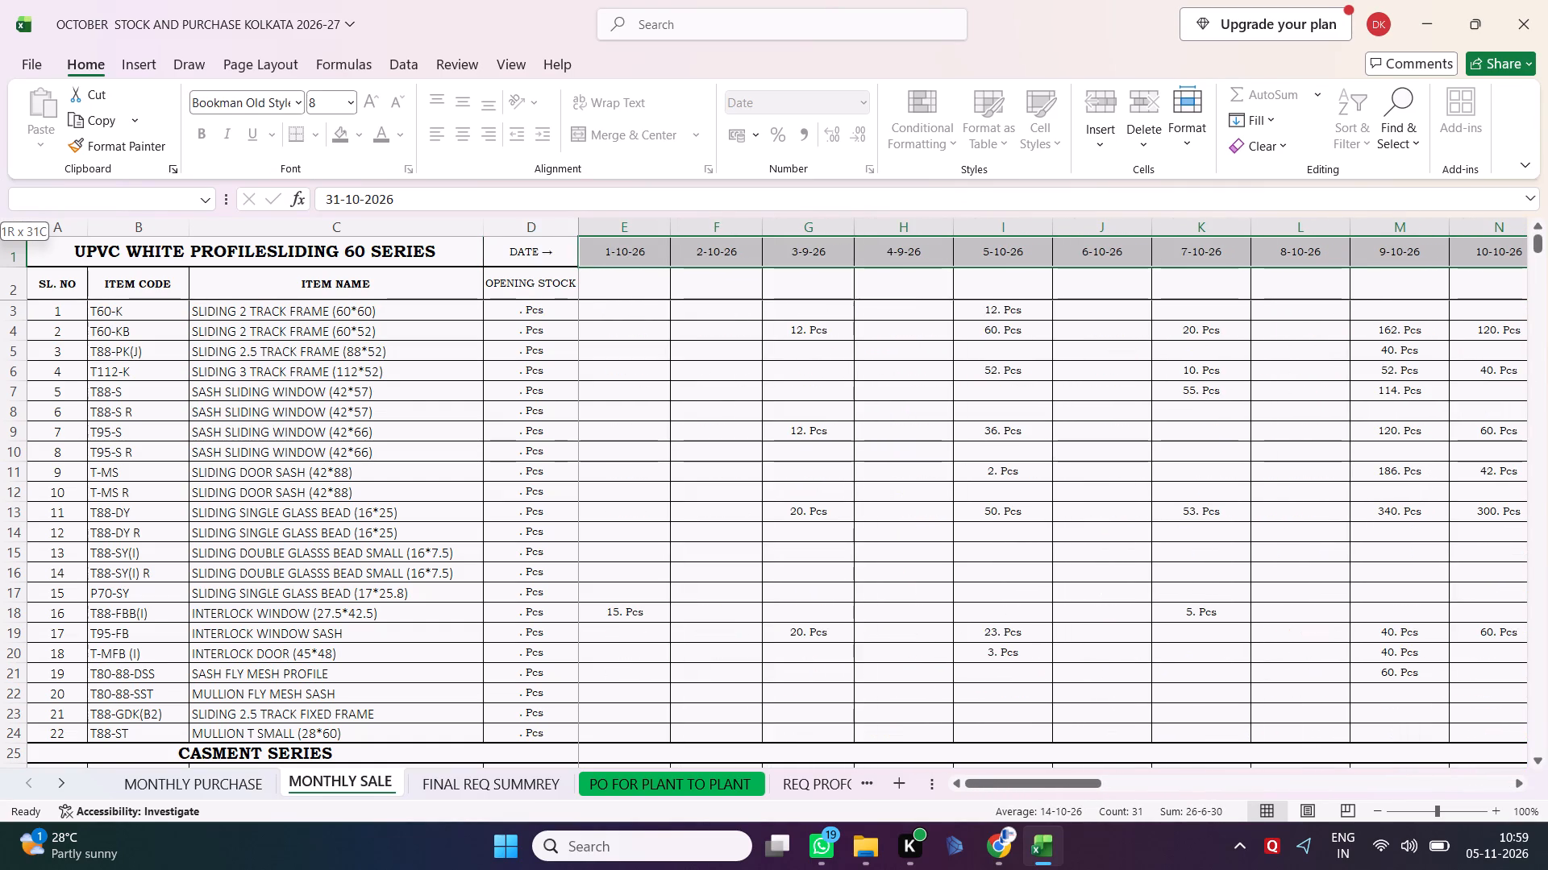
{"action": "key", "text": "shift+Down"}
{"action": "key", "text": "shift+Down"}
{"action": "key", "text": "shift+Down"}
{"action": "key", "text": "shift+Down"}
{"action": "key", "text": "shift+Down"}
{"action": "key", "text": "shift+Down"}
{"action": "key", "text": "shift+Down"}
{"action": "key", "text": "shift+Down"}
{"action": "key", "text": "shift+Down"}
{"action": "key", "text": "shift+Down"}
{"action": "key", "text": "shift+Down"}
{"action": "key", "text": "shift+Down"}
{"action": "key", "text": "shift+Down"}
{"action": "key", "text": "shift+Down"}
{"action": "key", "text": "shift+Down"}
{"action": "key", "text": "shift+Down"}
{"action": "key", "text": "shift+Down"}
{"action": "key", "text": "shift+Down"}
{"action": "key", "text": "shift+Down"}
{"action": "key", "text": "shift+Down"}
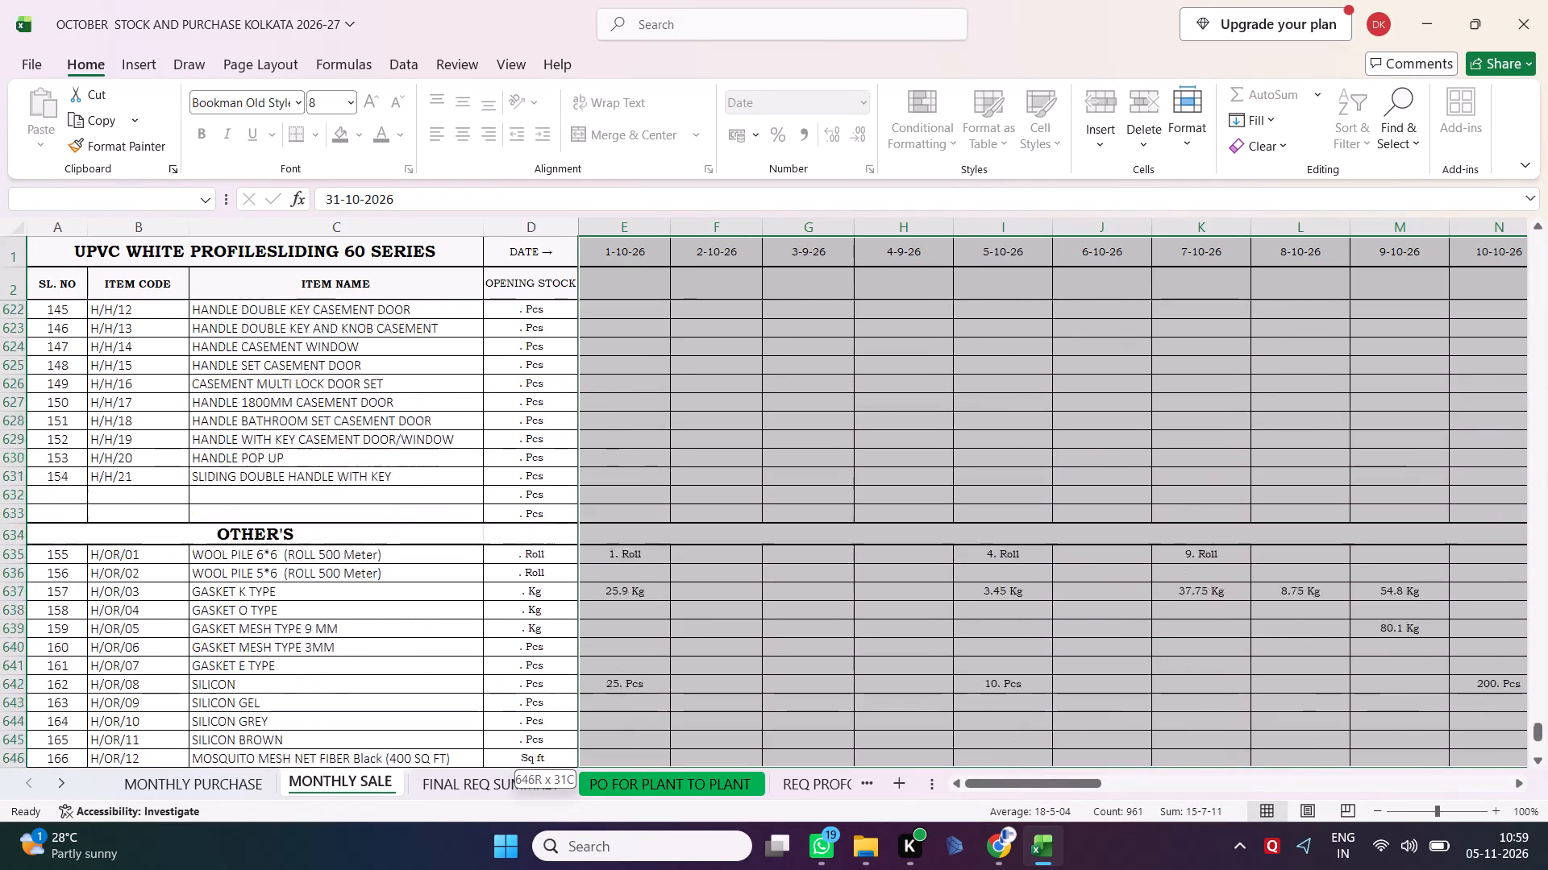
{"action": "key", "text": "shift+Up"}
{"action": "key", "text": "shift+Up"}
{"action": "key", "text": "shift+Up"}
{"action": "key", "text": "shift+Up"}
{"action": "key", "text": "shift+Up"}
{"action": "key", "text": "shift+Up"}
{"action": "key", "text": "shift+Up"}
{"action": "key", "text": "shift+Up"}
{"action": "key", "text": "shift+Up"}
{"action": "key", "text": "shift+Up"}
{"action": "key", "text": "shift+Up"}
{"action": "key", "text": "shift+Up"}
{"action": "key", "text": "shift+Up"}
{"action": "key", "text": "shift+Up"}
{"action": "key", "text": "shift+Up"}
{"action": "key", "text": "shift+Up"}
{"action": "key", "text": "shift+Up"}
{"action": "key", "text": "shift+Up"}
{"action": "key", "text": "shift+Up"}
{"action": "key", "text": "shift+Up"}
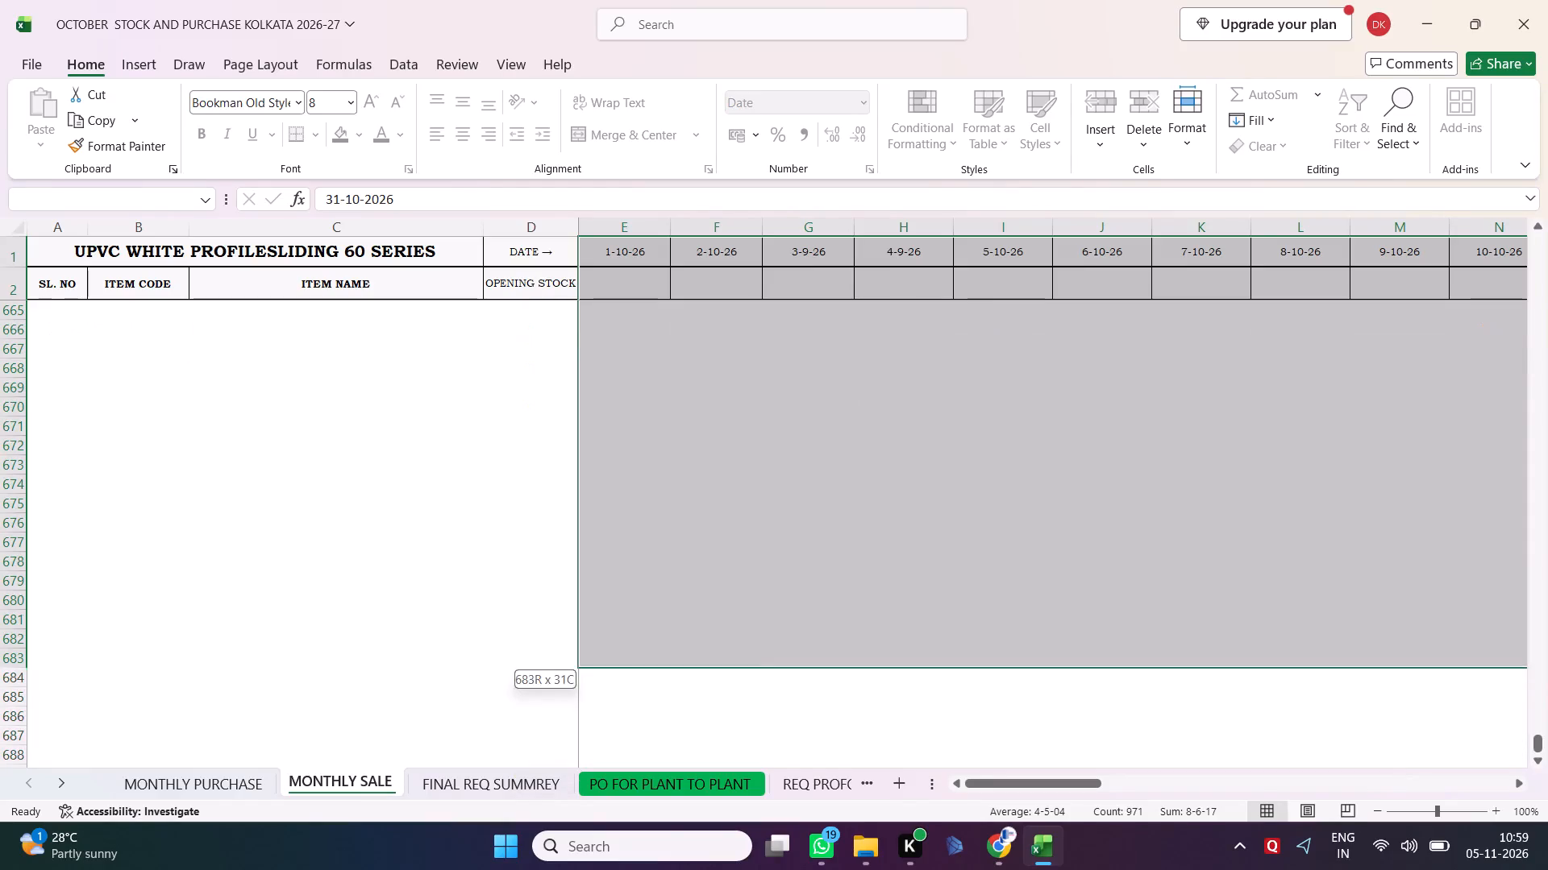
{"action": "key", "text": "shift+Down"}
{"action": "key", "text": "shift+Down"}
{"action": "key", "text": "shift+Down"}
{"action": "key", "text": "shift+Down"}
{"action": "key", "text": "shift+Down"}
{"action": "key", "text": "shift+Down"}
{"action": "key", "text": "shift+Down"}
{"action": "key", "text": "shift+Down"}
{"action": "key", "text": "shift+Down"}
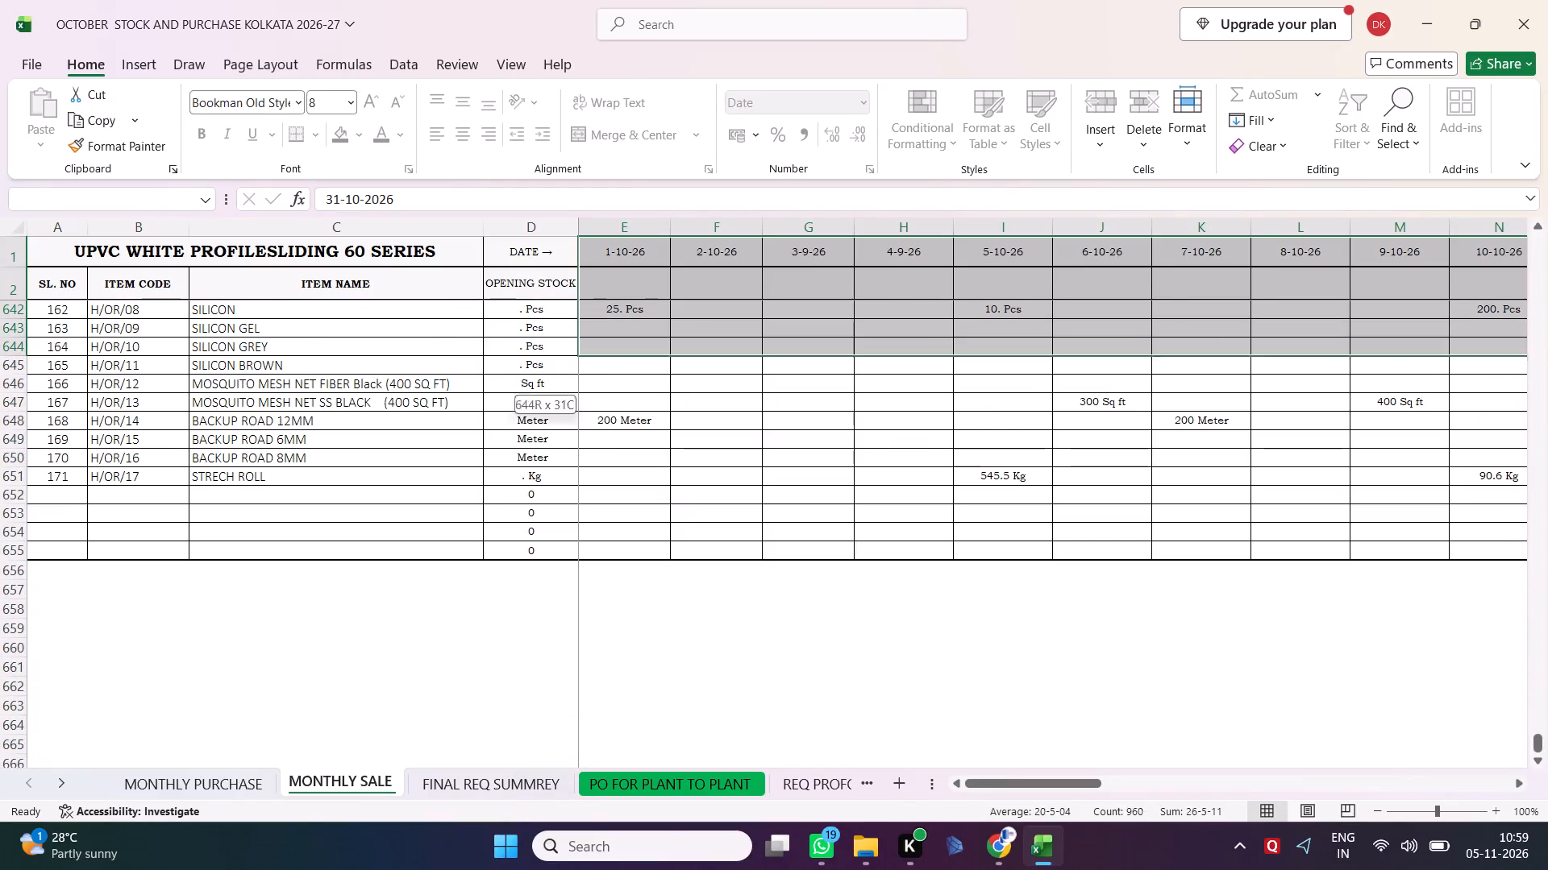
{"action": "key", "text": "Delete"}
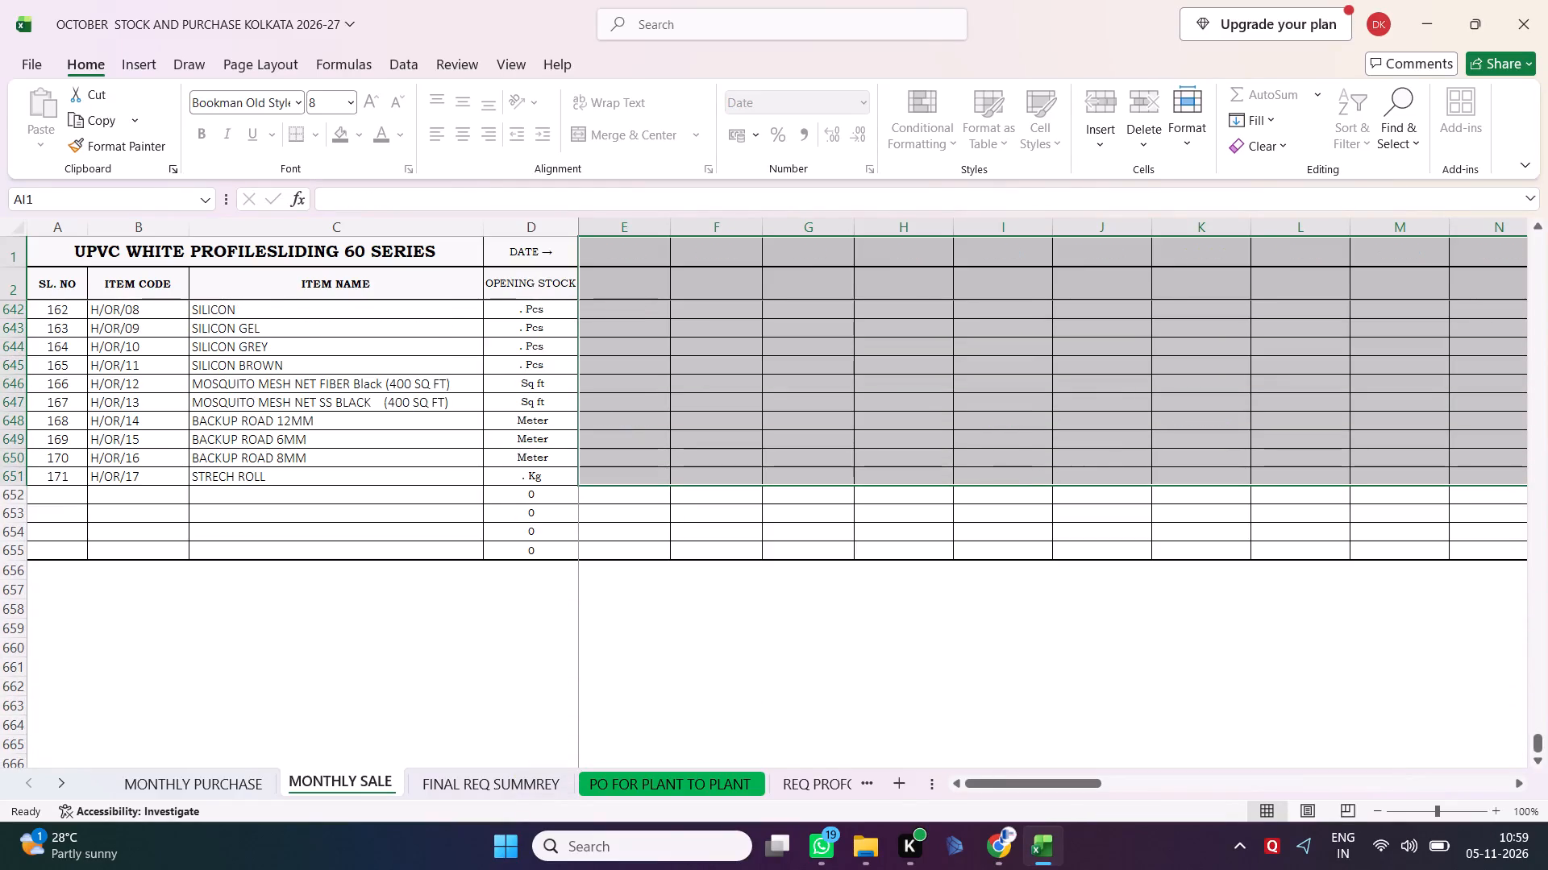
Save the workbook as a copy named NOVEMBER STOCK AND PURCHASE KOLKATA 2026-27 in the KOLKATA STOCK folder.
{"action": "left_click", "coordinate": [24, 72]}
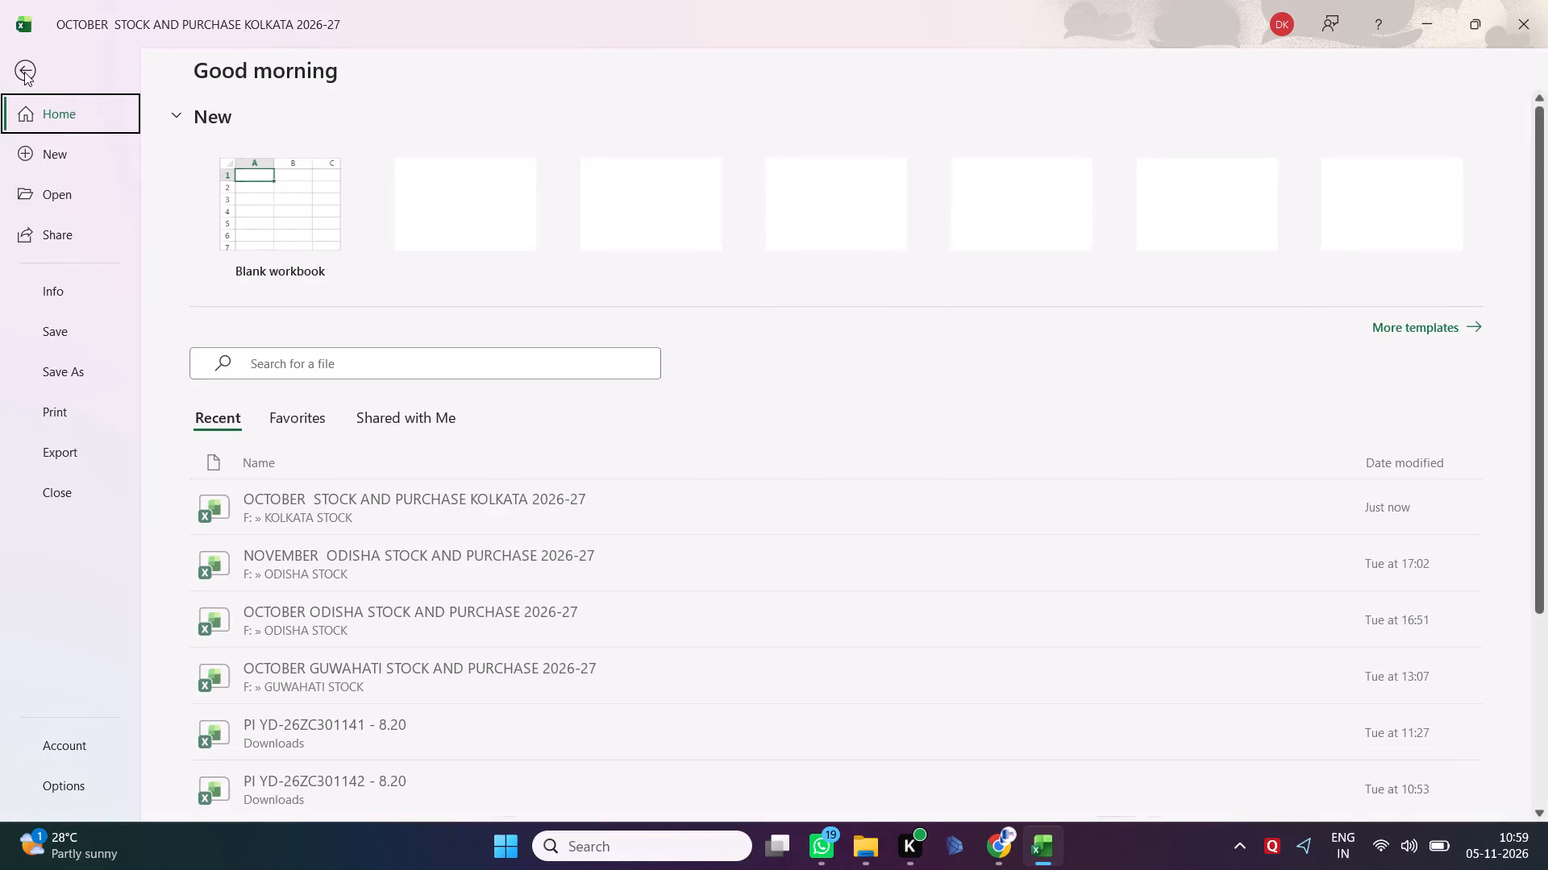
{"action": "left_click", "coordinate": [40, 371]}
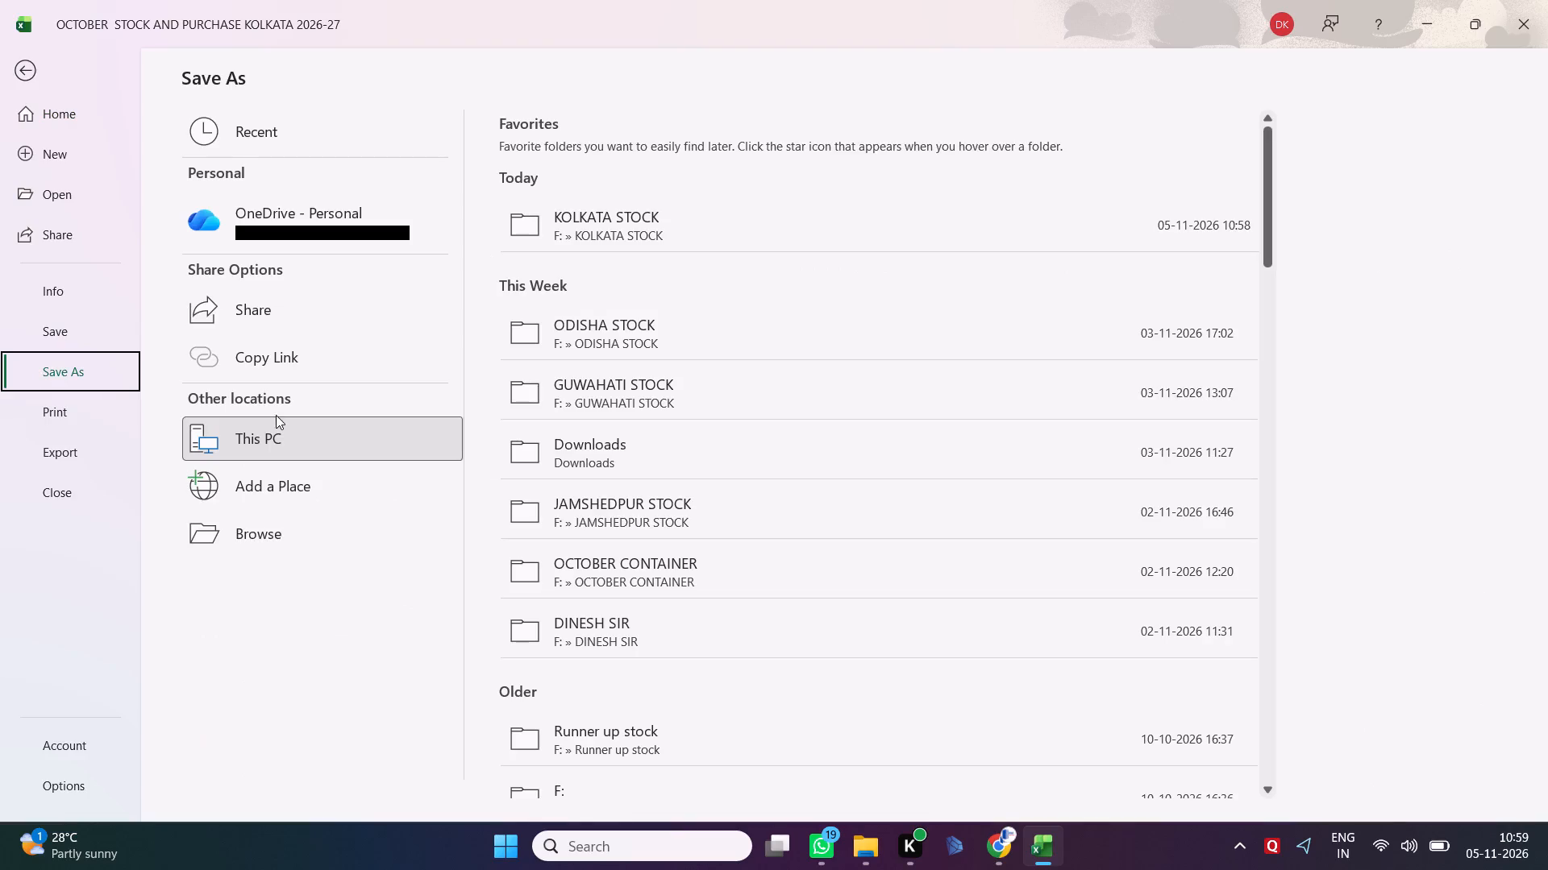
{"action": "double_click", "coordinate": [270, 440]}
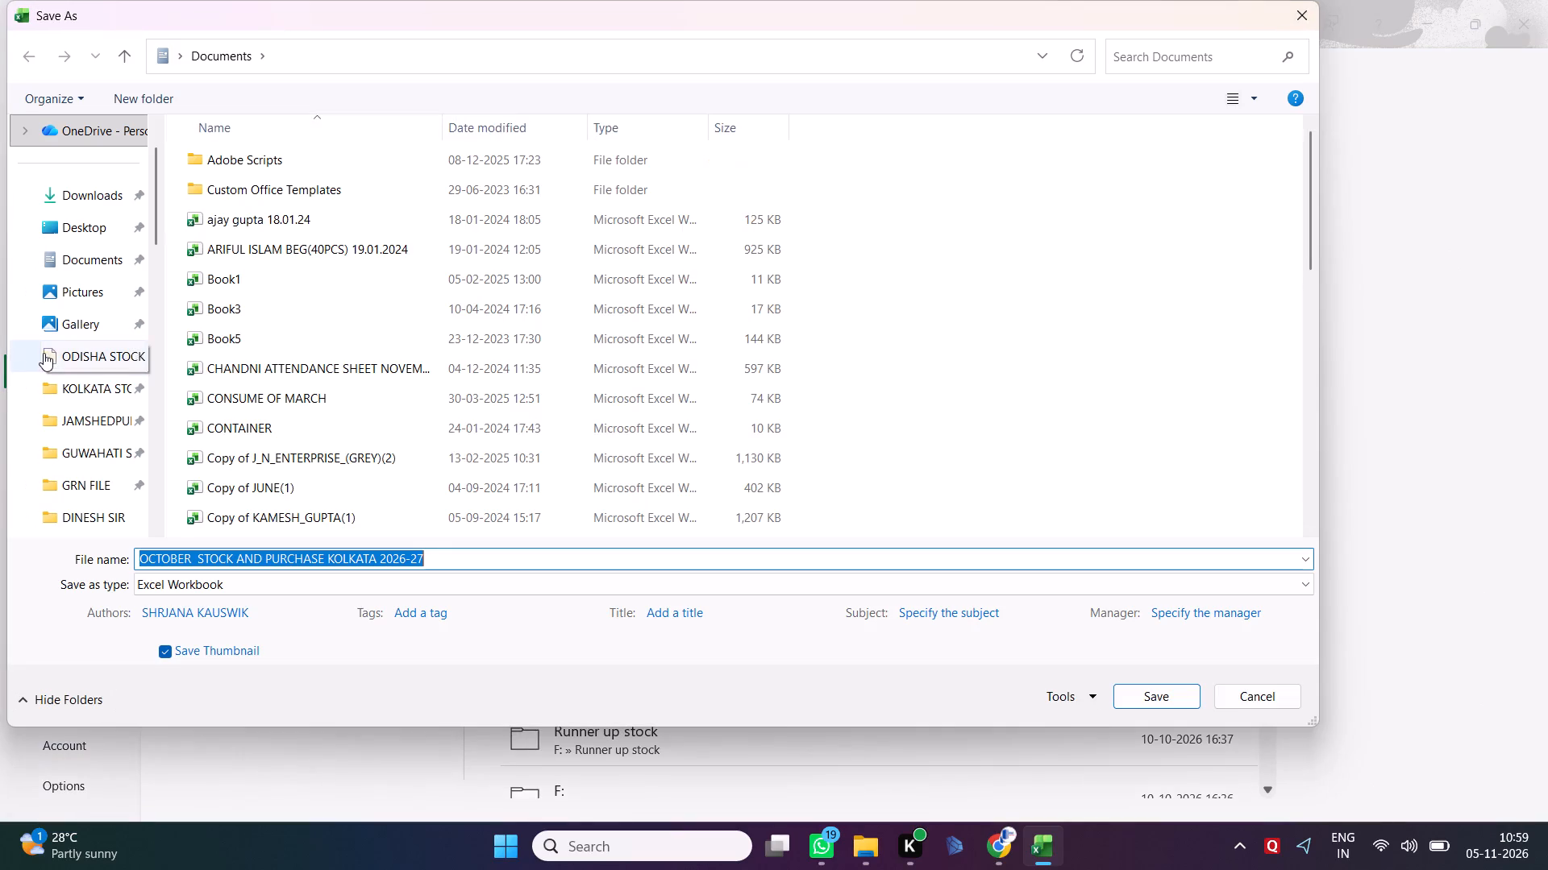
{"action": "left_click", "coordinate": [86, 391]}
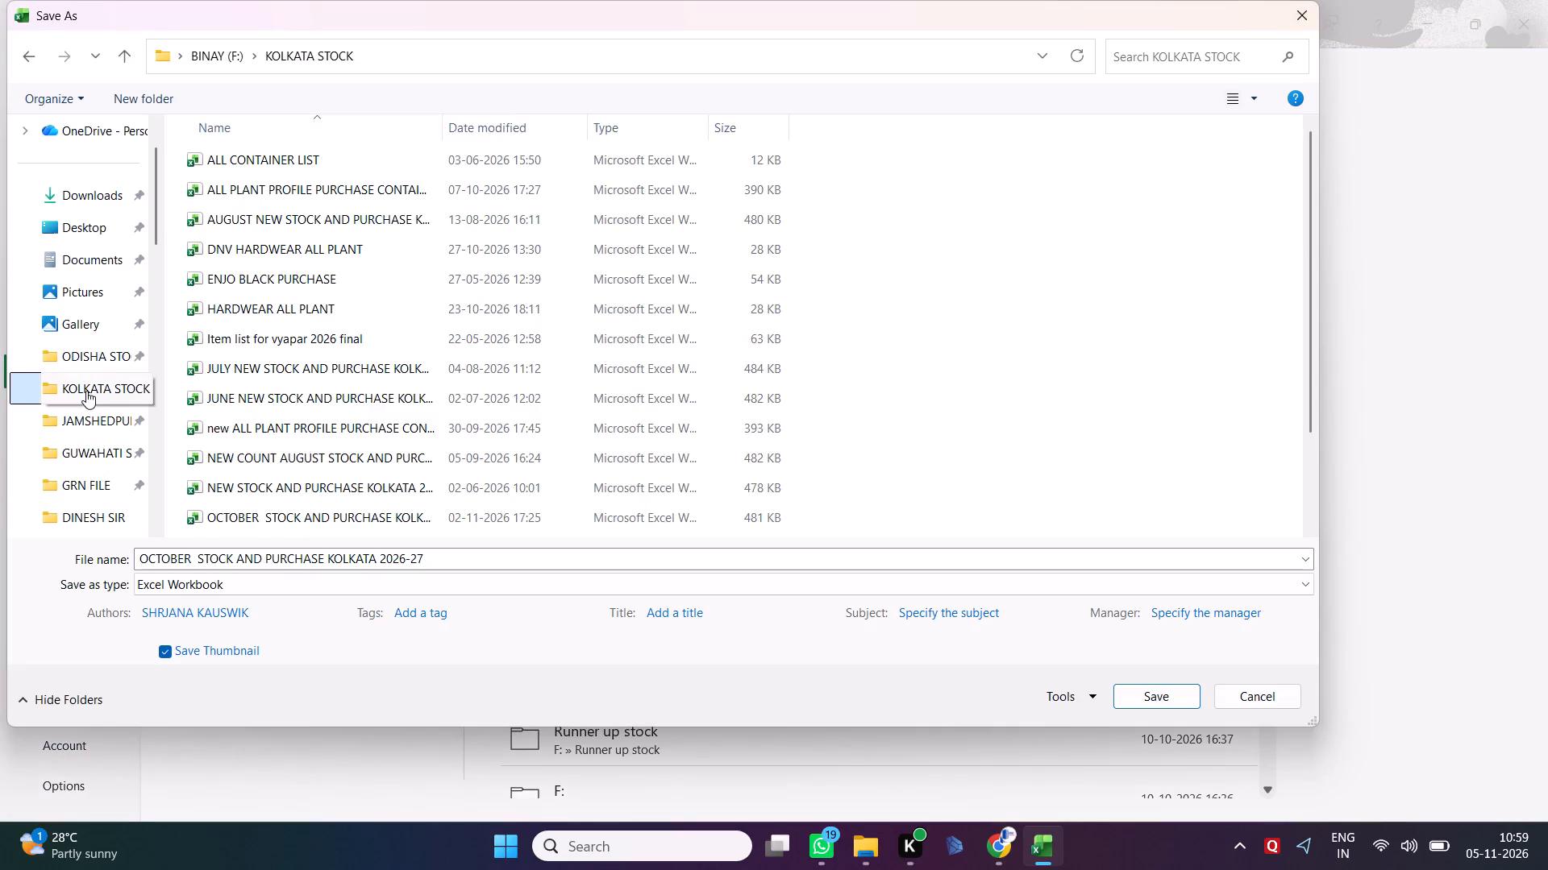
{"action": "left_click", "coordinate": [193, 556]}
{"action": "left_click", "coordinate": [193, 556]}
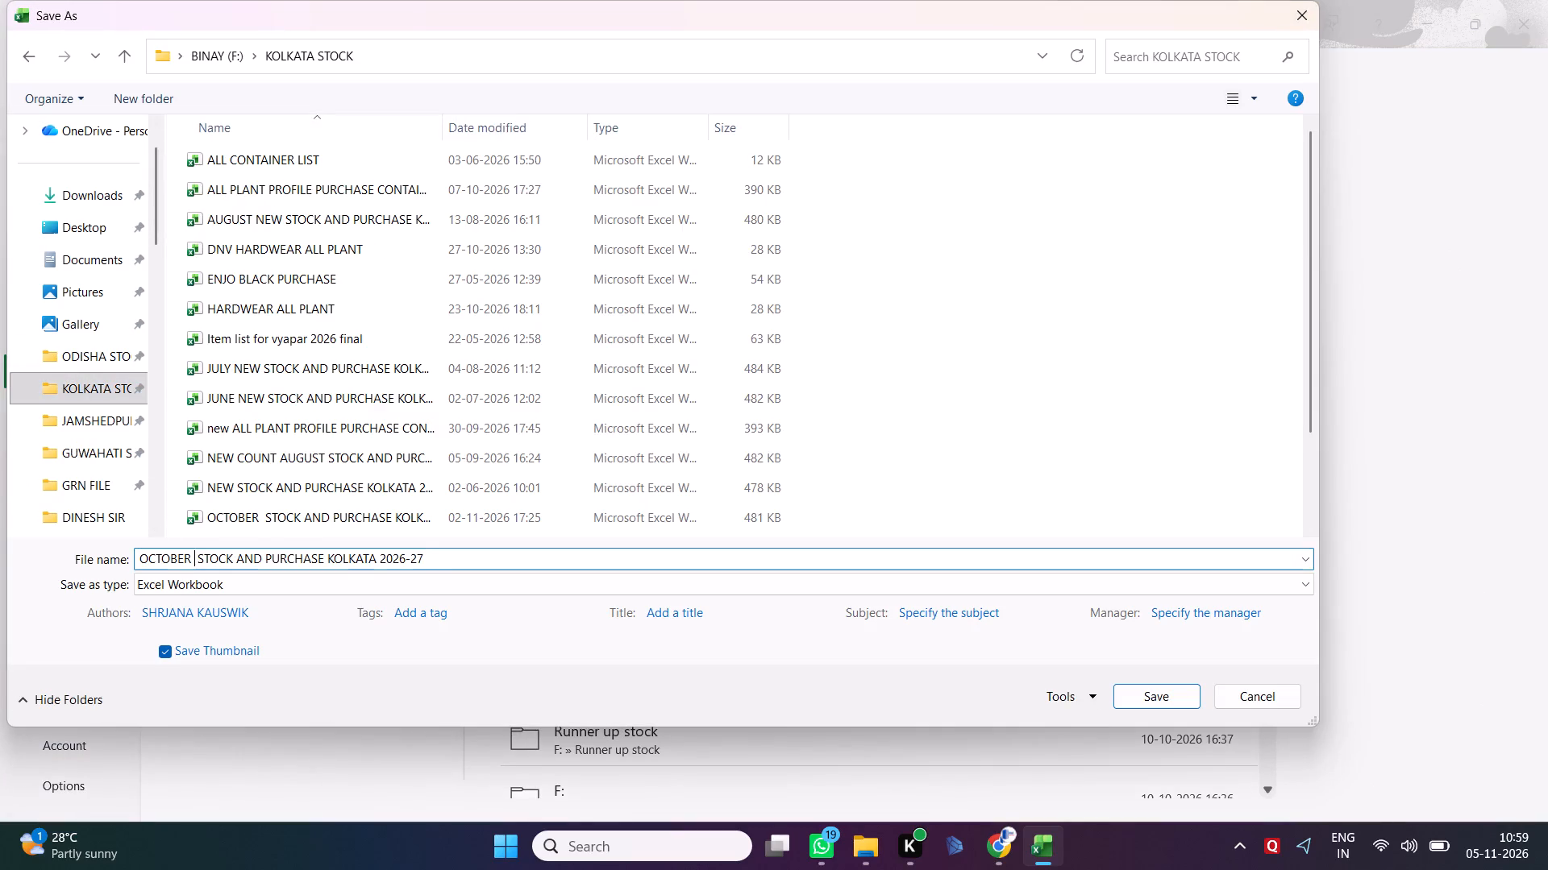
{"action": "key", "text": "BackSpace"}
{"action": "key", "text": "BackSpace"}
{"action": "key", "text": "BackSpace"}
{"action": "key", "text": "BackSpace"}
{"action": "key", "text": "BackSpace"}
{"action": "key", "text": "BackSpace"}
{"action": "key", "text": "BackSpace"}
{"action": "key", "text": "BackSpace"}
{"action": "key", "text": "BackSpace"}
{"action": "key", "text": "BackSpace"}
{"action": "key", "text": "BackSpace"}
{"action": "key", "text": "BackSpace"}
{"action": "key", "text": "BackSpace"}
{"action": "key", "text": "BackSpace"}
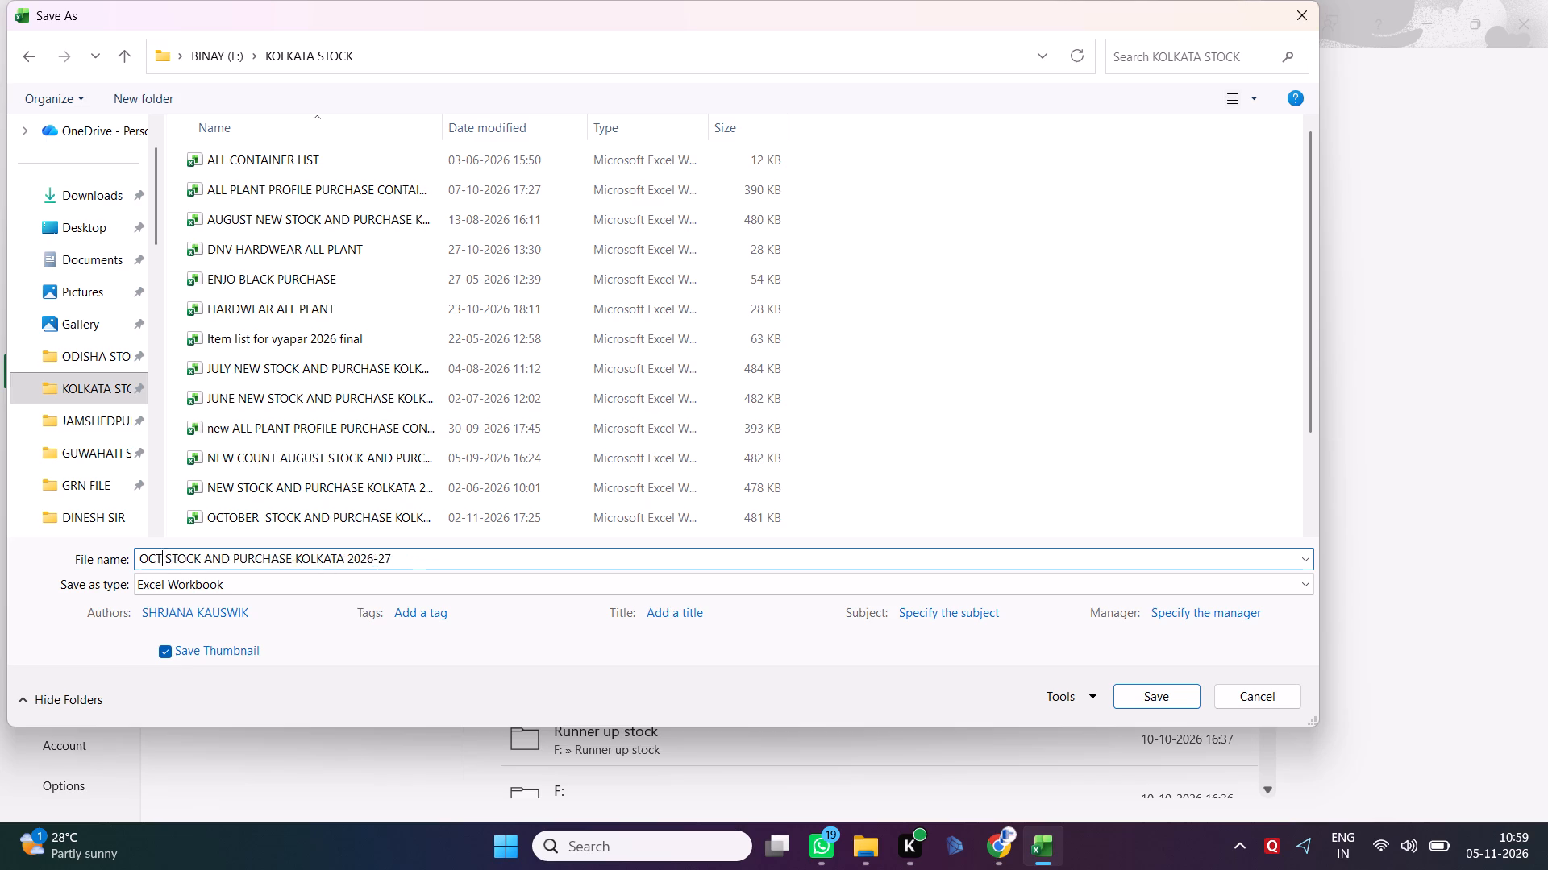
{"action": "type", "text": "NO"}
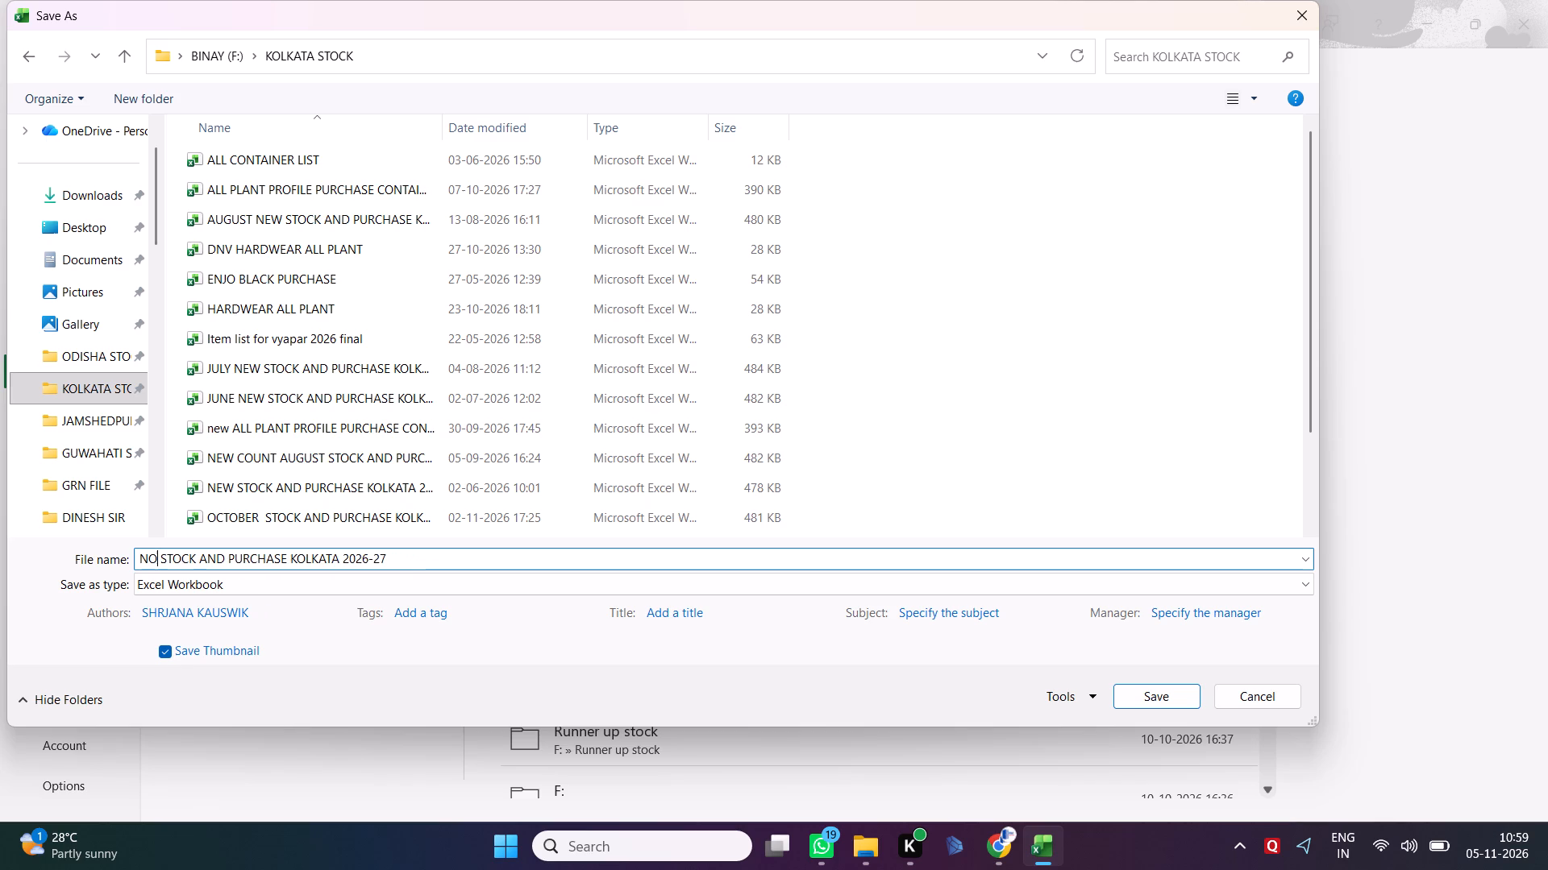
{"action": "key", "text": "v"}
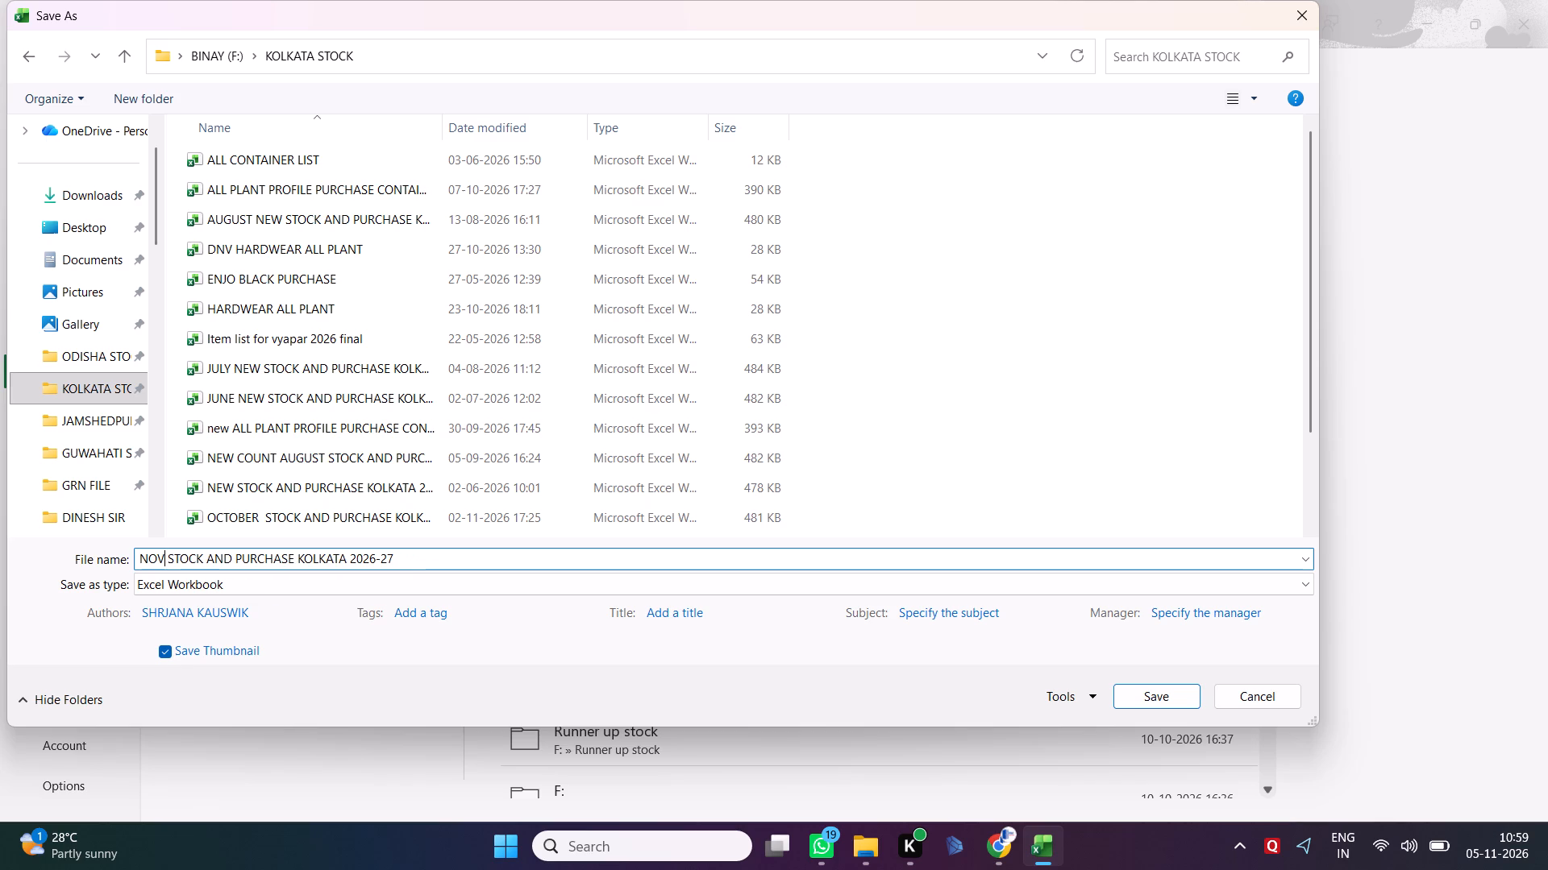
{"action": "type", "text": "EMBER"}
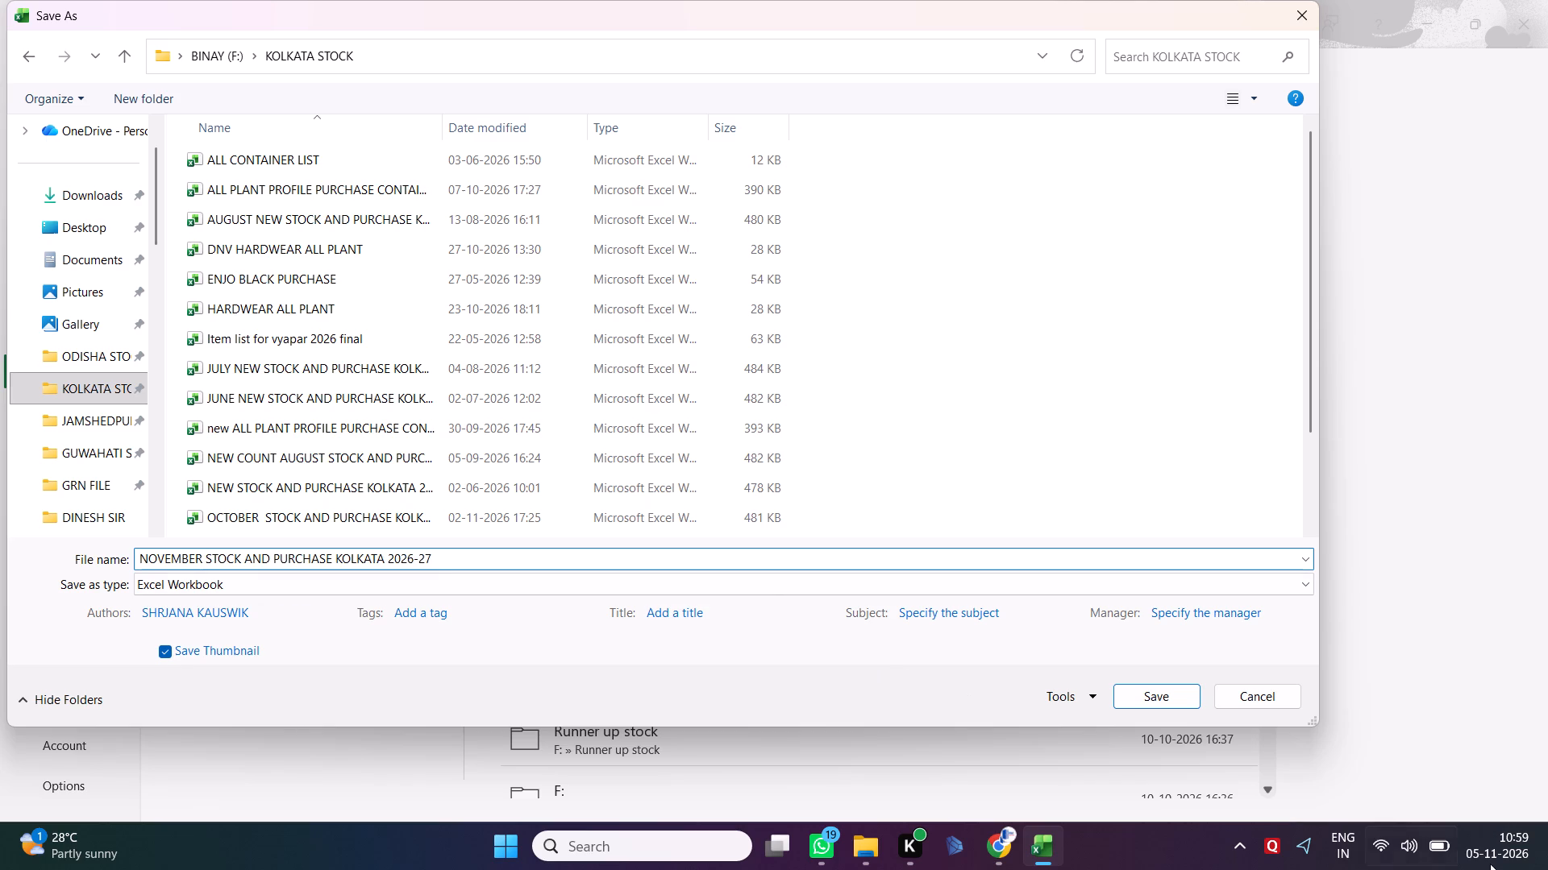
{"action": "left_click", "coordinate": [1517, 856]}
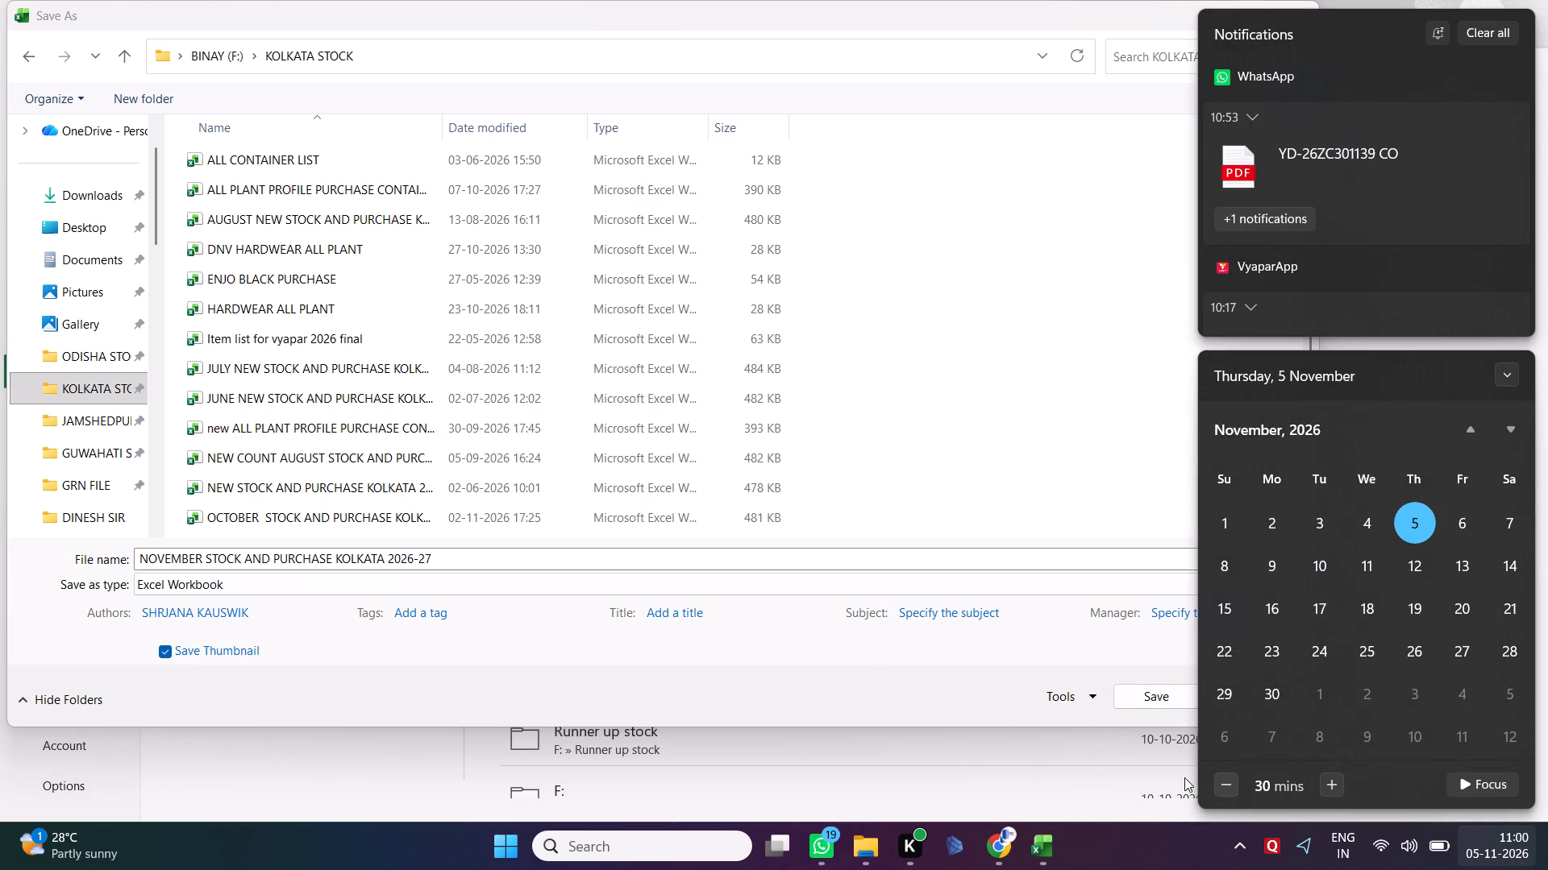
{"action": "left_click", "coordinate": [528, 558]}
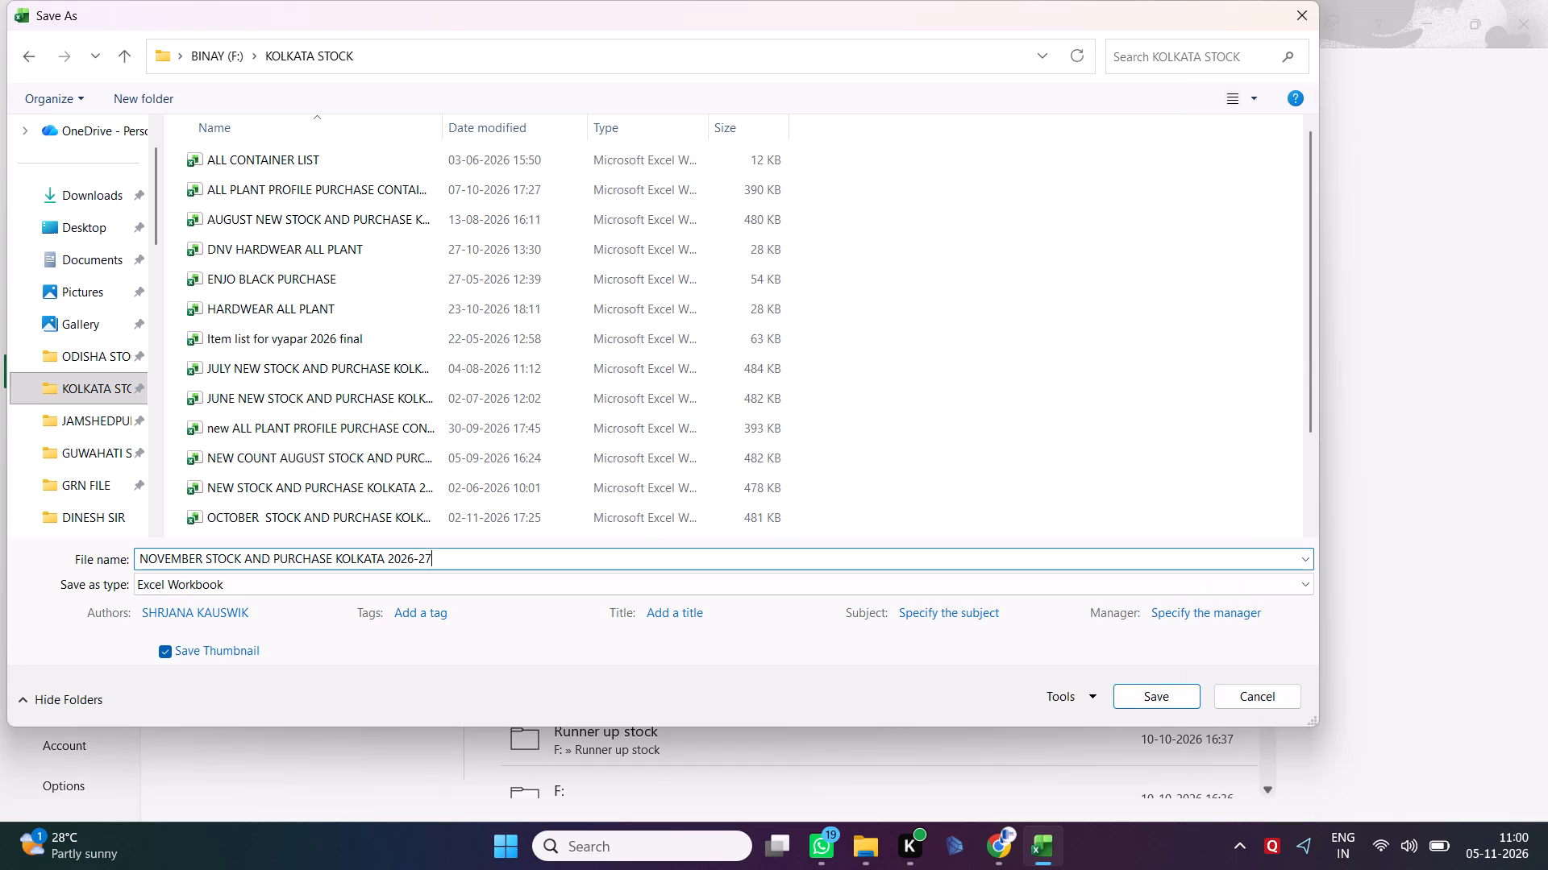
{"action": "left_click", "coordinate": [1165, 701]}
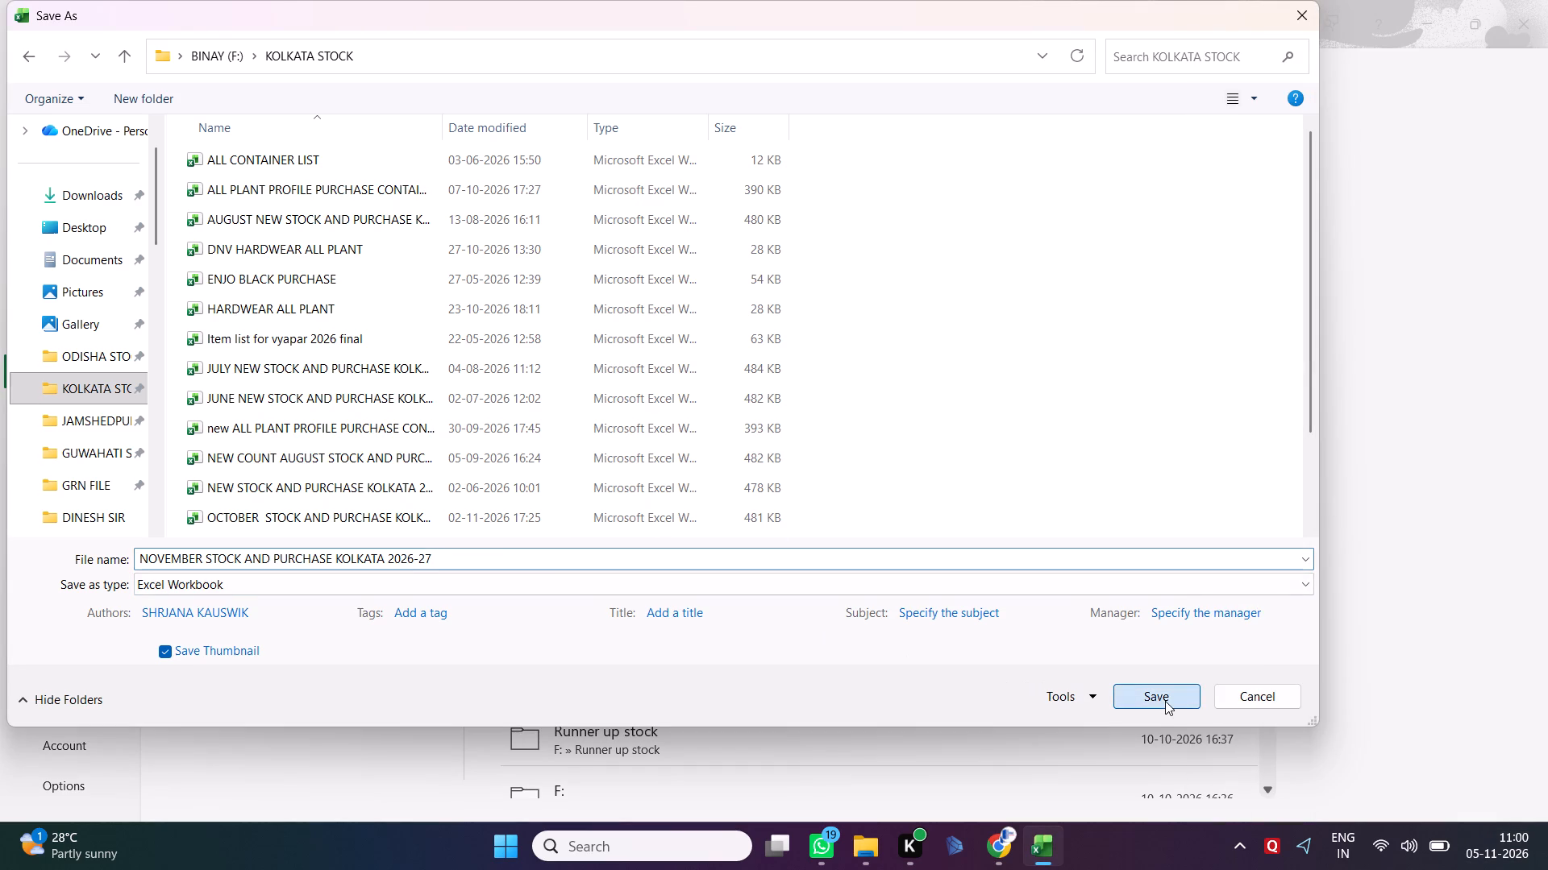
Close the workbook, refresh the KOLKATA STOCK folder and reopen the NOVEMBER STOCK AND PURCHASE workbook from it.
{"action": "left_click", "coordinate": [1547, 0]}
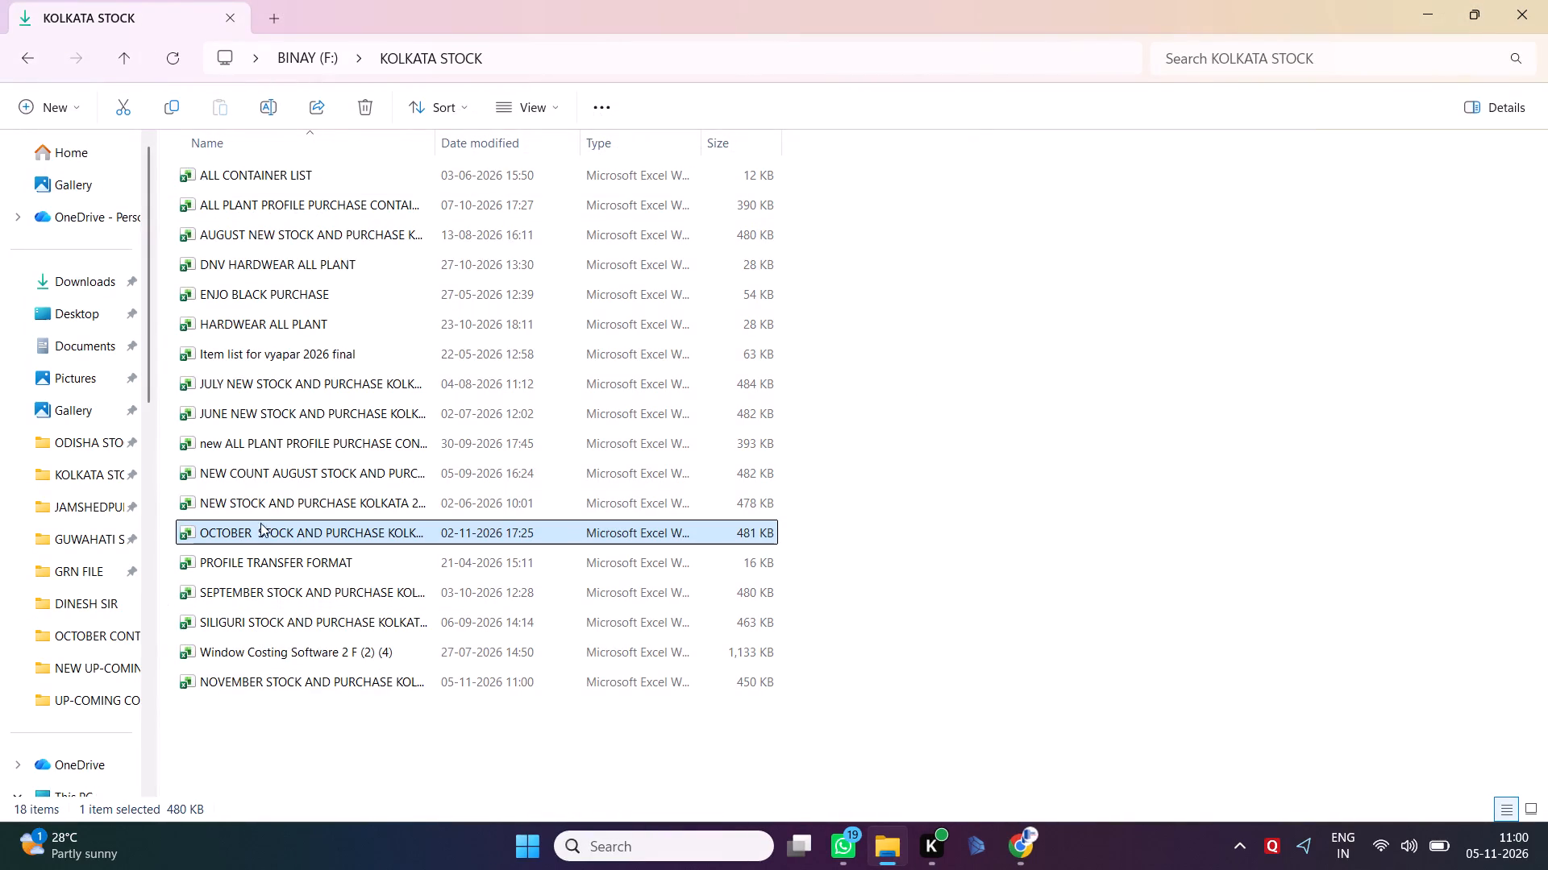
{"action": "scroll", "coordinate": [333, 482], "scroll_direction": "up", "scroll_amount": 3}
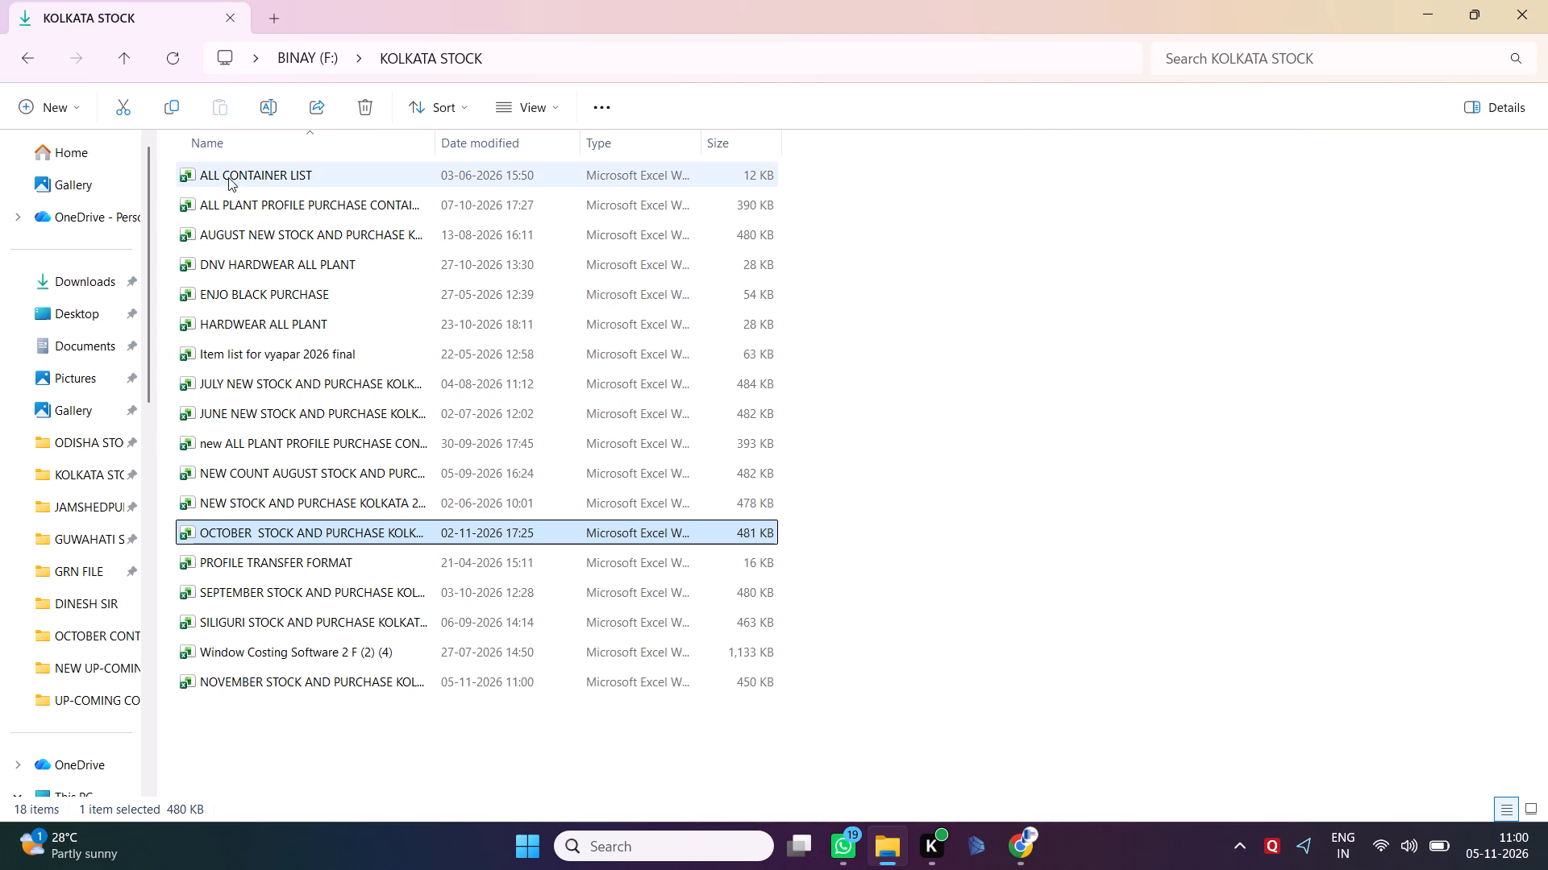
{"action": "left_click", "coordinate": [174, 56]}
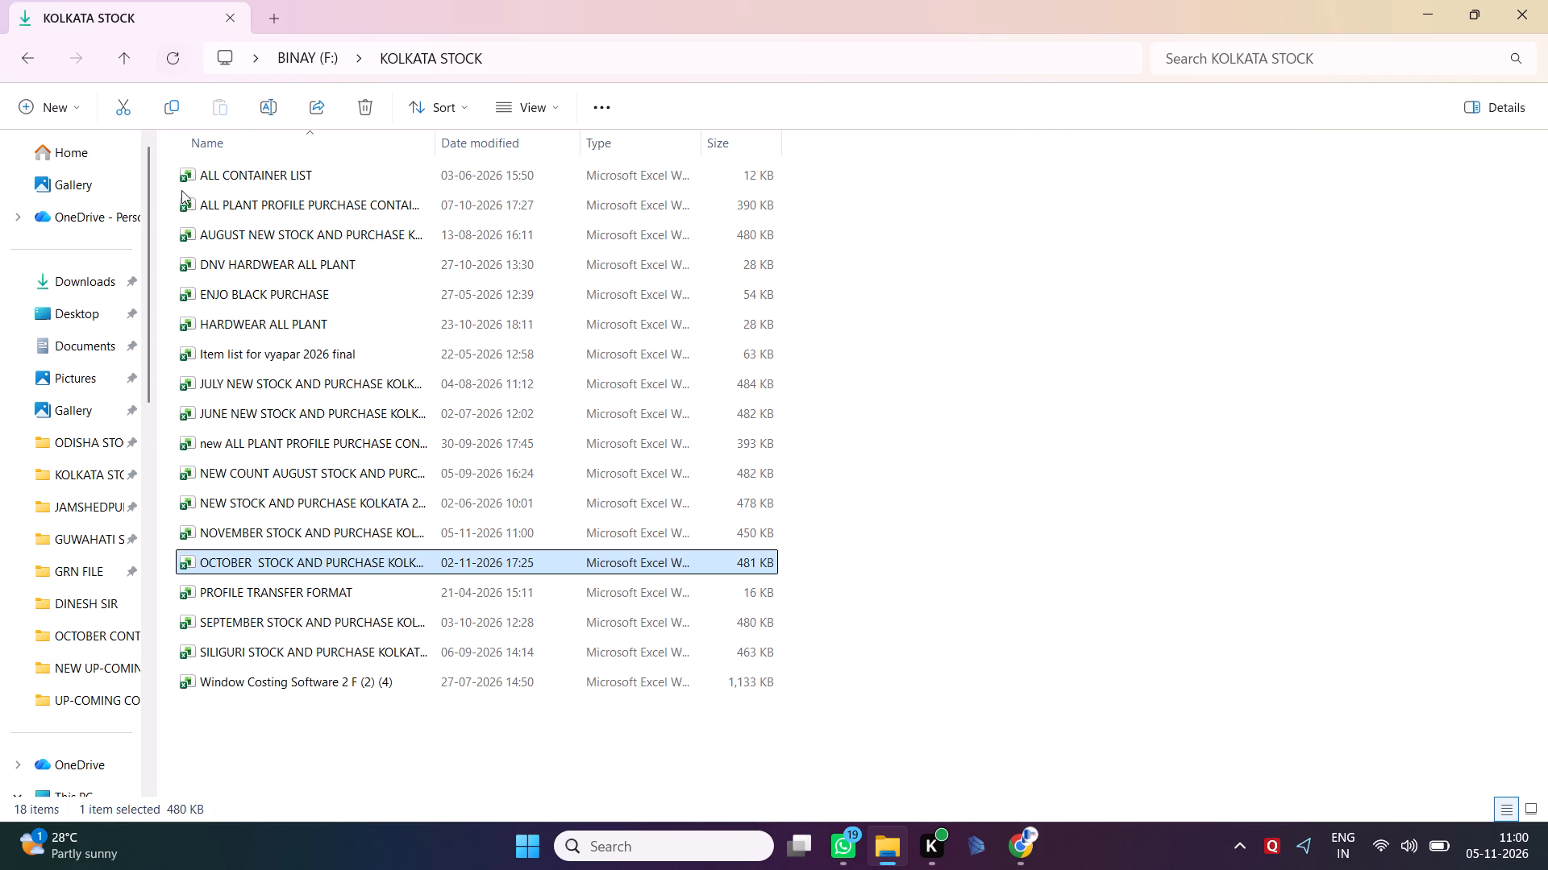
{"action": "double_click", "coordinate": [230, 526]}
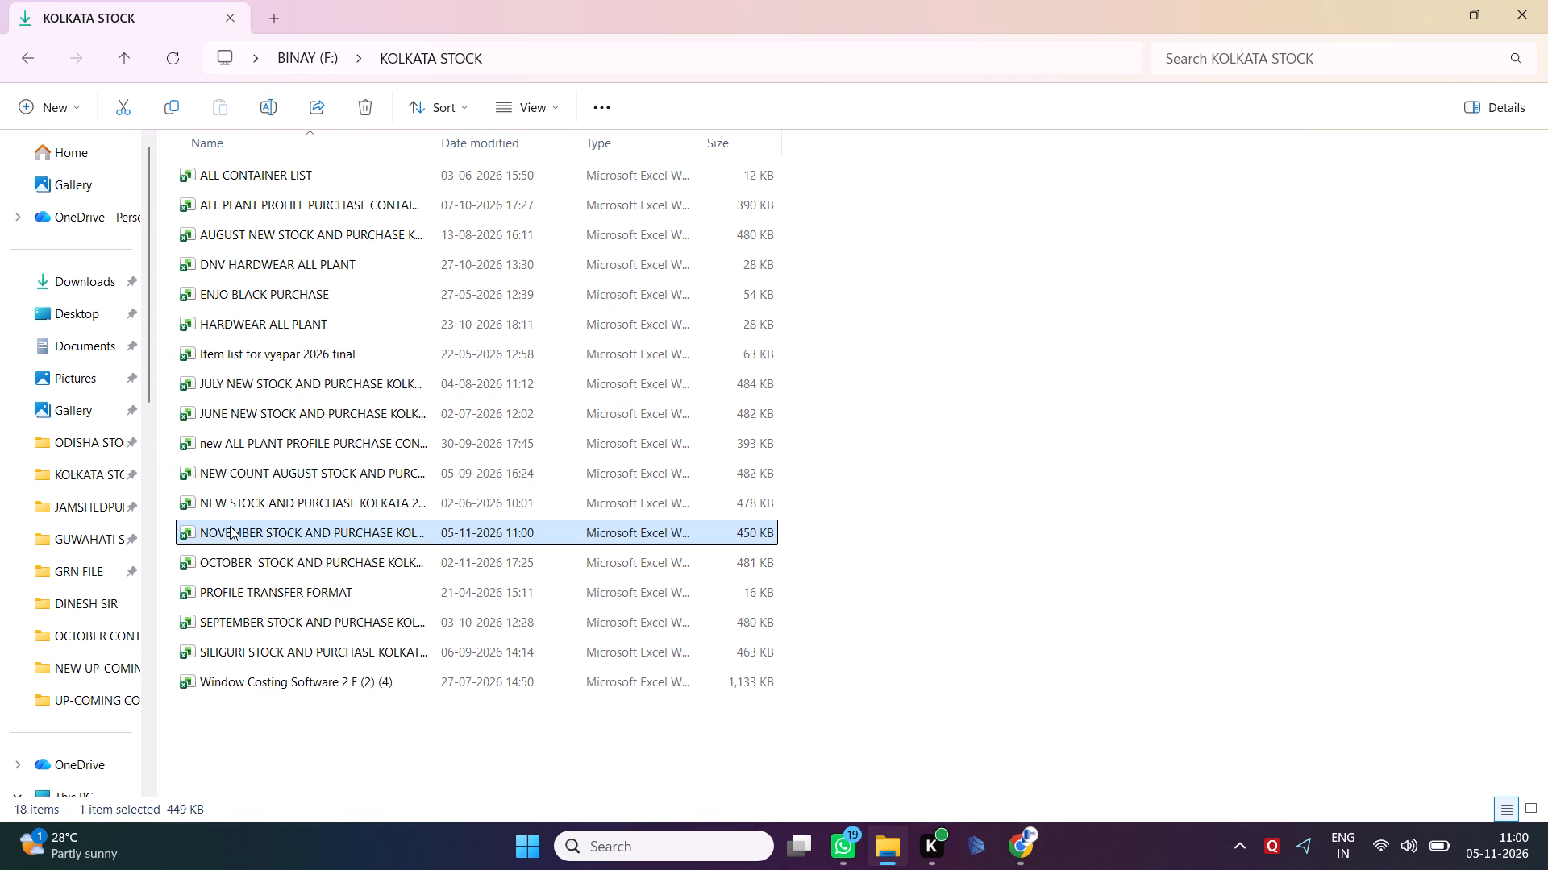
Check the entry columns on the MONTHLY SALE and MONTHLY PURCHASE sheets, going from the hardware rows up to the first profile rows.
{"action": "scroll", "coordinate": [838, 488], "scroll_direction": "up", "scroll_amount": 3}
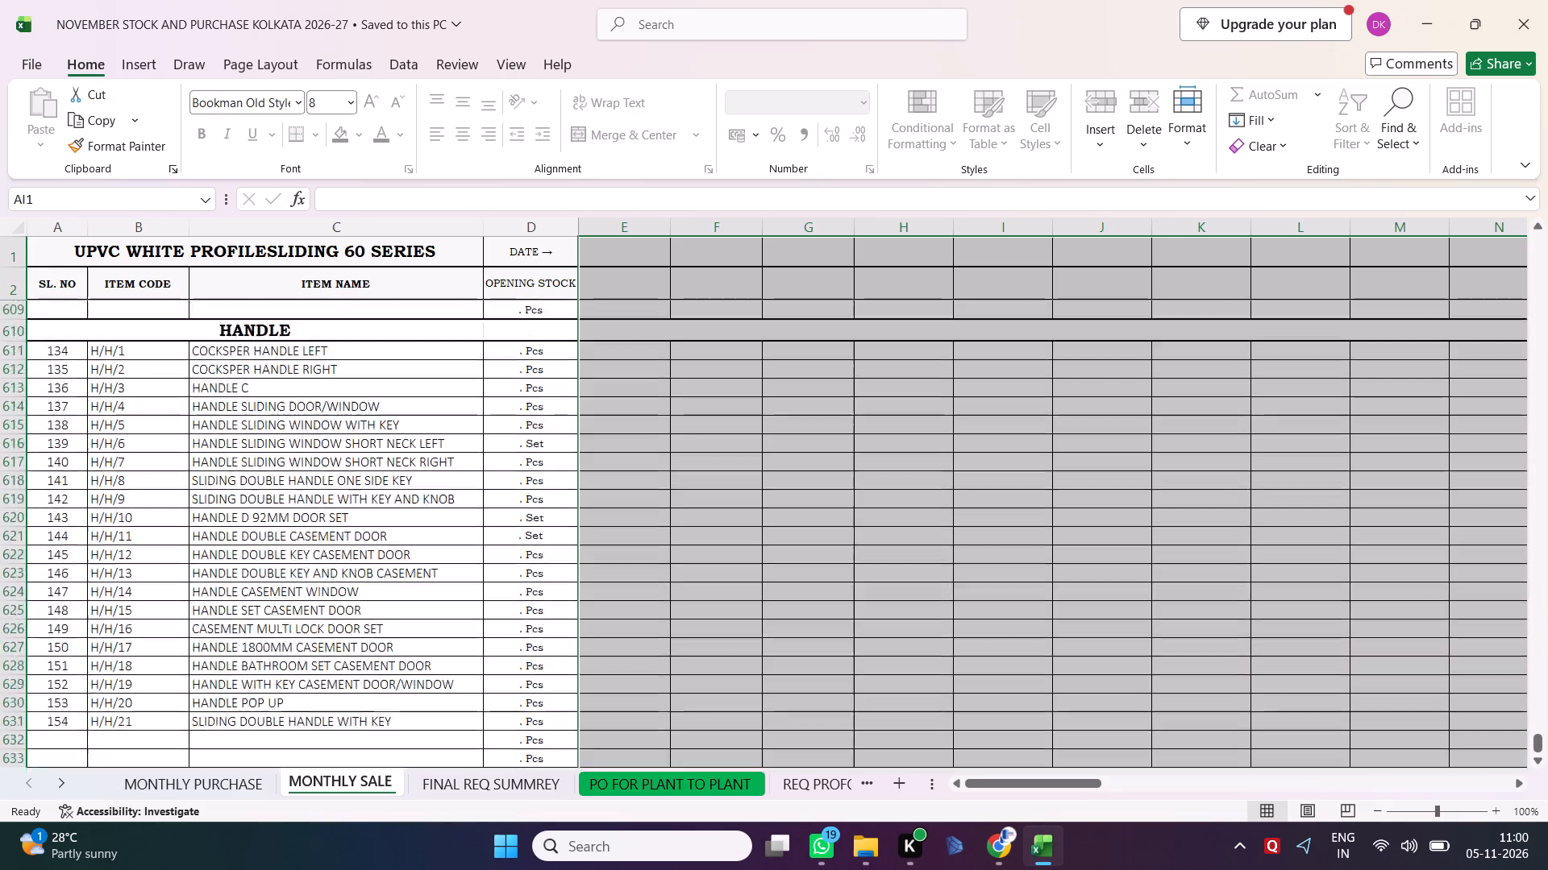
{"action": "scroll", "coordinate": [838, 488], "scroll_direction": "up", "scroll_amount": 3}
{"action": "left_click", "coordinate": [243, 781]}
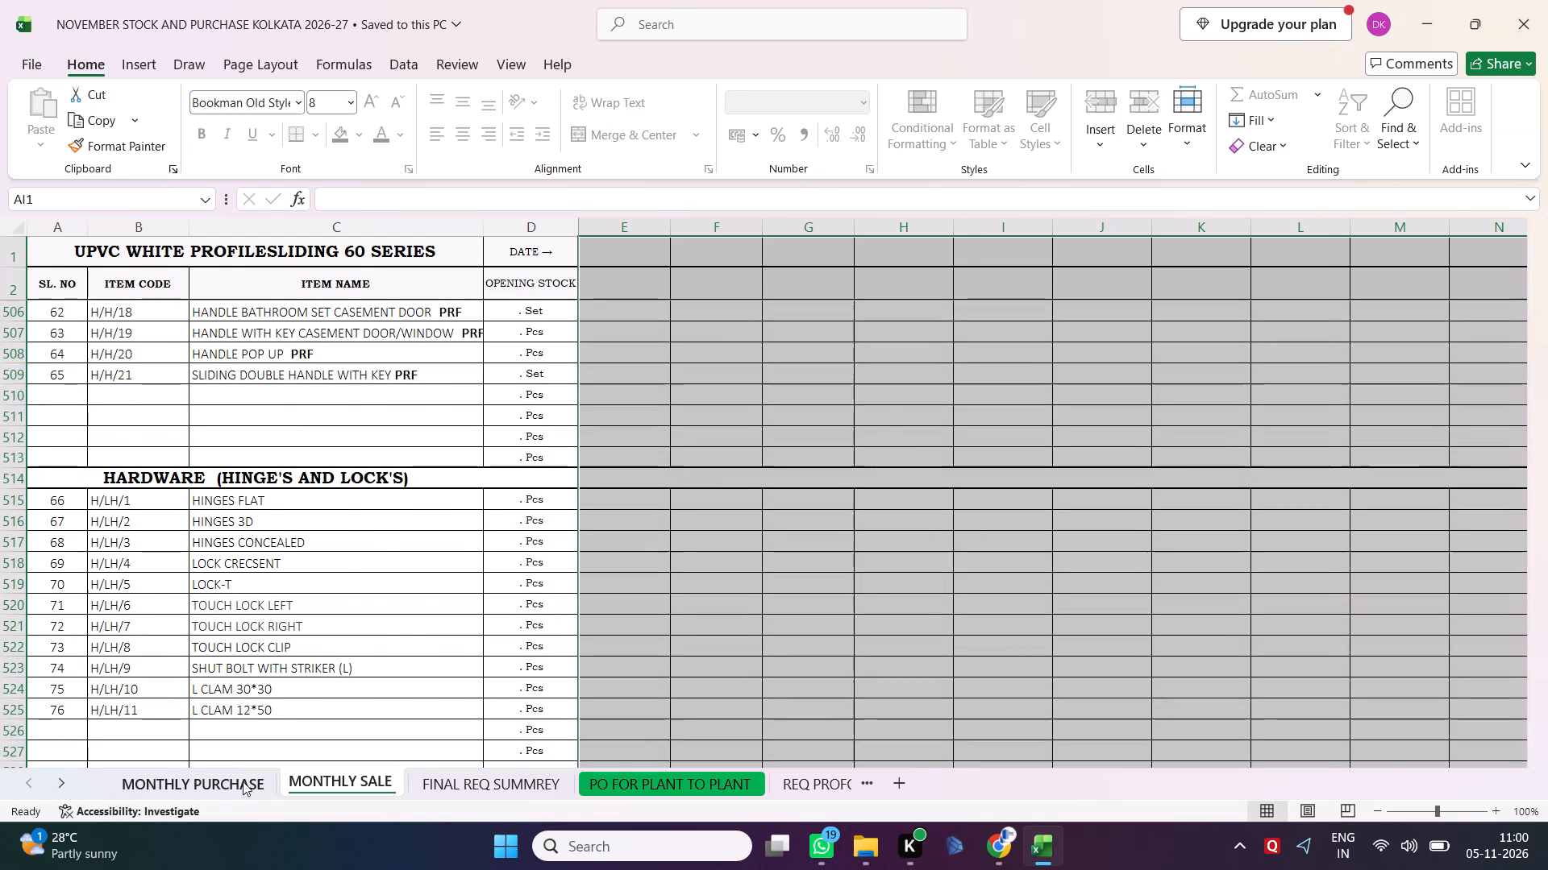
{"action": "scroll", "coordinate": [1057, 495], "scroll_direction": "right", "scroll_amount": 5}
{"action": "scroll", "coordinate": [1057, 495], "scroll_direction": "up", "scroll_amount": 4}
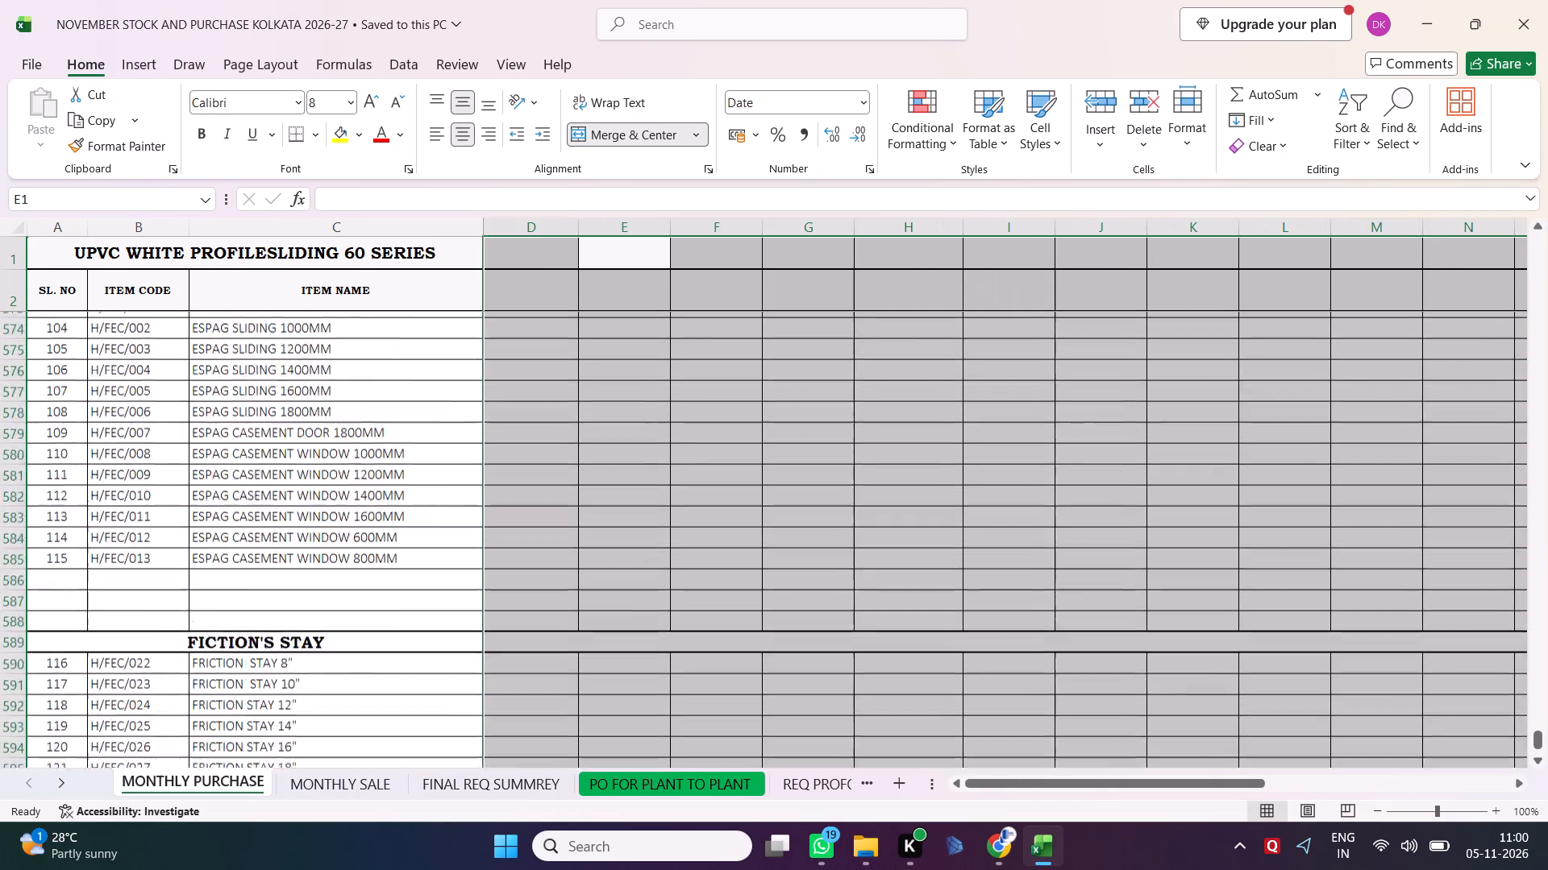
{"action": "scroll", "coordinate": [1057, 495], "scroll_direction": "up", "scroll_amount": 5}
{"action": "right_click", "coordinate": [1057, 495]}
{"action": "scroll", "coordinate": [1057, 495], "scroll_direction": "up", "scroll_amount": 6}
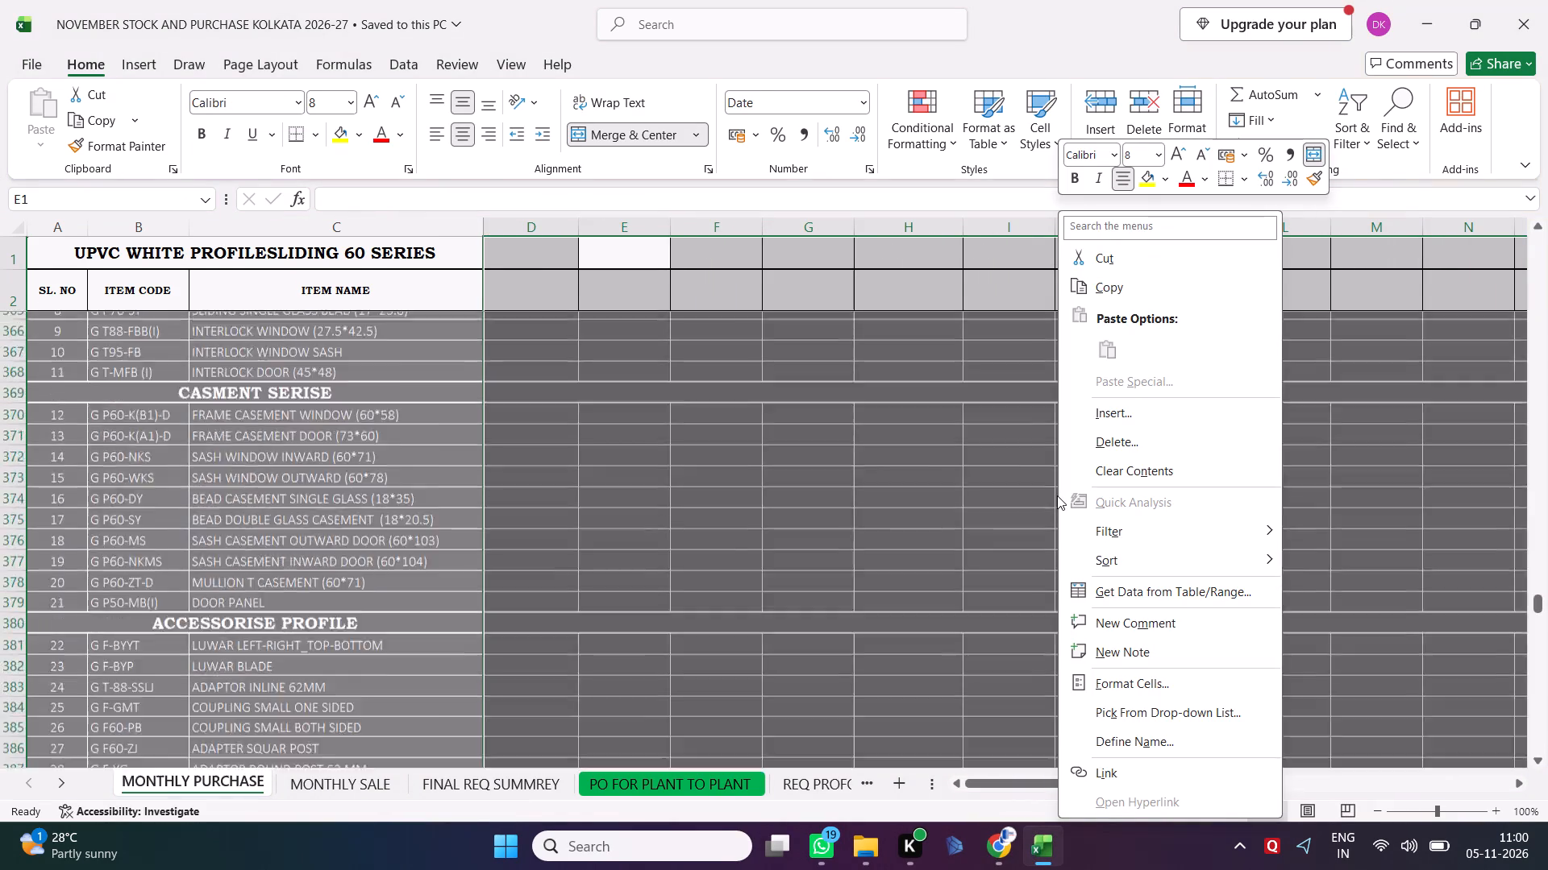
{"action": "scroll", "coordinate": [1057, 495], "scroll_direction": "up", "scroll_amount": 15}
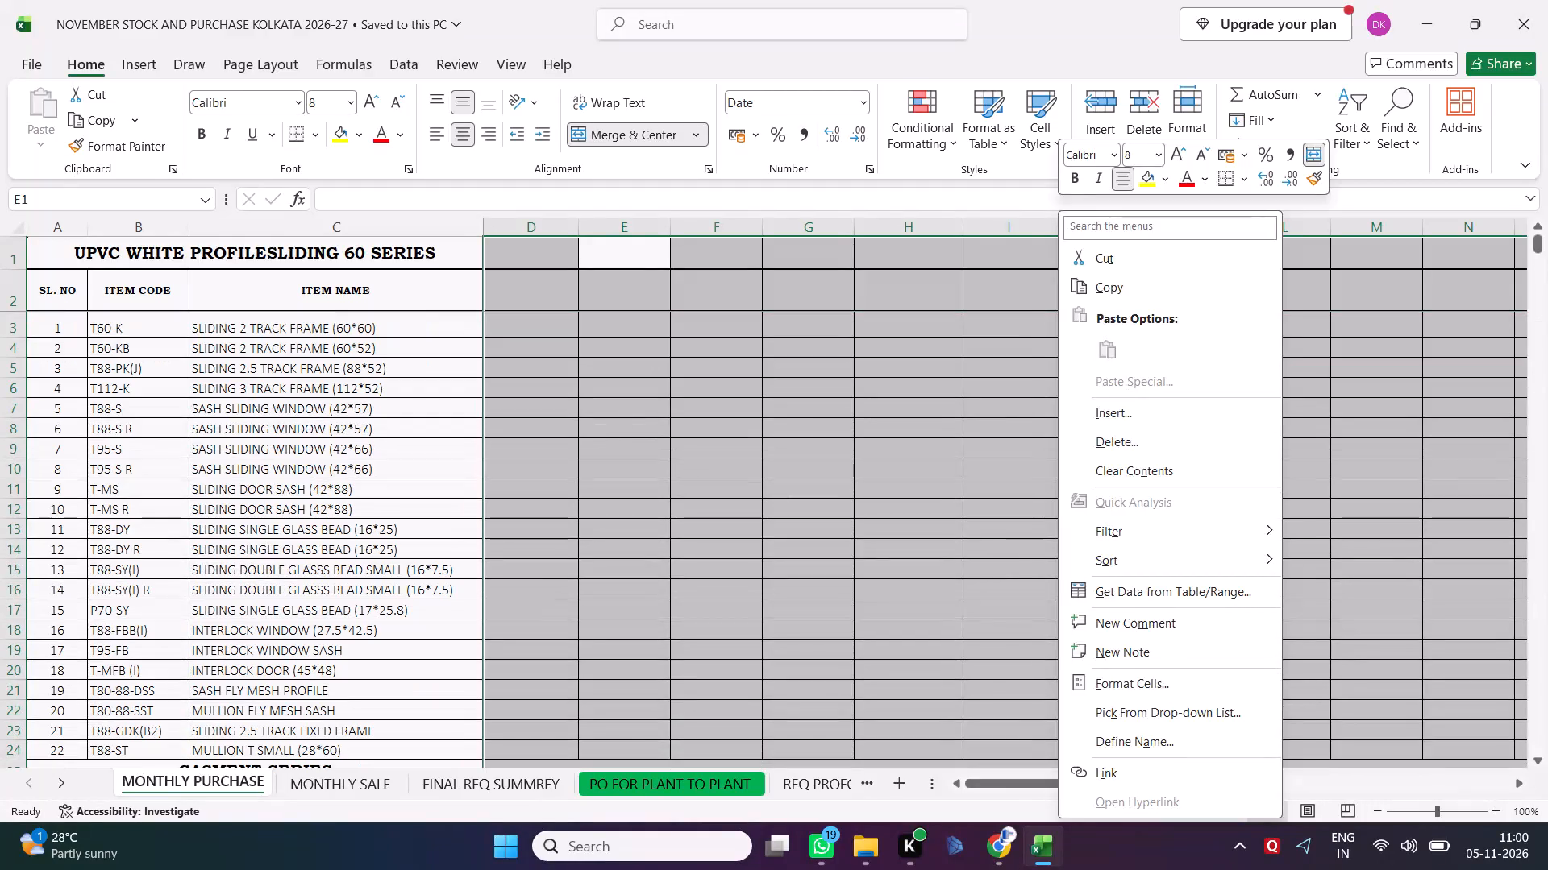
{"action": "left_click", "coordinate": [602, 426]}
{"action": "left_click", "coordinate": [602, 426]}
Switch to the KOLKATA STOCK folder in File Explorer.
{"action": "key", "text": "alt+Tab"}
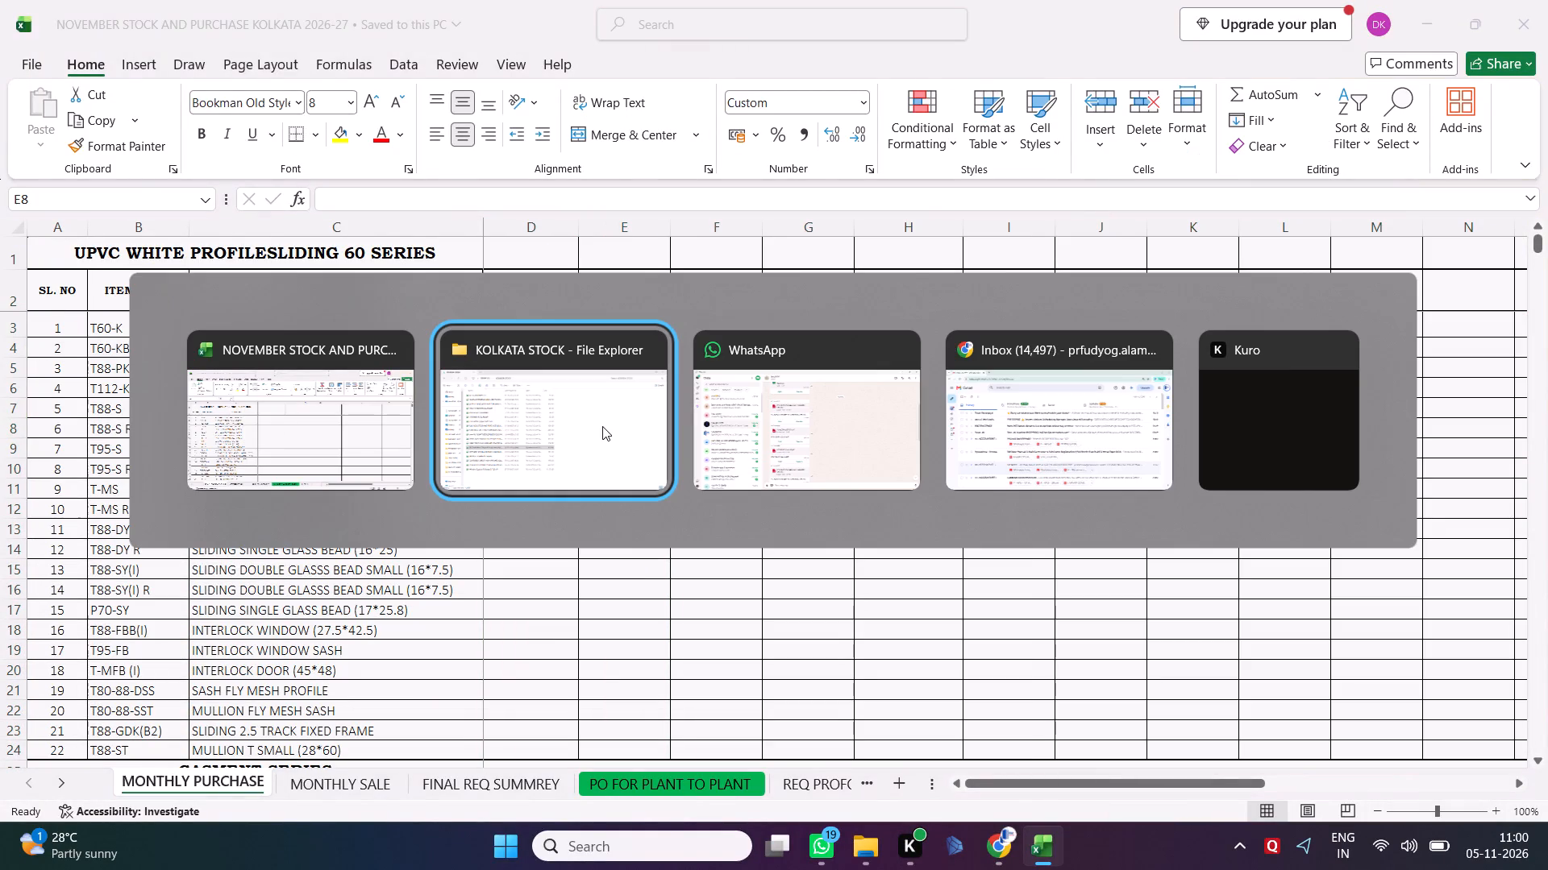
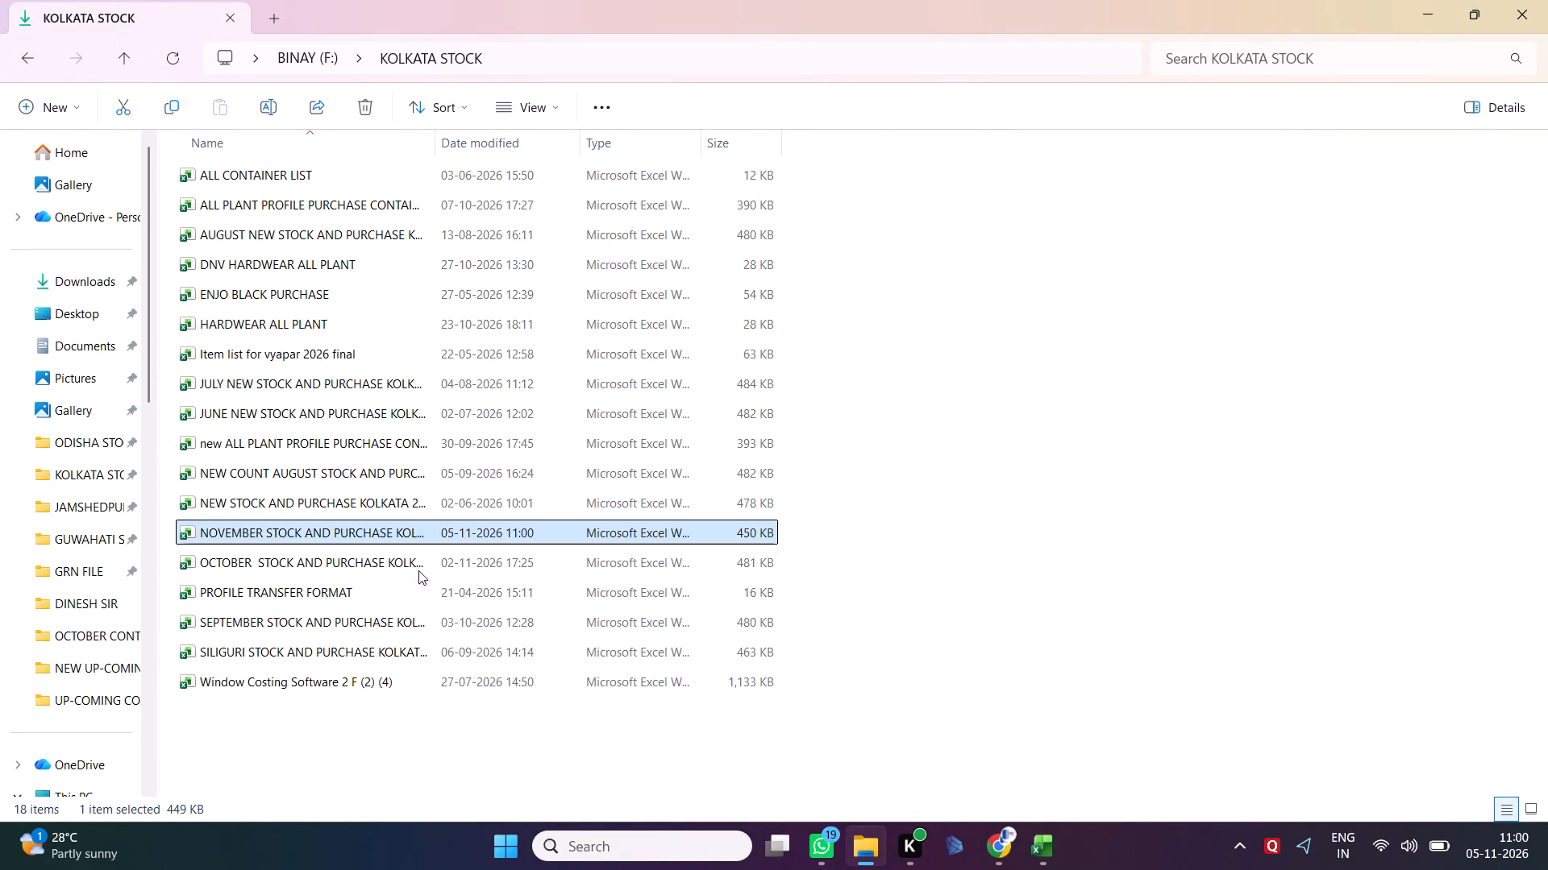
Open the OCTOBER STOCK AND PURCHASE KOLKATA workbook from the KOLKATA STOCK folder.
{"action": "double_click", "coordinate": [406, 560]}
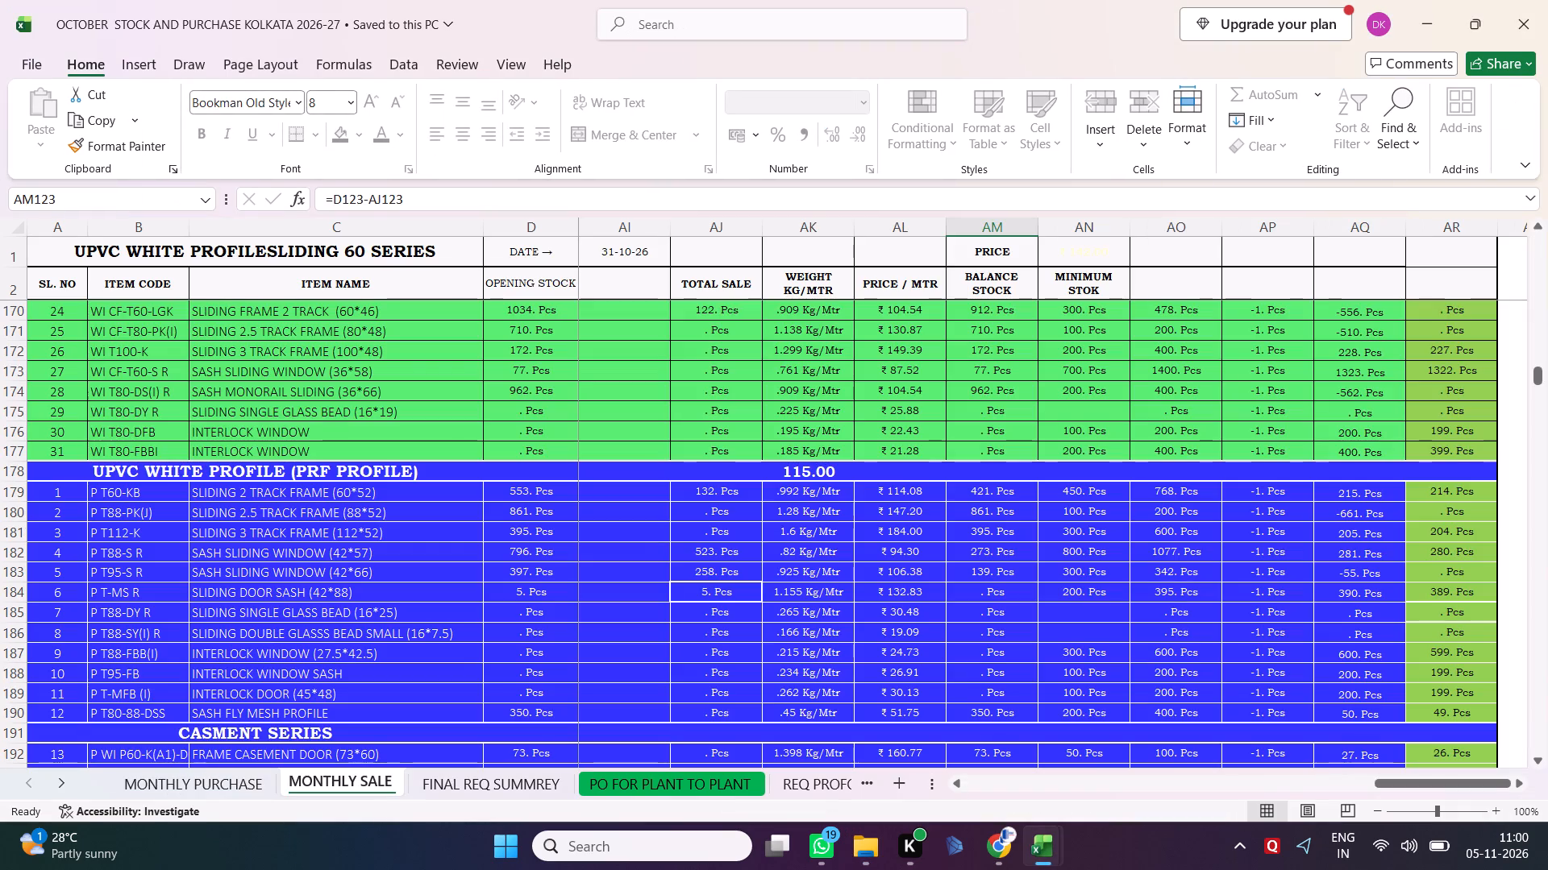
Copy BALANCE STOCK cells AM3:AM211 from October's MONTHLY SALE sheet and paste them as values from D3 on November's MONTHLY PURCHASE sheet.
{"action": "scroll", "coordinate": [1082, 477], "scroll_direction": "up", "scroll_amount": 12}
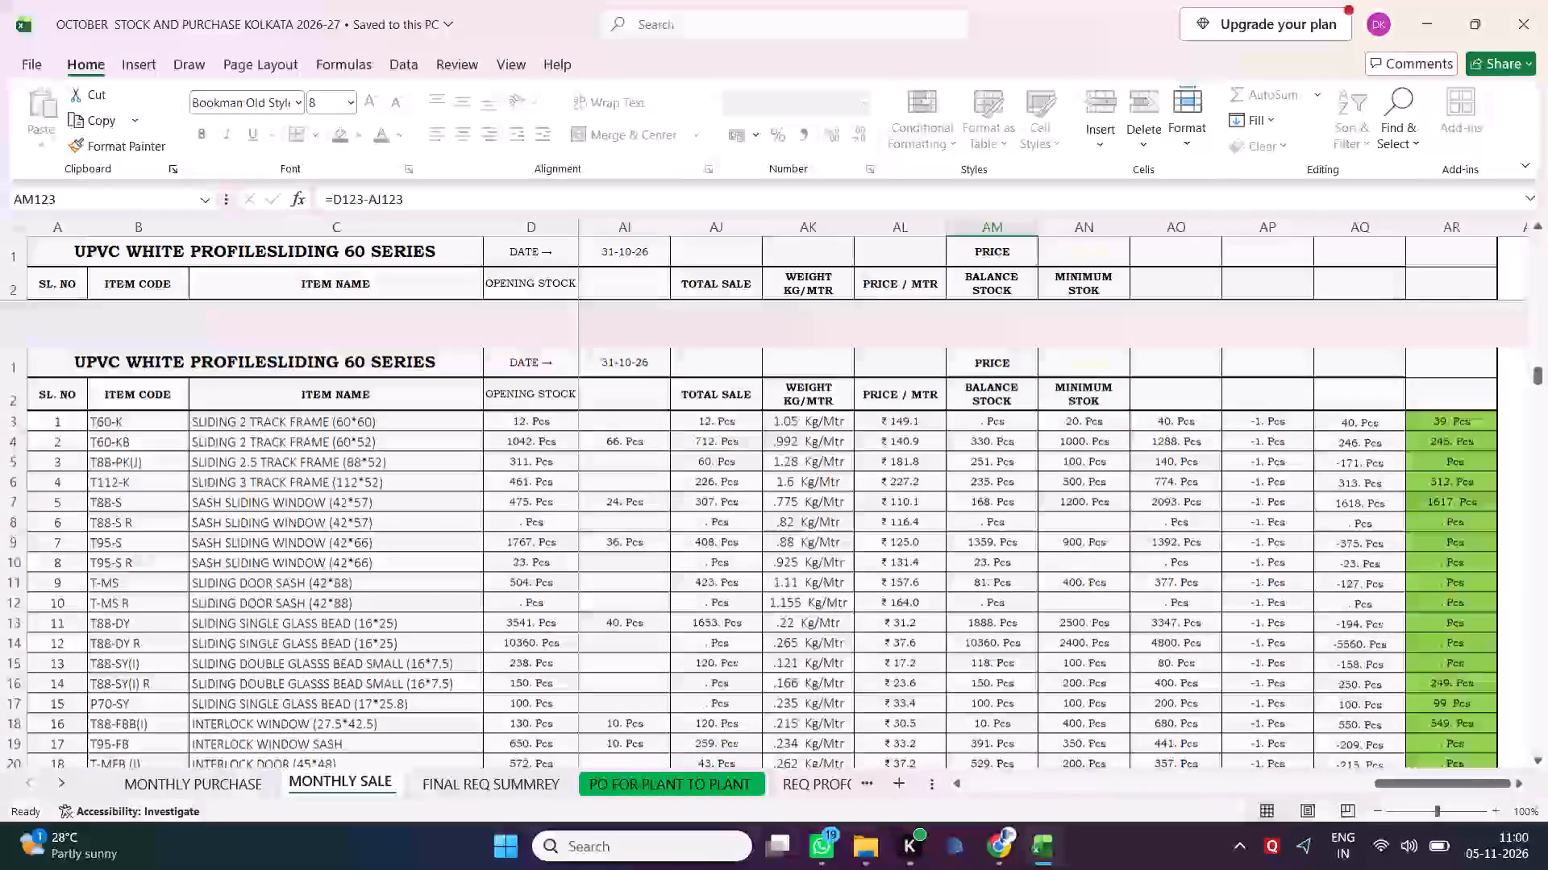
{"action": "scroll", "coordinate": [1082, 477], "scroll_direction": "up", "scroll_amount": 1}
{"action": "left_click", "coordinate": [995, 304]}
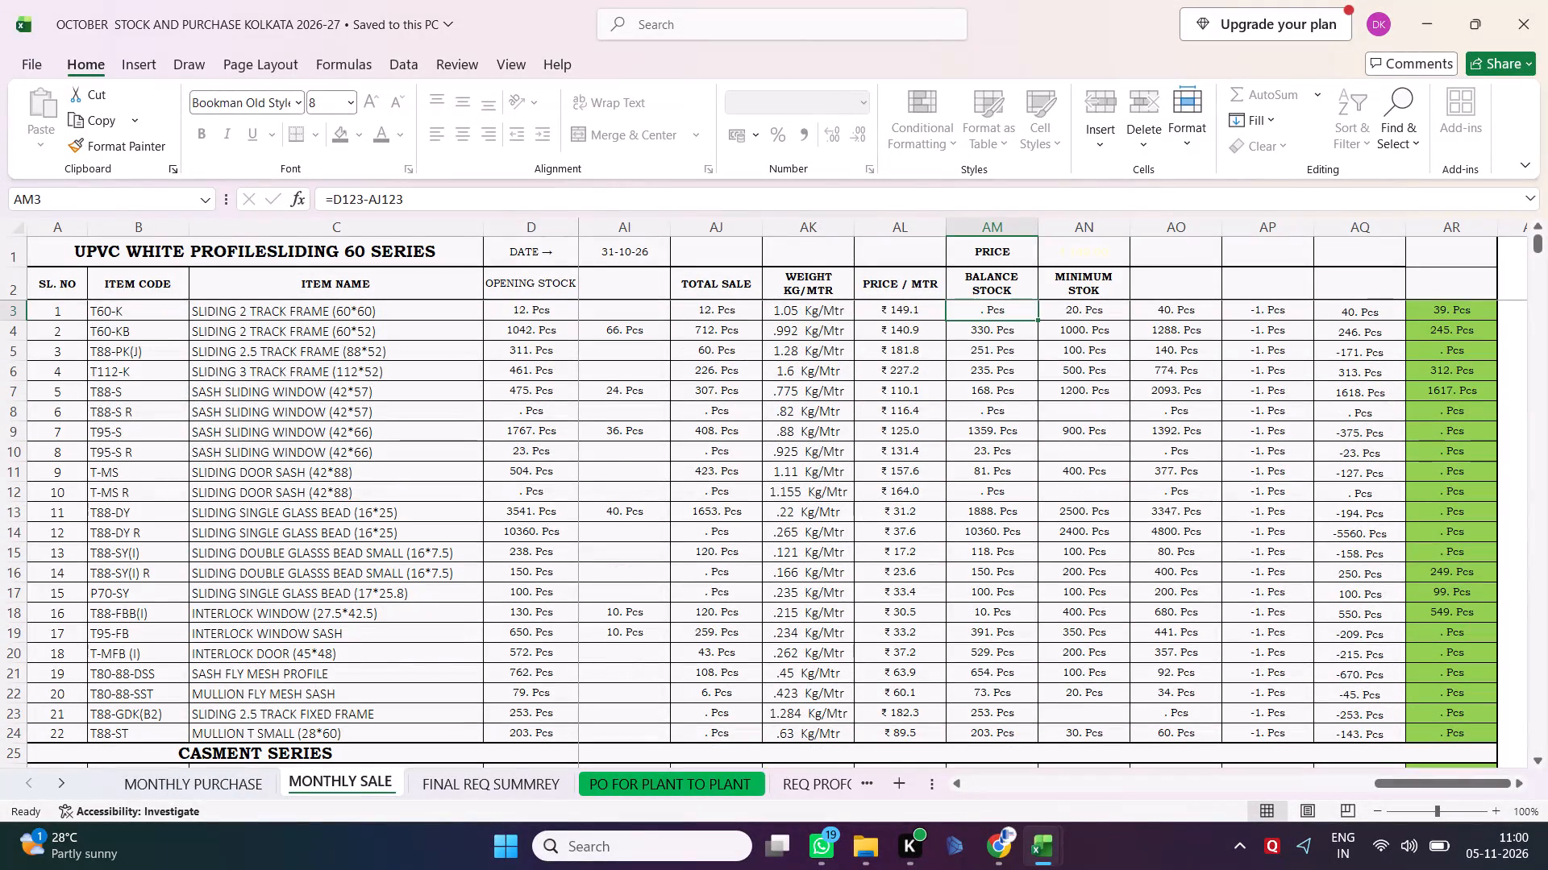
{"action": "key", "text": "shift+Down"}
{"action": "key", "text": "shift+Down"}
{"action": "key", "text": "shift+Down"}
{"action": "key", "text": "shift+Down"}
{"action": "key", "text": "shift+Down"}
{"action": "key", "text": "shift+Down"}
{"action": "key", "text": "shift+Down"}
{"action": "key", "text": "shift+Down"}
{"action": "key", "text": "shift+Down"}
{"action": "key", "text": "shift+Down"}
{"action": "key", "text": "shift+Down"}
{"action": "key", "text": "shift+Down"}
{"action": "key", "text": "shift+Down"}
{"action": "key", "text": "shift+Down"}
{"action": "key", "text": "shift+Down"}
{"action": "key", "text": "shift+Down"}
{"action": "key", "text": "shift+Down"}
{"action": "key", "text": "shift+Down"}
{"action": "key", "text": "shift+Down"}
{"action": "key", "text": "shift+Down"}
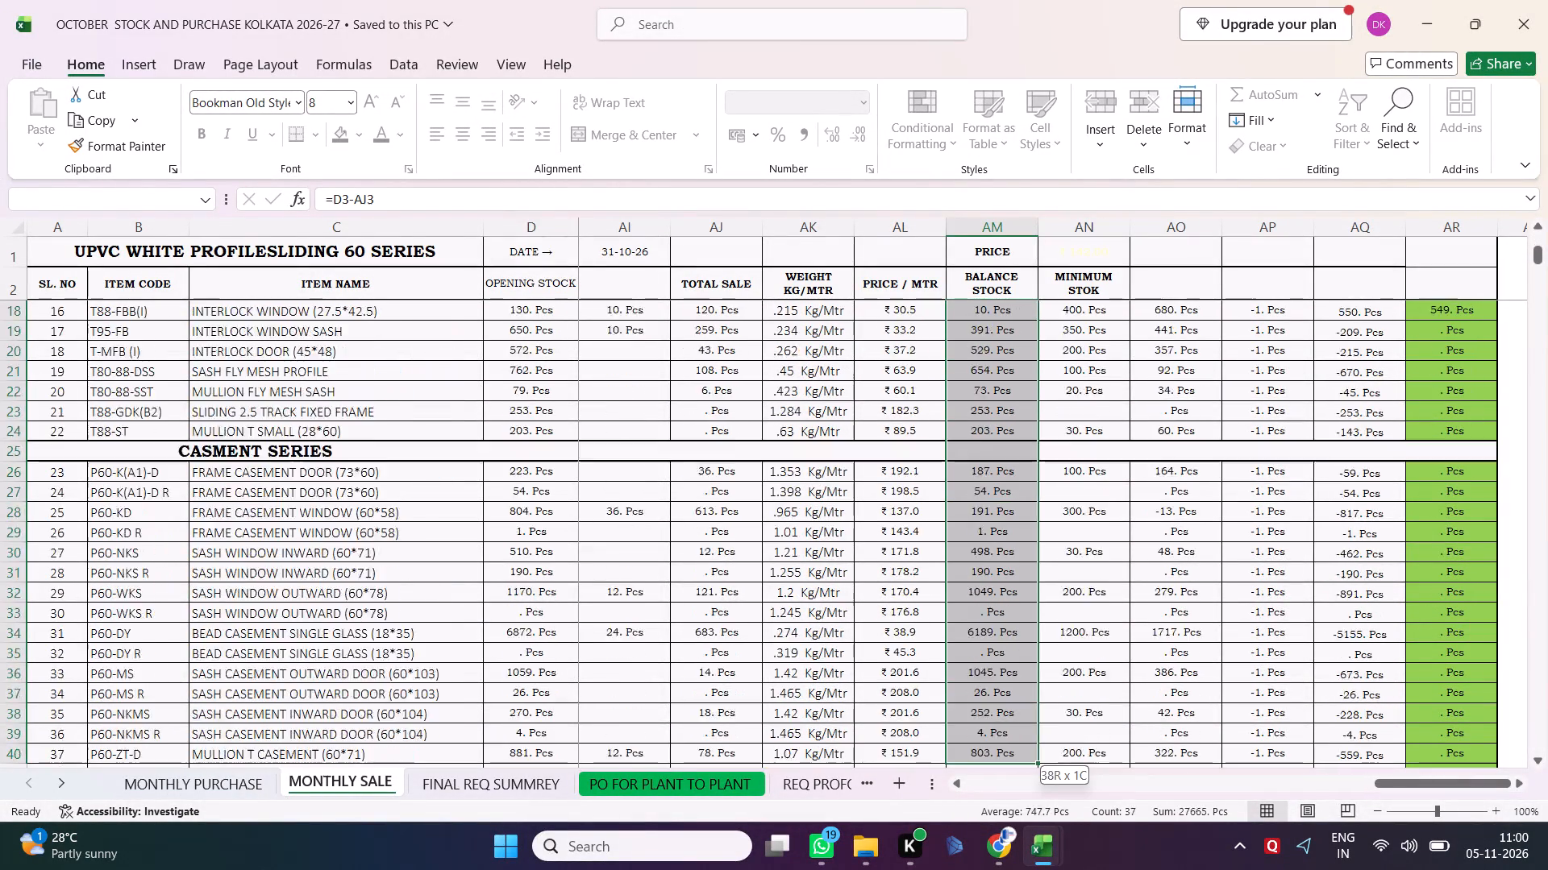
{"action": "key", "text": "shift+Down"}
{"action": "key", "text": "shift+Down"}
{"action": "key", "text": "shift+Down"}
{"action": "key", "text": "shift+Down"}
{"action": "key", "text": "shift+Down"}
{"action": "key", "text": "shift+Down"}
{"action": "key", "text": "shift+Down"}
{"action": "key", "text": "shift+Down"}
{"action": "key", "text": "shift+Down"}
{"action": "key", "text": "shift+Down"}
{"action": "key", "text": "shift+Down"}
{"action": "key", "text": "shift+Down"}
{"action": "key", "text": "shift+Down"}
{"action": "key", "text": "shift+Down"}
{"action": "key", "text": "shift+Down"}
{"action": "key", "text": "shift+Down"}
{"action": "key", "text": "shift+Down"}
{"action": "key", "text": "shift+Down"}
{"action": "key", "text": "shift+Down"}
{"action": "key", "text": "shift+Down"}
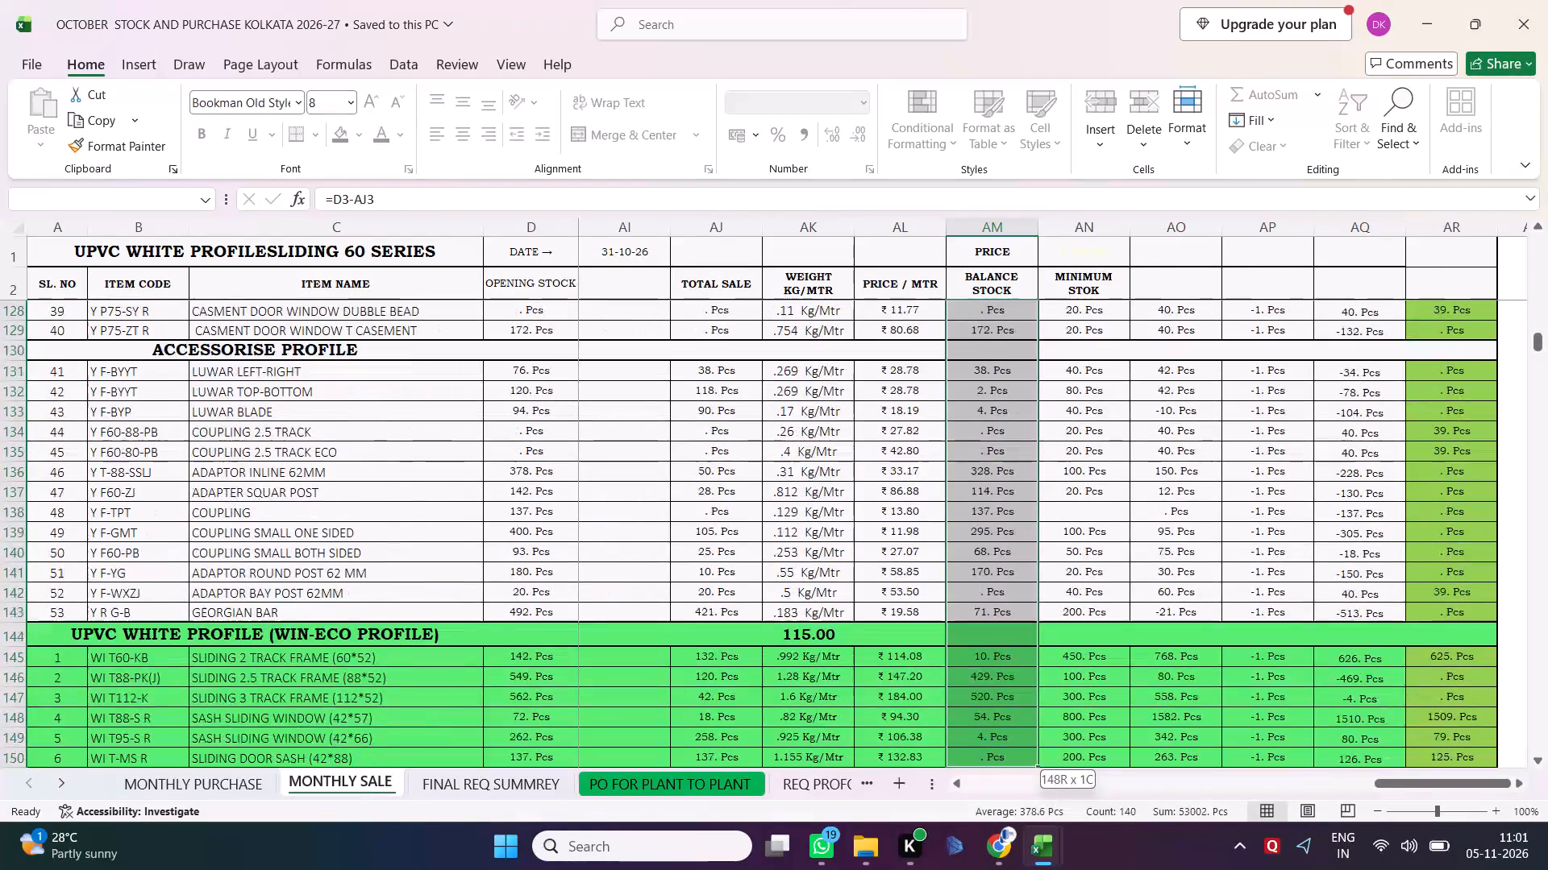
{"action": "key", "text": "shift+Up"}
{"action": "key", "text": "shift+Down"}
{"action": "key", "text": "shift+Down"}
{"action": "key", "text": "shift+Down"}
{"action": "key", "text": "shift+Down"}
{"action": "key", "text": "shift+Down"}
{"action": "key", "text": "shift+Down"}
{"action": "key", "text": "shift+Down"}
{"action": "key", "text": "shift+Down"}
{"action": "key", "text": "shift+Down"}
{"action": "key", "text": "shift+Down"}
{"action": "key", "text": "shift+Down"}
{"action": "key", "text": "shift+Down"}
{"action": "key", "text": "shift+Down"}
{"action": "key", "text": "shift+Down"}
{"action": "key", "text": "shift+Down"}
{"action": "key", "text": "shift+Down"}
{"action": "key", "text": "shift+Down"}
{"action": "key", "text": "shift+Down"}
{"action": "key", "text": "shift+Down"}
{"action": "key", "text": "shift+Down"}
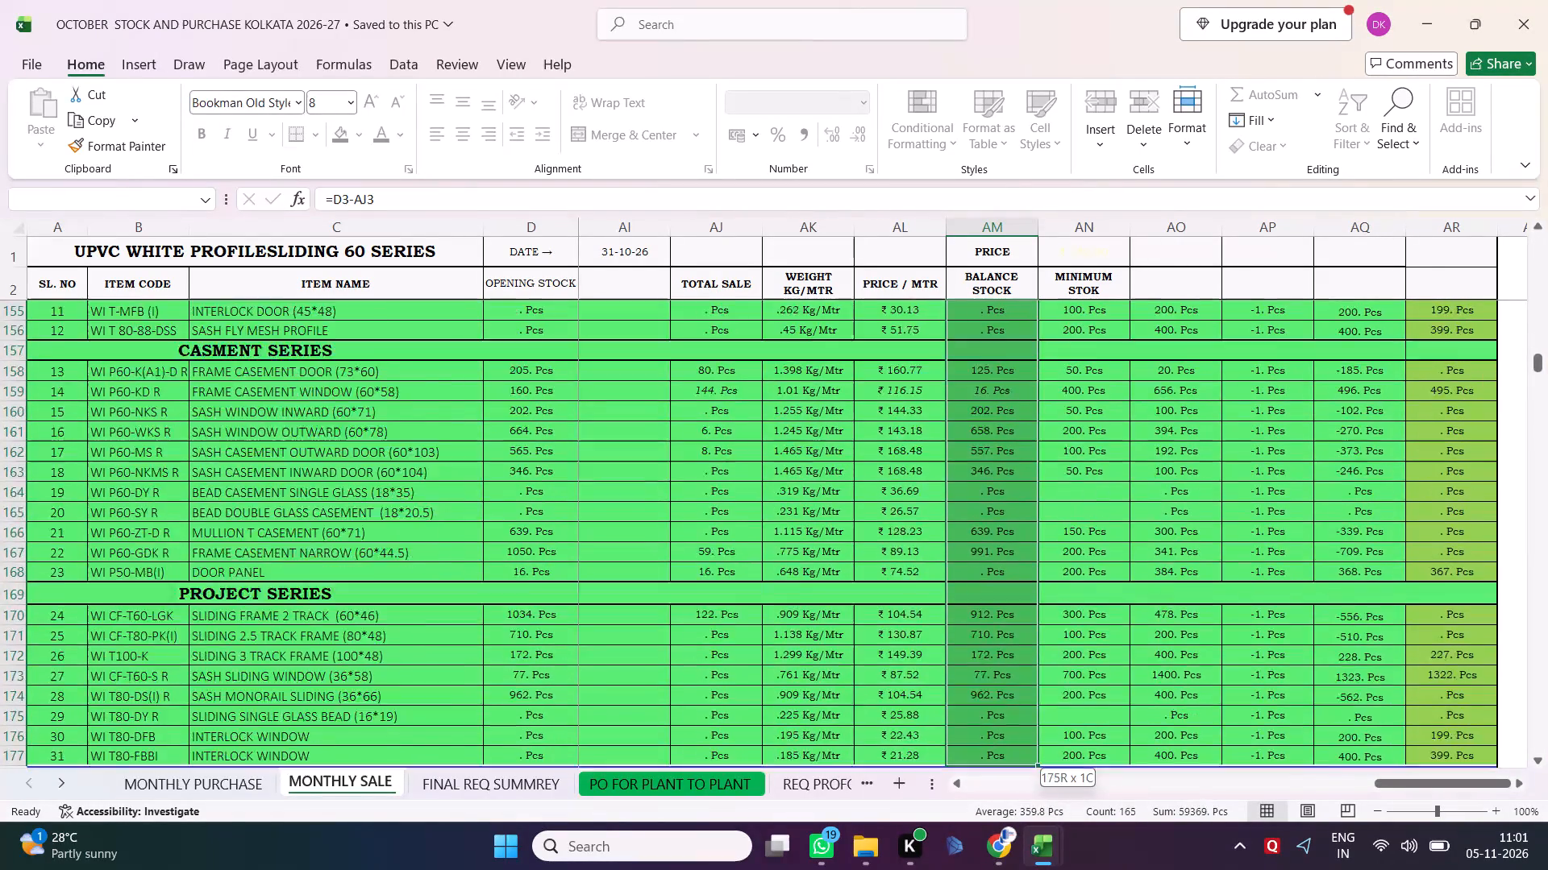
{"action": "key", "text": "shift+Down"}
{"action": "key", "text": "shift+Down"}
{"action": "key", "text": "shift+Down"}
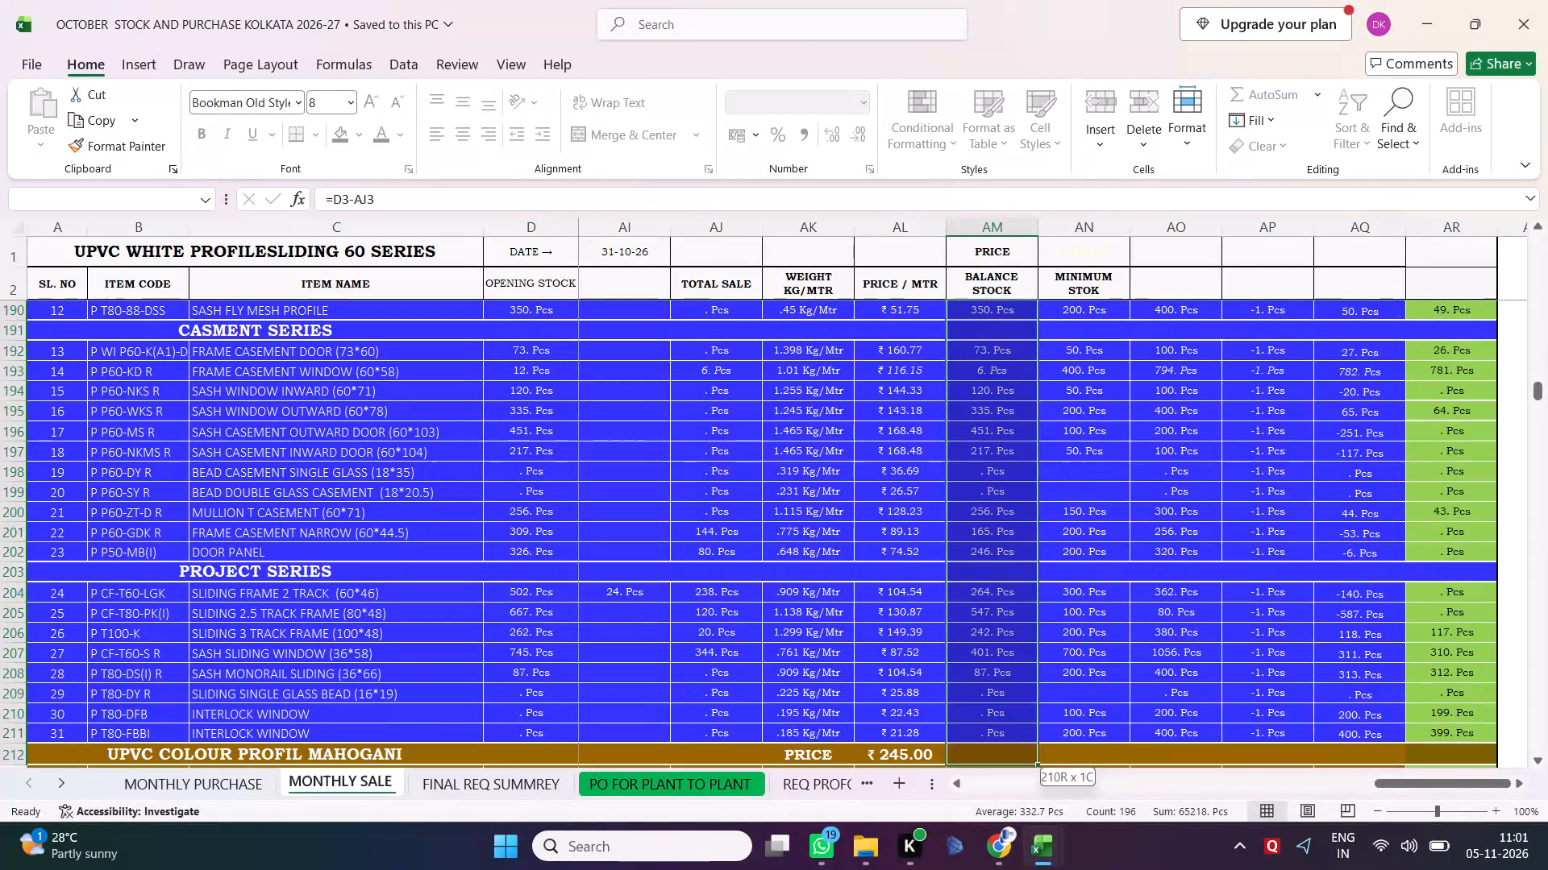
{"action": "key", "text": "shift+Up"}
{"action": "key", "text": "ctrl+c"}
{"action": "key", "text": "alt+Tab"}
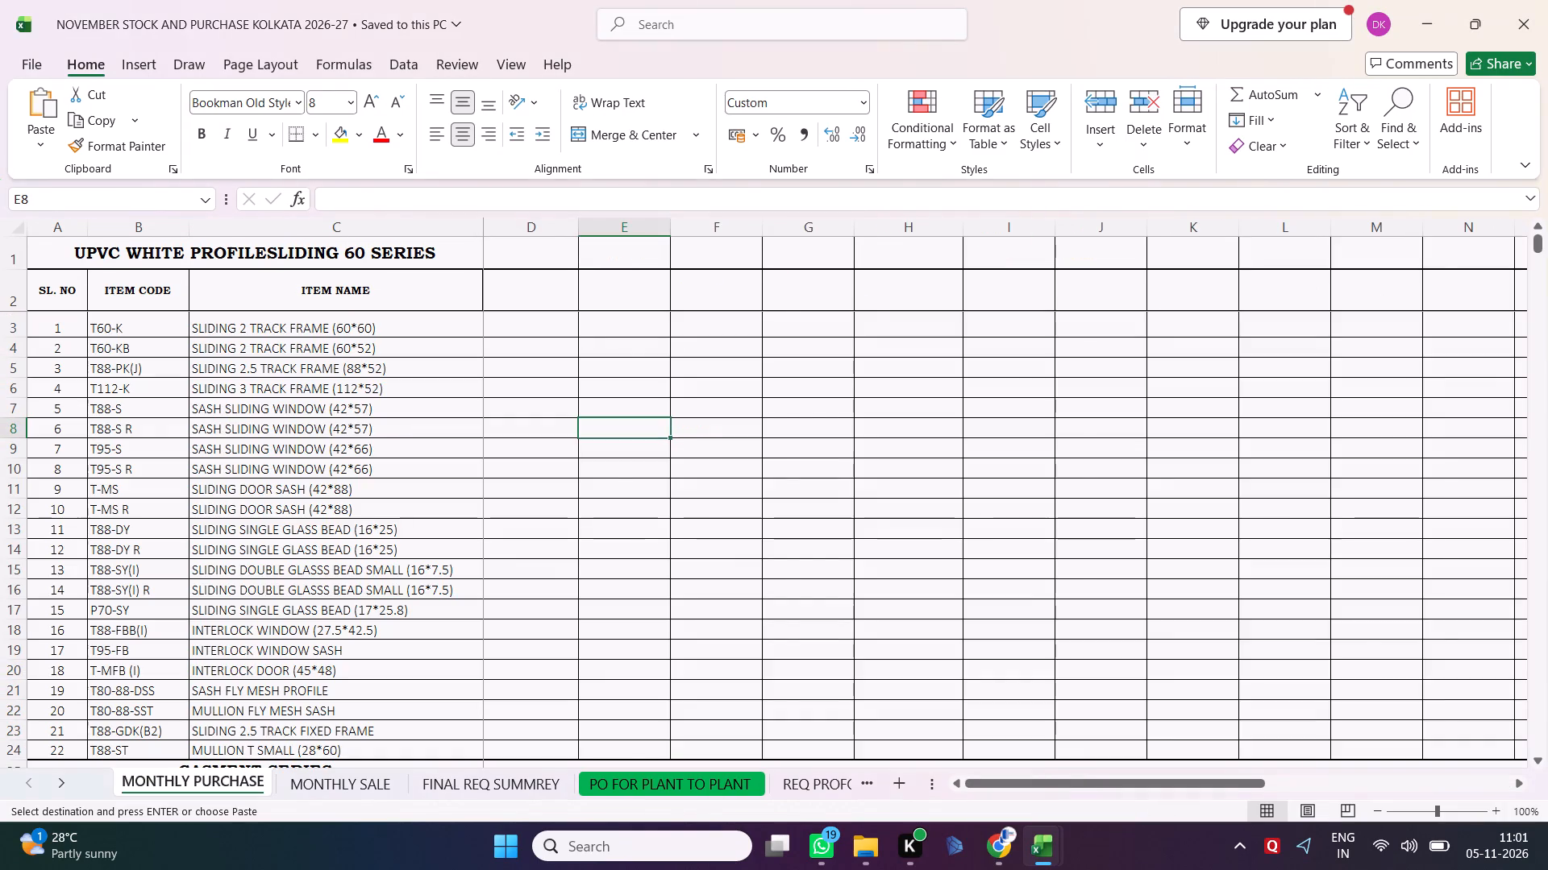
{"action": "scroll", "coordinate": [667, 454], "scroll_direction": "right", "scroll_amount": 3}
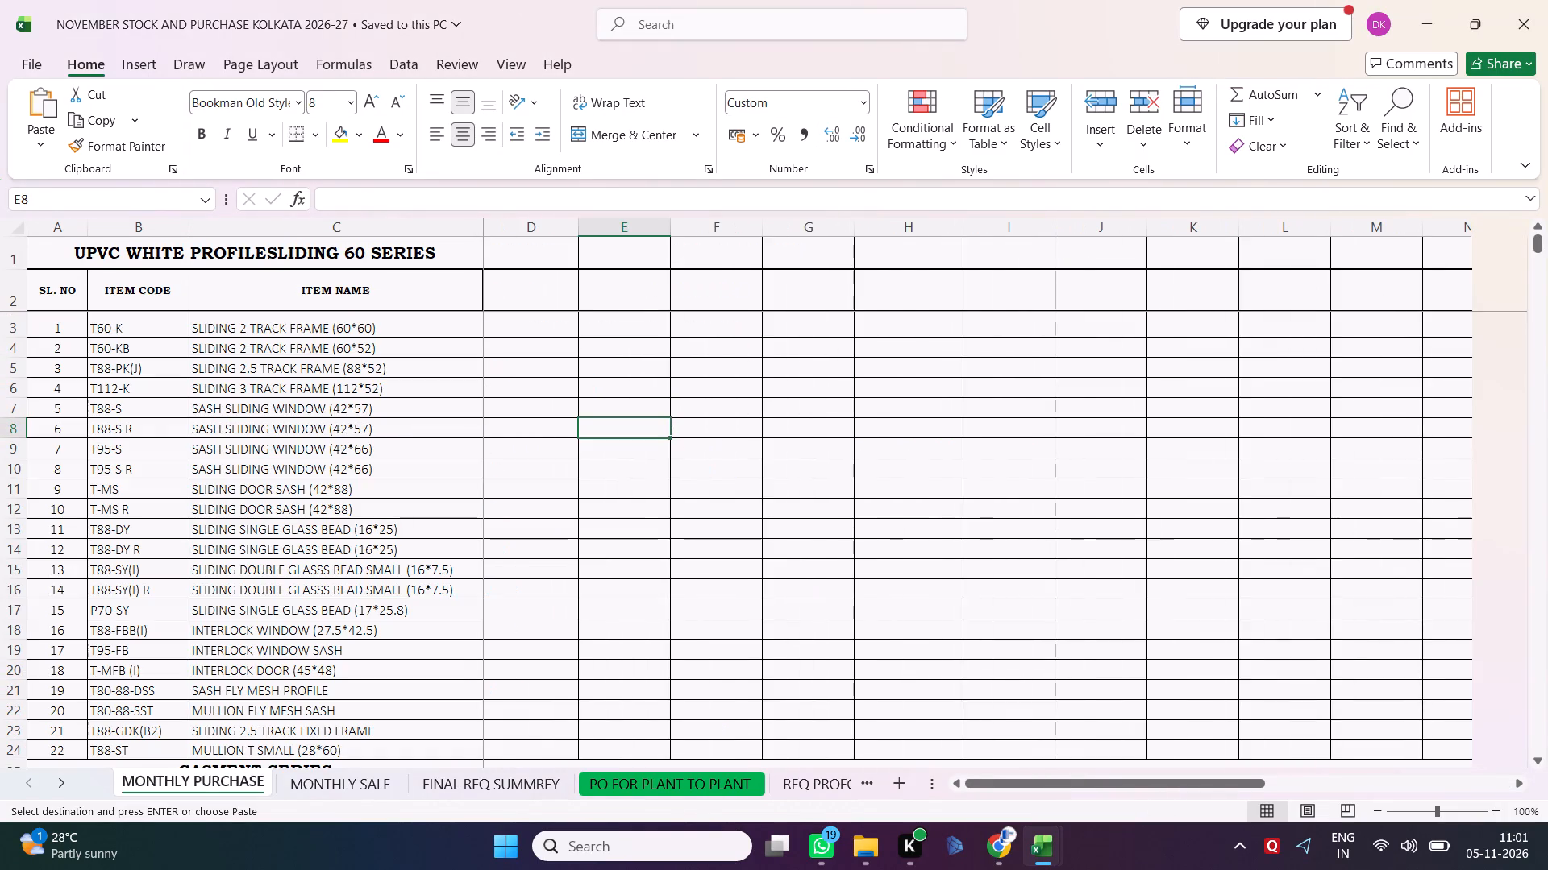
{"action": "left_click", "coordinate": [518, 324]}
{"action": "right_click", "coordinate": [518, 324]}
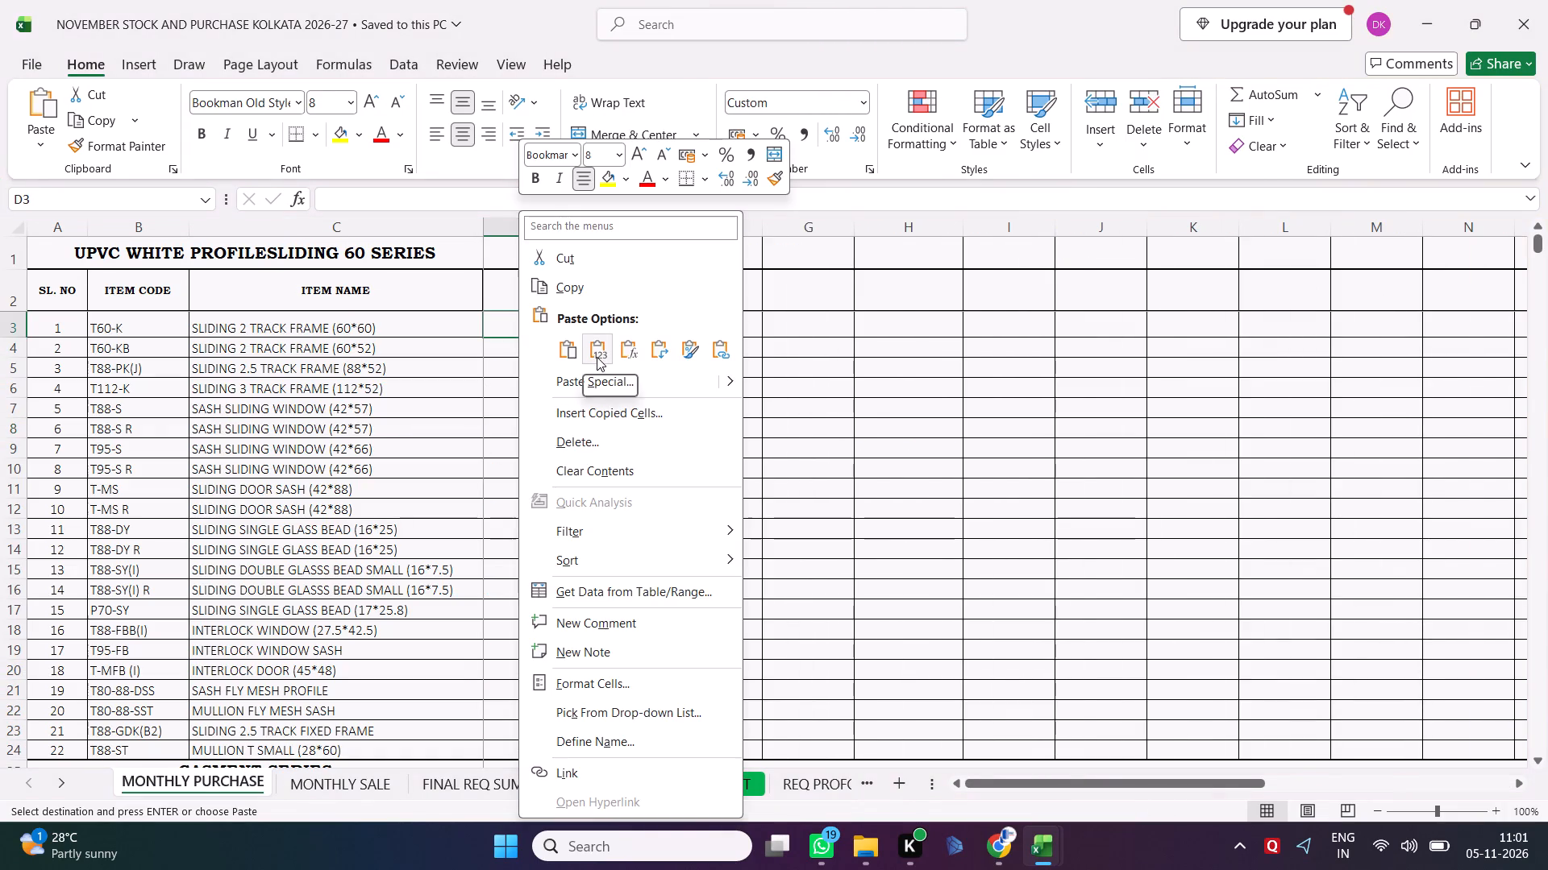
{"action": "left_click", "coordinate": [597, 357]}
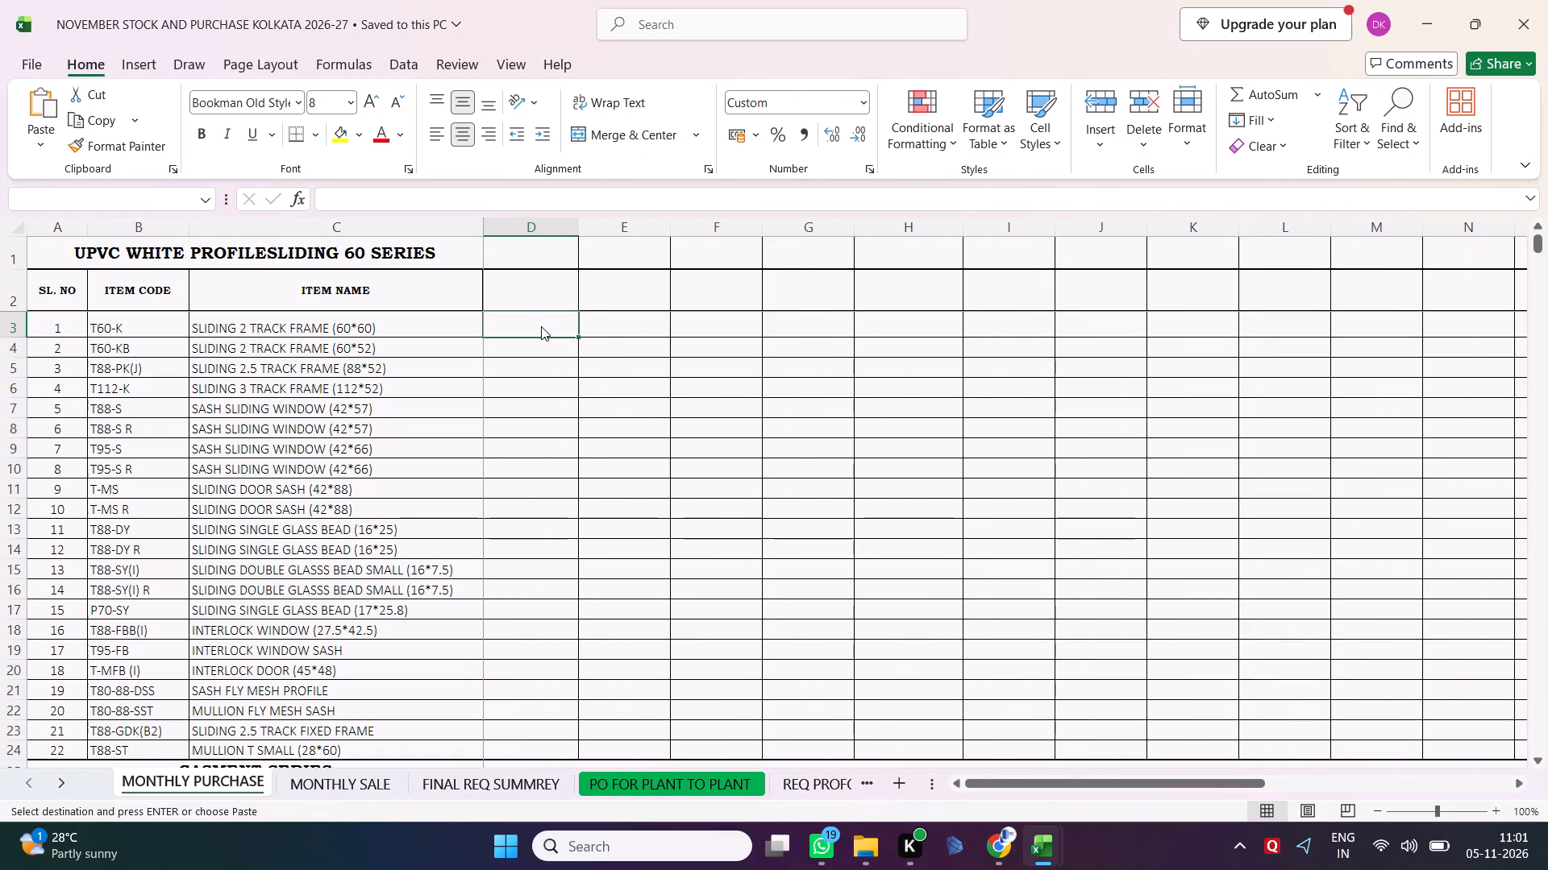
Enter the column heading OPENING STOCK in cell D2 of the November MONTHLY PURCHASE sheet.
{"action": "left_click", "coordinate": [539, 276]}
{"action": "type", "text": "OPENING"}
{"action": "key", "text": "space"}
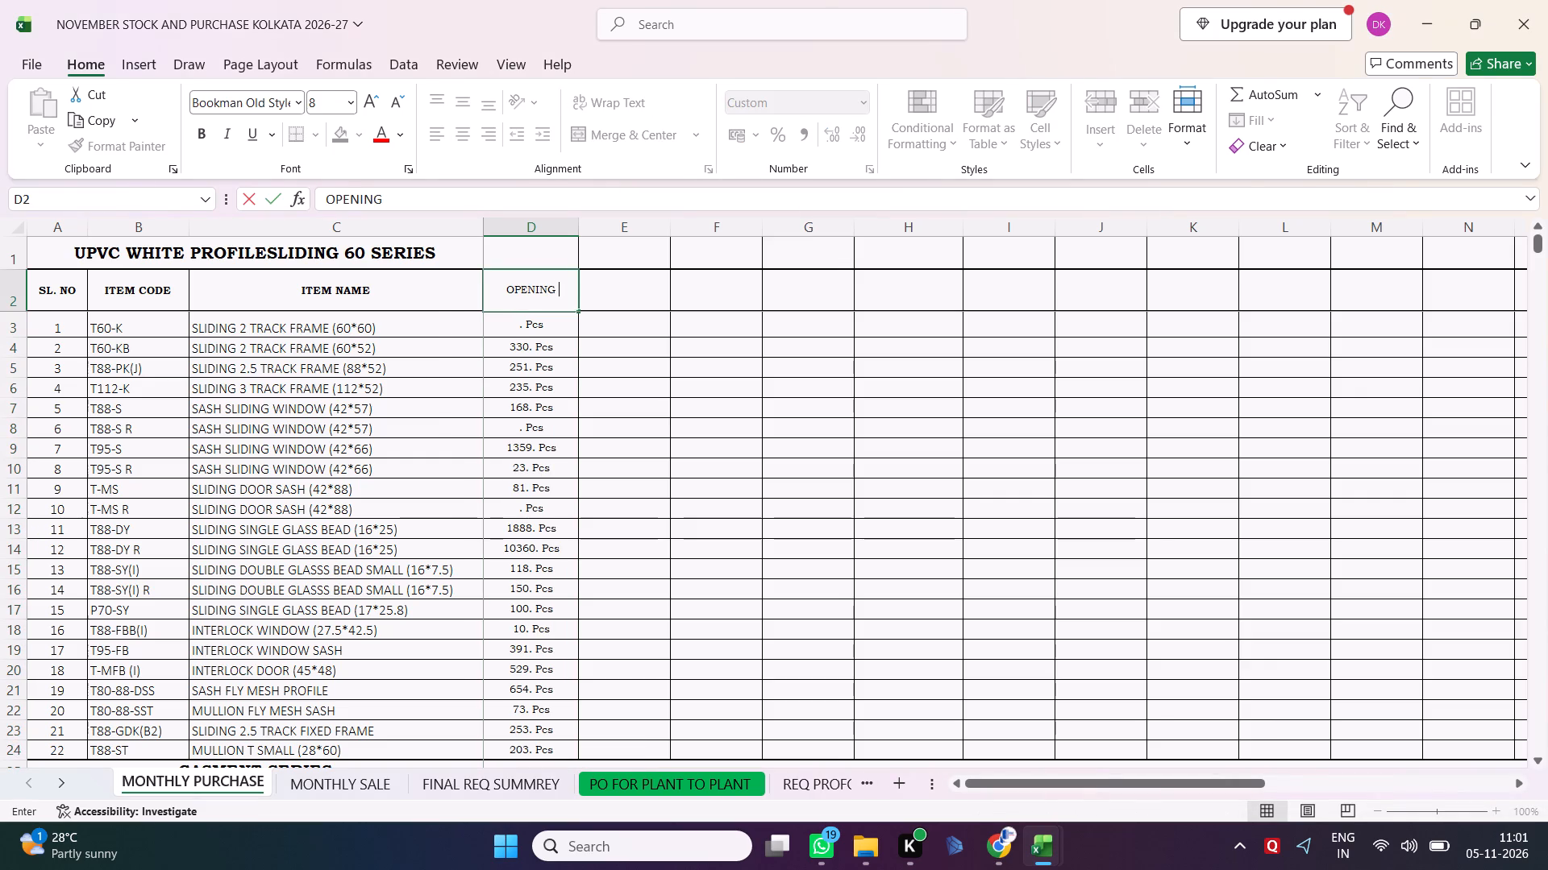
{"action": "type", "text": "STOCK"}
{"action": "key", "text": "space"}
{"action": "key", "text": "Return"}
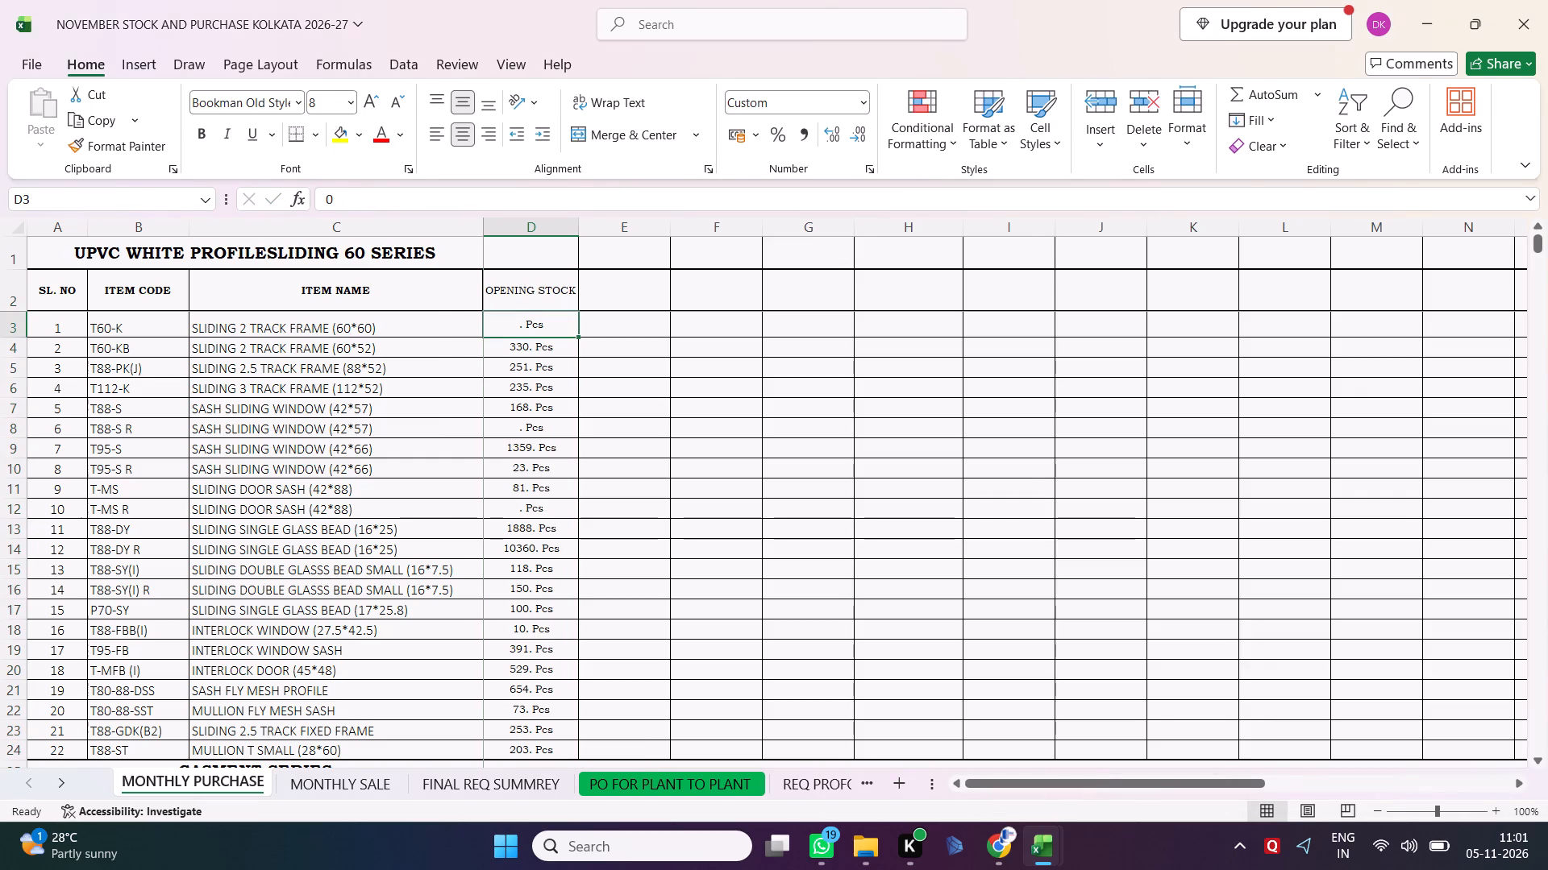
Enter the date 1-11 in cell D1 above the OPENING STOCK heading.
{"action": "key", "text": "Up"}
{"action": "key", "text": "Up"}
{"action": "type", "text": "1-11"}
{"action": "key", "text": "Return"}
{"action": "key", "text": "Down"}
{"action": "key", "text": "Down"}
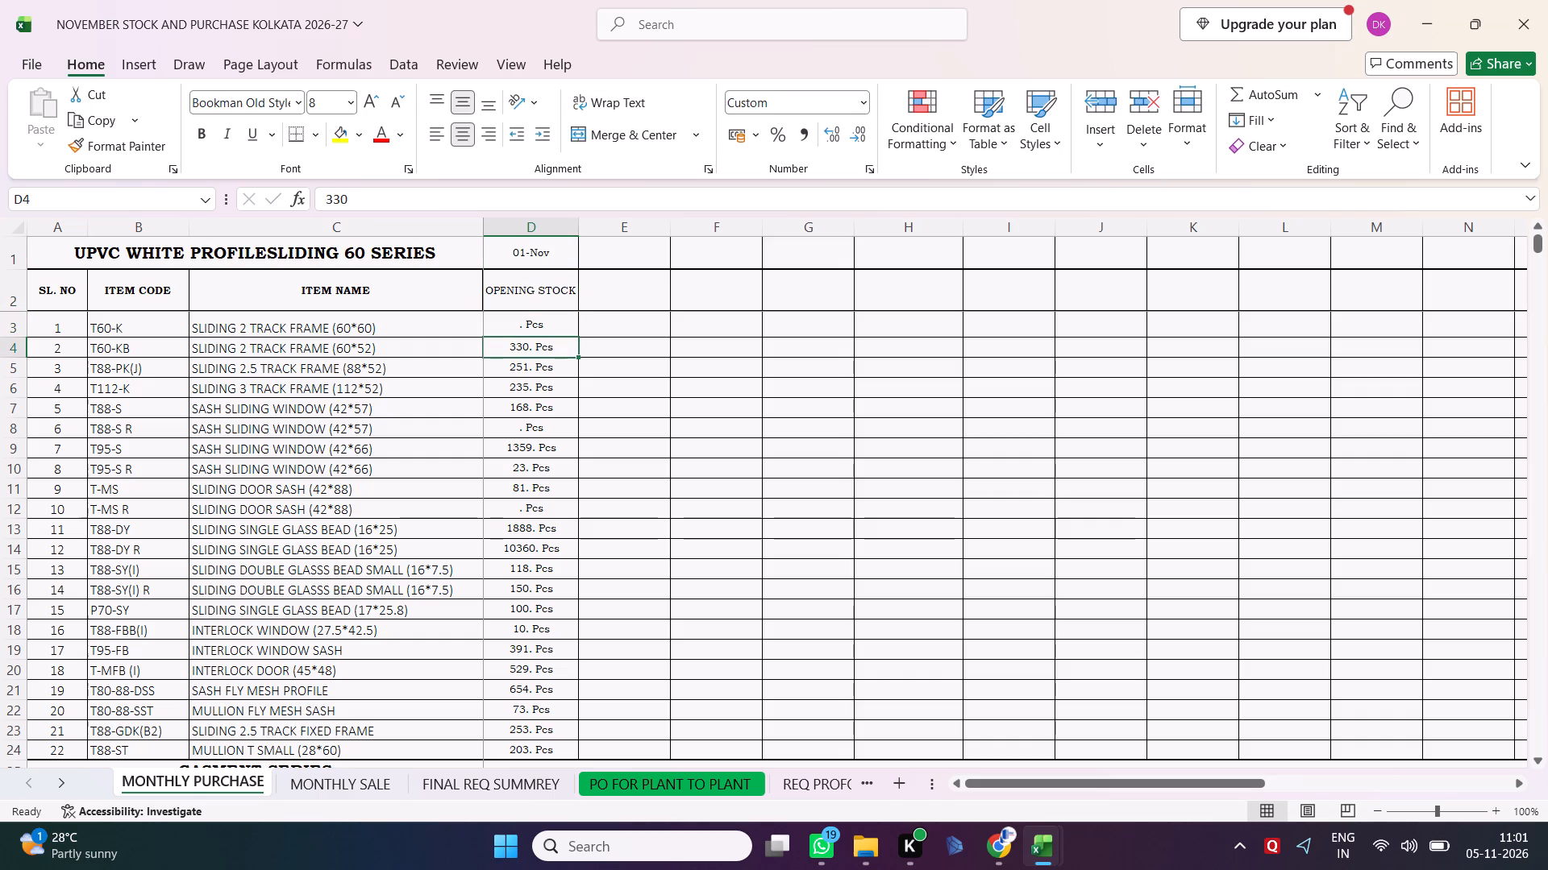
Copy the MAHOGANI section's BALANCE STOCK from October's MONTHLY SALE sheet and paste it as values from D213 on November's MONTHLY PURCHASE sheet.
{"action": "scroll", "coordinate": [669, 586], "scroll_direction": "down", "scroll_amount": 13}
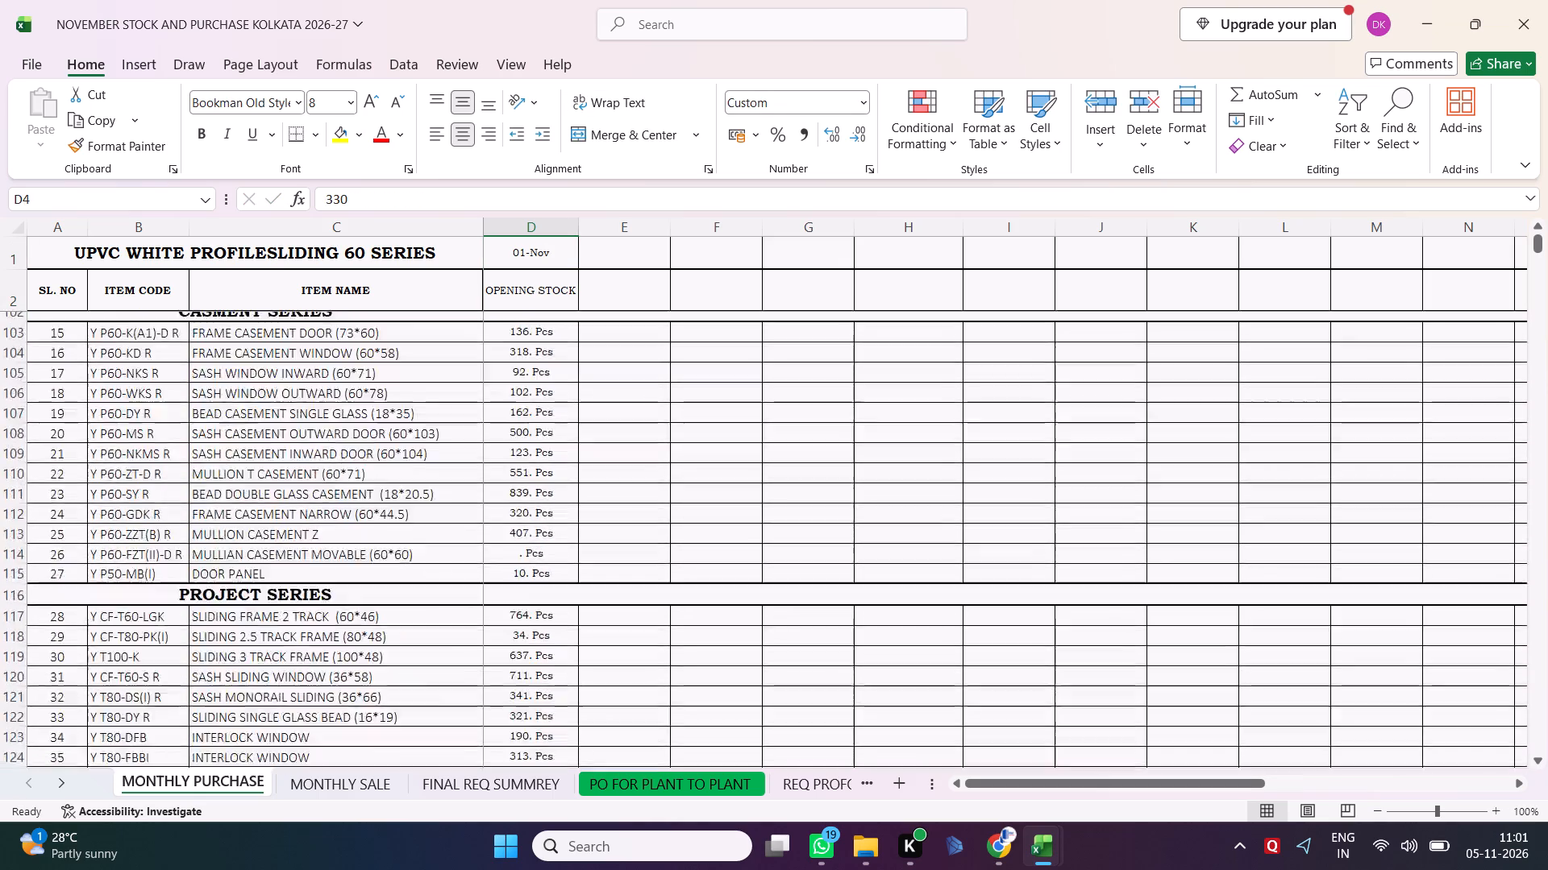
{"action": "scroll", "coordinate": [669, 586], "scroll_direction": "down", "scroll_amount": 10}
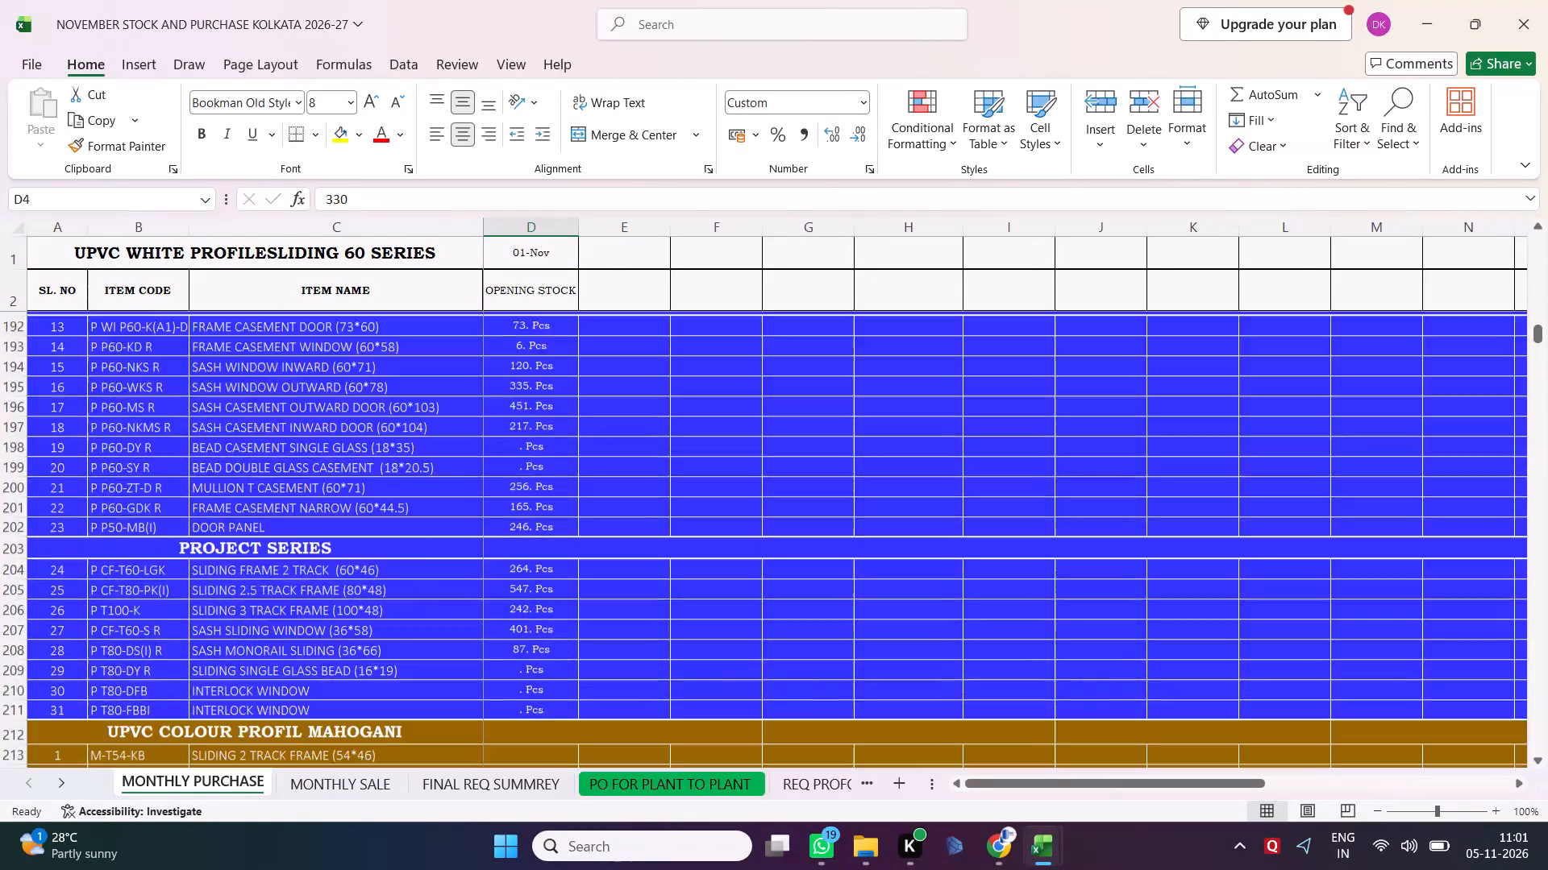
{"action": "scroll", "coordinate": [669, 586], "scroll_direction": "down", "scroll_amount": 3}
{"action": "key", "text": "alt+Tab"}
{"action": "scroll", "coordinate": [669, 586], "scroll_direction": "down", "scroll_amount": 3}
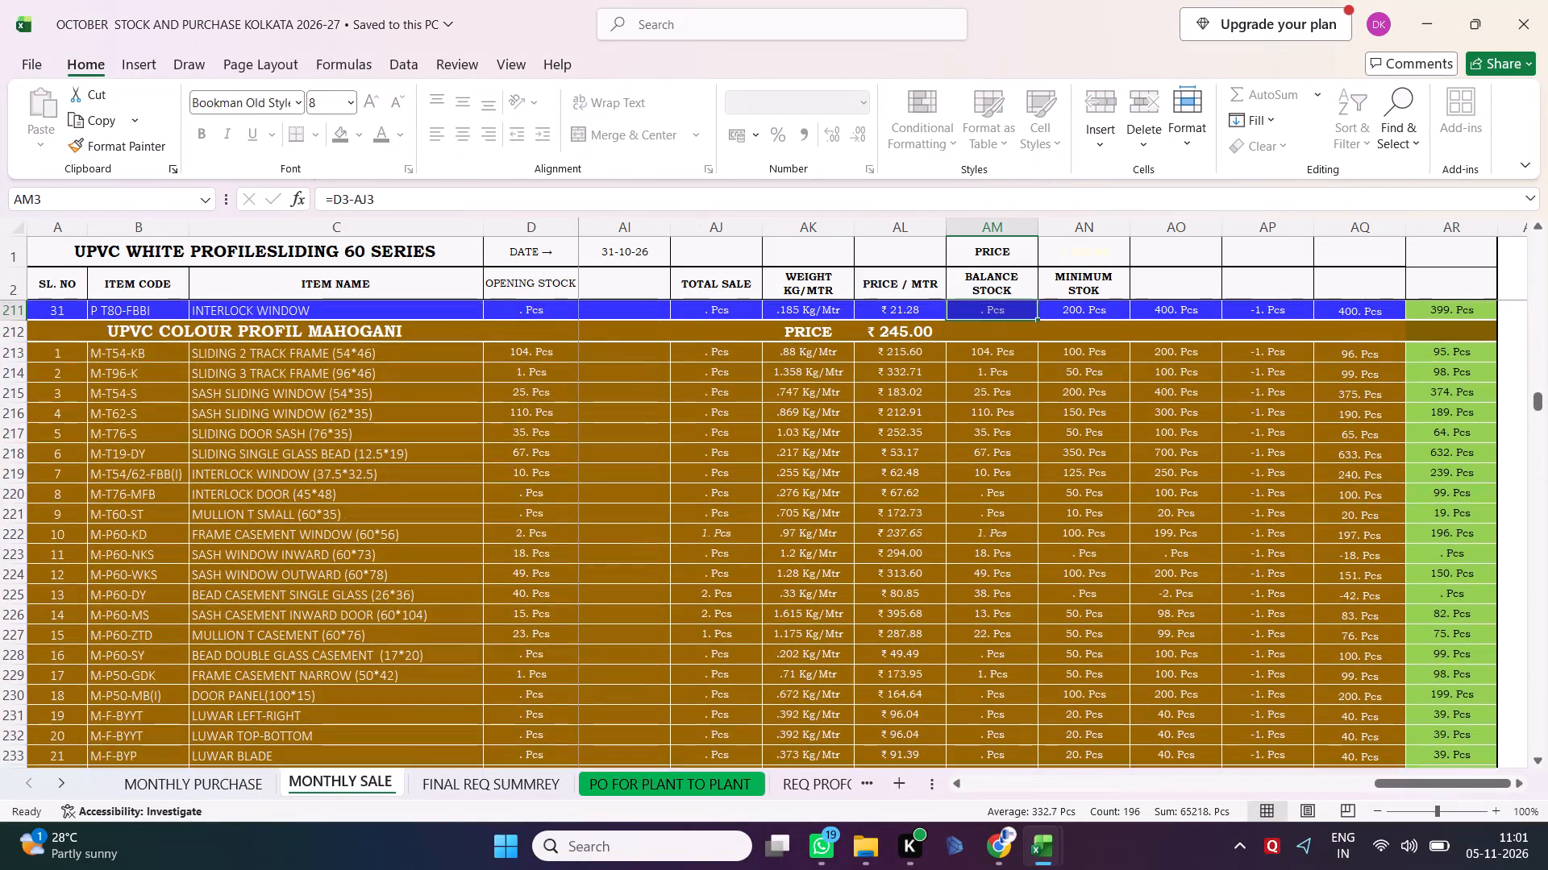
{"action": "left_click", "coordinate": [995, 354]}
{"action": "key", "text": "shift+Down"}
{"action": "key", "text": "shift+Down"}
{"action": "key", "text": "shift+Down"}
{"action": "key", "text": "shift+Down"}
{"action": "key", "text": "shift+Down"}
{"action": "key", "text": "shift+Down"}
{"action": "key", "text": "shift+Down"}
{"action": "key", "text": "shift+Down"}
{"action": "key", "text": "shift+Down"}
{"action": "key", "text": "shift+Down"}
{"action": "key", "text": "shift+Down"}
{"action": "key", "text": "shift+Down"}
{"action": "key", "text": "shift+Down"}
{"action": "key", "text": "shift+Down"}
{"action": "key", "text": "shift+Down"}
{"action": "key", "text": "shift+Down"}
{"action": "key", "text": "shift+Down"}
{"action": "key", "text": "shift+Down"}
{"action": "key", "text": "shift+Down"}
{"action": "key", "text": "shift+Down"}
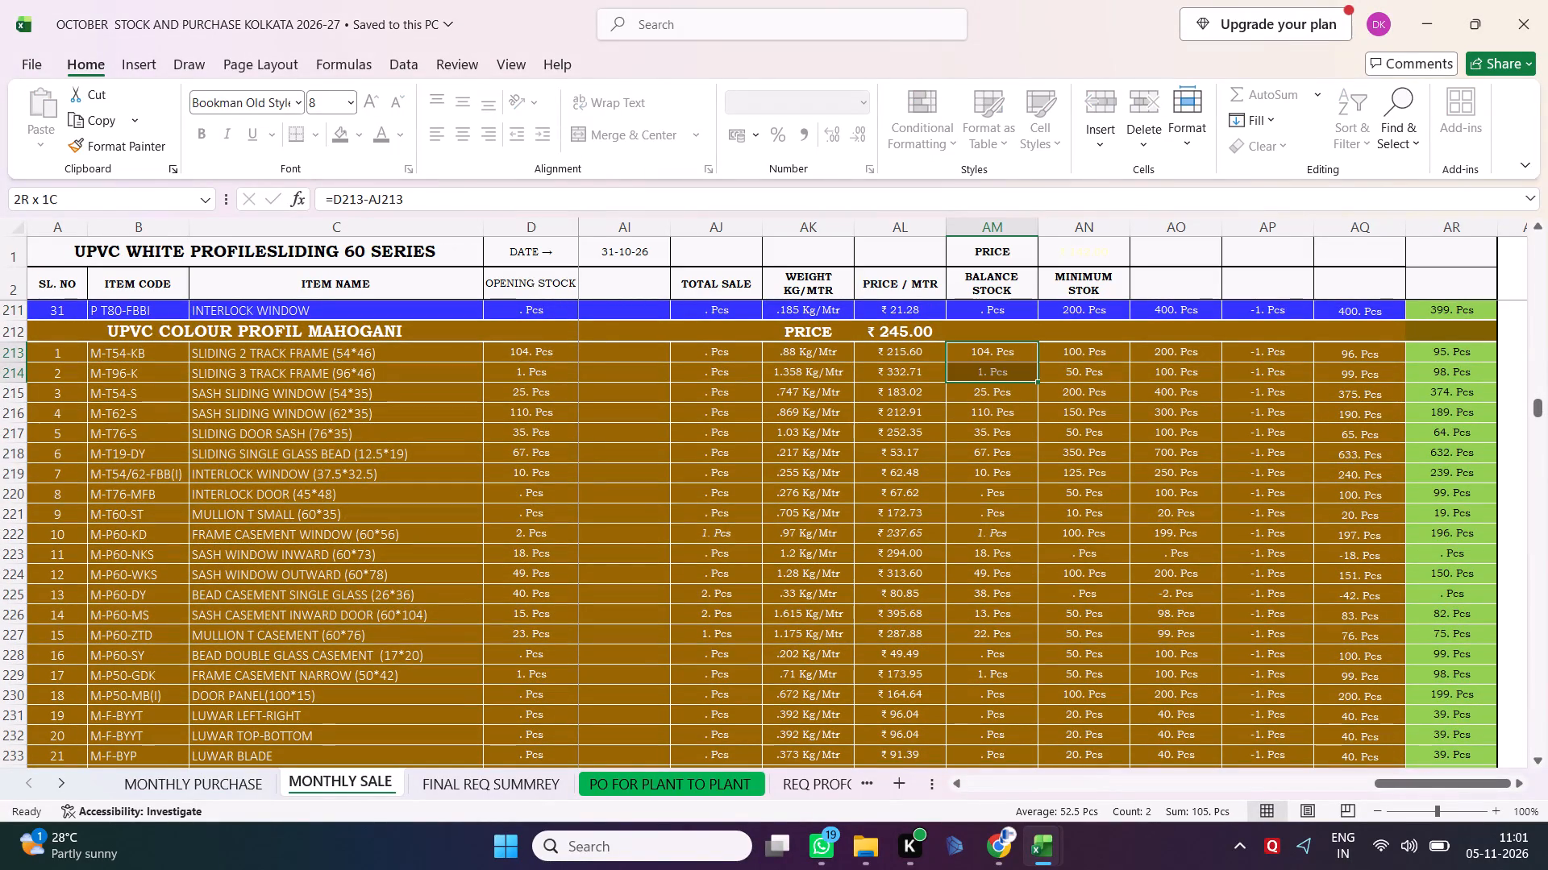
{"action": "key", "text": "shift+Up"}
{"action": "key", "text": "shift+Up"}
{"action": "key", "text": "shift+Up"}
{"action": "key", "text": "shift+Up"}
{"action": "key", "text": "shift+Up"}
{"action": "key", "text": "shift+Up"}
{"action": "key", "text": "shift+Up"}
{"action": "key", "text": "shift+Up"}
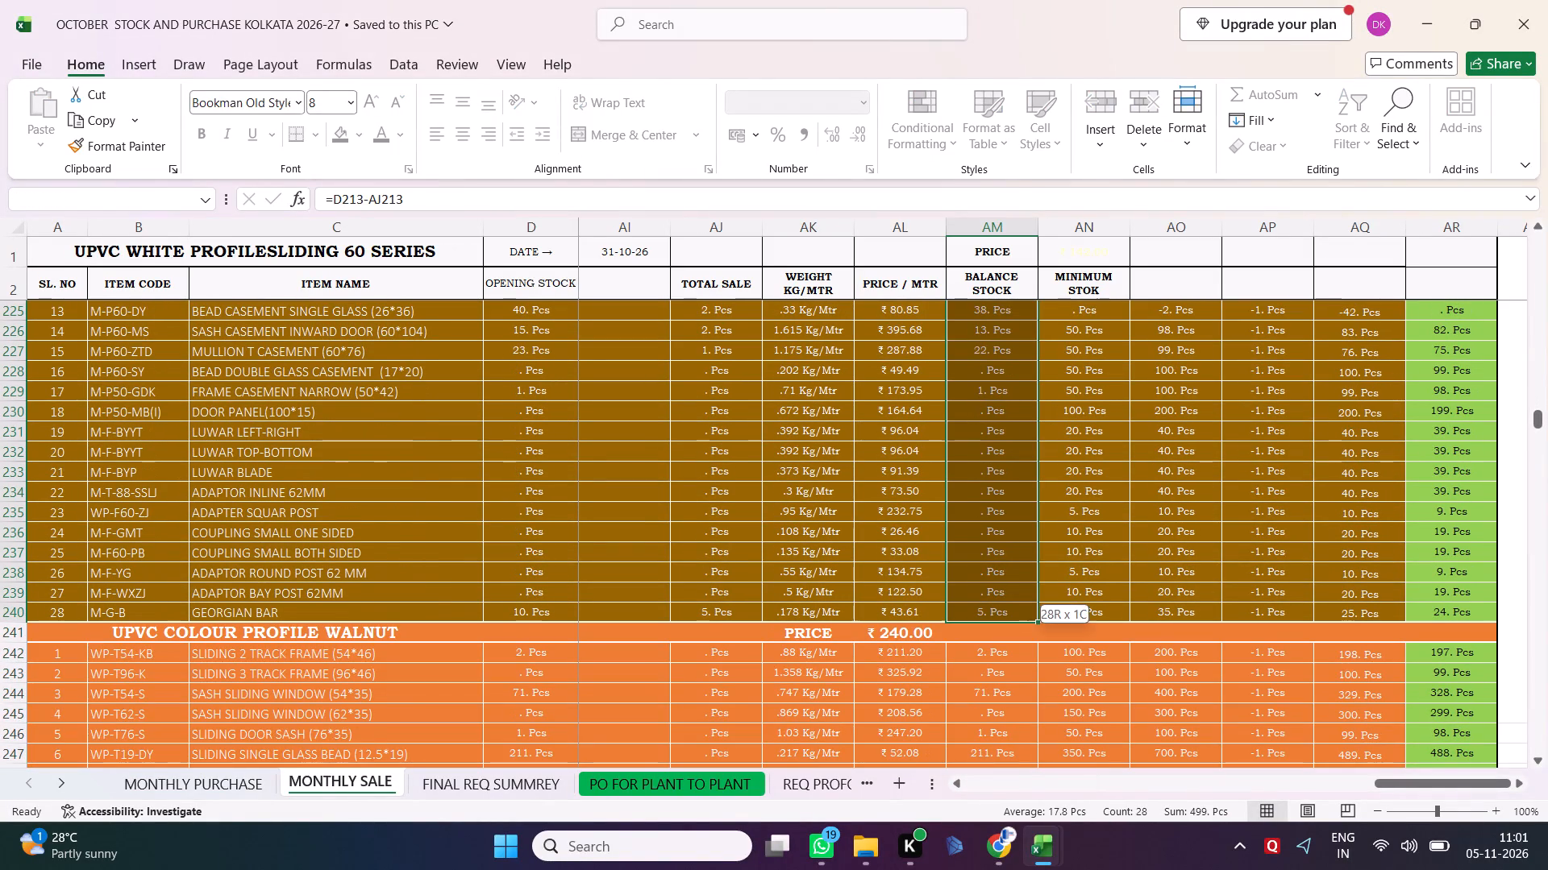
{"action": "key", "text": "shift+Down"}
{"action": "key", "text": "ctrl+c"}
{"action": "key", "text": "alt+Tab"}
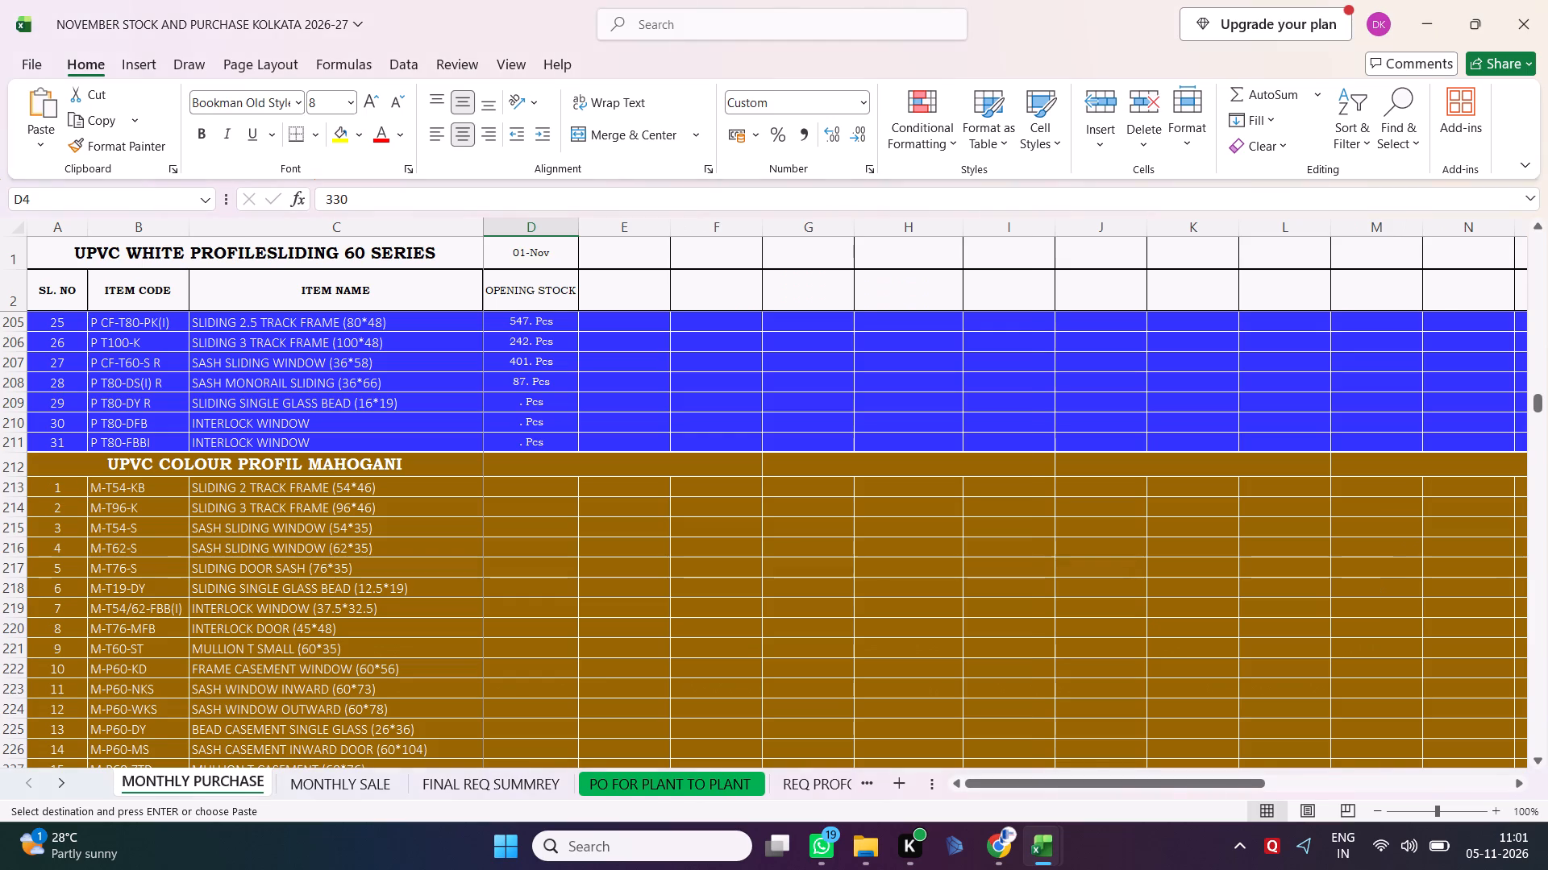
{"action": "left_click", "coordinate": [558, 493]}
{"action": "right_click", "coordinate": [558, 493]}
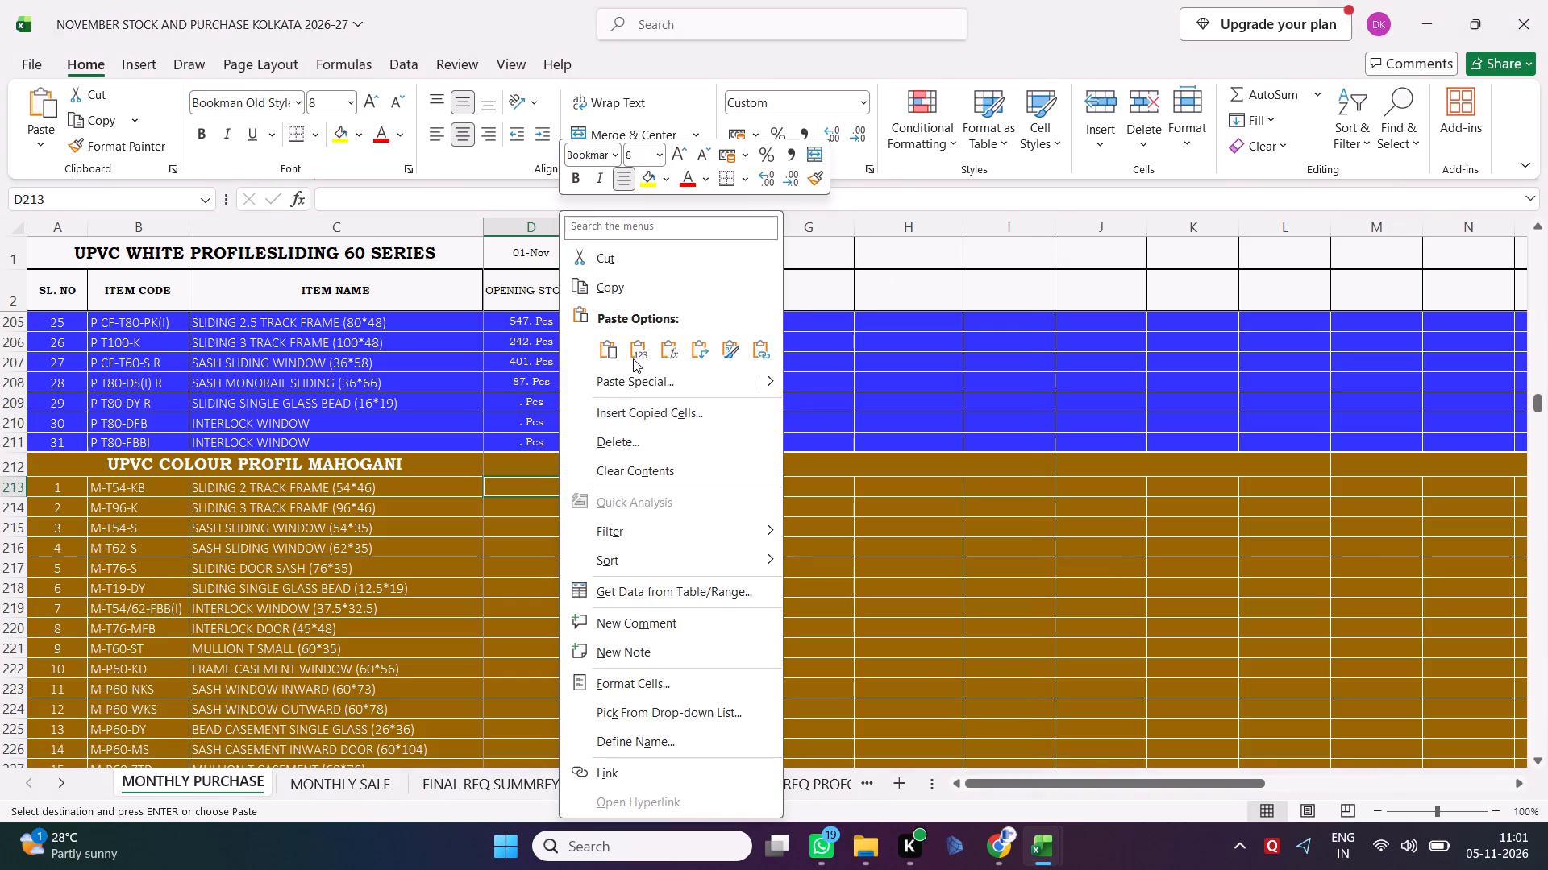
{"action": "left_click", "coordinate": [633, 353]}
{"action": "scroll", "coordinate": [683, 559], "scroll_direction": "down", "scroll_amount": 4}
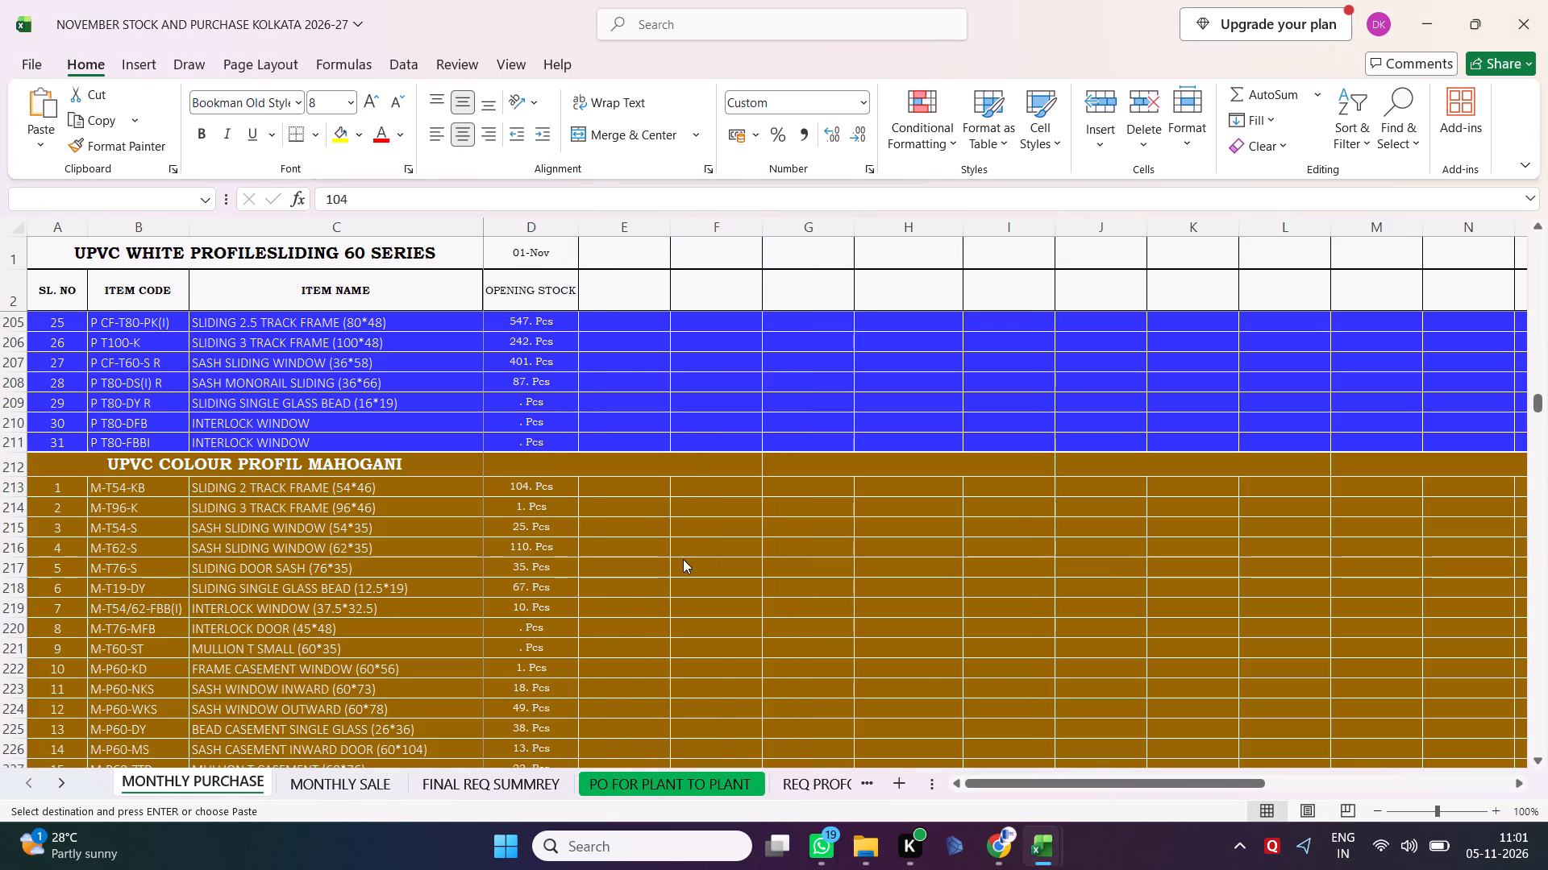
{"action": "scroll", "coordinate": [559, 599], "scroll_direction": "down", "scroll_amount": 9}
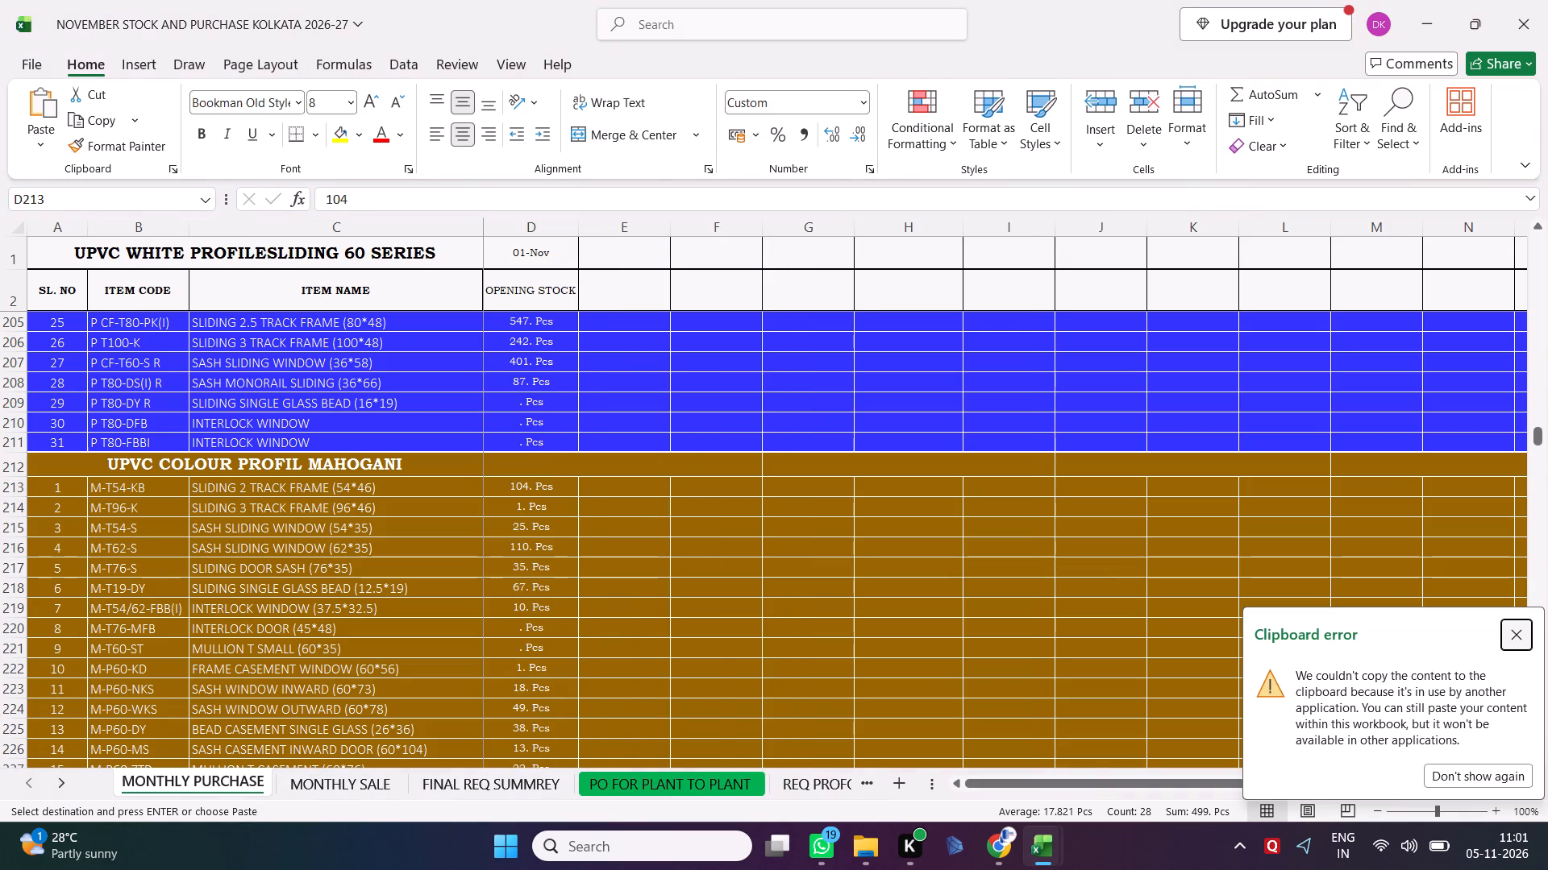
{"action": "scroll", "coordinate": [779, 618], "scroll_direction": "down", "scroll_amount": 3}
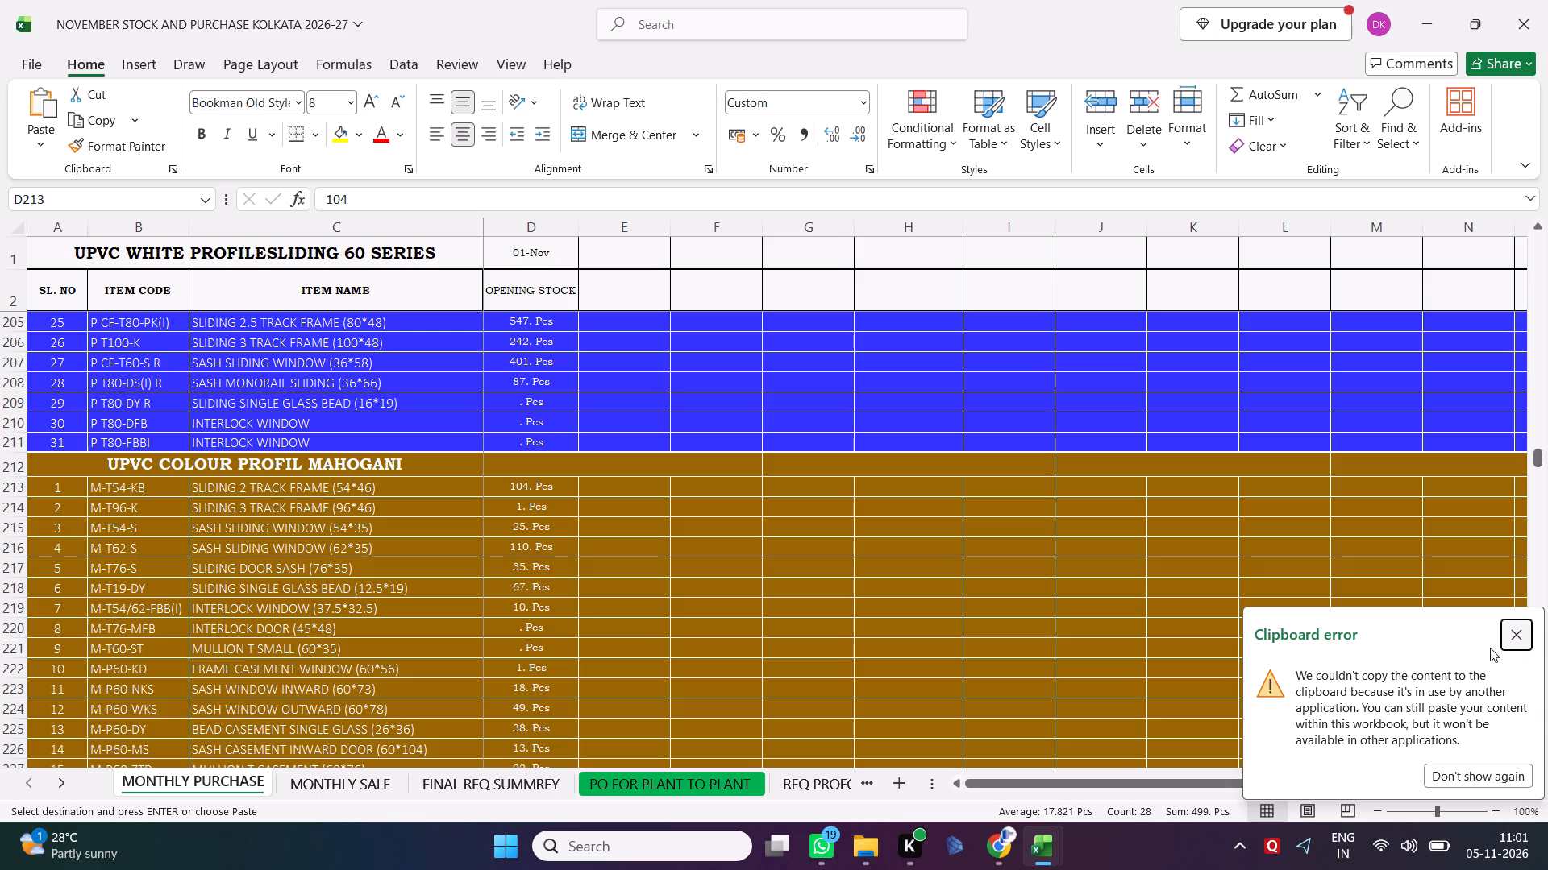
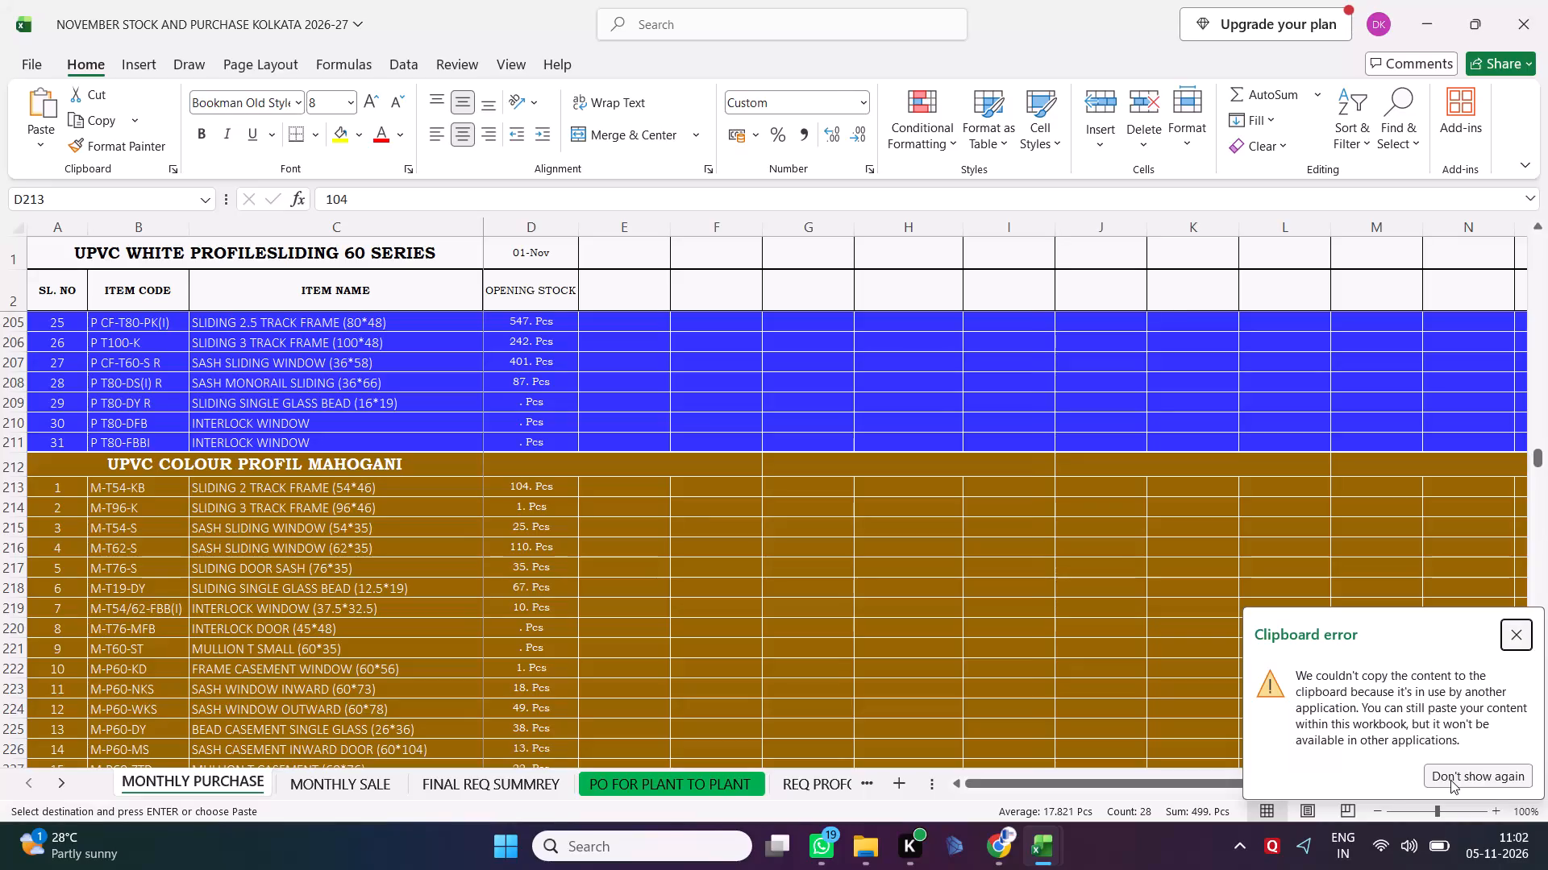
Dismiss the clipboard error notice and stop it from being shown again.
{"action": "left_click", "coordinate": [1450, 780]}
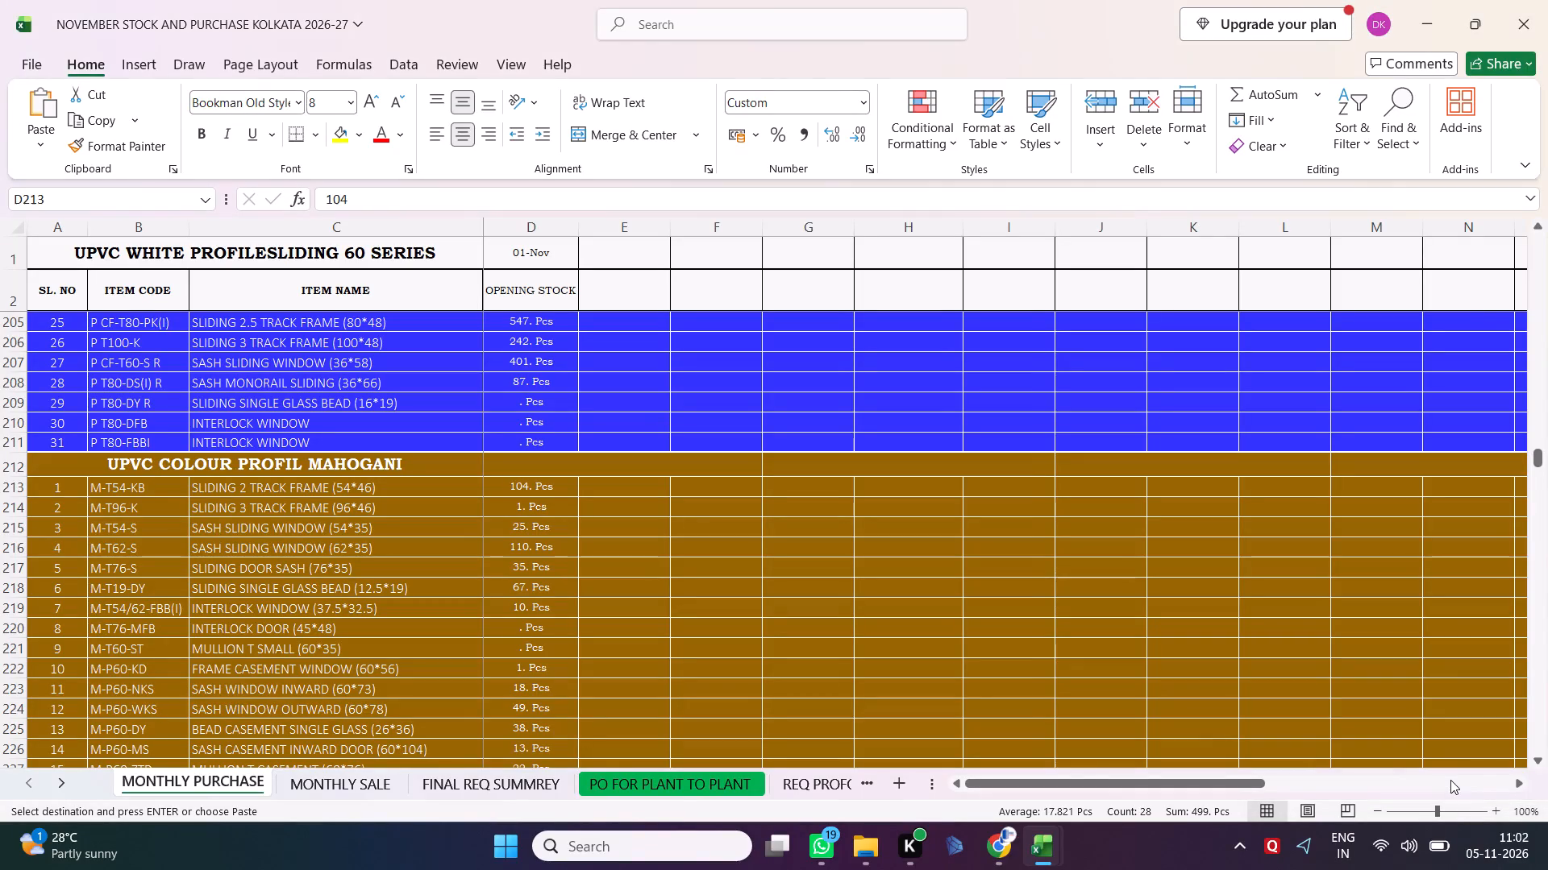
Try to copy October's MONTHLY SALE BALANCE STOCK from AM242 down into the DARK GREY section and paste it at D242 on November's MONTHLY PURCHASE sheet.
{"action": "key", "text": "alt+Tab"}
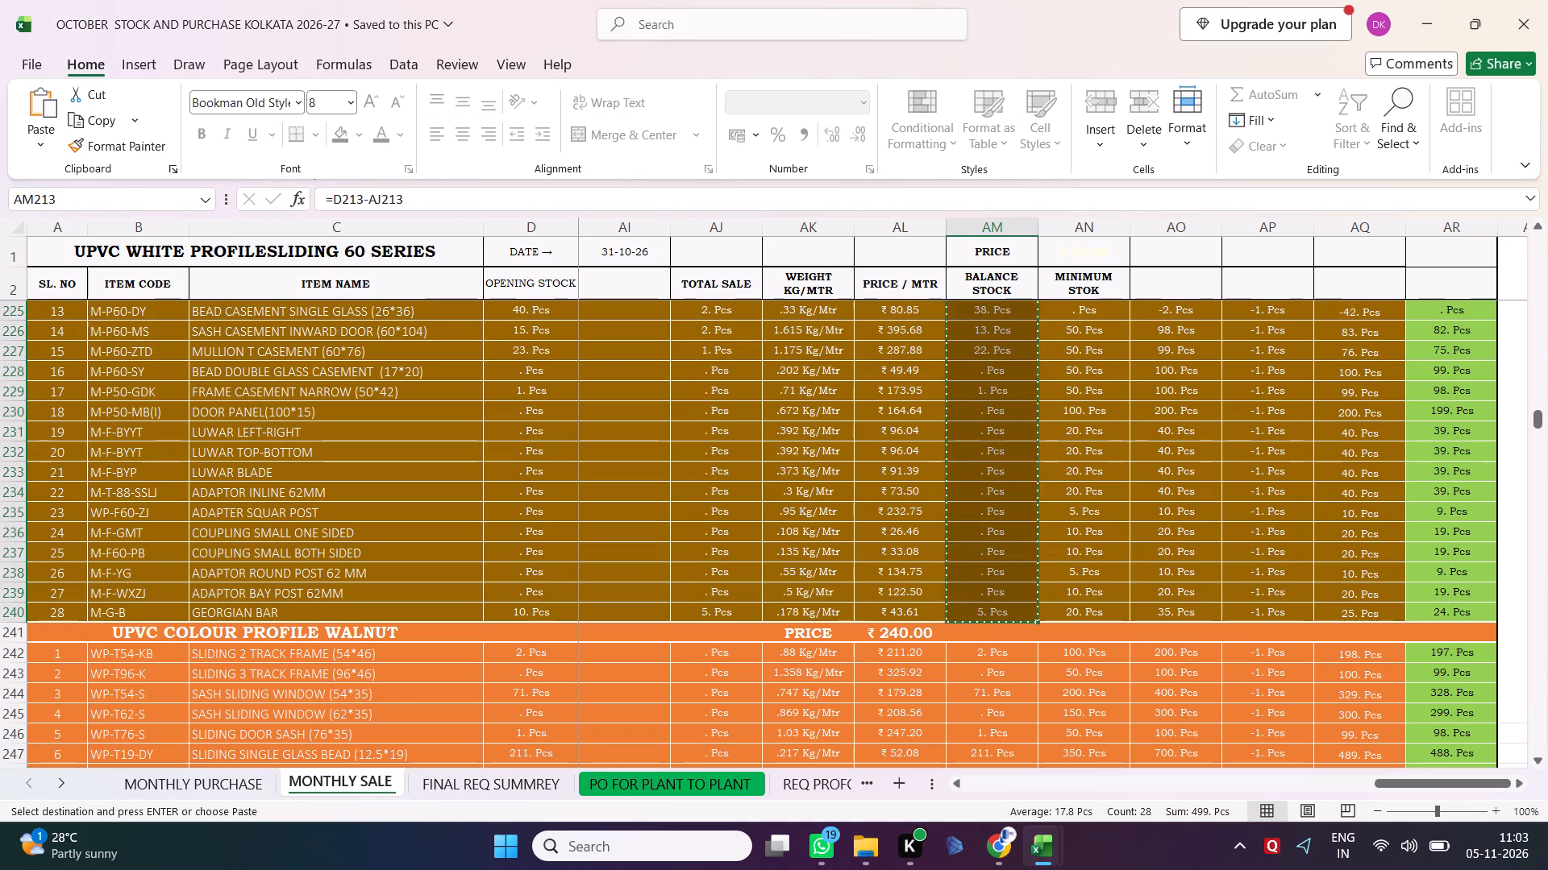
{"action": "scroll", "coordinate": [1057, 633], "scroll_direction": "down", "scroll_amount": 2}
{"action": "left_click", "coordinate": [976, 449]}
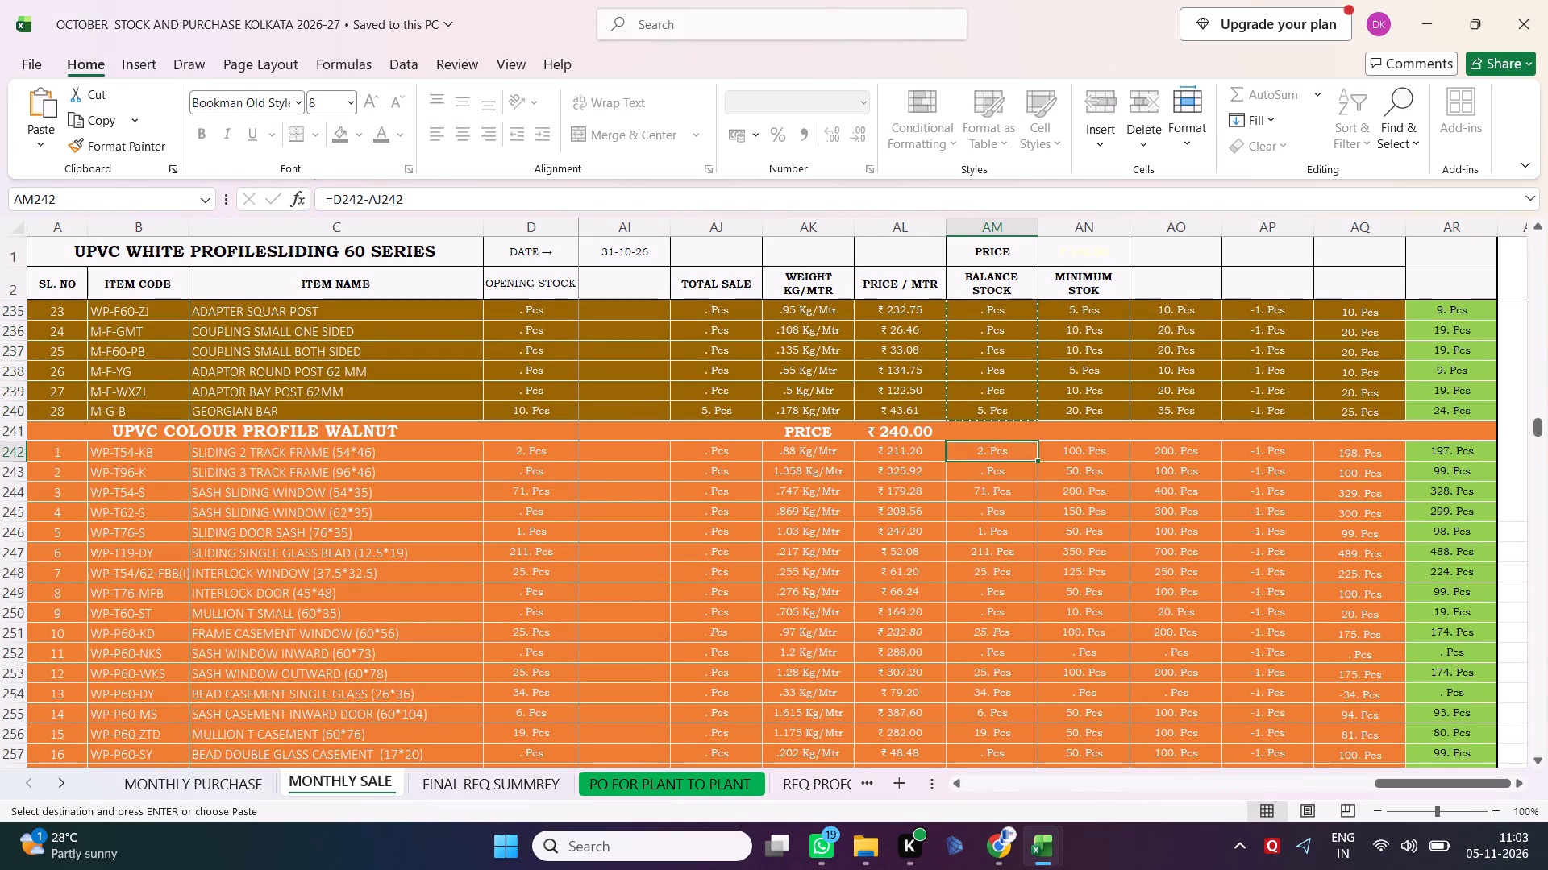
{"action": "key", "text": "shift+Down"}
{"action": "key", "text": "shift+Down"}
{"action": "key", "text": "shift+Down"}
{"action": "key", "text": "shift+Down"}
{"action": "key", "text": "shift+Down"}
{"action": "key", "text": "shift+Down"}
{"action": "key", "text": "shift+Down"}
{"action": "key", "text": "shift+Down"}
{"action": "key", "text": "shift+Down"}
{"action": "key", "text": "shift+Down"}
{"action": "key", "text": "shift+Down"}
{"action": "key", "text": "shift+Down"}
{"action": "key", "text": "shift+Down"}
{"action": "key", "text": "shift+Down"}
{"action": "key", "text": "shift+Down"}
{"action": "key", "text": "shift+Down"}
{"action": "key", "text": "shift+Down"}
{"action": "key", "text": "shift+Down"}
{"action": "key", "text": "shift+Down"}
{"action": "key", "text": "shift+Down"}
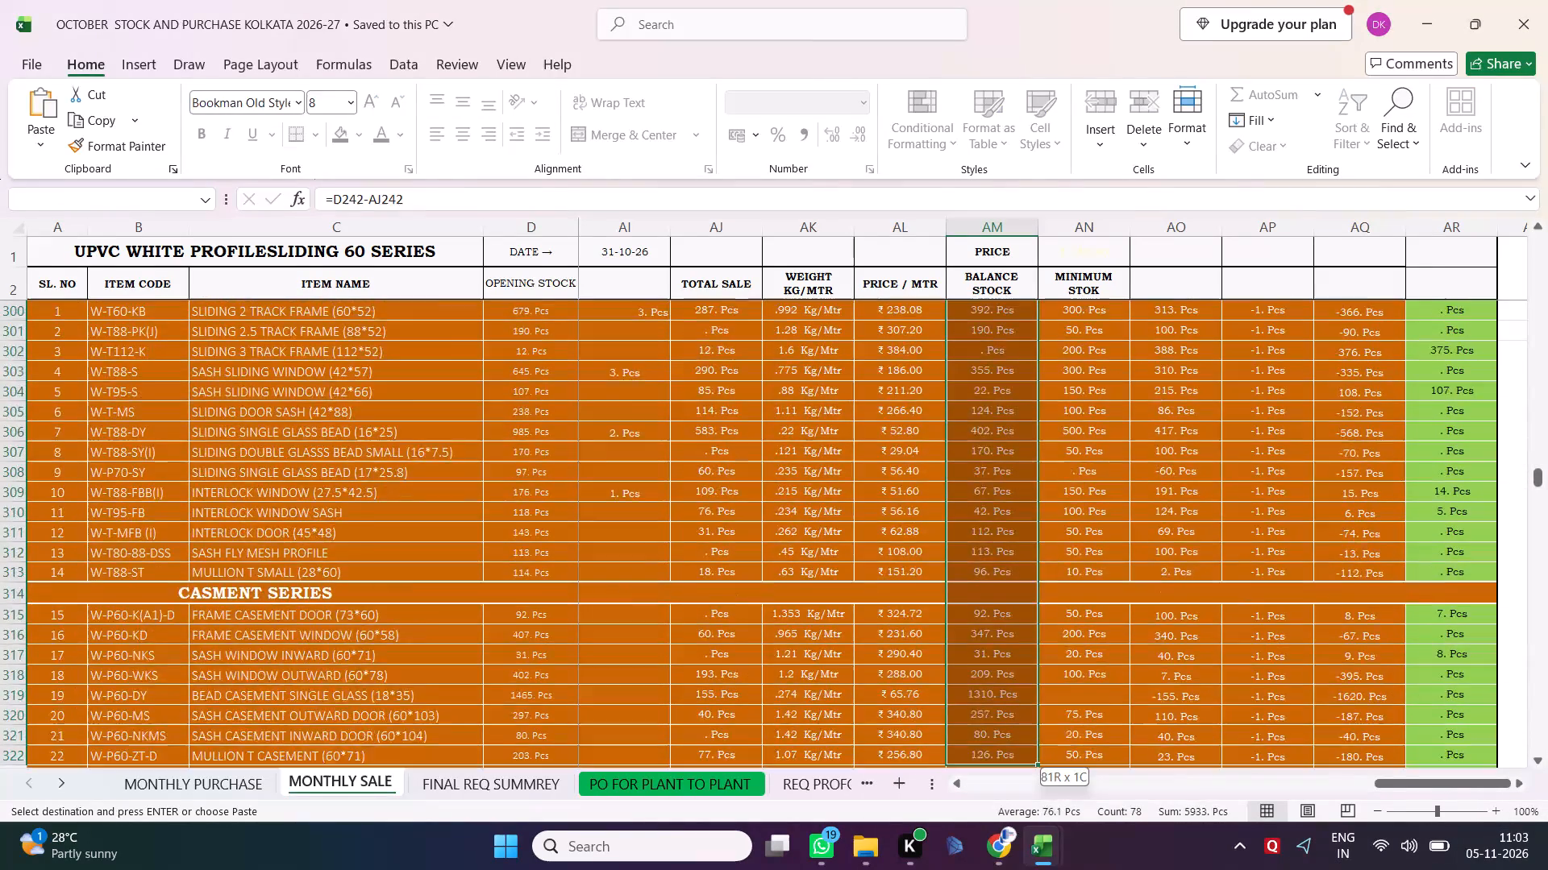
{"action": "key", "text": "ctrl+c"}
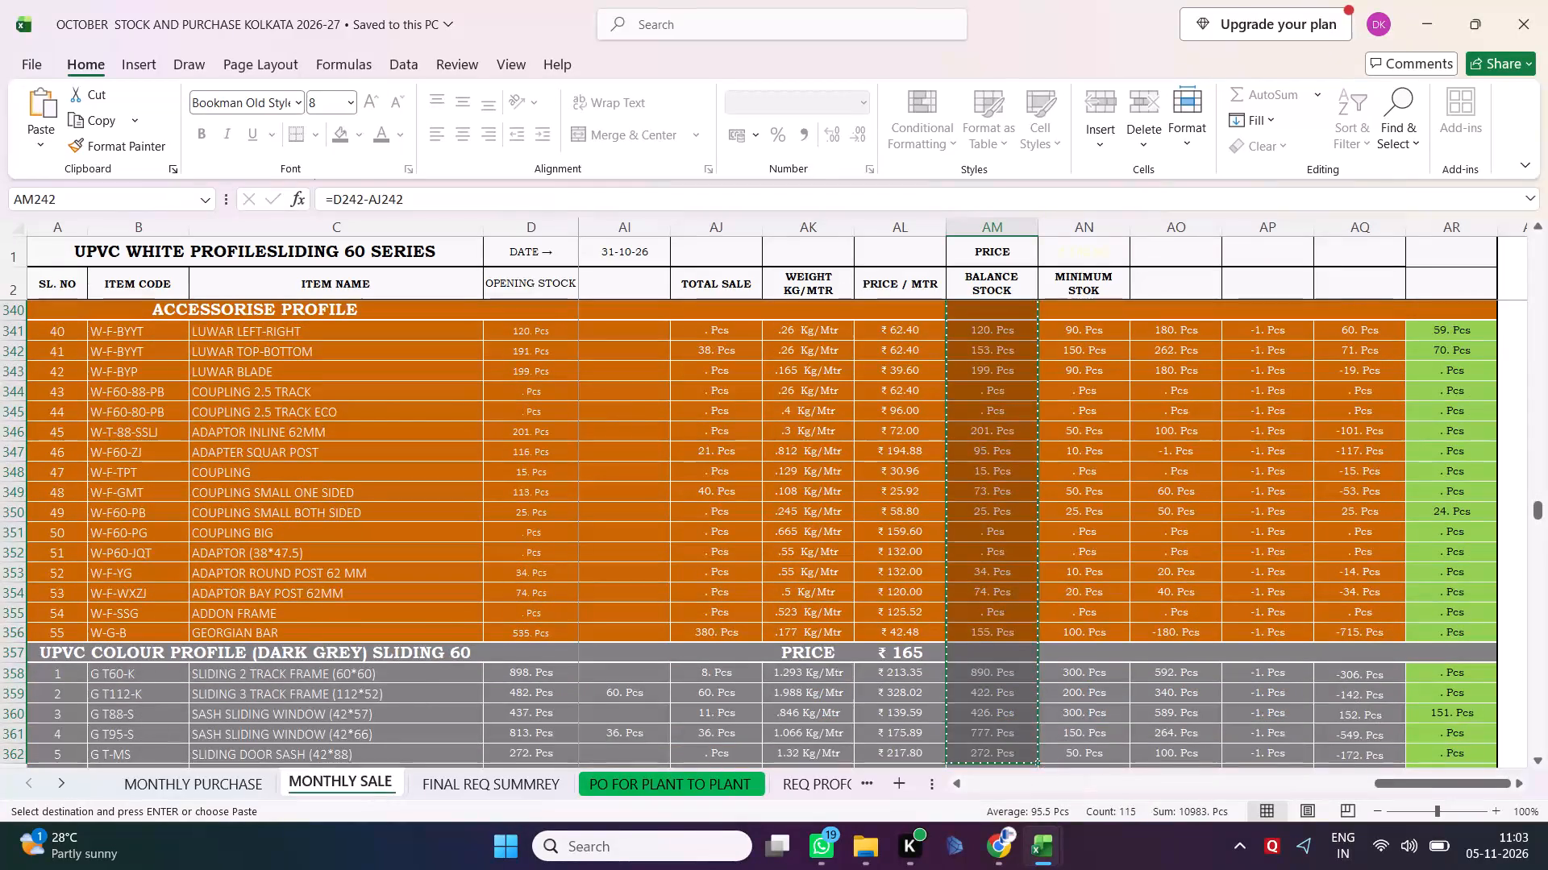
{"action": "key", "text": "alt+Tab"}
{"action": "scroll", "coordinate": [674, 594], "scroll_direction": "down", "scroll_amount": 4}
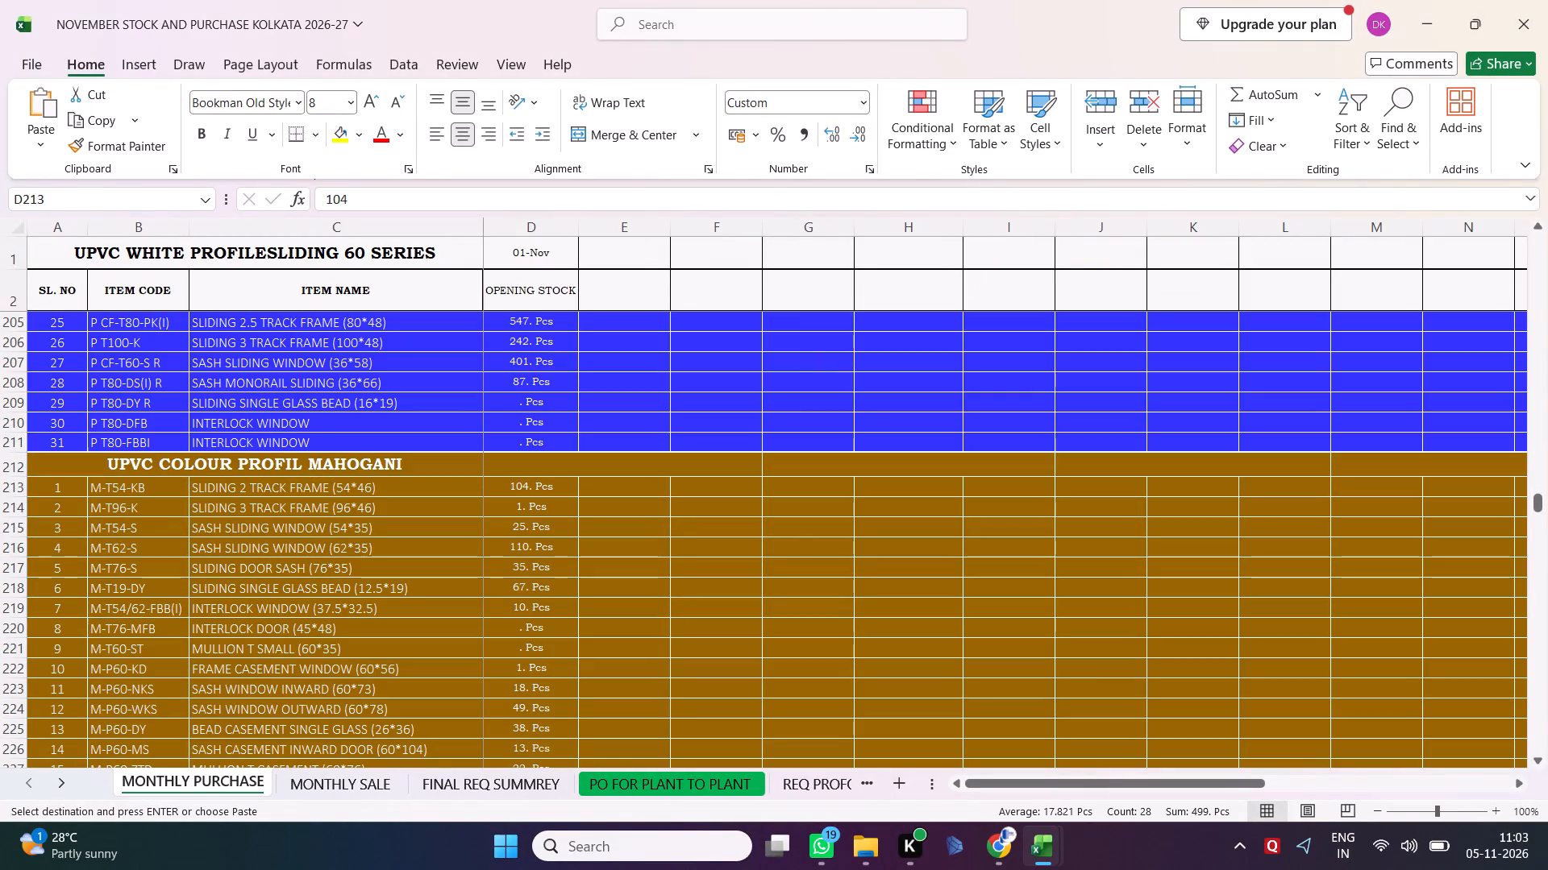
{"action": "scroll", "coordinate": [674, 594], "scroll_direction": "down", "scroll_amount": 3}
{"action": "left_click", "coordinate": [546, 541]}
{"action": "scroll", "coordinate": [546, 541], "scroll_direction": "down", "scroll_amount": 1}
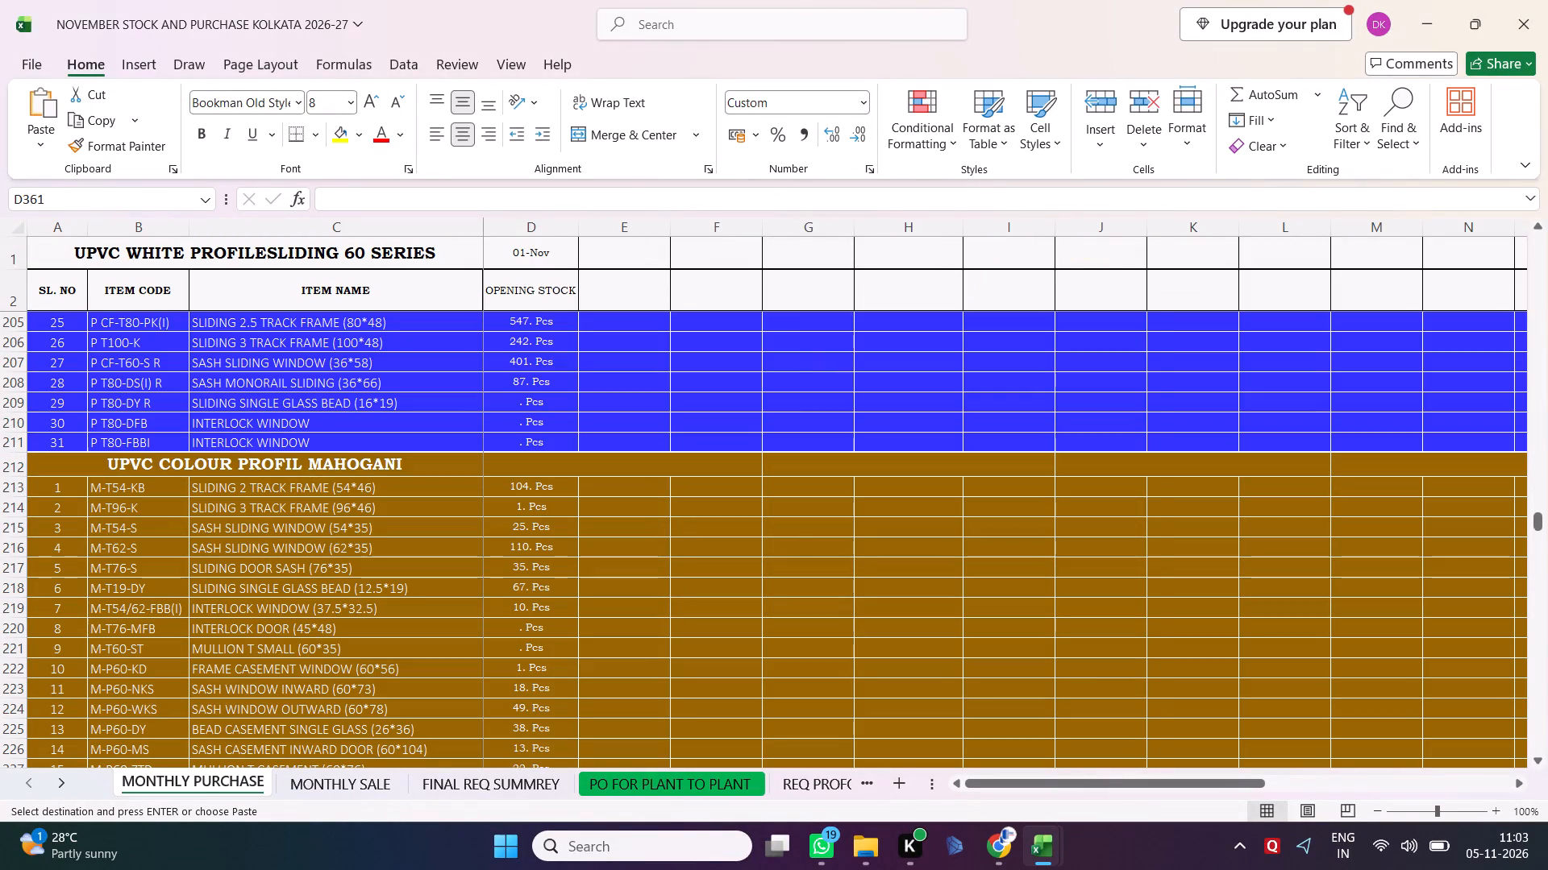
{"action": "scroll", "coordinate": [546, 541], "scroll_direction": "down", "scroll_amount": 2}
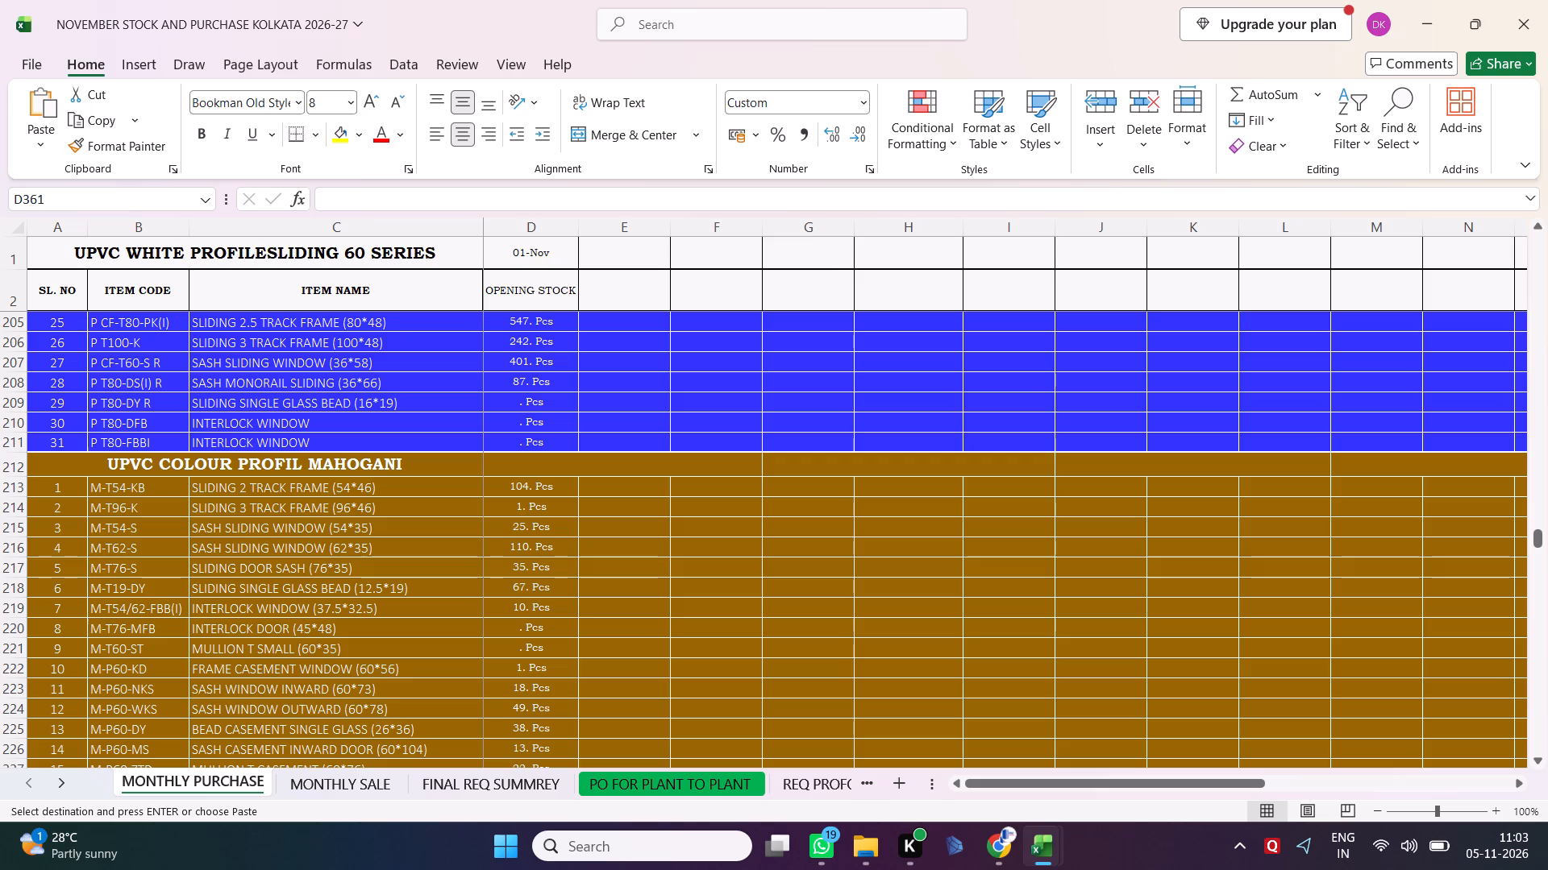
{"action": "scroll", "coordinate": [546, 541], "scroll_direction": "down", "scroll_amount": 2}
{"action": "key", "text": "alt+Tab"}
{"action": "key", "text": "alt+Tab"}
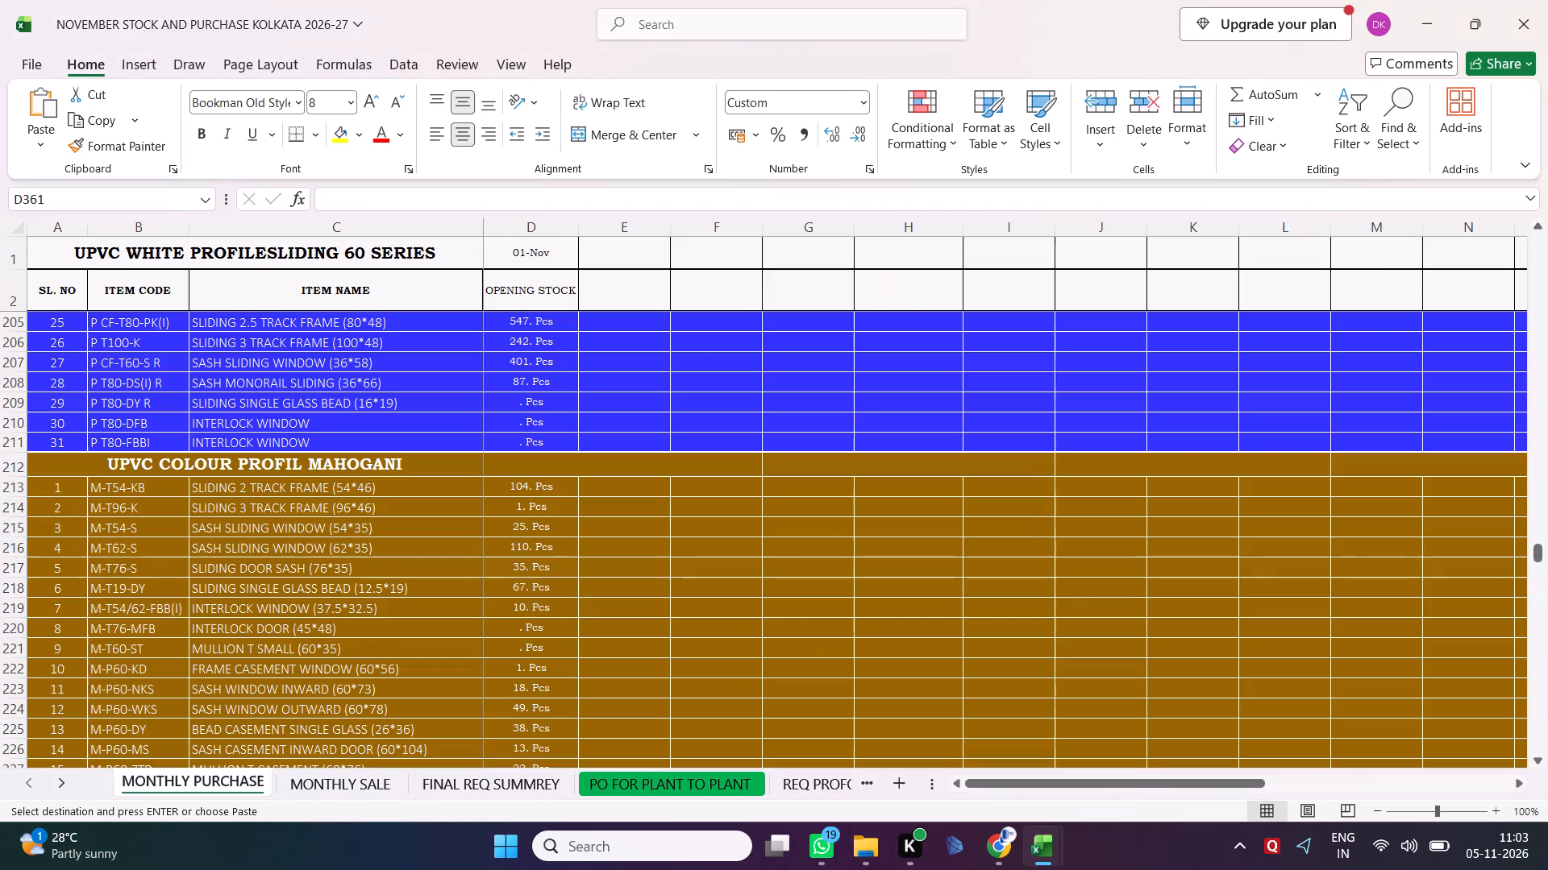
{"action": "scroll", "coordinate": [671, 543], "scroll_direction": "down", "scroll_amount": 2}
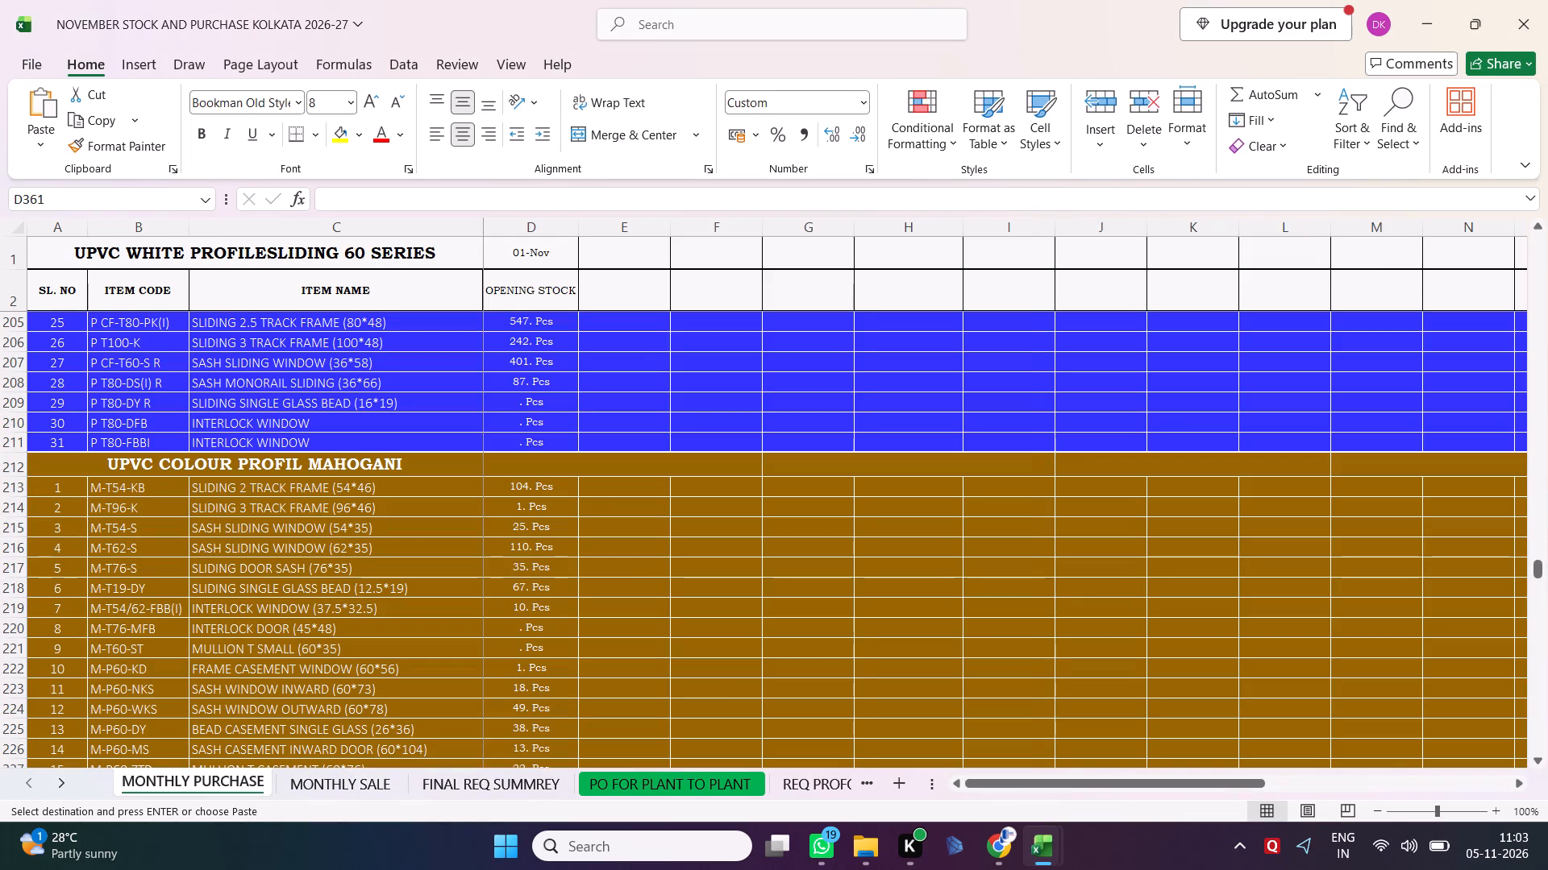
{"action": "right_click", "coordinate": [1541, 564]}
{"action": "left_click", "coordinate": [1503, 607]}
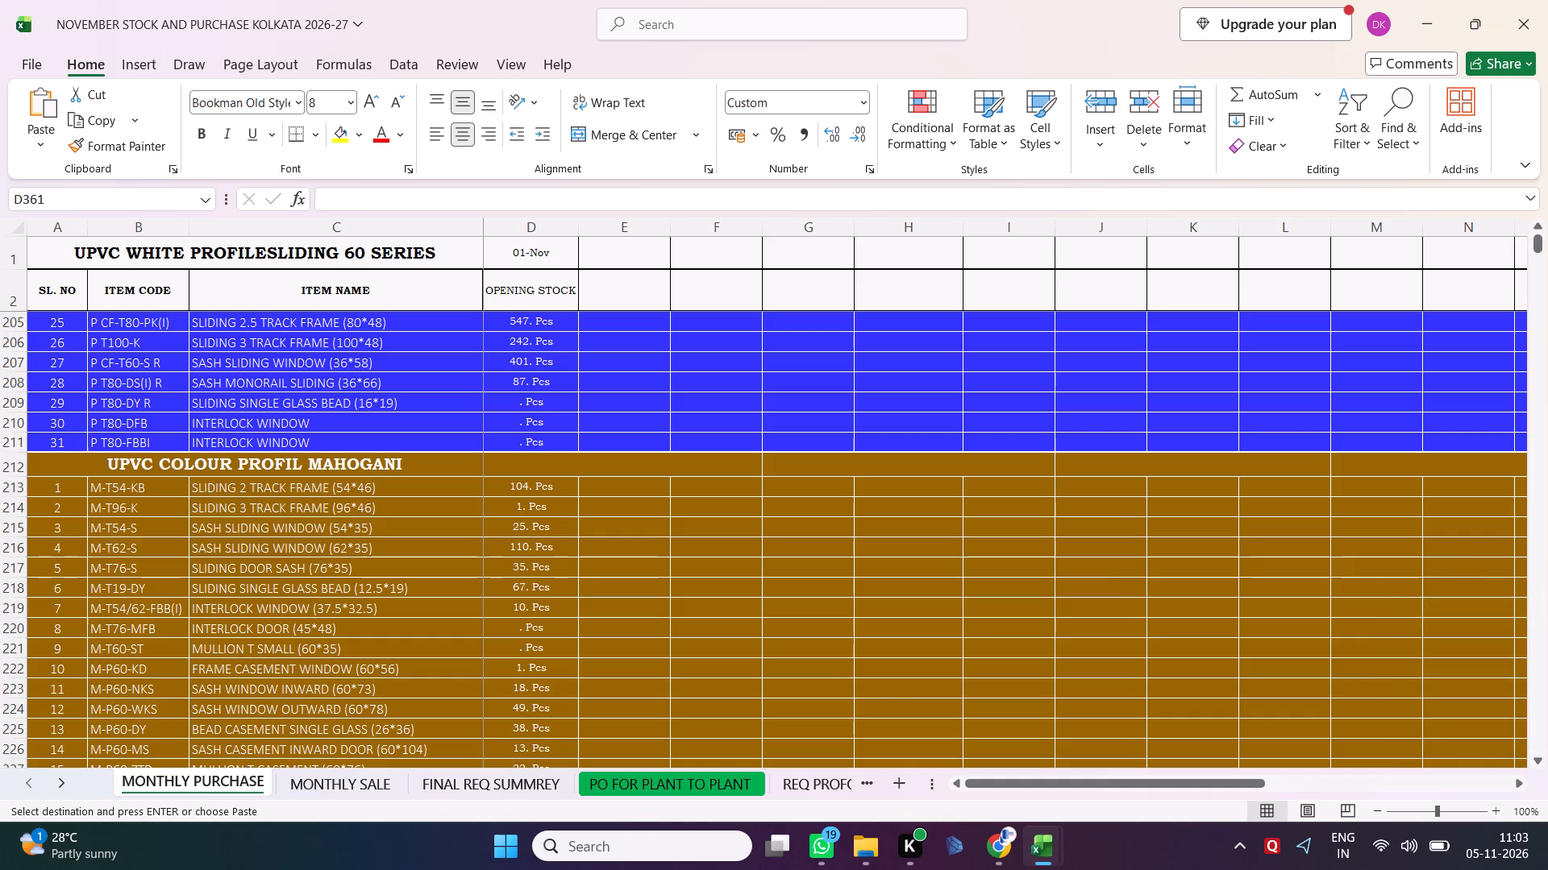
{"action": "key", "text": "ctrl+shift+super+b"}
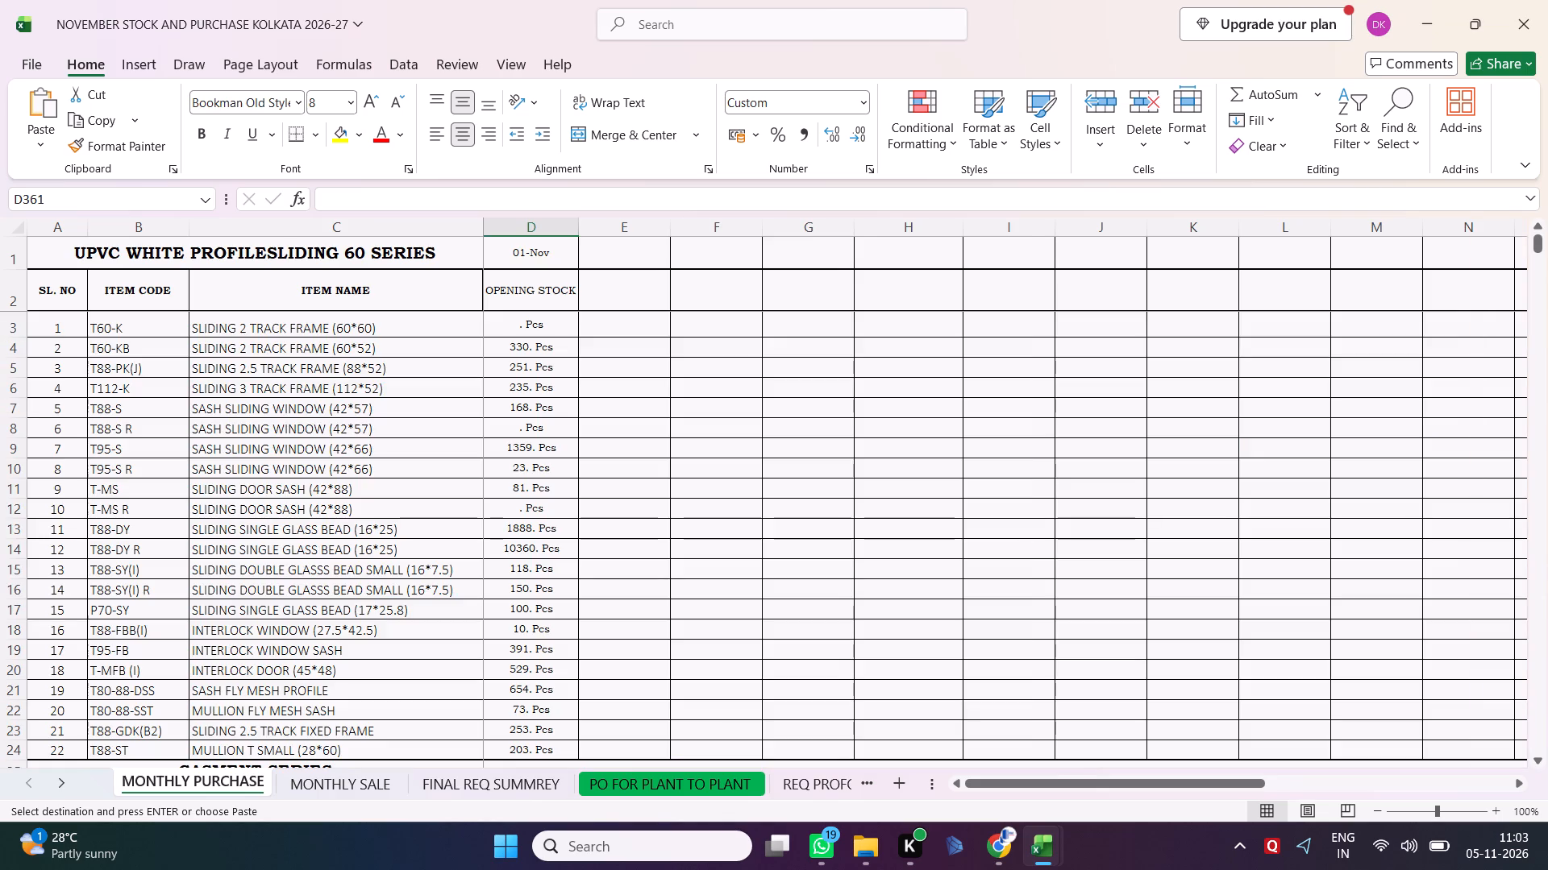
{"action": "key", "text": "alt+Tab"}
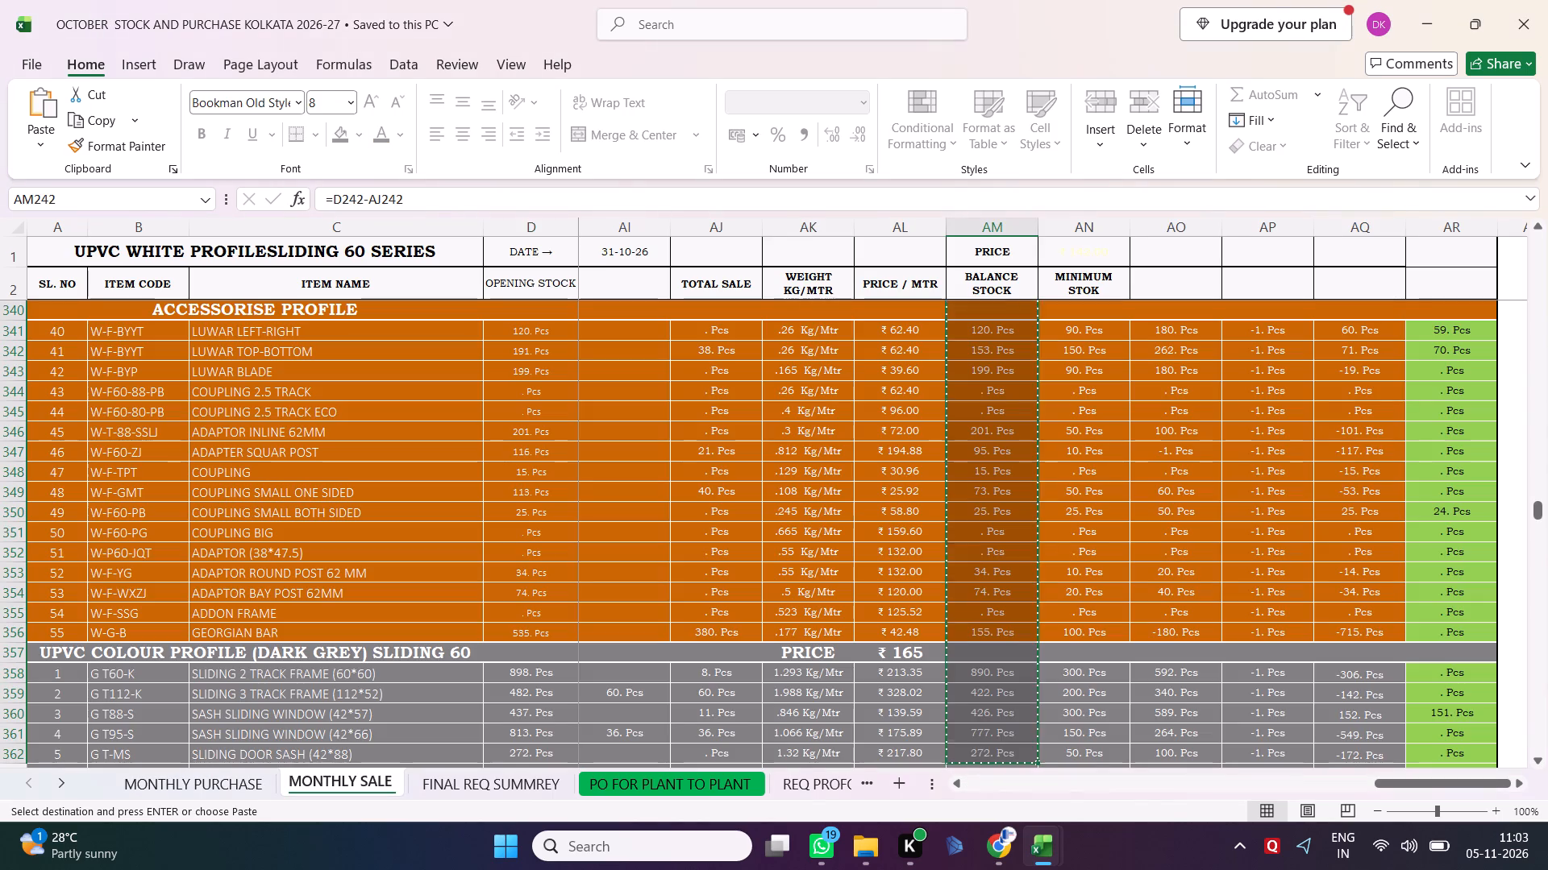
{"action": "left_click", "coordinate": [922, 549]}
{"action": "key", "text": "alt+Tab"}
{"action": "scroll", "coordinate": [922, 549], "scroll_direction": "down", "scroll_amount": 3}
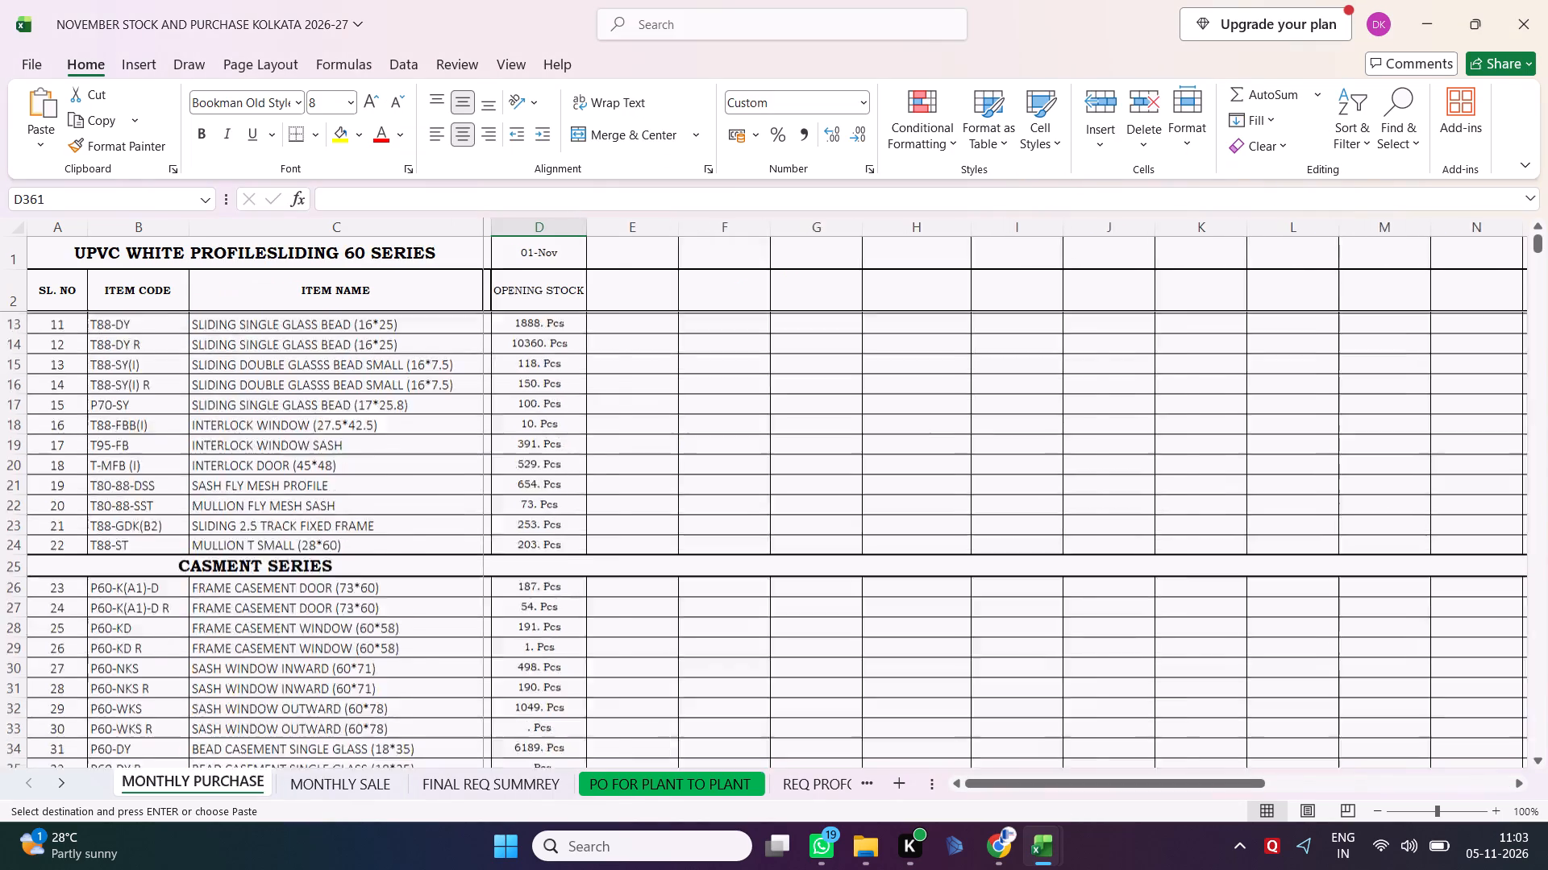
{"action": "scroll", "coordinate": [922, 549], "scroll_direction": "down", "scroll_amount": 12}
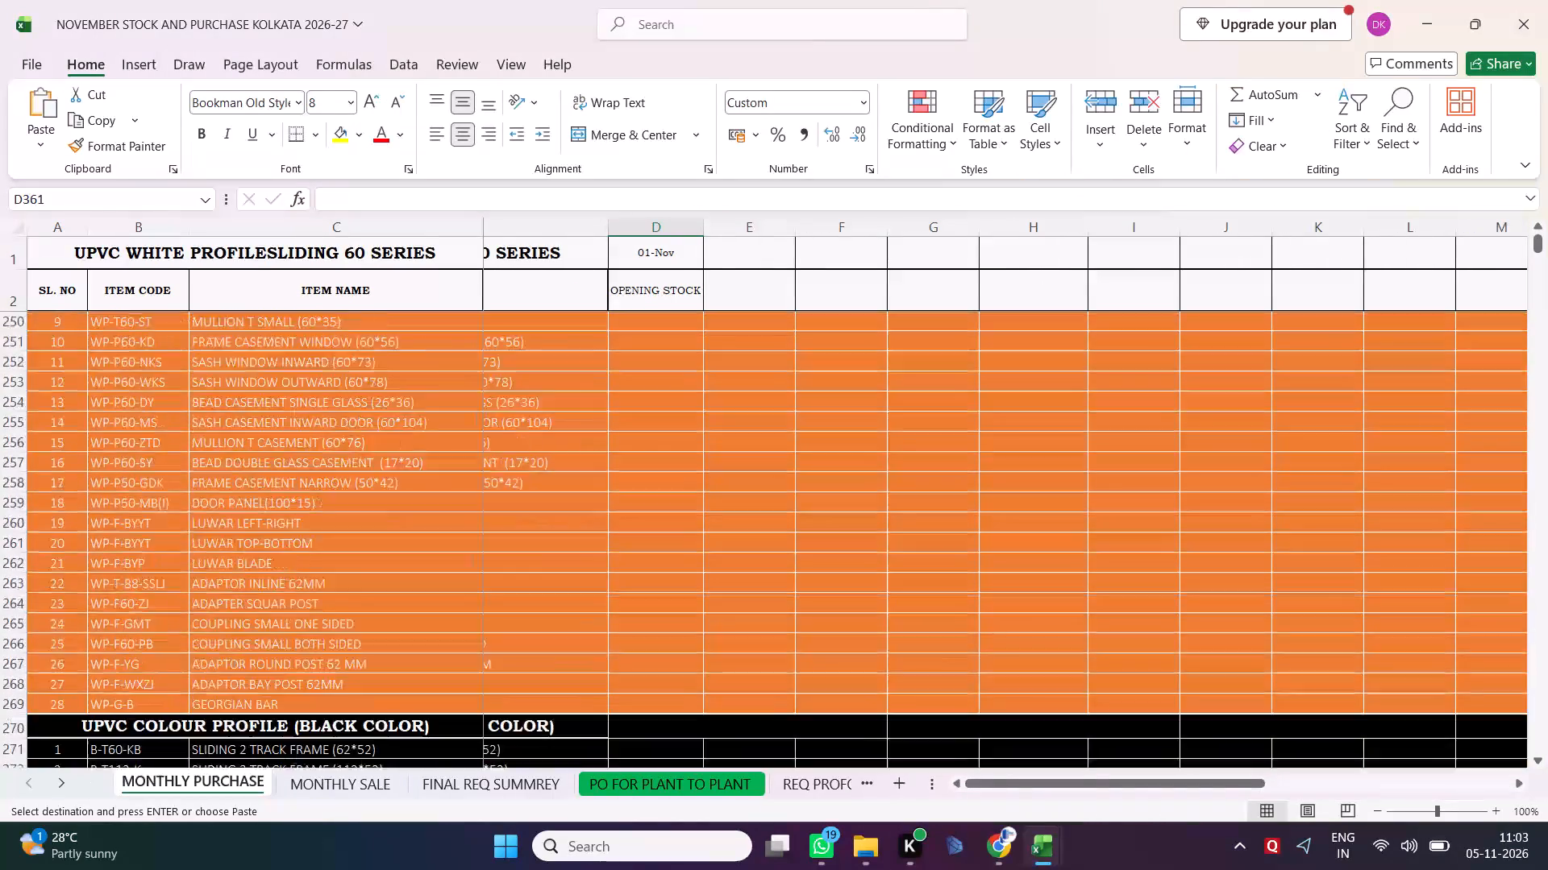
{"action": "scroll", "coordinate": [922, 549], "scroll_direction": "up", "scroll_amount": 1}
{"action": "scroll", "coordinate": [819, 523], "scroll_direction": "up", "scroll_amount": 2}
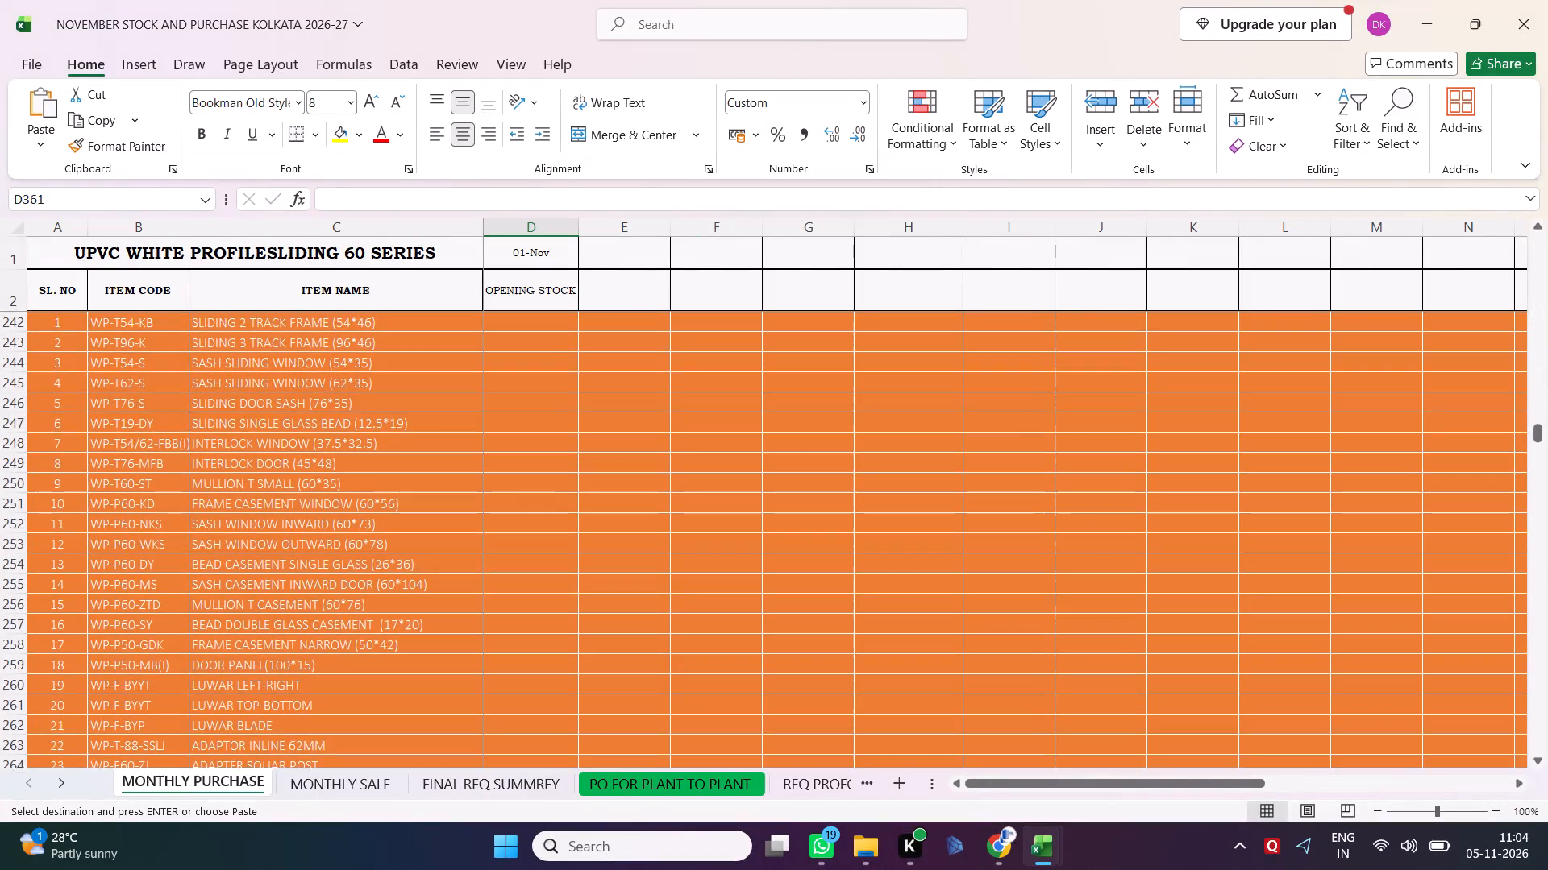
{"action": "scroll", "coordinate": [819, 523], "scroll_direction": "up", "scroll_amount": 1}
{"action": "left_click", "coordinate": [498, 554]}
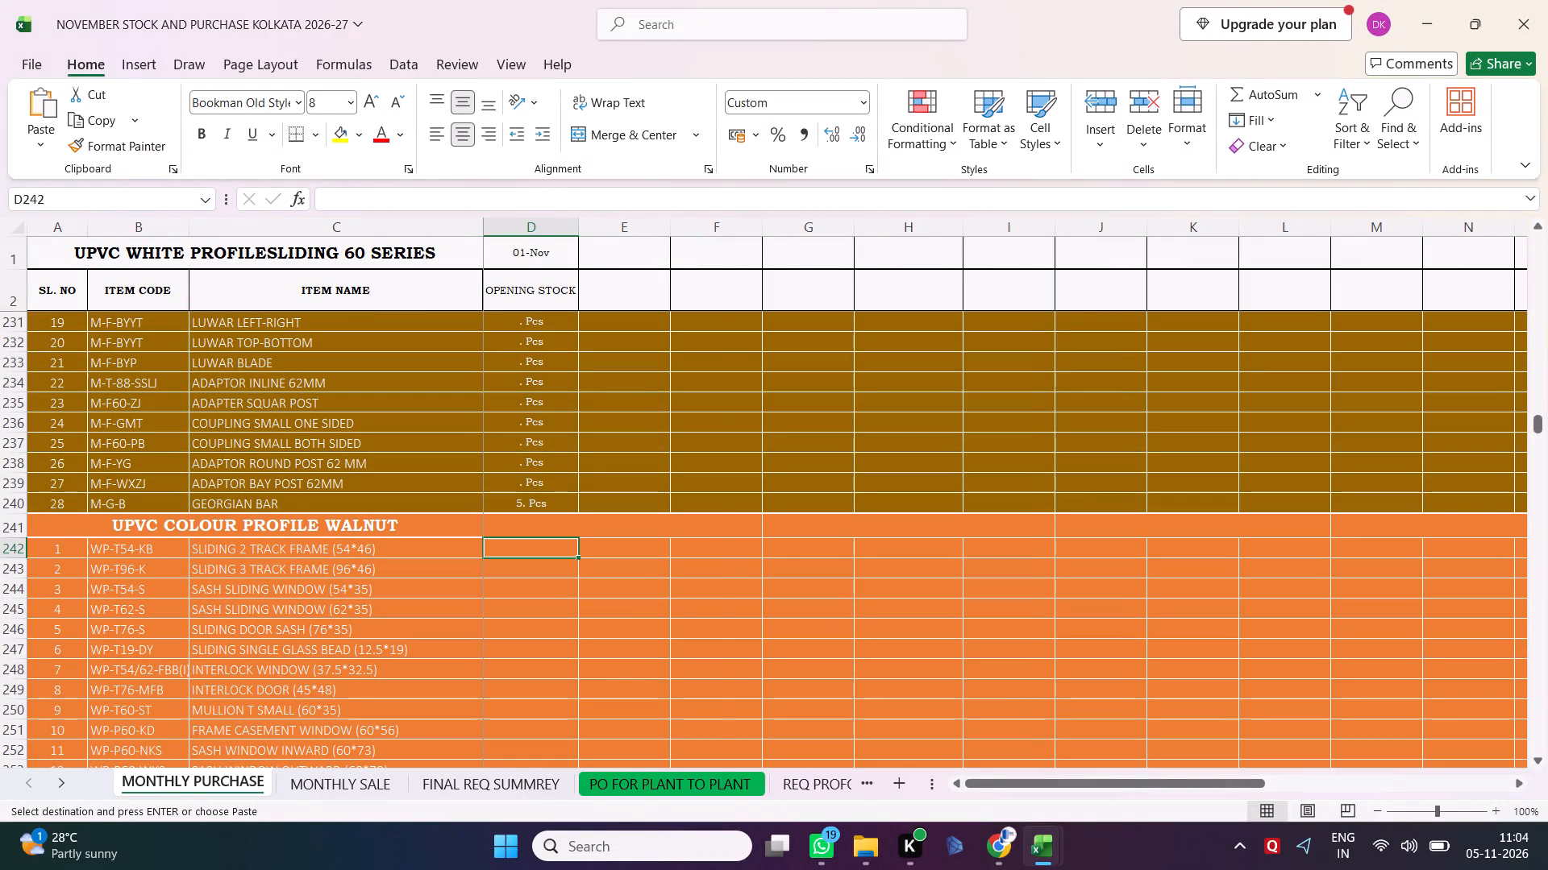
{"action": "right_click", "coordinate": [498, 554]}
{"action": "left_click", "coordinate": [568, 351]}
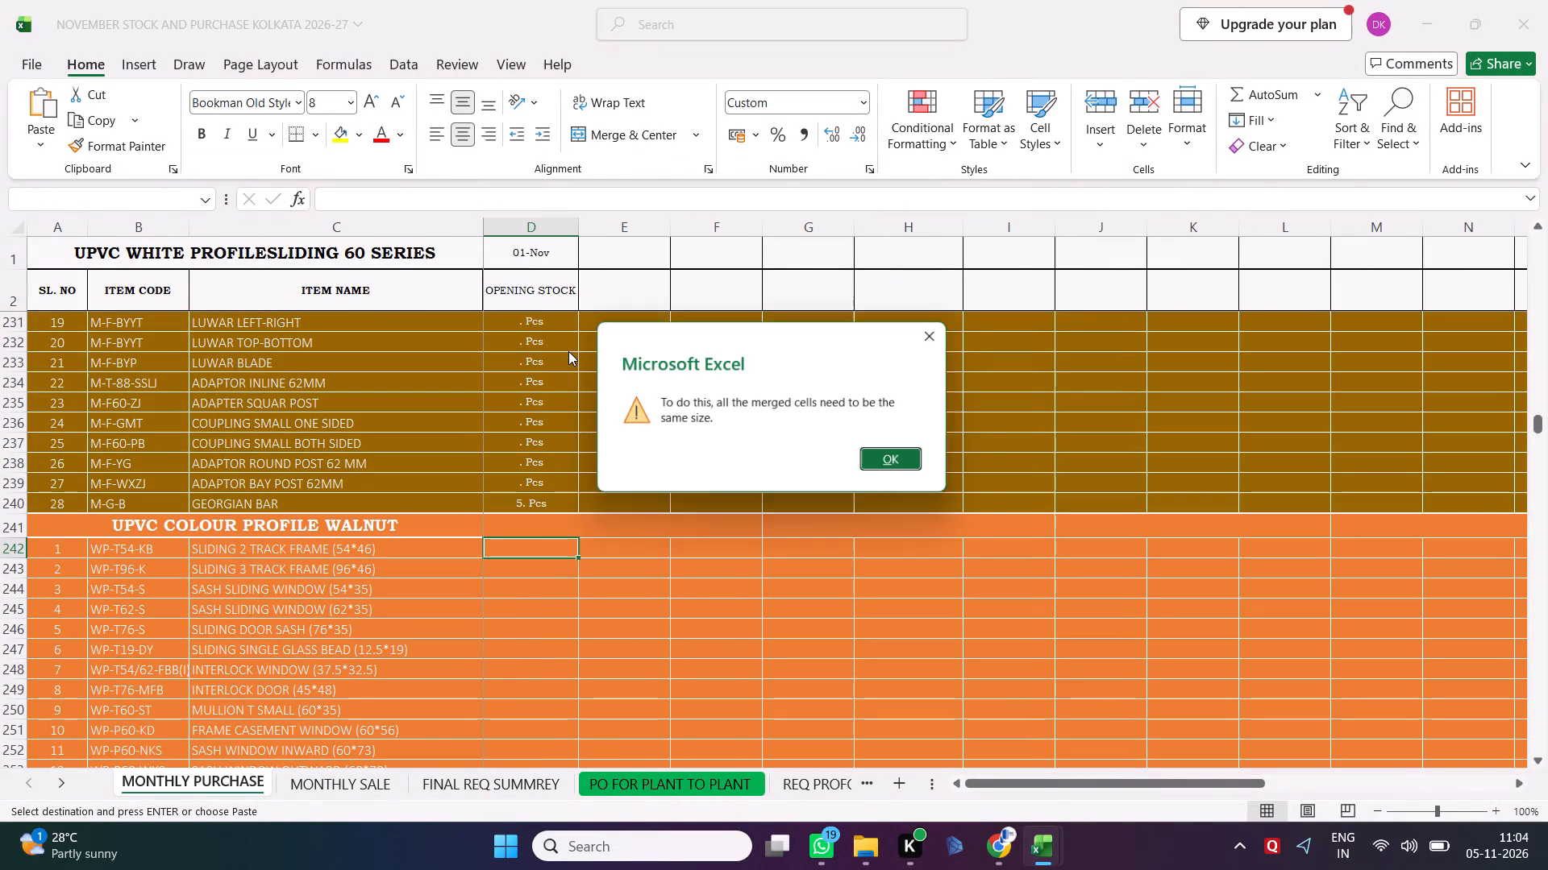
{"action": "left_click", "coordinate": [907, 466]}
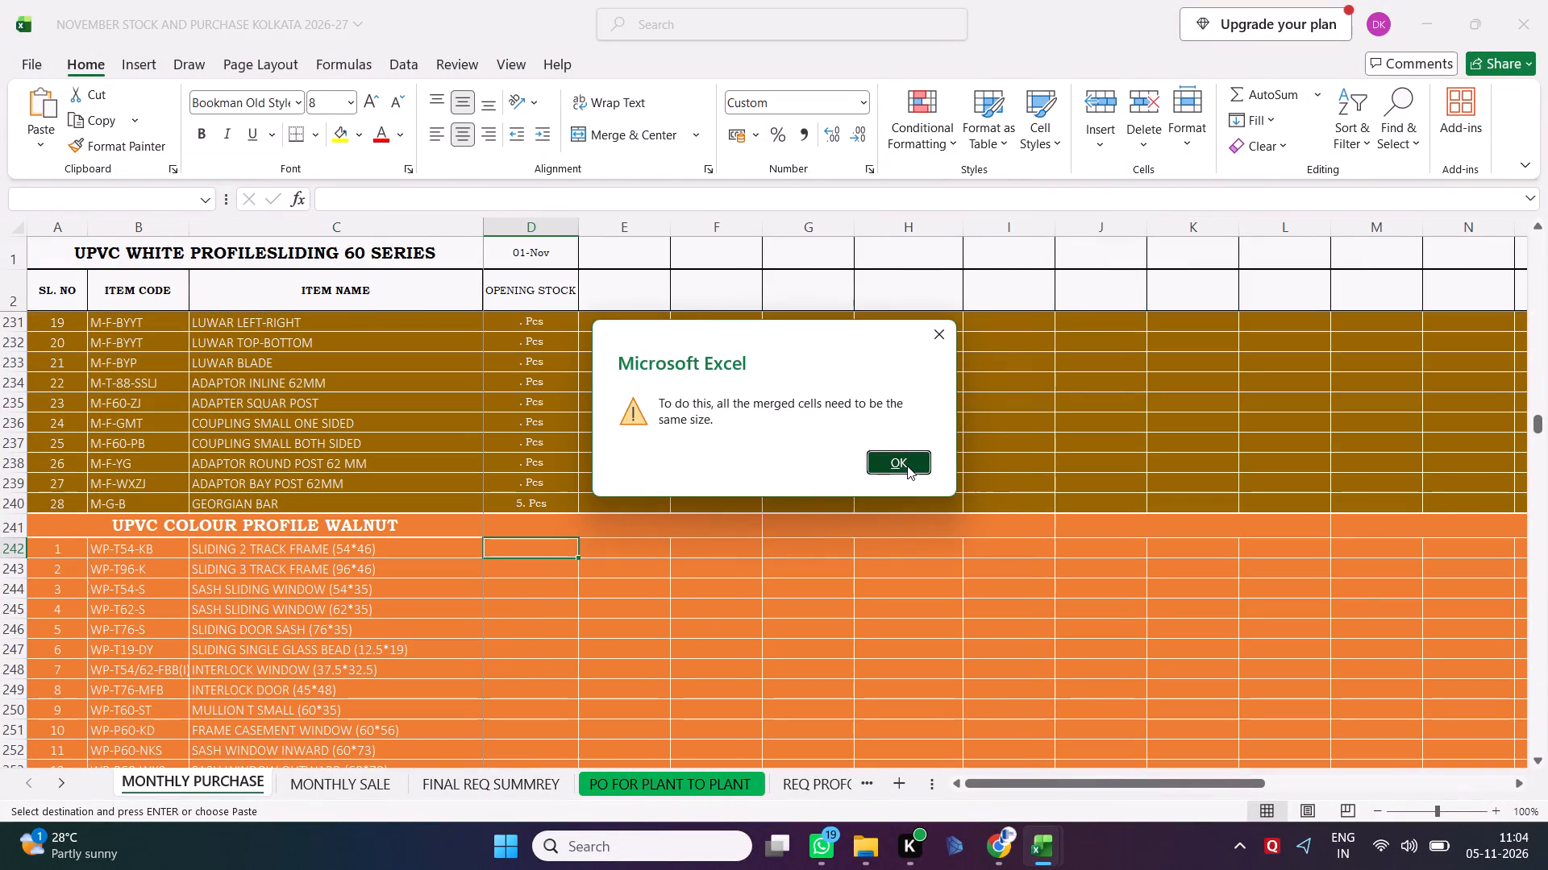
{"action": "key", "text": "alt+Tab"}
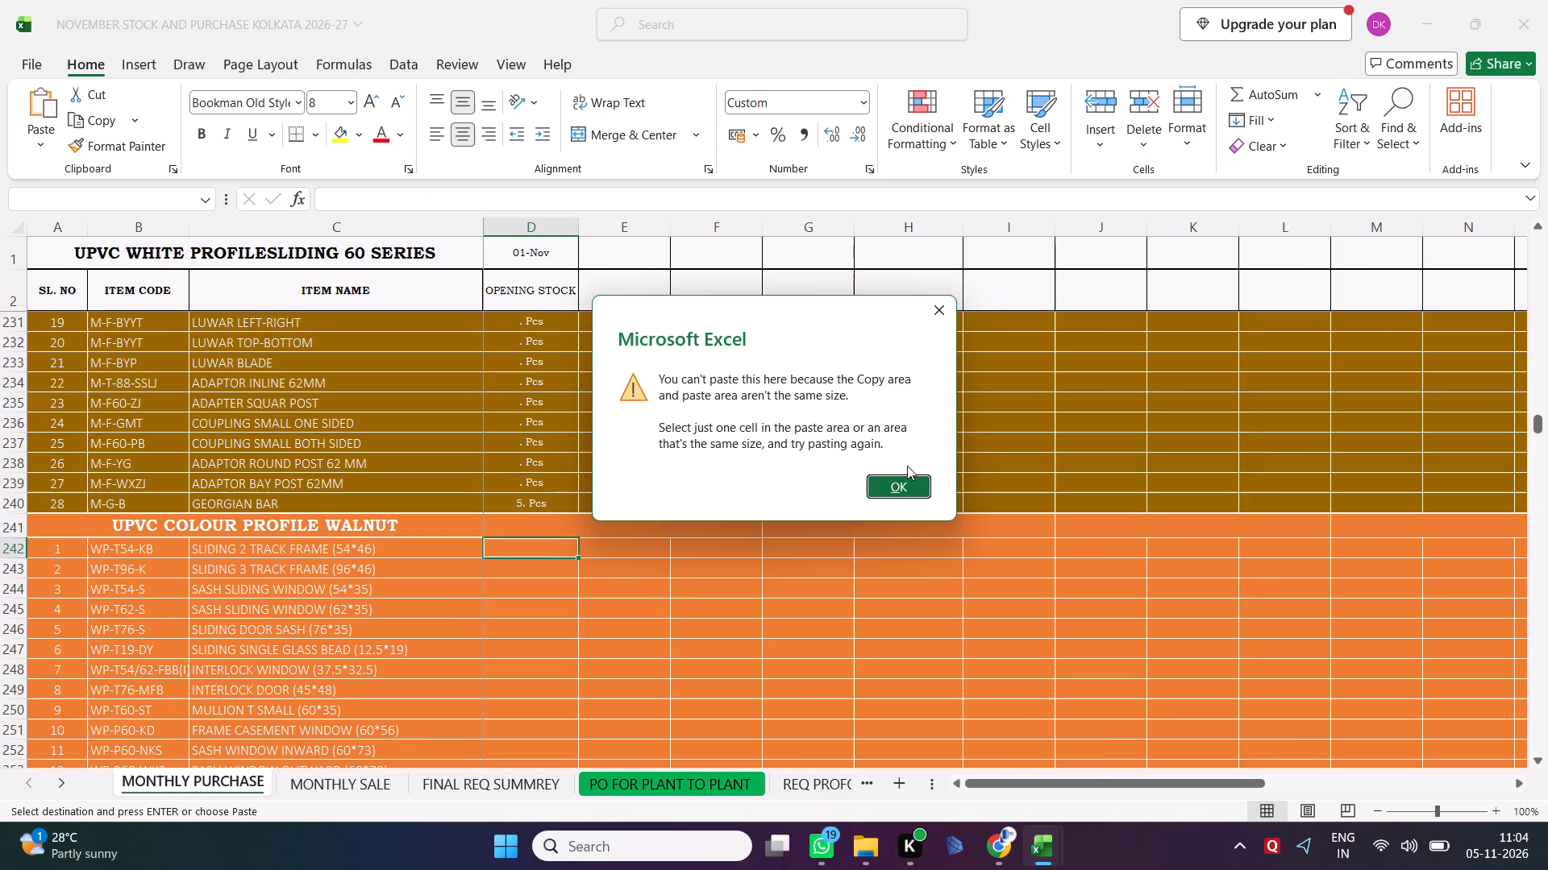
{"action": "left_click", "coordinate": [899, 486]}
Copy only the WALNUT section's BALANCE STOCK, AM242:AM269, from October's MONTHLY SALE sheet and paste it as values from D242 on November's MONTHLY PURCHASE sheet.
{"action": "key", "text": "alt+Tab"}
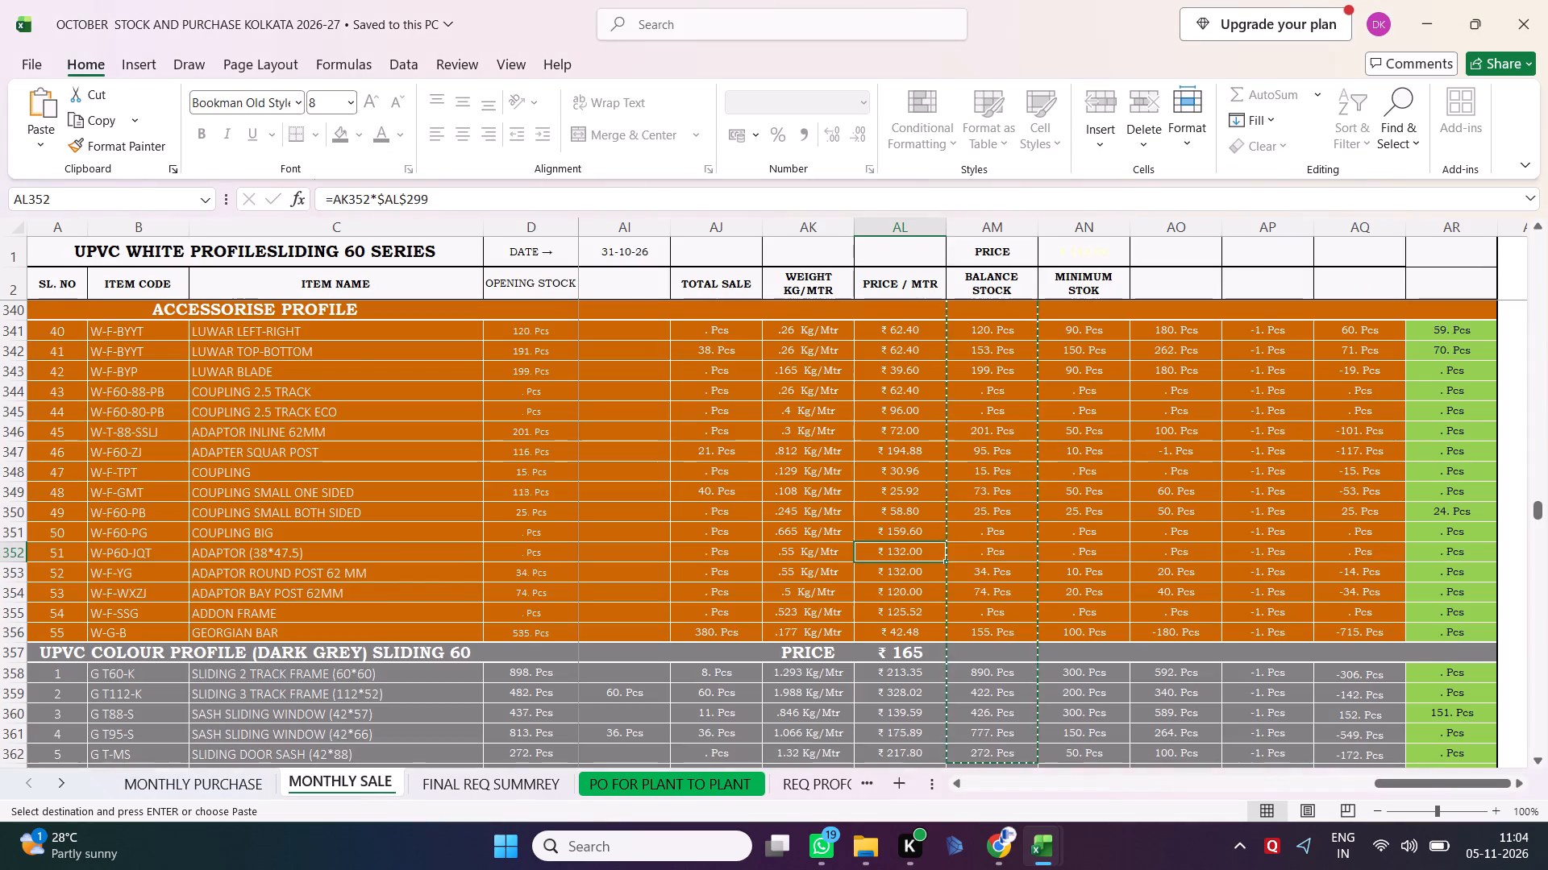
{"action": "scroll", "coordinate": [899, 486], "scroll_direction": "up", "scroll_amount": 9}
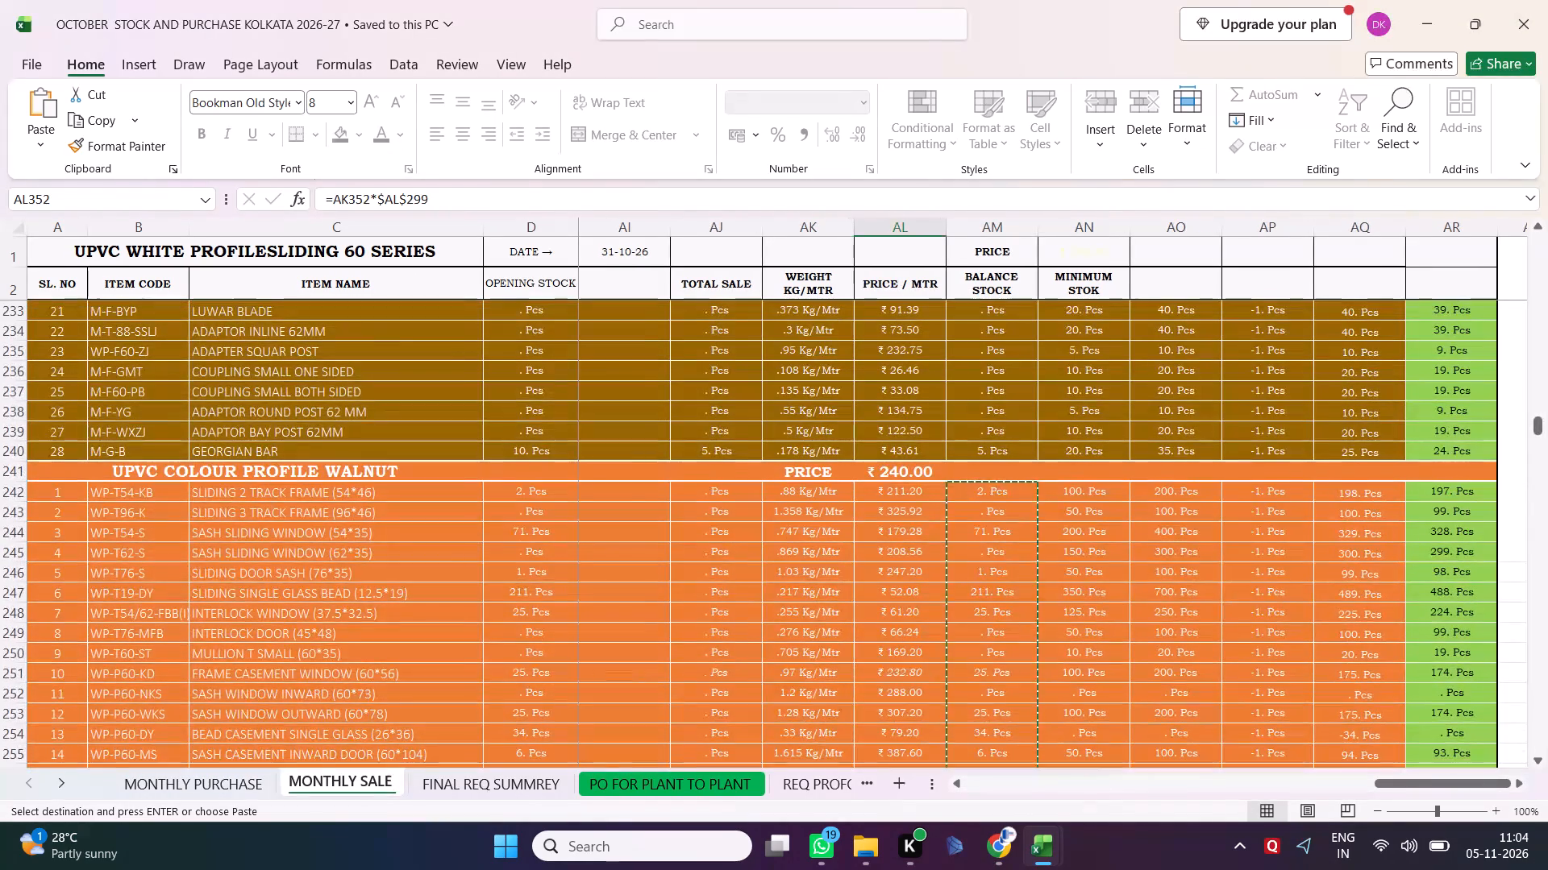
{"action": "left_click", "coordinate": [970, 497]}
{"action": "key", "text": "shift+Down"}
{"action": "key", "text": "shift+Down"}
{"action": "key", "text": "shift+Down"}
{"action": "key", "text": "shift+Down"}
{"action": "key", "text": "shift+Down"}
{"action": "key", "text": "shift+Down"}
{"action": "key", "text": "shift+Down"}
{"action": "key", "text": "shift+Down"}
{"action": "key", "text": "shift+Down"}
{"action": "key", "text": "shift+Down"}
{"action": "key", "text": "shift+Down"}
{"action": "key", "text": "shift+Down"}
{"action": "key", "text": "shift+Down"}
{"action": "key", "text": "shift+Down"}
{"action": "key", "text": "shift+Down"}
{"action": "key", "text": "shift+Down"}
{"action": "key", "text": "shift+Down"}
{"action": "key", "text": "shift+Down"}
{"action": "key", "text": "shift+Down"}
{"action": "key", "text": "shift+Down"}
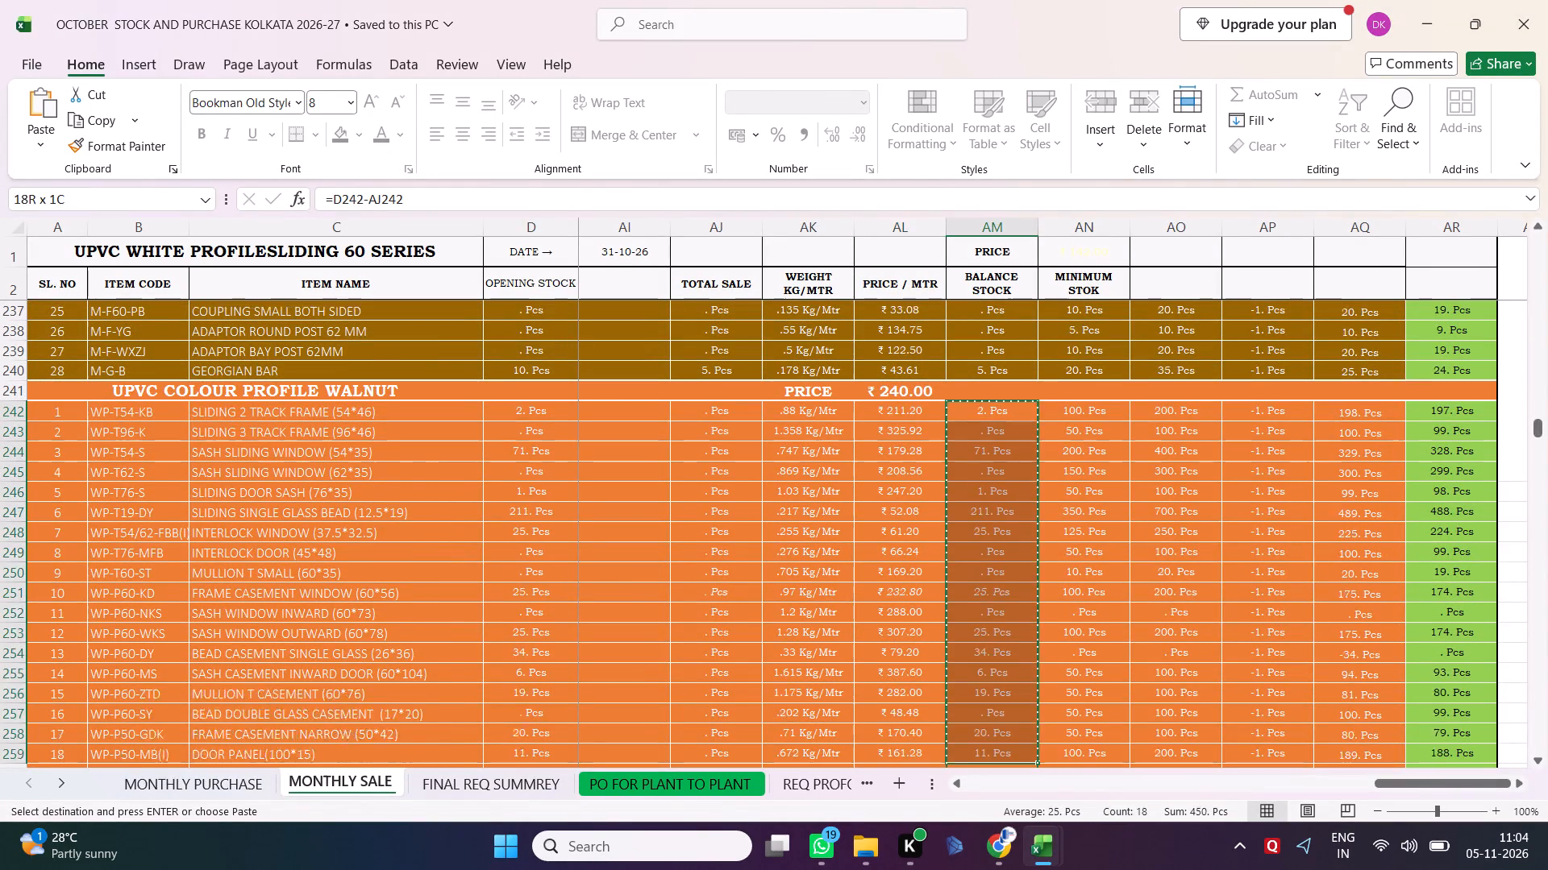
{"action": "key", "text": "shift+Up"}
{"action": "key", "text": "shift+Up"}
{"action": "key", "text": "shift+Up"}
{"action": "key", "text": "shift+Up"}
{"action": "key", "text": "shift+Up"}
{"action": "key", "text": "shift+Up"}
{"action": "key", "text": "shift+Up"}
{"action": "key", "text": "shift+Up"}
{"action": "key", "text": "shift+Up"}
{"action": "key", "text": "shift+Down"}
{"action": "key", "text": "shift+Up"}
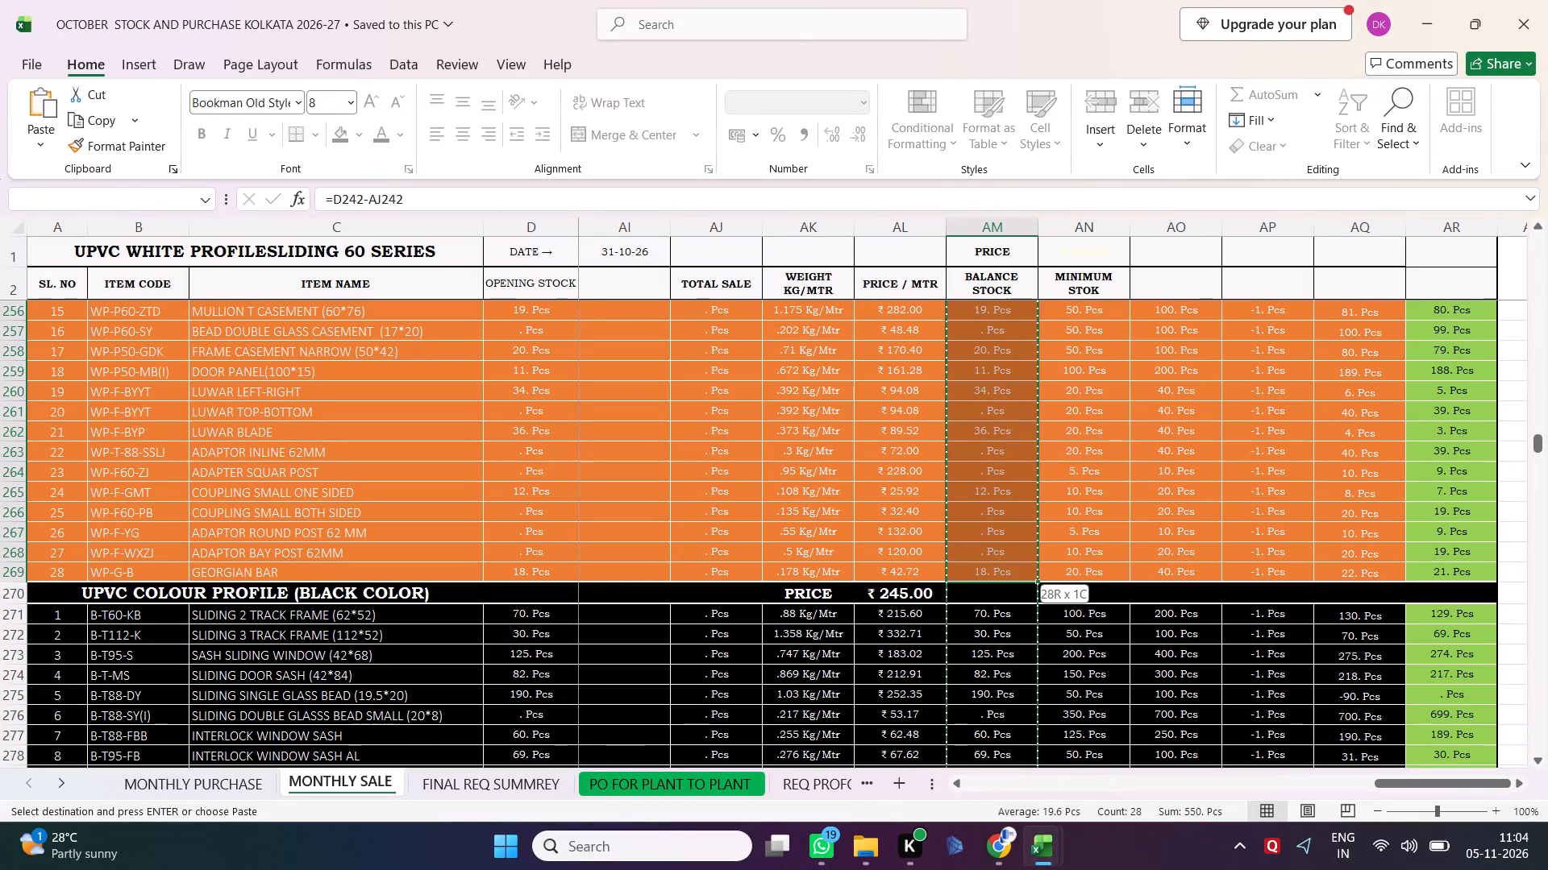
{"action": "key", "text": "shift+Up"}
{"action": "key", "text": "shift+Down"}
{"action": "key", "text": "ctrl+c"}
{"action": "key", "text": "alt+Tab"}
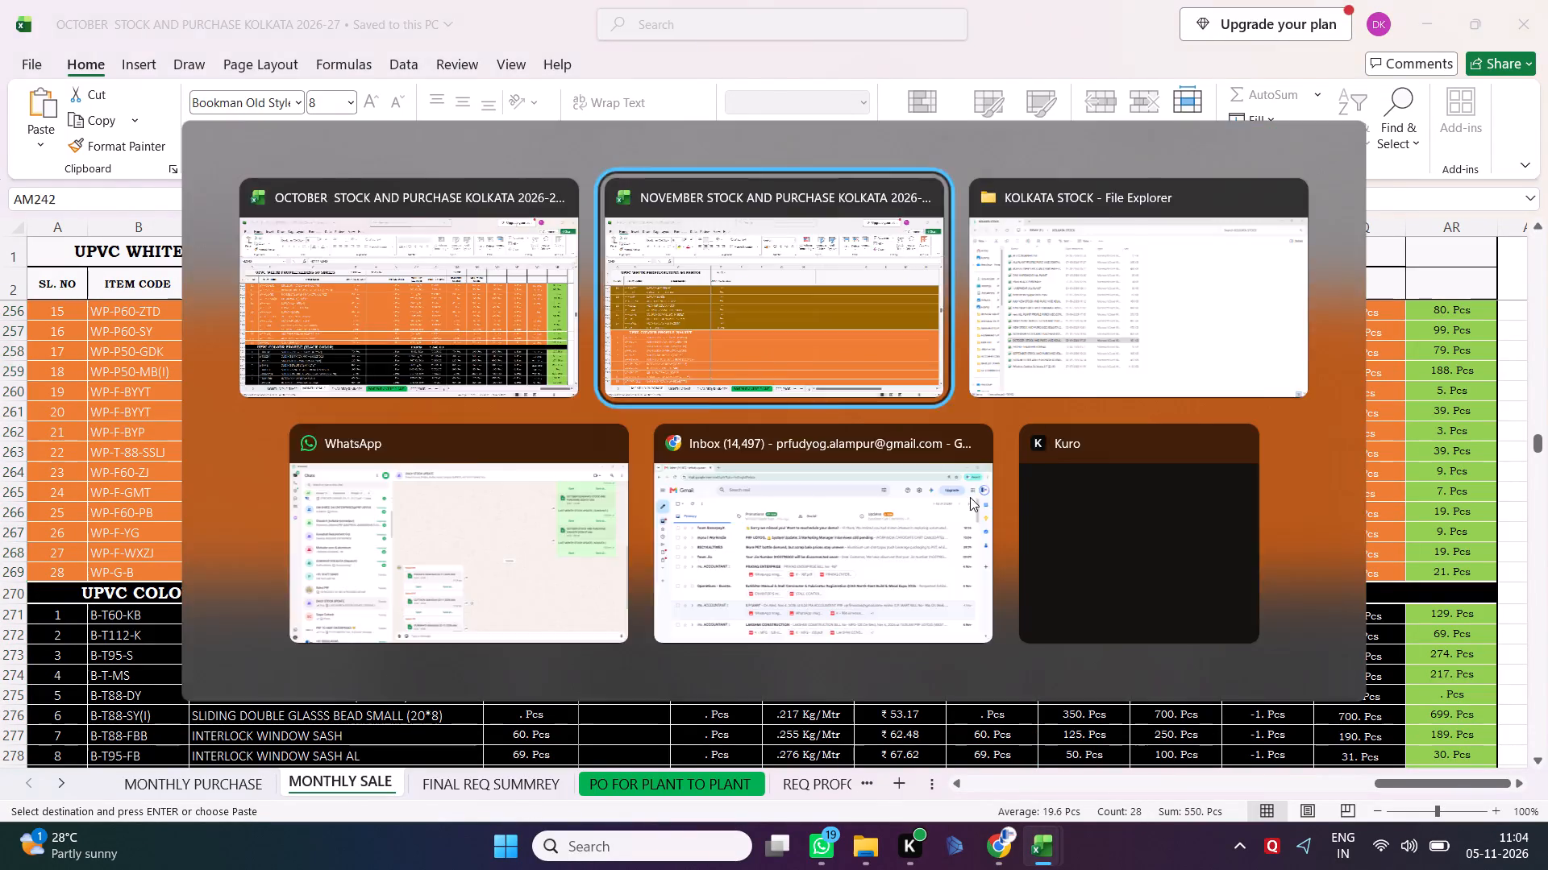
{"action": "left_click", "coordinate": [557, 541]}
{"action": "right_click", "coordinate": [557, 541]}
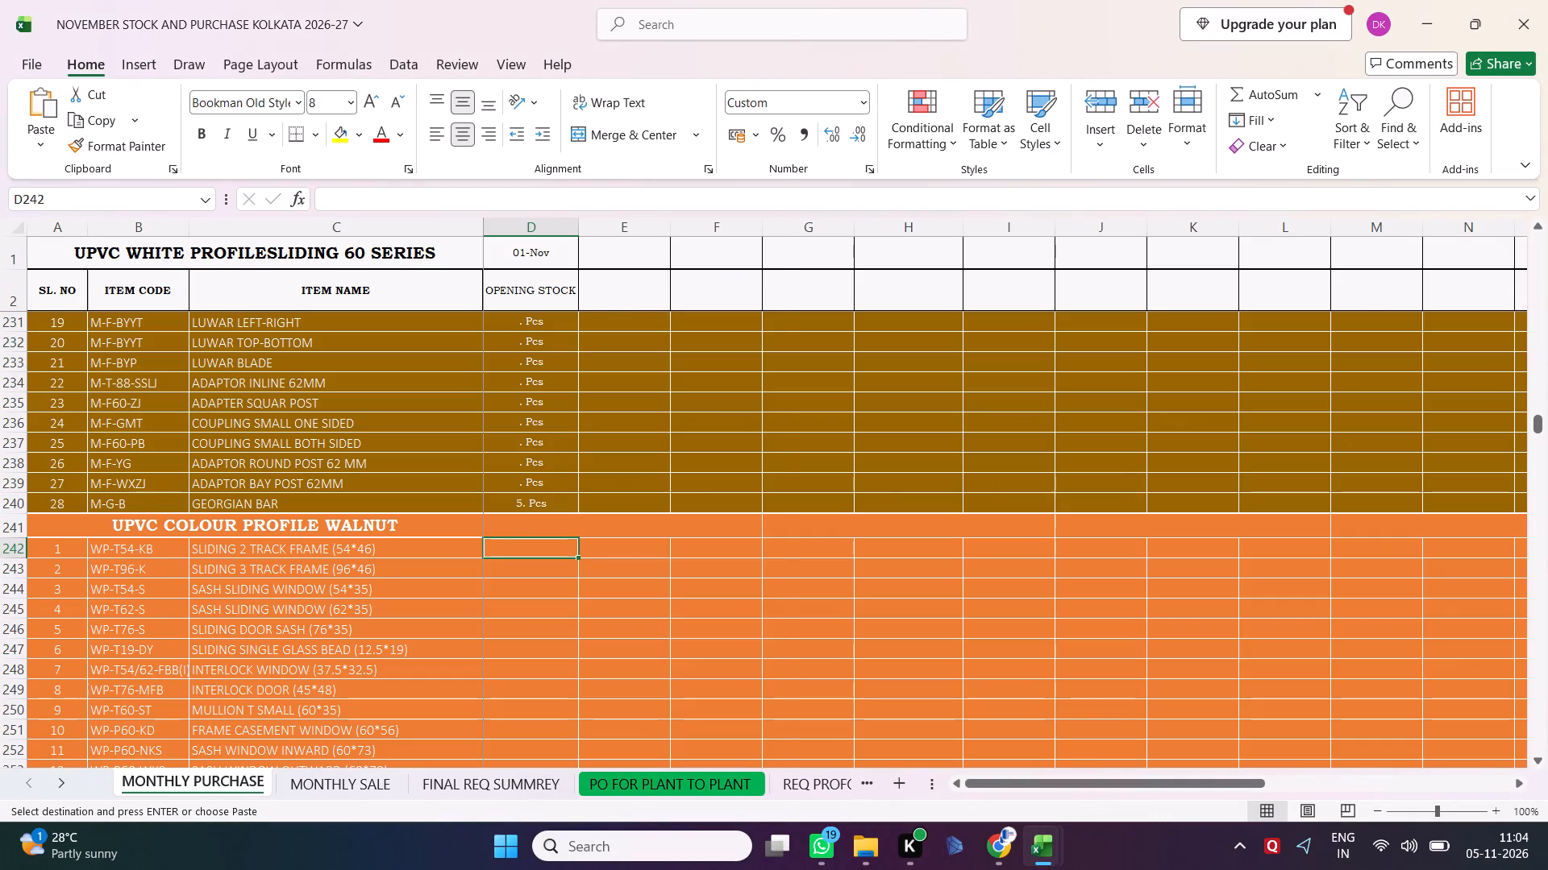
{"action": "left_click", "coordinate": [639, 354]}
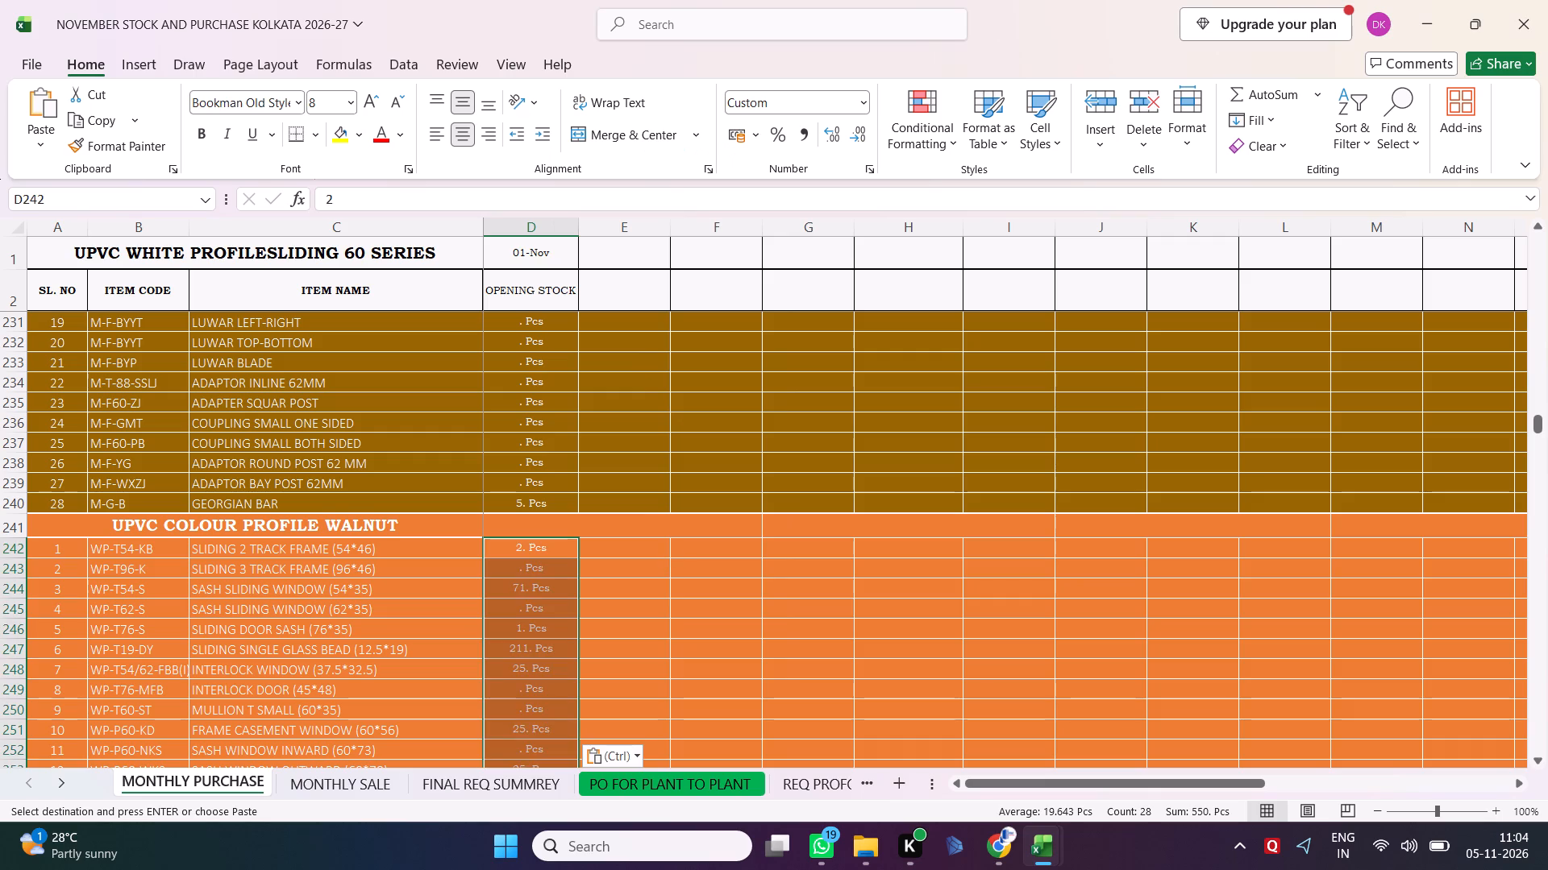
Copy the BLACK COLOR section's BALANCE STOCK, AM271:AM298, from October's MONTHLY SALE sheet and paste it as values from D271 on November's MONTHLY PURCHASE sheet.
{"action": "scroll", "coordinate": [670, 557], "scroll_direction": "down", "scroll_amount": 5}
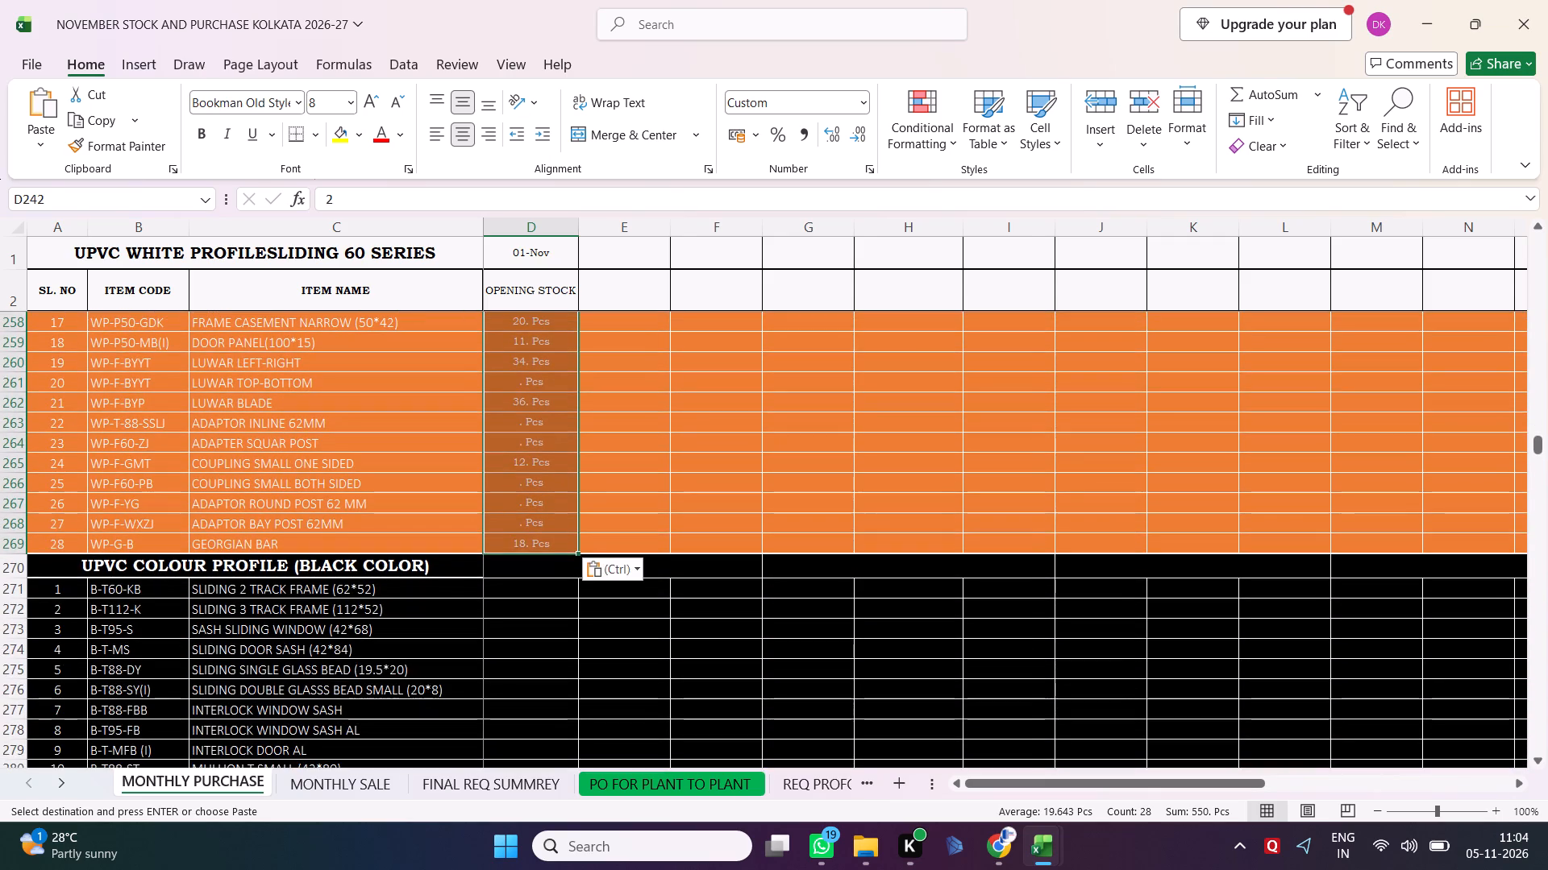
{"action": "scroll", "coordinate": [670, 557], "scroll_direction": "down", "scroll_amount": 1}
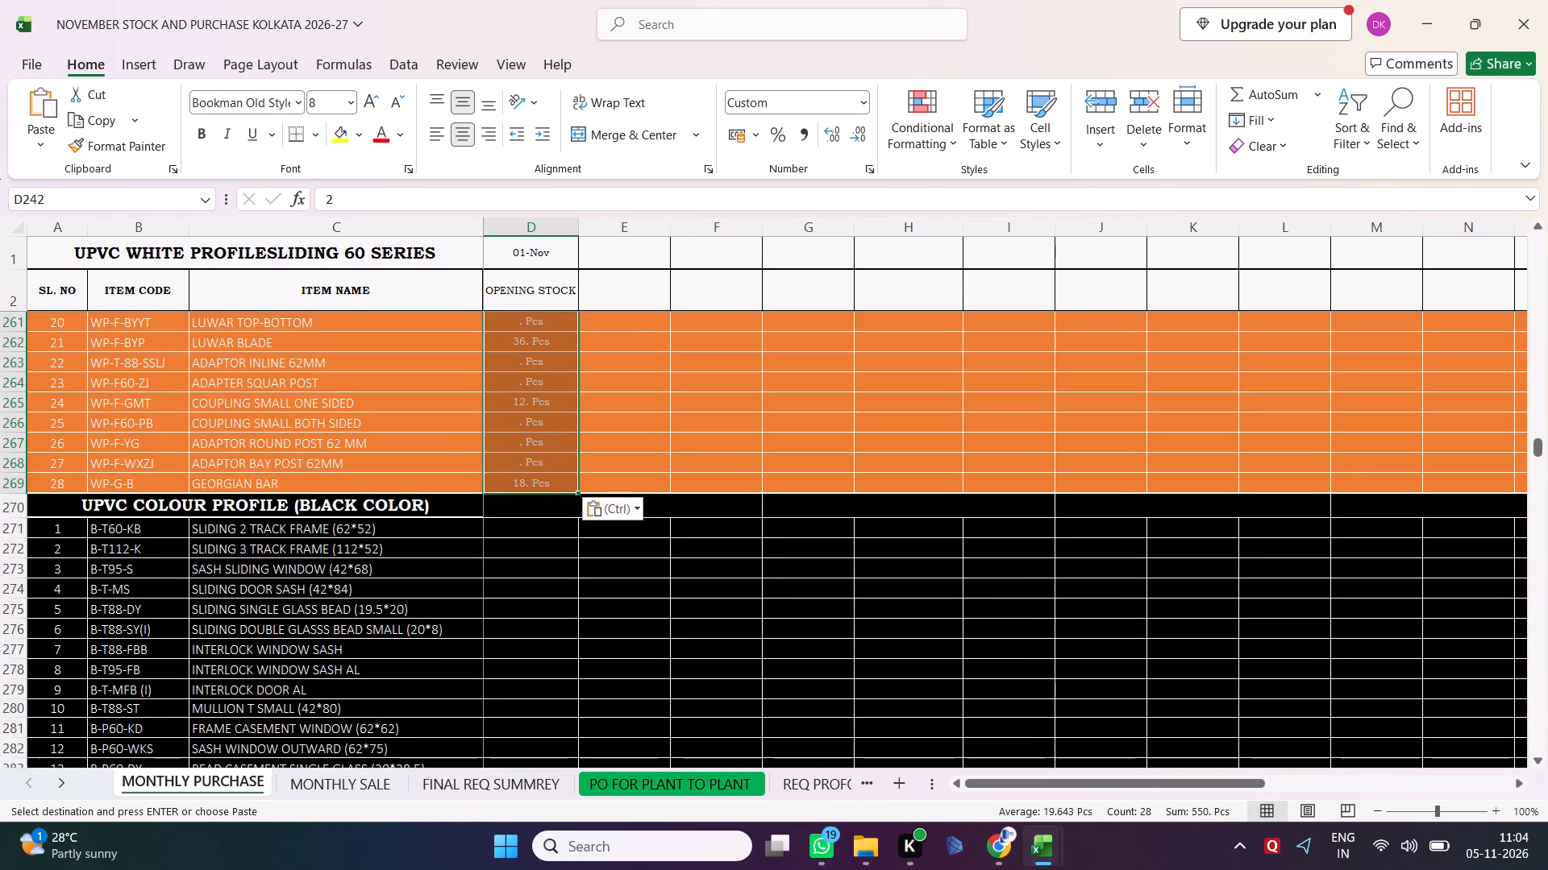
{"action": "scroll", "coordinate": [670, 557], "scroll_direction": "down", "scroll_amount": 1}
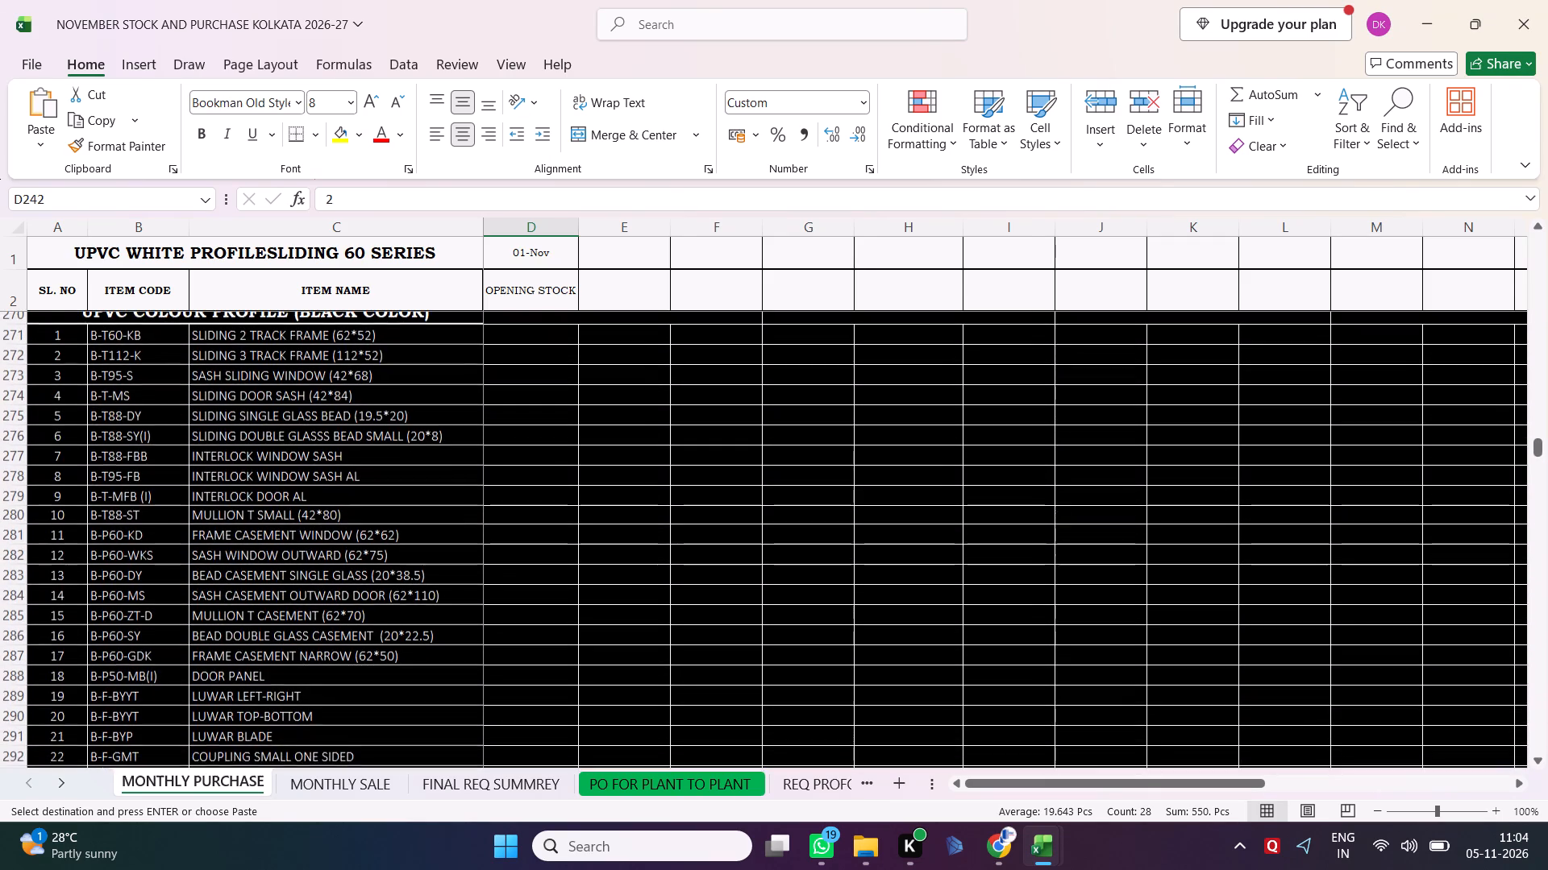
{"action": "scroll", "coordinate": [670, 557], "scroll_direction": "down", "scroll_amount": 1}
{"action": "key", "text": "alt+Tab"}
{"action": "scroll", "coordinate": [670, 557], "scroll_direction": "down", "scroll_amount": 2}
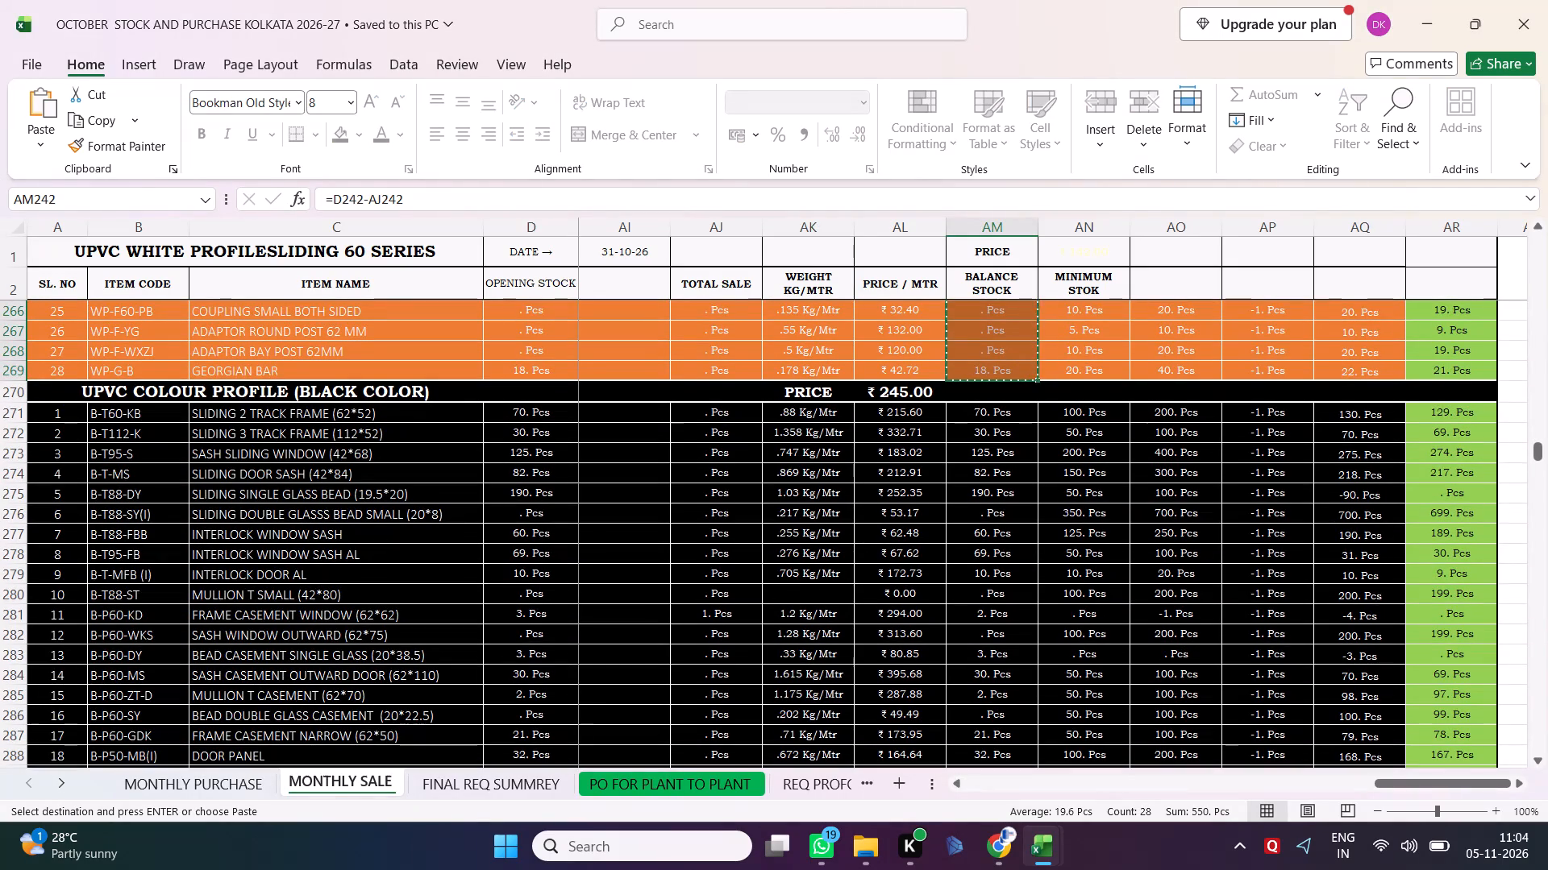
{"action": "left_click", "coordinate": [1001, 420]}
{"action": "key", "text": "shift+Down"}
{"action": "key", "text": "shift+Down"}
{"action": "key", "text": "shift+Down"}
{"action": "key", "text": "shift+Down"}
{"action": "key", "text": "shift+Down"}
{"action": "key", "text": "shift+Down"}
{"action": "key", "text": "shift+Down"}
{"action": "key", "text": "shift+Down"}
{"action": "key", "text": "shift+Down"}
{"action": "key", "text": "shift+Down"}
{"action": "key", "text": "shift+Down"}
{"action": "key", "text": "shift+Down"}
{"action": "key", "text": "shift+Down"}
{"action": "key", "text": "shift+Down"}
{"action": "key", "text": "shift+Down"}
{"action": "key", "text": "shift+Down"}
{"action": "key", "text": "shift+Down"}
{"action": "key", "text": "shift+Down"}
{"action": "key", "text": "shift+Down"}
{"action": "key", "text": "shift+Down"}
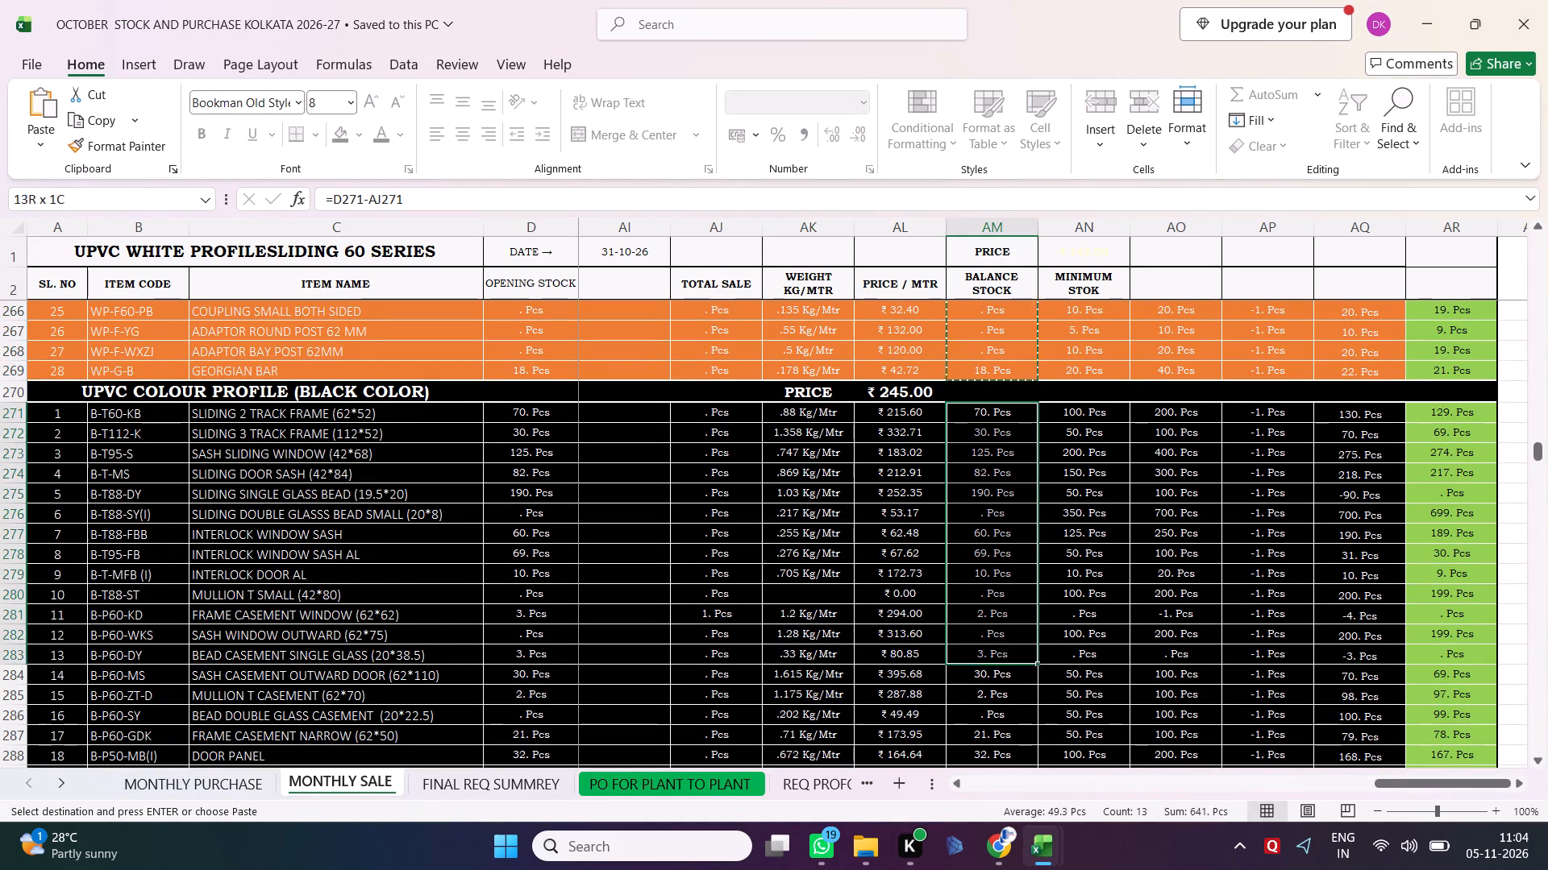
{"action": "key", "text": "shift+Down"}
{"action": "key", "text": "shift+Down"}
{"action": "key", "text": "shift+Down"}
{"action": "key", "text": "shift+Up"}
{"action": "key", "text": "shift+Up"}
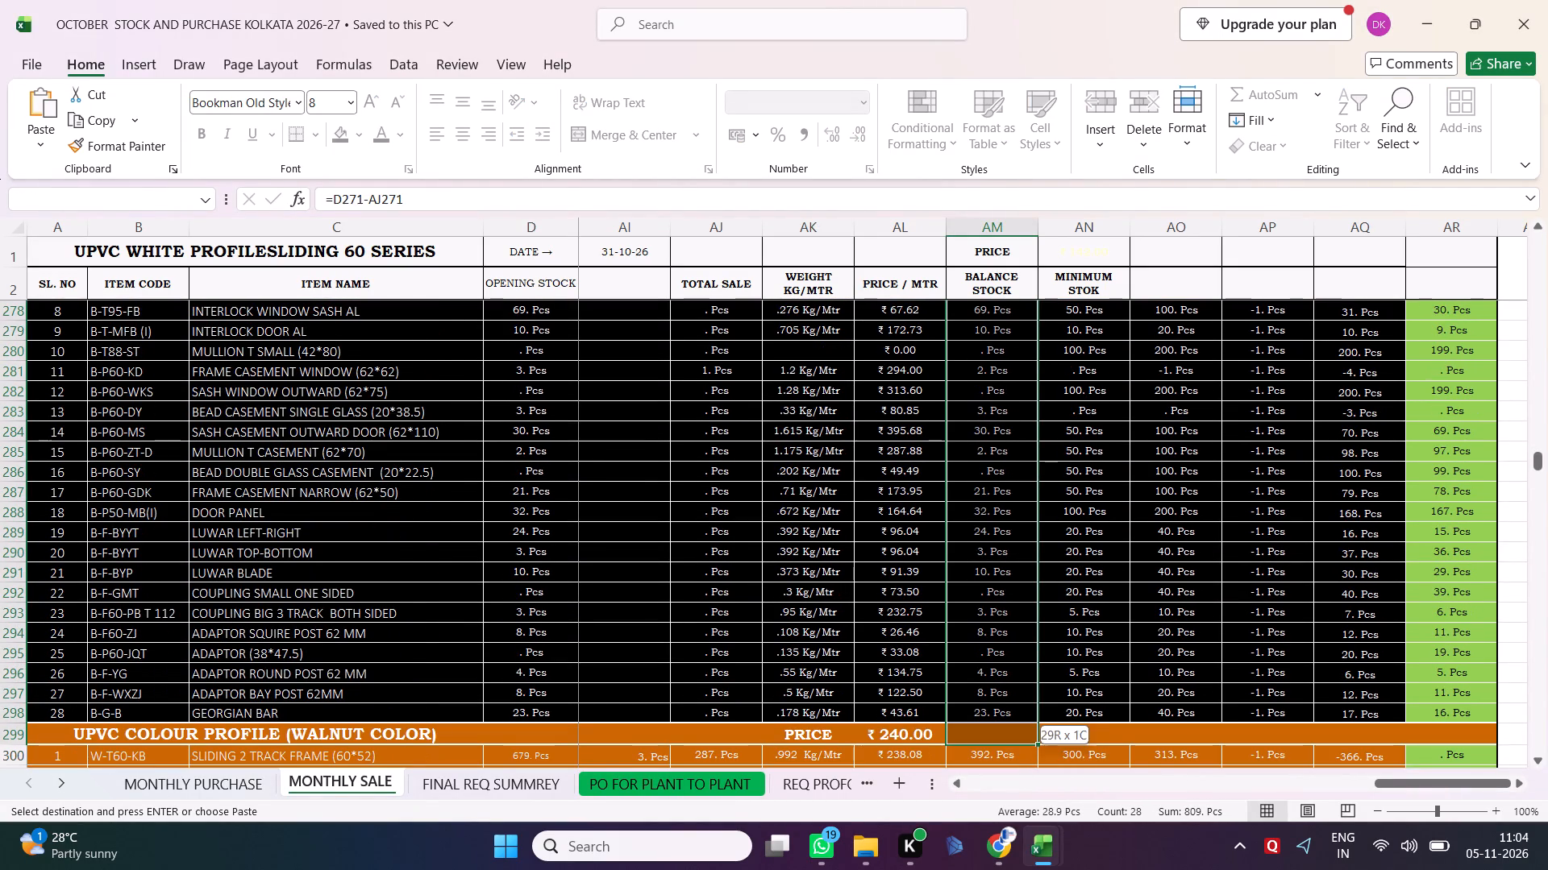
{"action": "key", "text": "ctrl+c"}
{"action": "key", "text": "alt+Tab"}
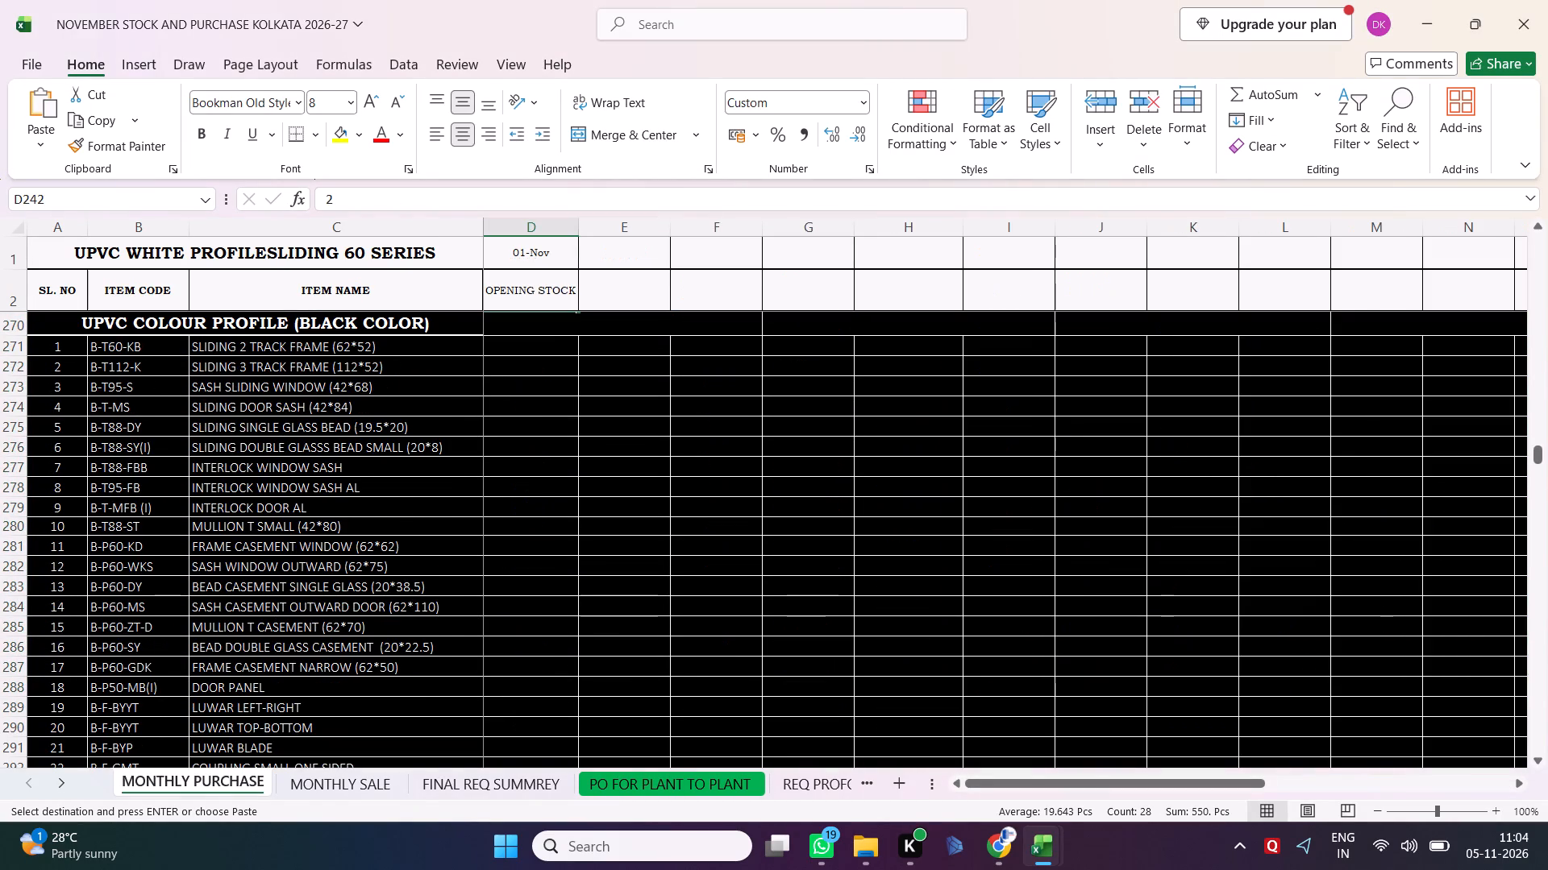
{"action": "left_click", "coordinate": [556, 351]}
{"action": "right_click", "coordinate": [556, 351]}
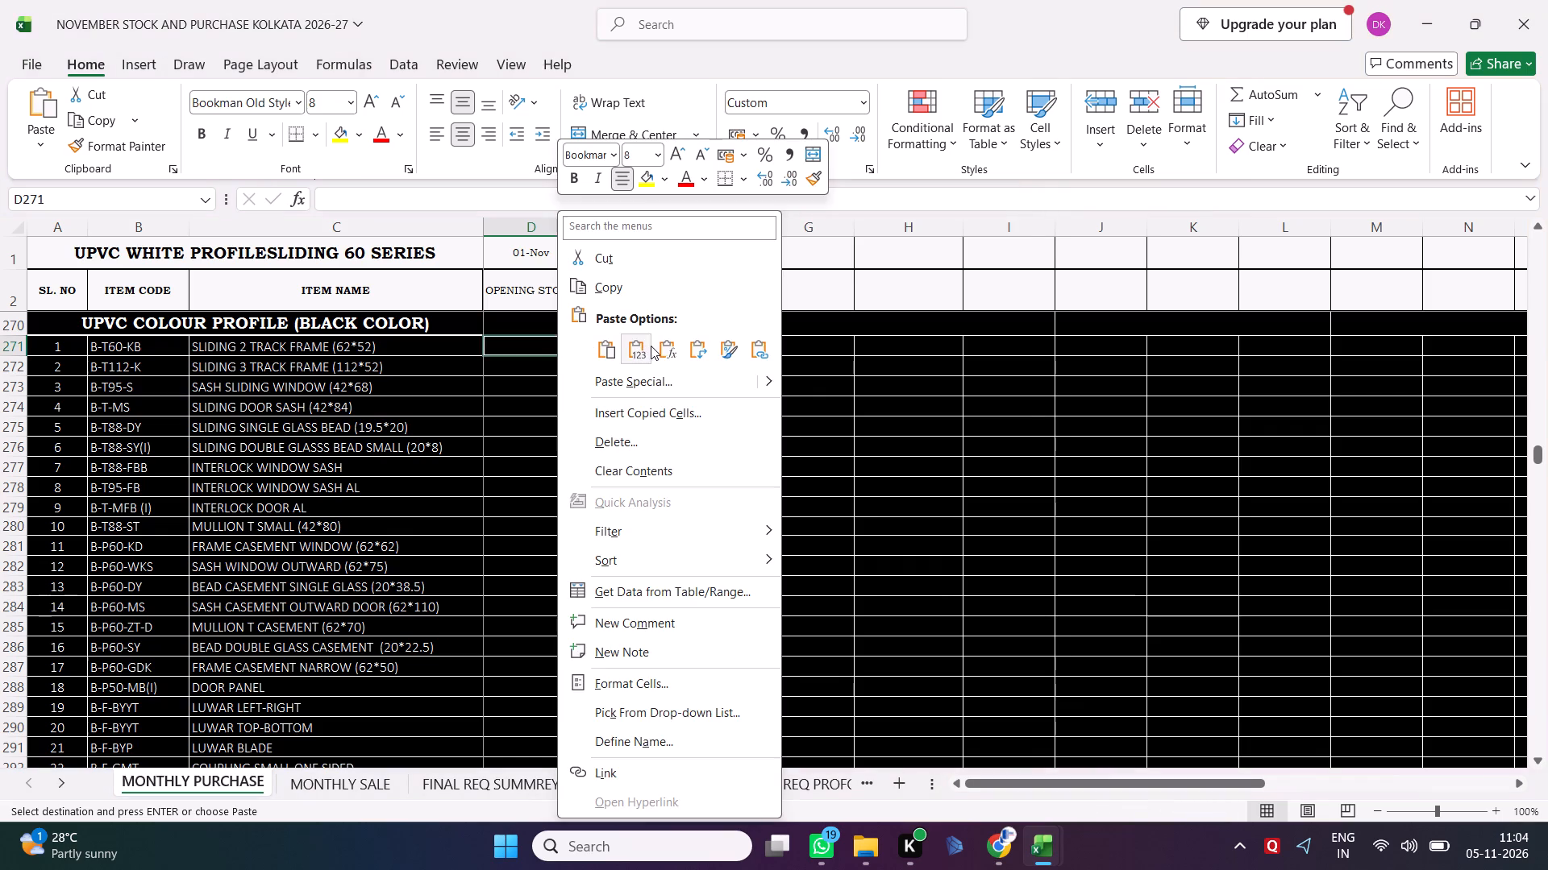
{"action": "left_click", "coordinate": [642, 350]}
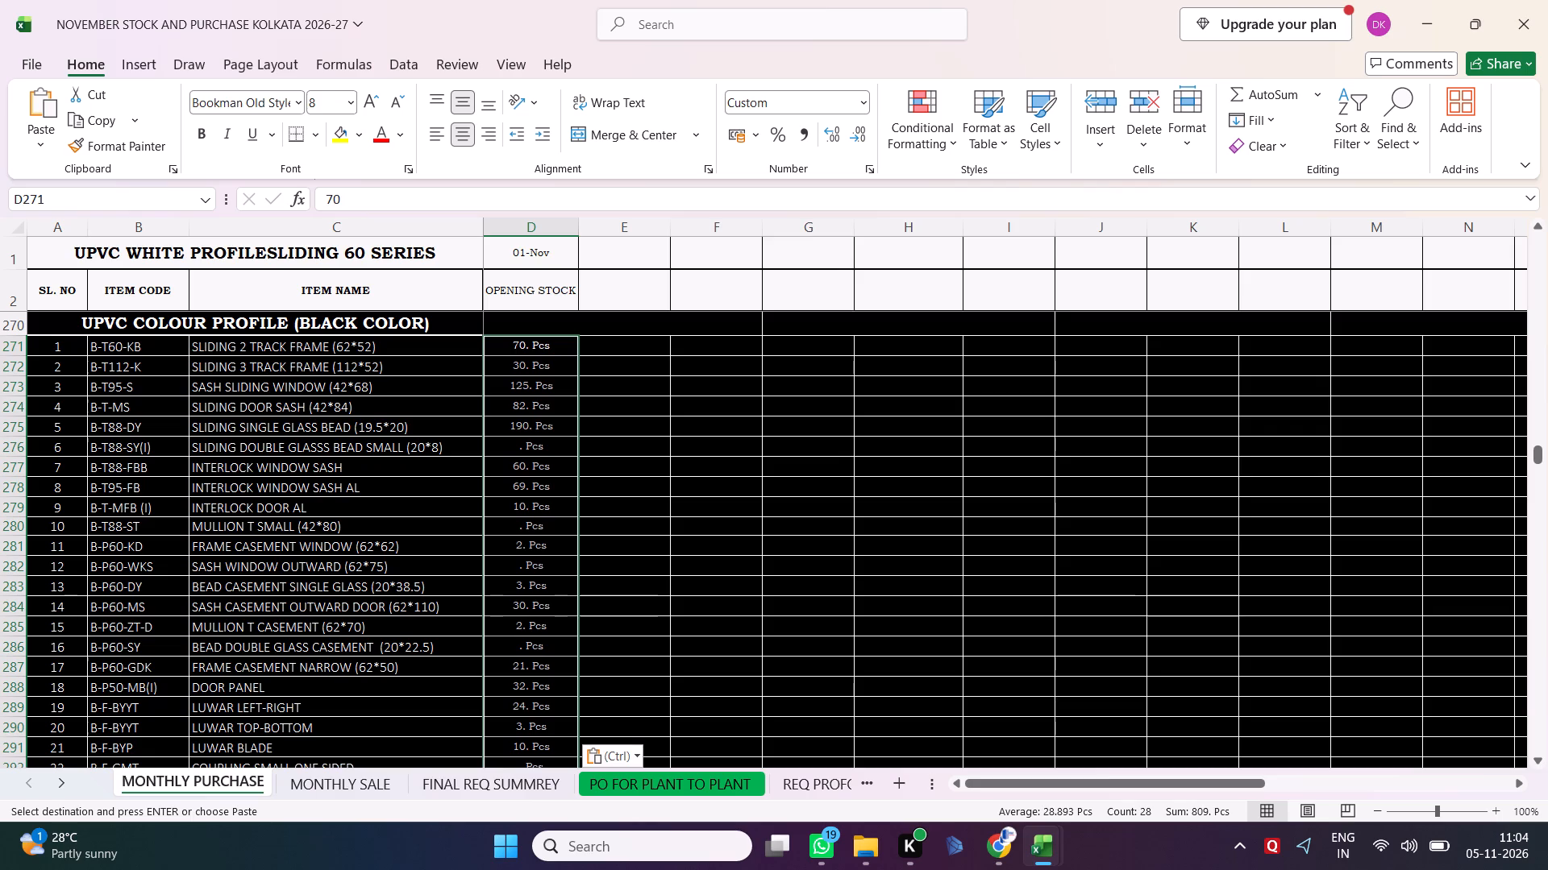
Copy the WALNUT COLOR sliding 60 section's BALANCE STOCK, AM300:AM356, from October's MONTHLY SALE sheet and paste it as values from D300 on November's MONTHLY PURCHASE sheet.
{"action": "key", "text": "alt+Tab"}
{"action": "scroll", "coordinate": [615, 499], "scroll_direction": "down", "scroll_amount": 3}
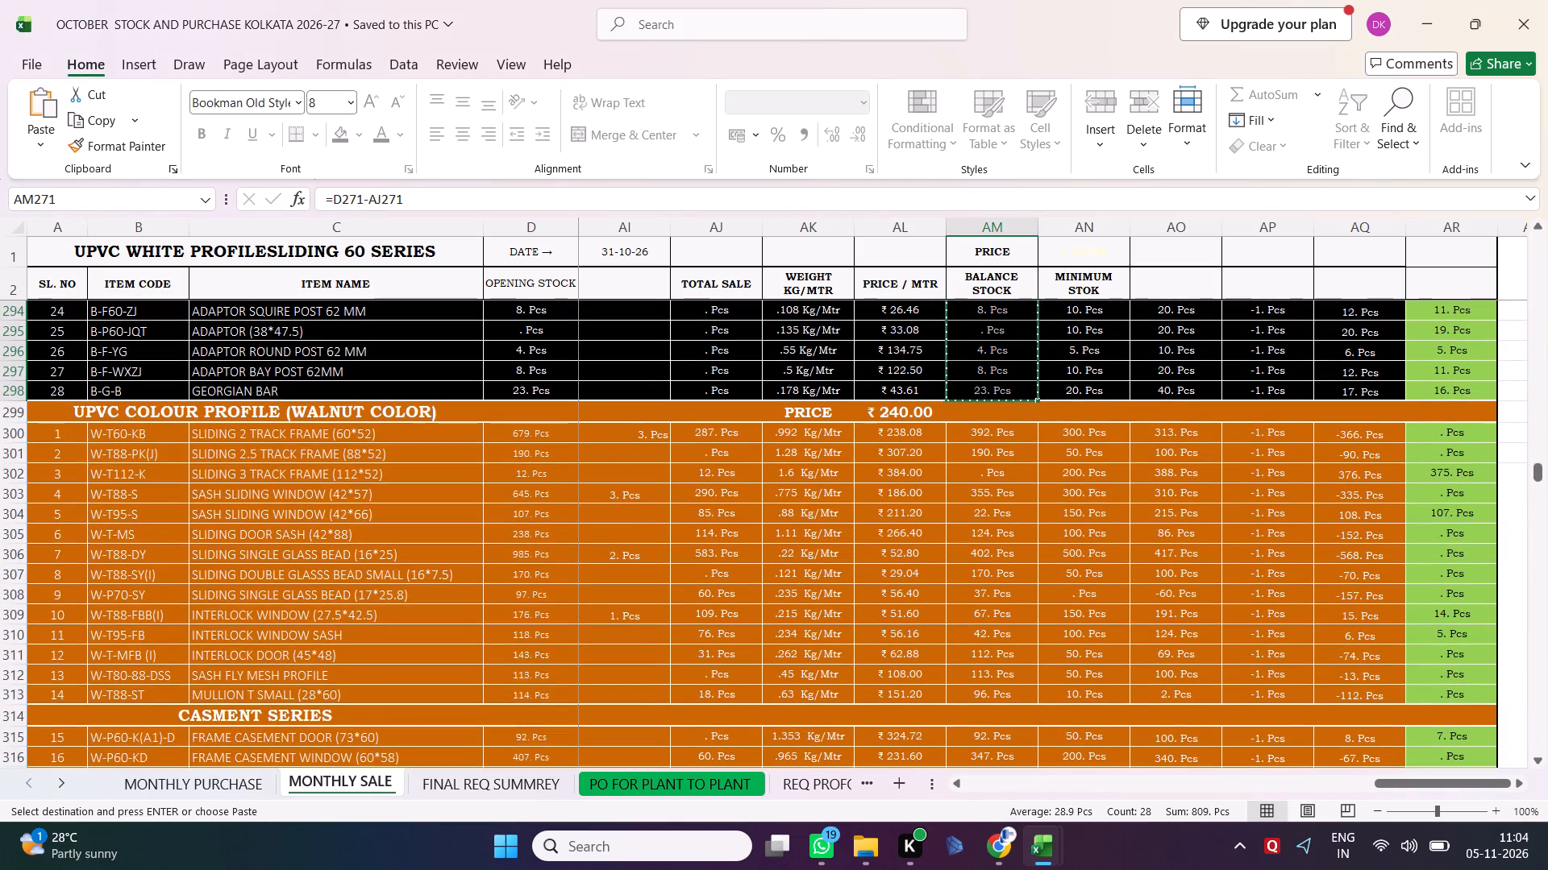
{"action": "left_click", "coordinate": [1012, 434]}
{"action": "key", "text": "shift+Down"}
{"action": "key", "text": "shift+Down"}
{"action": "key", "text": "shift+Down"}
{"action": "key", "text": "shift+Down"}
{"action": "key", "text": "shift+Down"}
{"action": "key", "text": "shift+Down"}
{"action": "key", "text": "shift+Down"}
{"action": "key", "text": "shift+Down"}
{"action": "key", "text": "shift+Down"}
{"action": "key", "text": "shift+Down"}
{"action": "key", "text": "shift+Down"}
{"action": "key", "text": "shift+Down"}
{"action": "key", "text": "shift+Down"}
{"action": "key", "text": "shift+Down"}
{"action": "key", "text": "shift+Down"}
{"action": "key", "text": "shift+Down"}
{"action": "key", "text": "shift+Down"}
{"action": "key", "text": "shift+Down"}
{"action": "key", "text": "shift+Down"}
{"action": "key", "text": "shift+Down"}
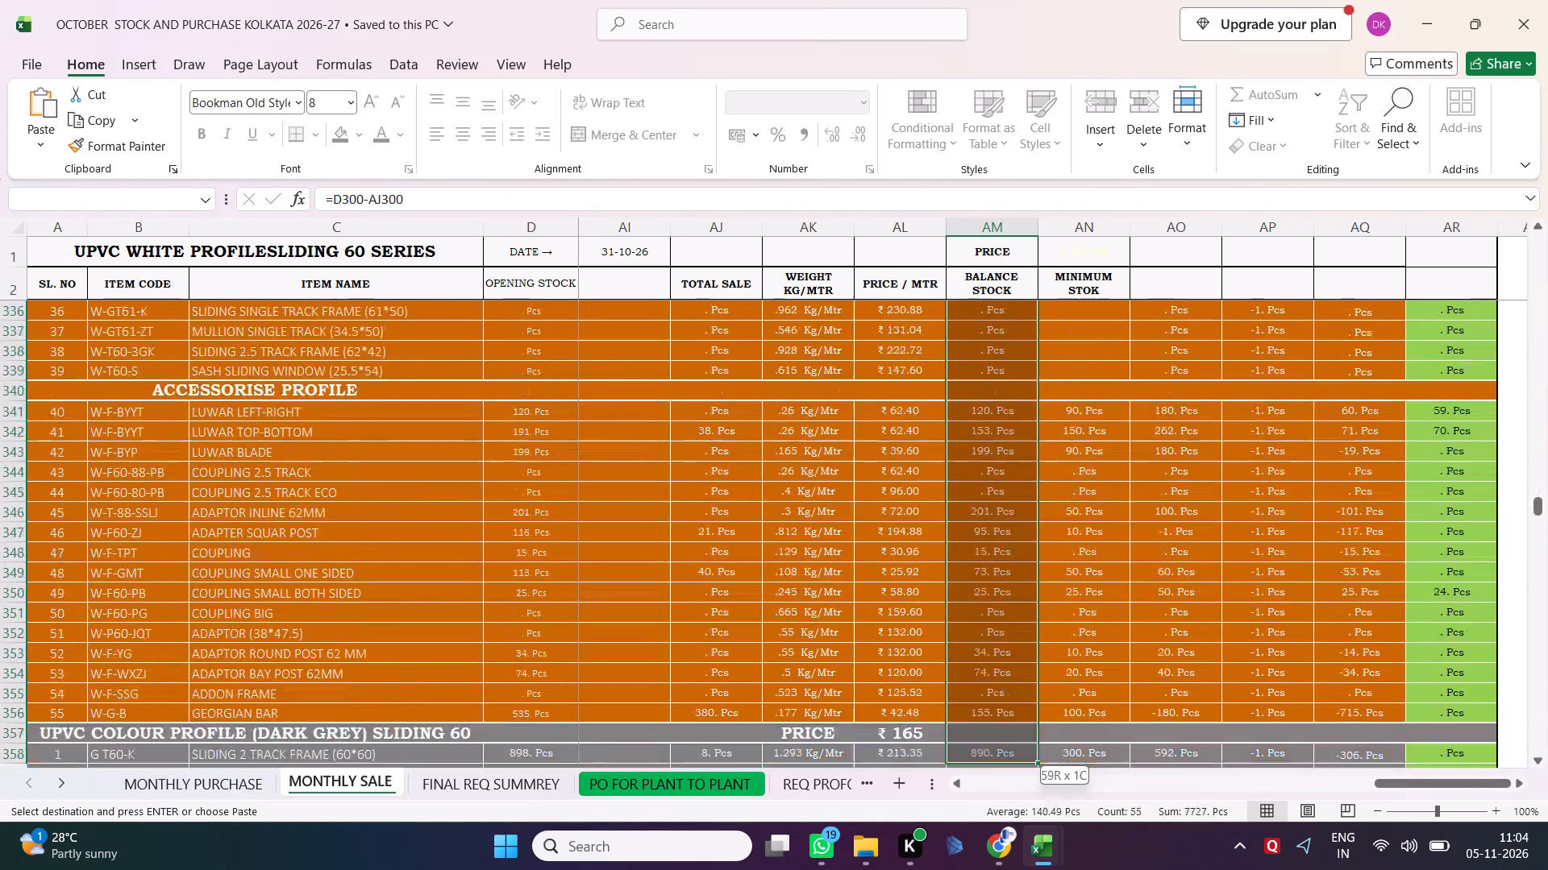
{"action": "key", "text": "shift+Up"}
{"action": "key", "text": "shift+Up"}
{"action": "key", "text": "shift+Up"}
{"action": "key", "text": "shift+Up"}
{"action": "key", "text": "shift+Up"}
{"action": "key", "text": "shift+Up"}
{"action": "key", "text": "shift+Up"}
{"action": "key", "text": "shift+Up"}
{"action": "key", "text": "shift+Up"}
{"action": "key", "text": "shift+Up"}
{"action": "key", "text": "shift+Down"}
{"action": "key", "text": "shift+Down"}
{"action": "key", "text": "shift+Down"}
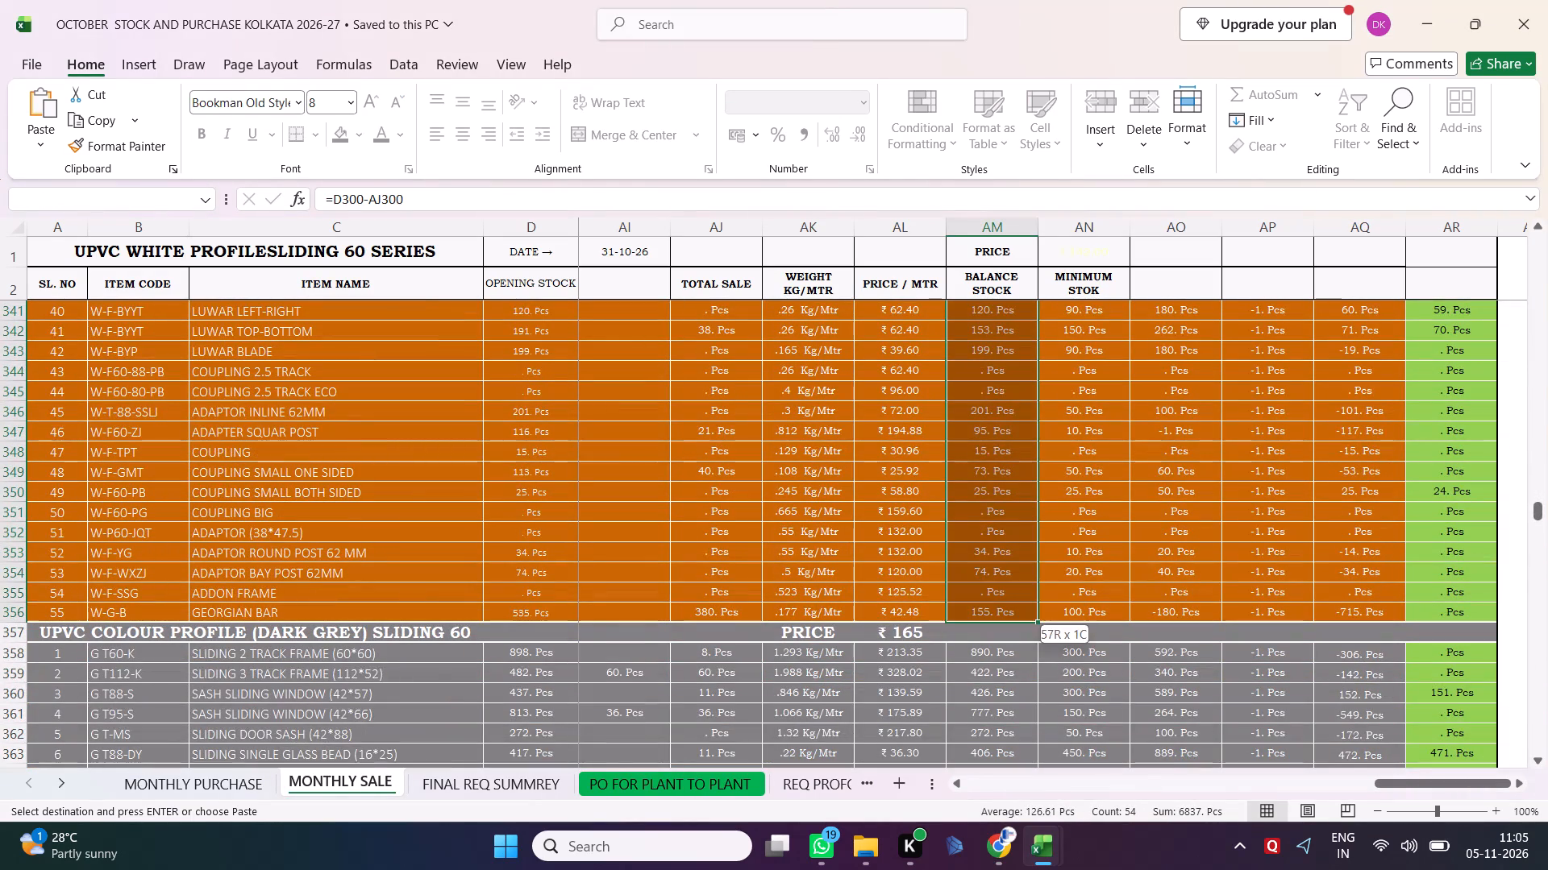
{"action": "key", "text": "ctrl+c"}
{"action": "key", "text": "alt+Tab"}
{"action": "scroll", "coordinate": [656, 542], "scroll_direction": "down", "scroll_amount": 1}
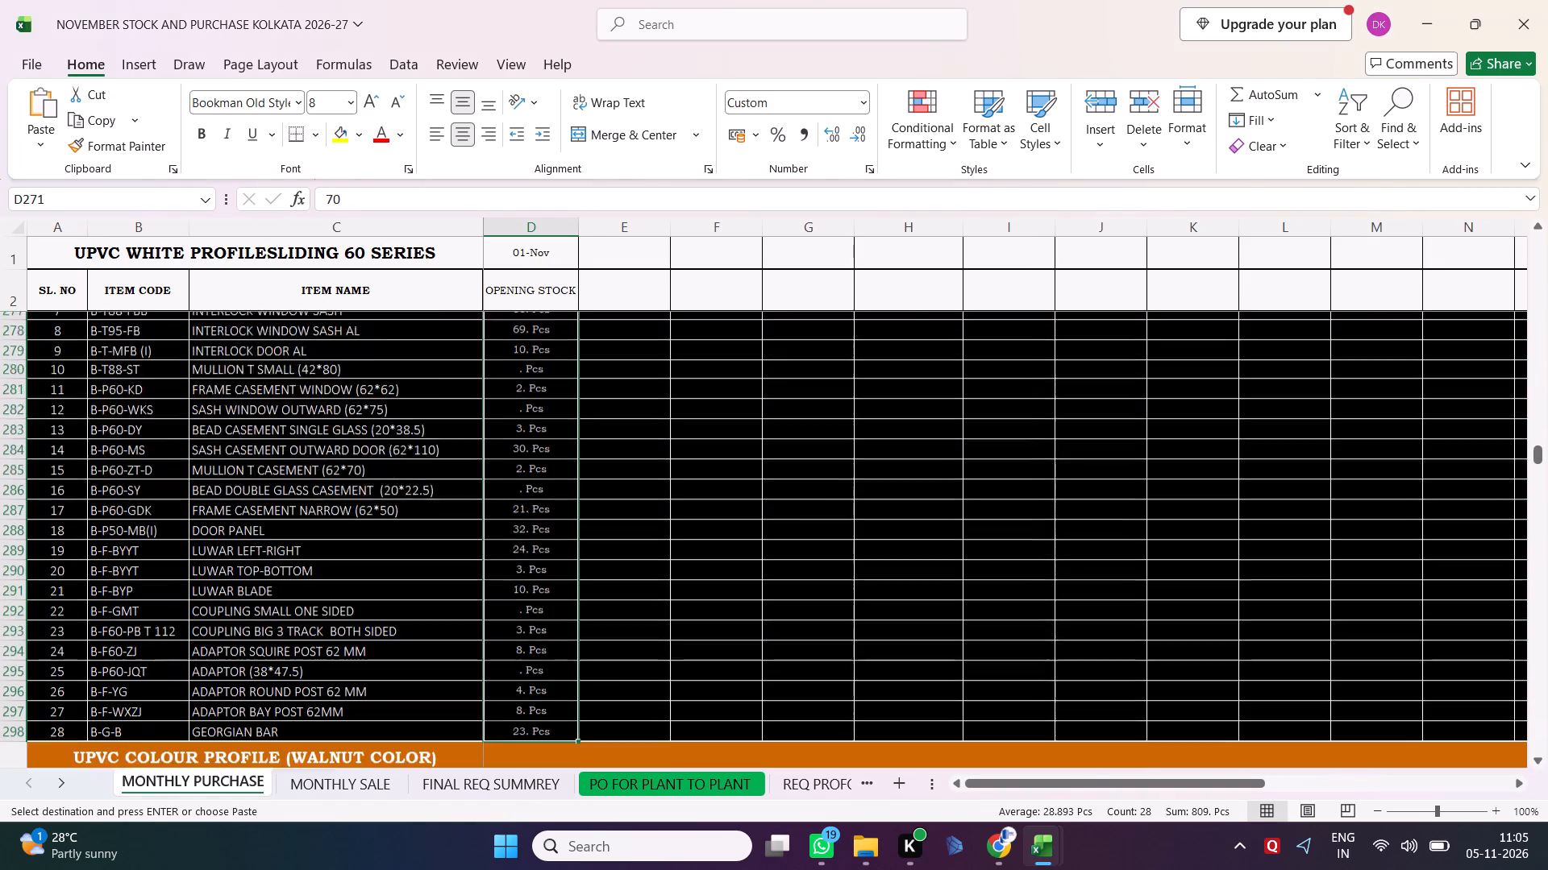
{"action": "scroll", "coordinate": [656, 542], "scroll_direction": "down", "scroll_amount": 4}
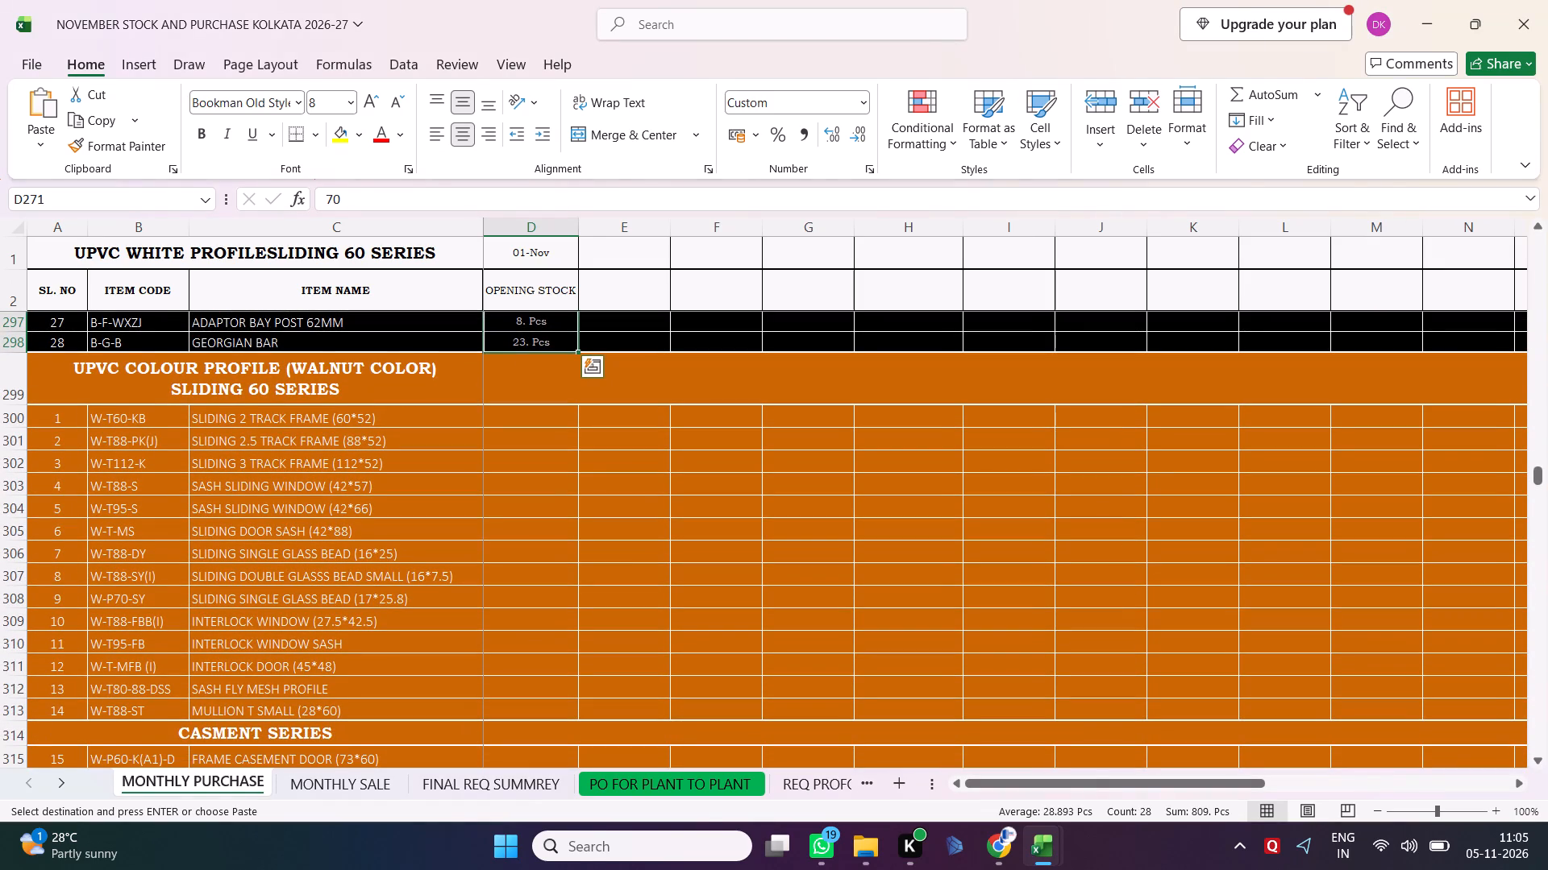
{"action": "left_click", "coordinate": [520, 411]}
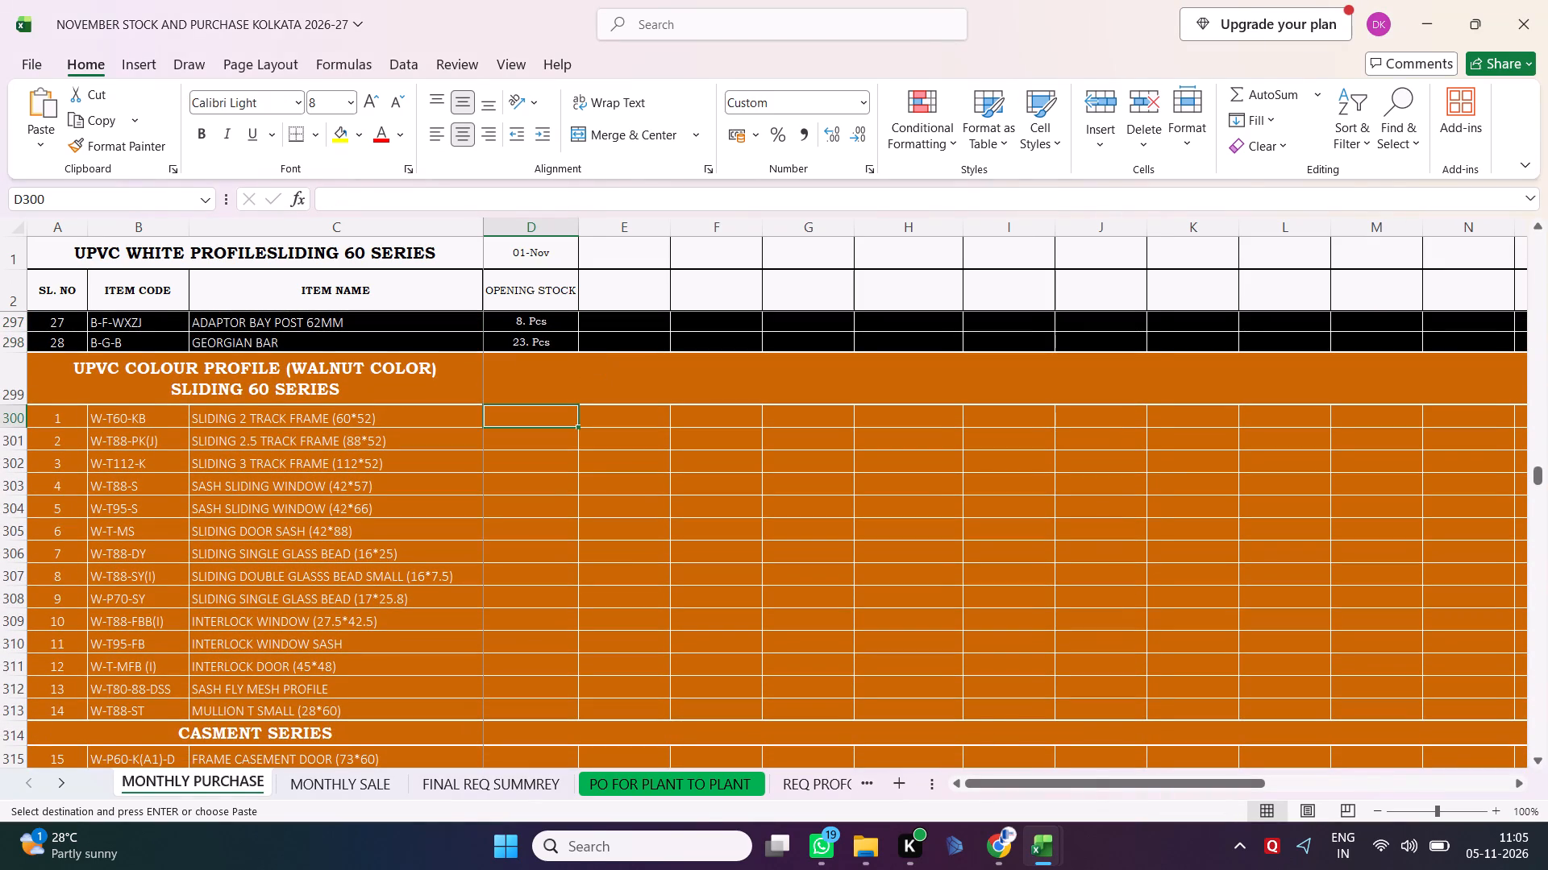
{"action": "key", "text": "ctrl+shift+v"}
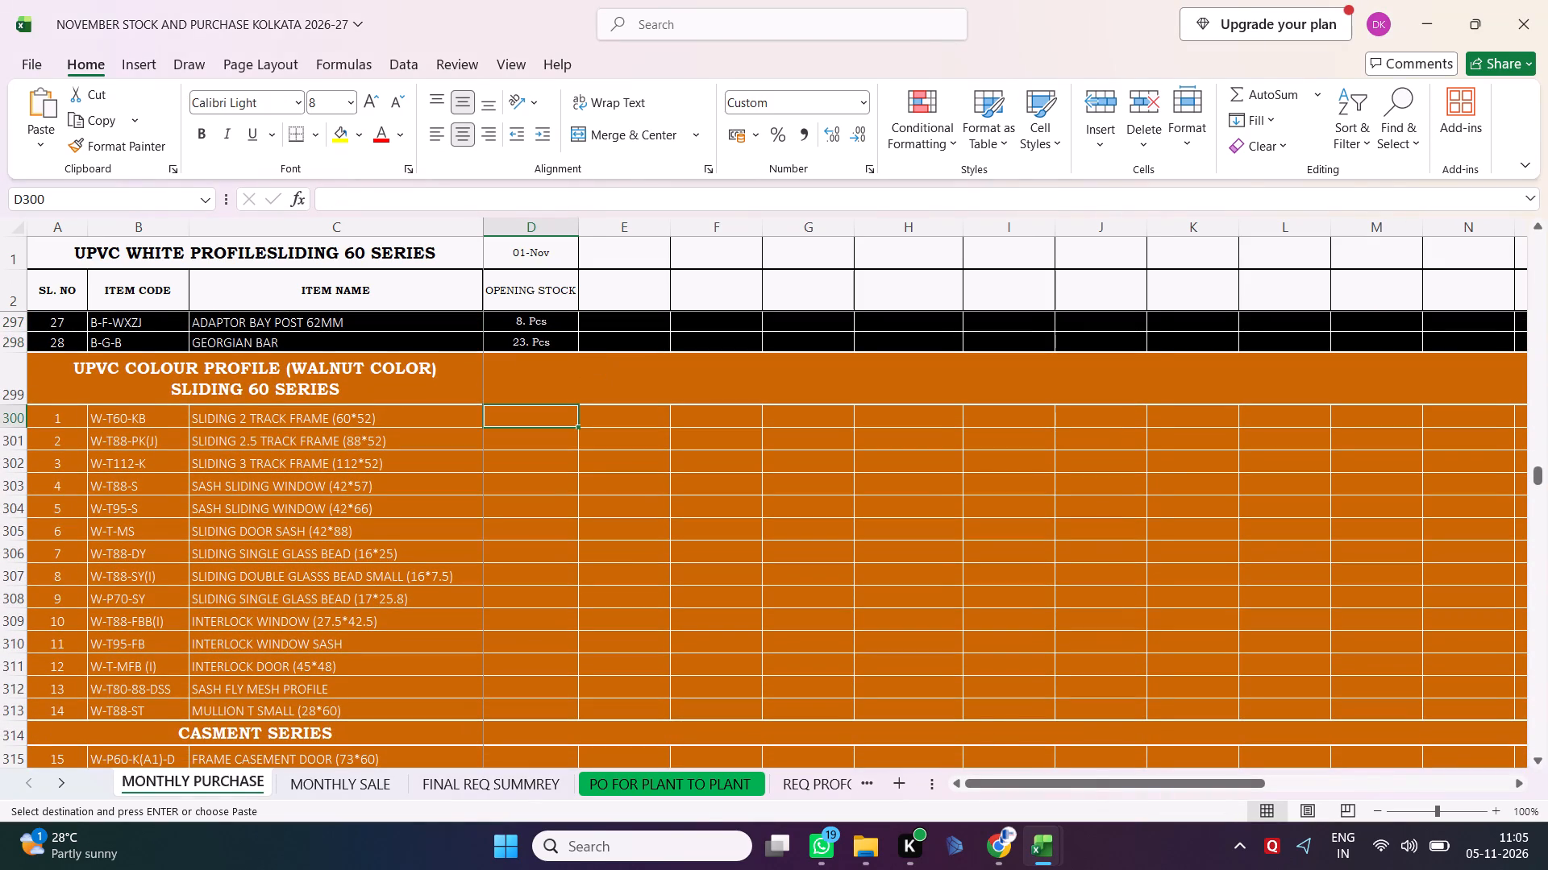
{"action": "right_click", "coordinate": [520, 411]}
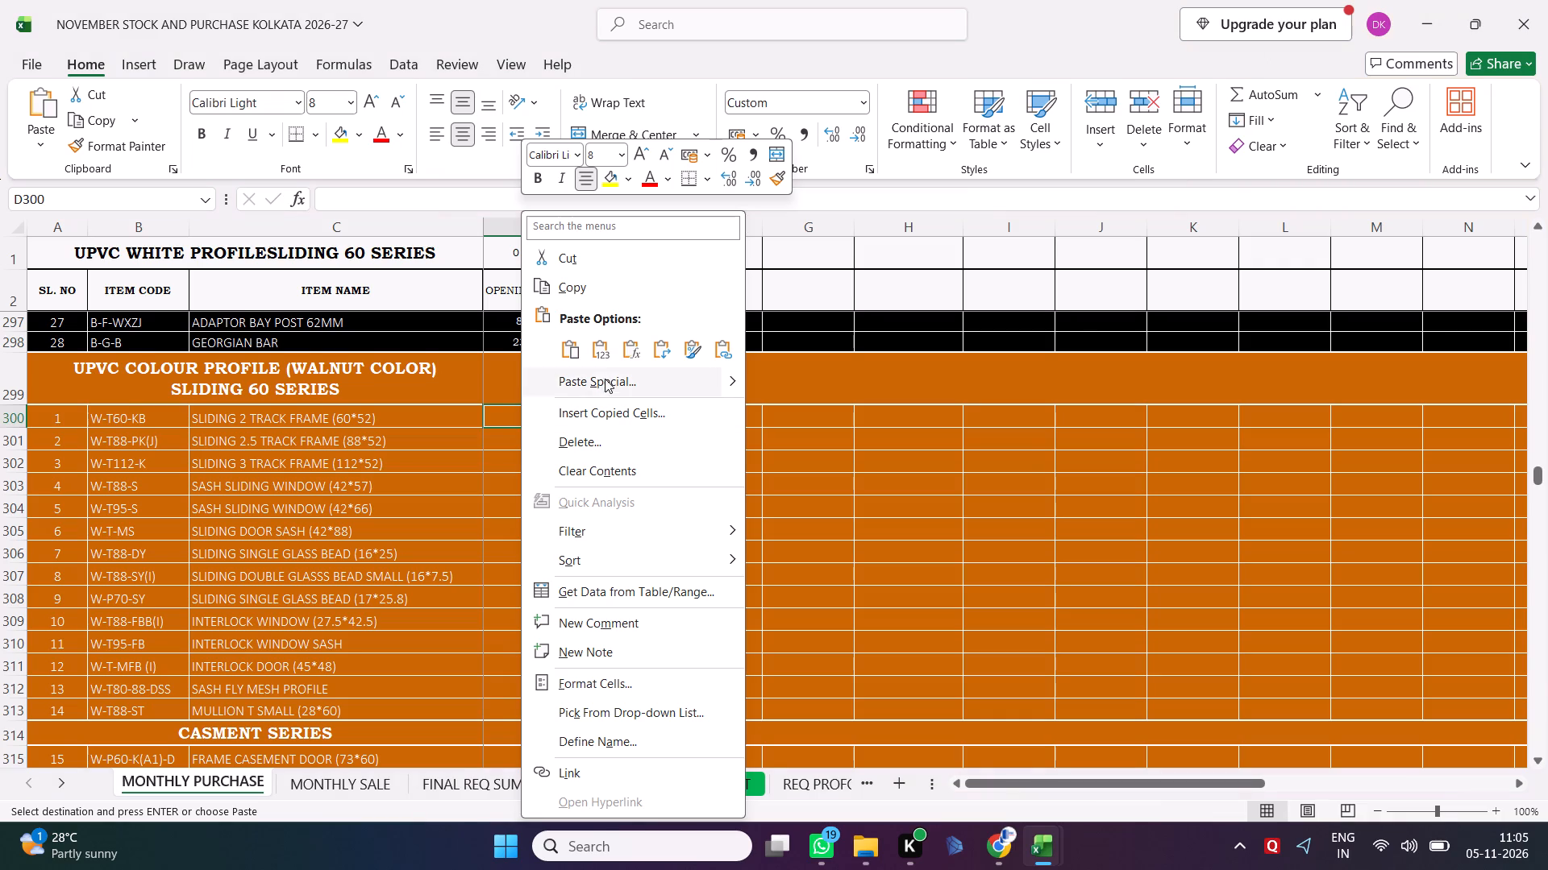
{"action": "left_click", "coordinate": [604, 349]}
Copy October's MONTHLY SALE BALANCE STOCK from DARK GREY through the first HANDLE row, AM358:AM489, and paste it as values from D358 on November's MONTHLY PURCHASE sheet.
{"action": "scroll", "coordinate": [688, 587], "scroll_direction": "down", "scroll_amount": 1}
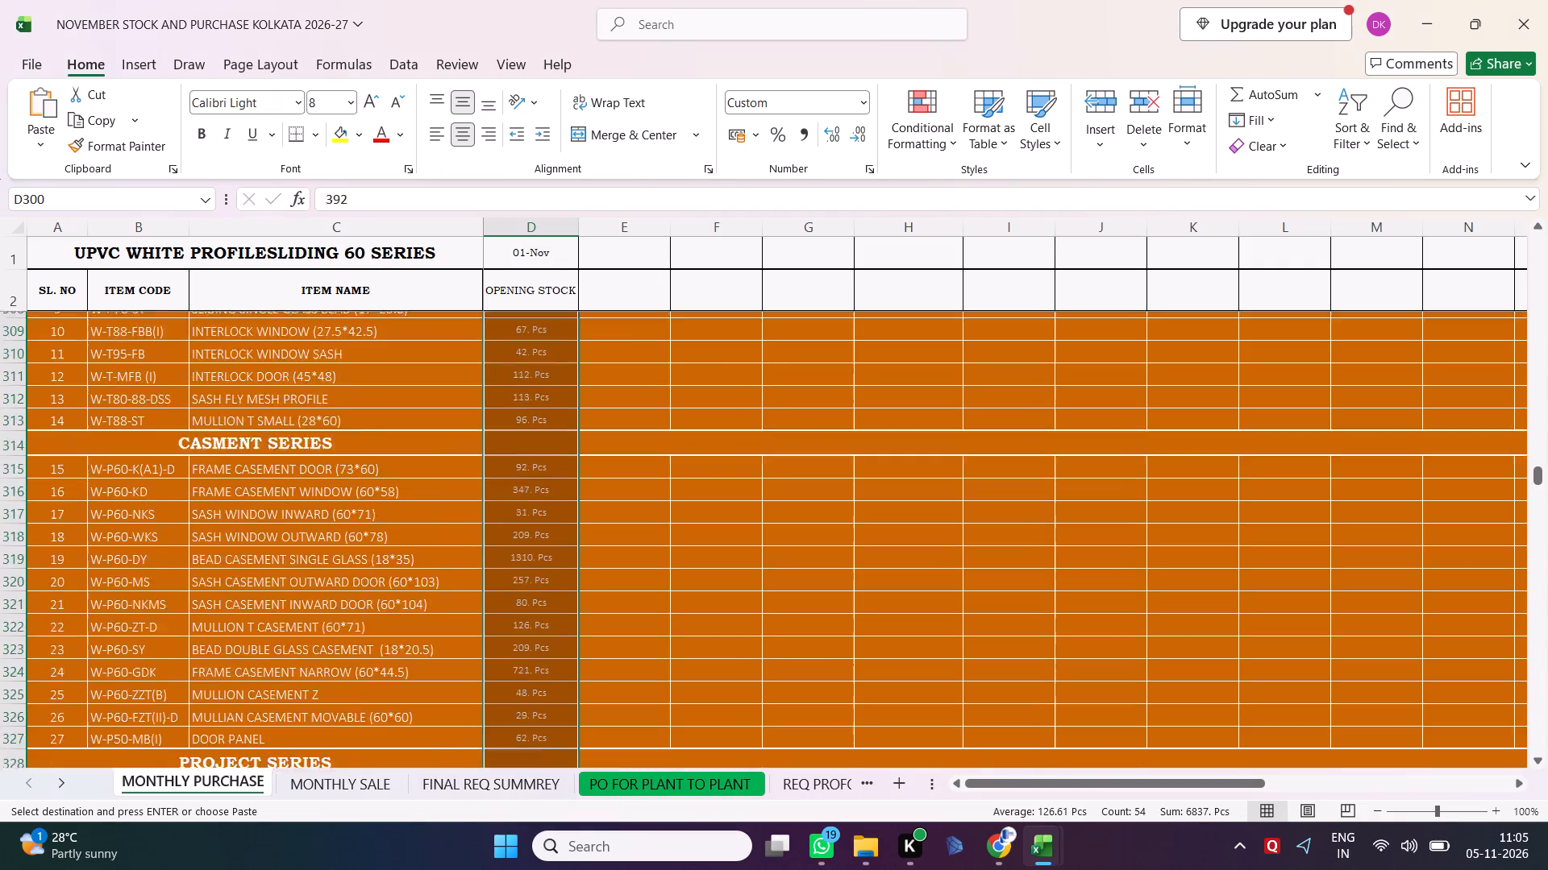
{"action": "scroll", "coordinate": [688, 587], "scroll_direction": "down", "scroll_amount": 8}
{"action": "key", "text": "alt+Tab"}
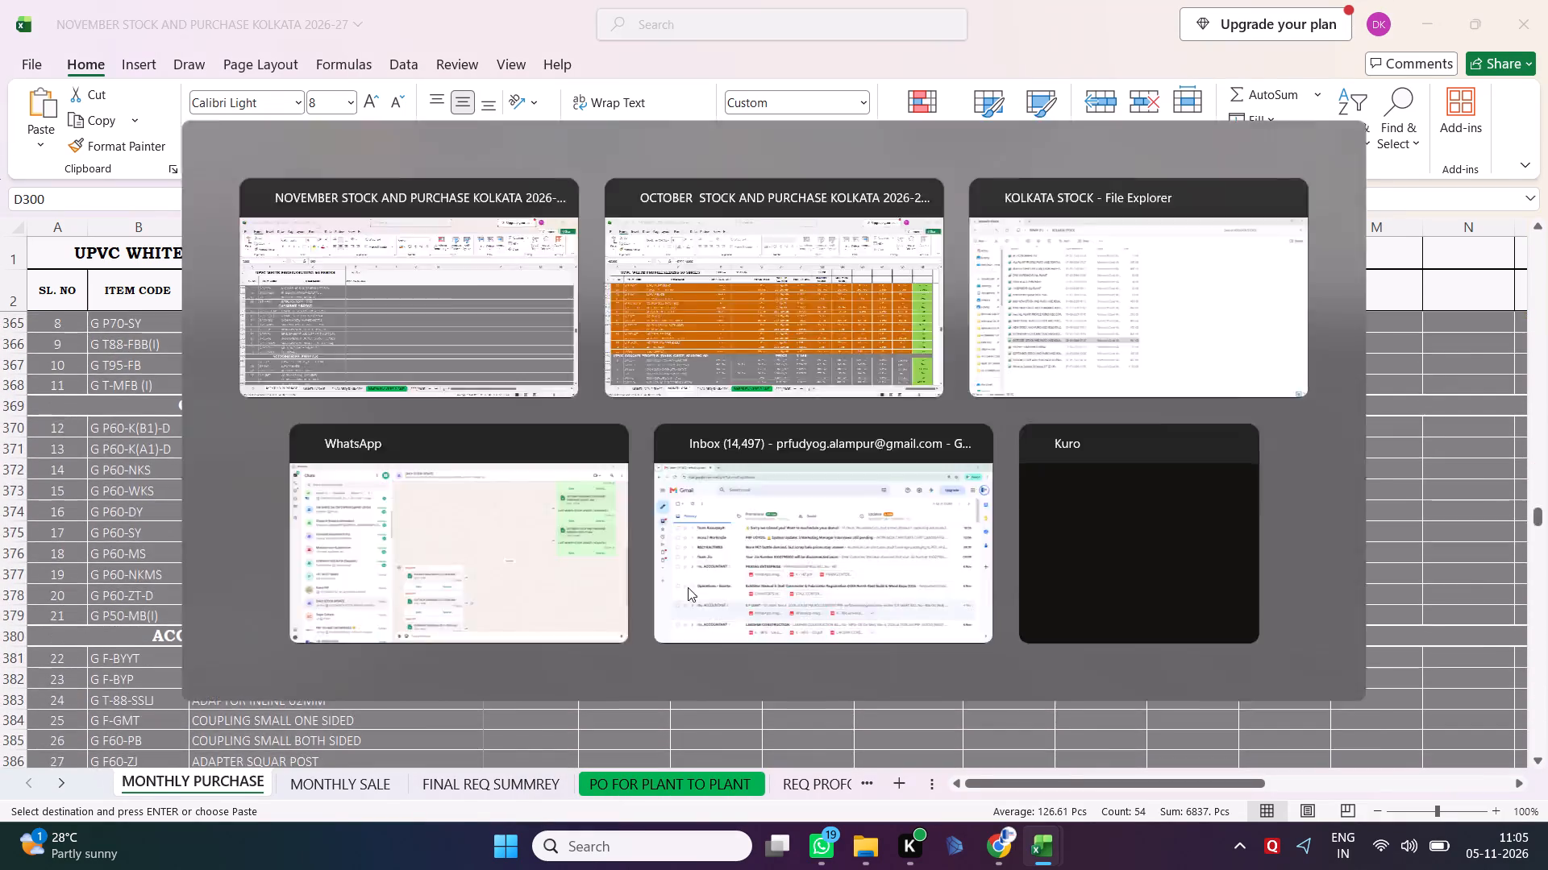
{"action": "scroll", "coordinate": [688, 587], "scroll_direction": "down", "scroll_amount": 2}
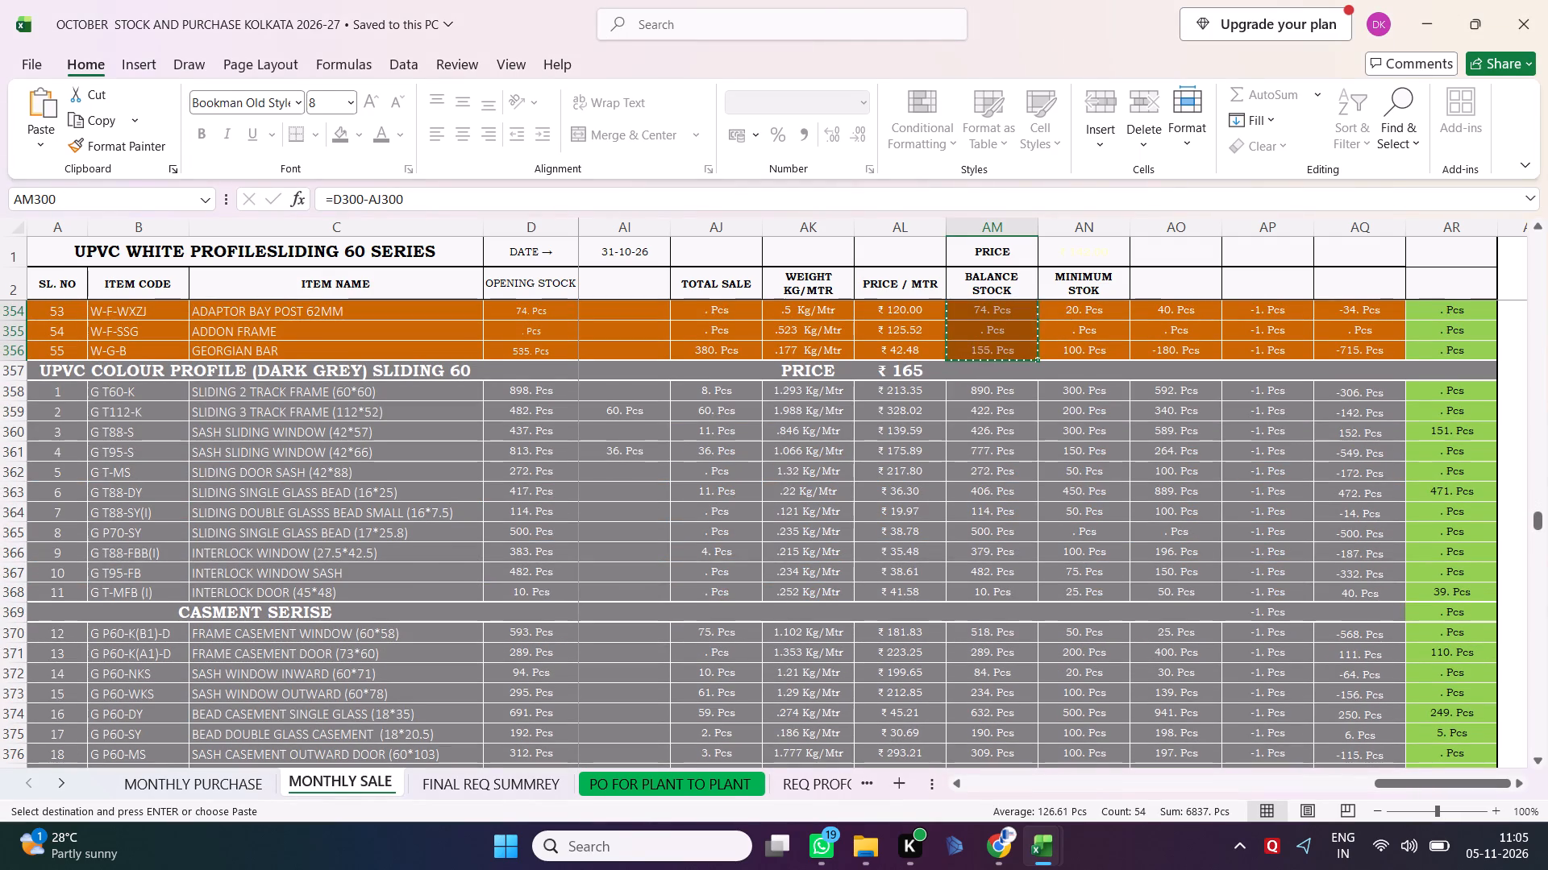
{"action": "left_click", "coordinate": [1022, 391]}
{"action": "key", "text": "shift+Down"}
{"action": "key", "text": "shift+Down"}
{"action": "key", "text": "shift+Down"}
{"action": "key", "text": "shift+Down"}
{"action": "key", "text": "shift+Down"}
{"action": "key", "text": "shift+Down"}
{"action": "key", "text": "shift+Down"}
{"action": "key", "text": "shift+Down"}
{"action": "key", "text": "shift+Down"}
{"action": "key", "text": "shift+Down"}
{"action": "key", "text": "shift+Down"}
{"action": "key", "text": "shift+Down"}
{"action": "key", "text": "shift+Down"}
{"action": "key", "text": "shift+Down"}
{"action": "key", "text": "shift+Down"}
{"action": "key", "text": "shift+Down"}
{"action": "key", "text": "shift+Down"}
{"action": "key", "text": "shift+Down"}
{"action": "key", "text": "shift+Down"}
{"action": "key", "text": "shift+Down"}
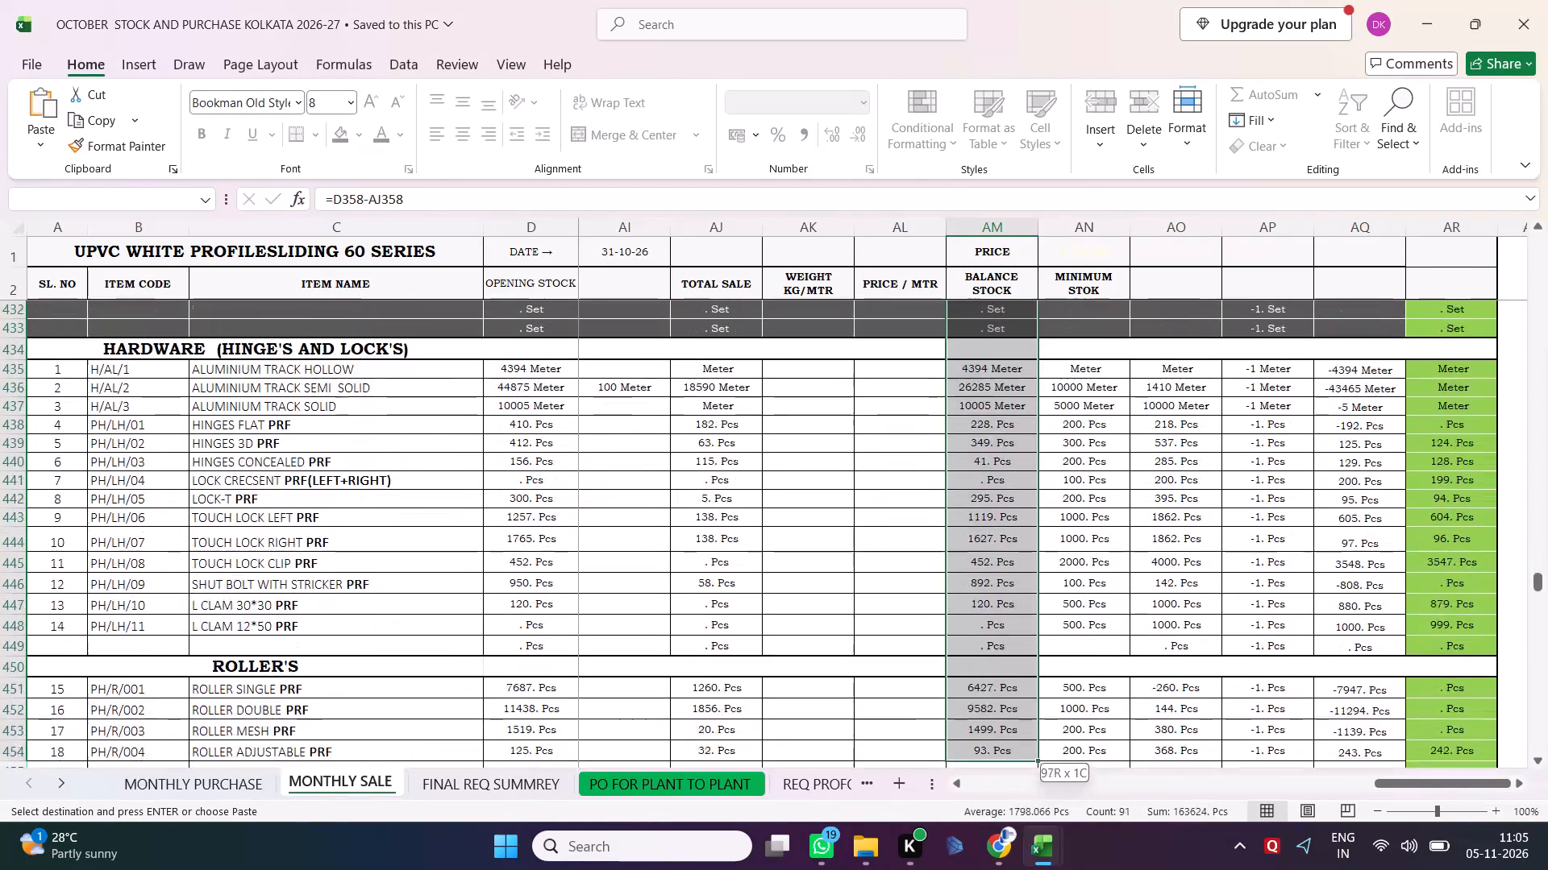
{"action": "key", "text": "ctrl+c"}
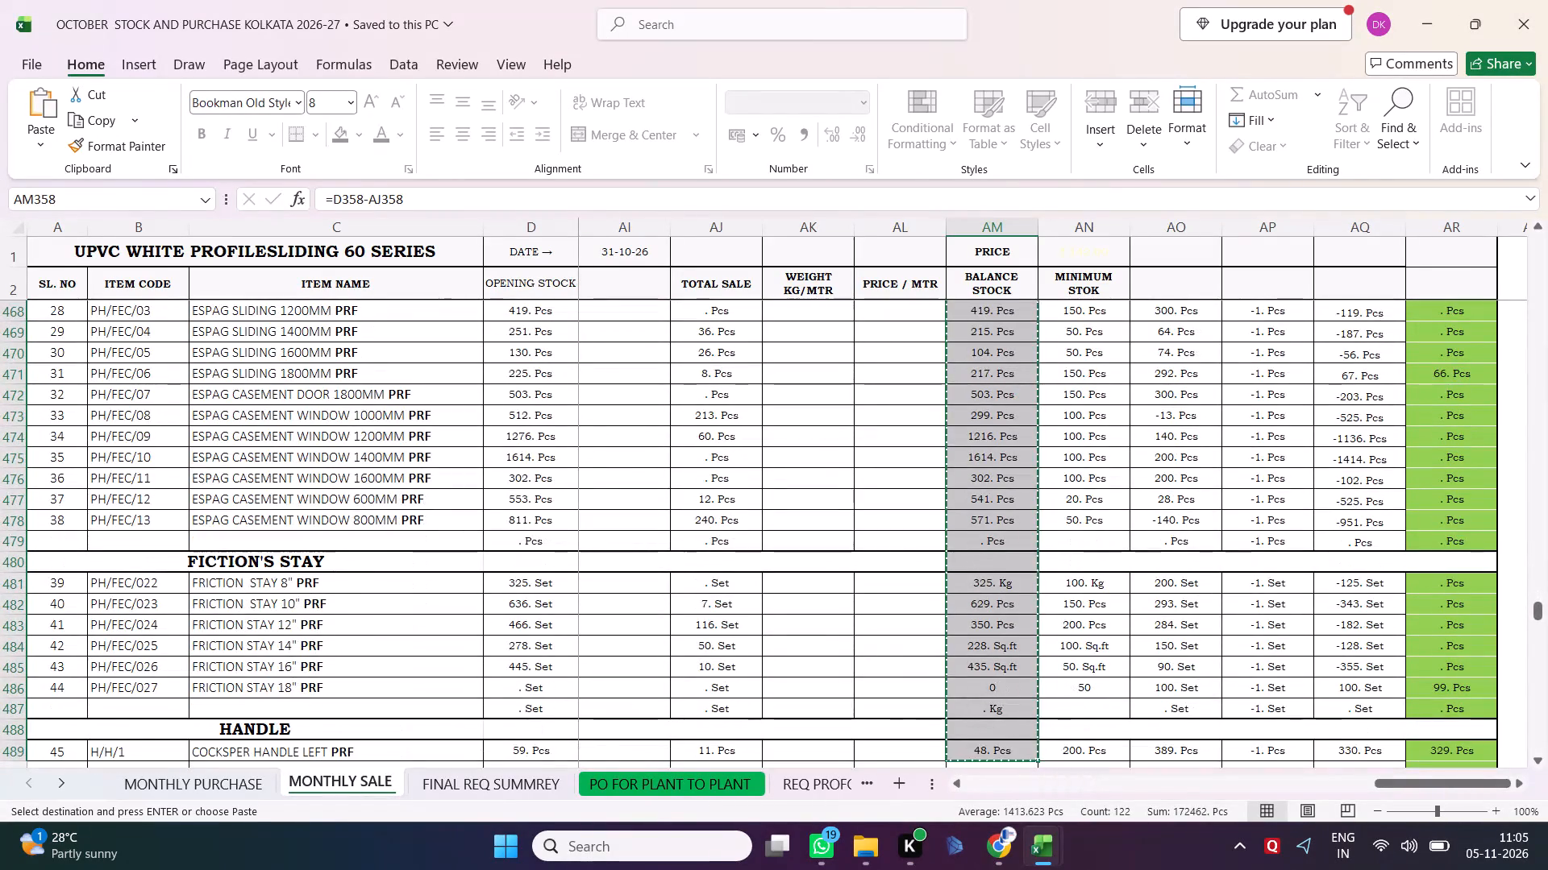
{"action": "key", "text": "alt+Tab"}
{"action": "scroll", "coordinate": [638, 462], "scroll_direction": "up", "scroll_amount": 4}
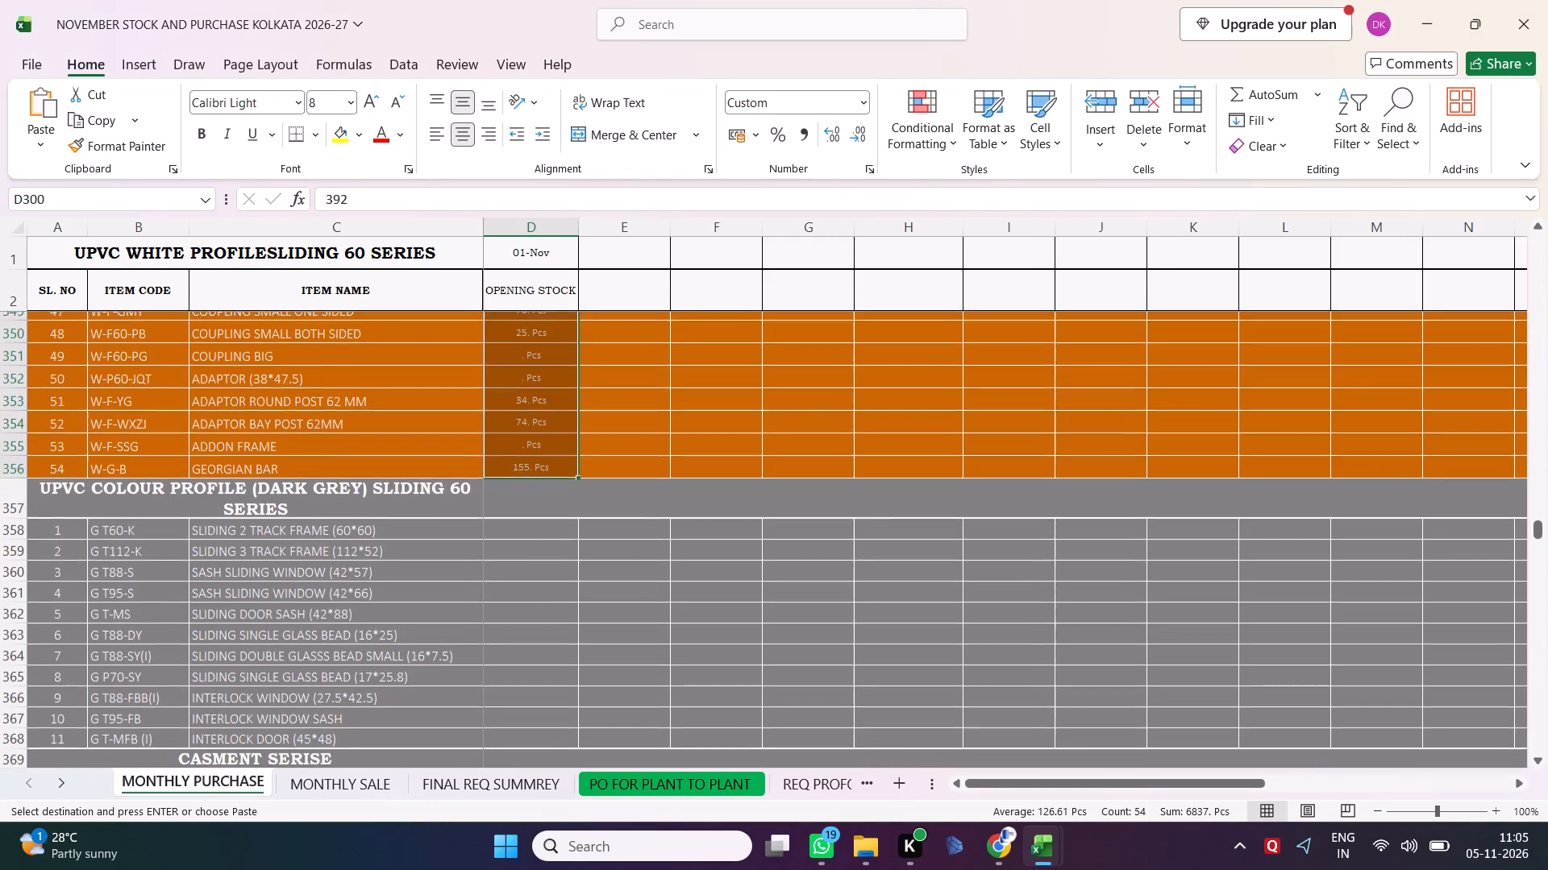
{"action": "left_click", "coordinate": [528, 547]}
{"action": "right_click", "coordinate": [528, 547]}
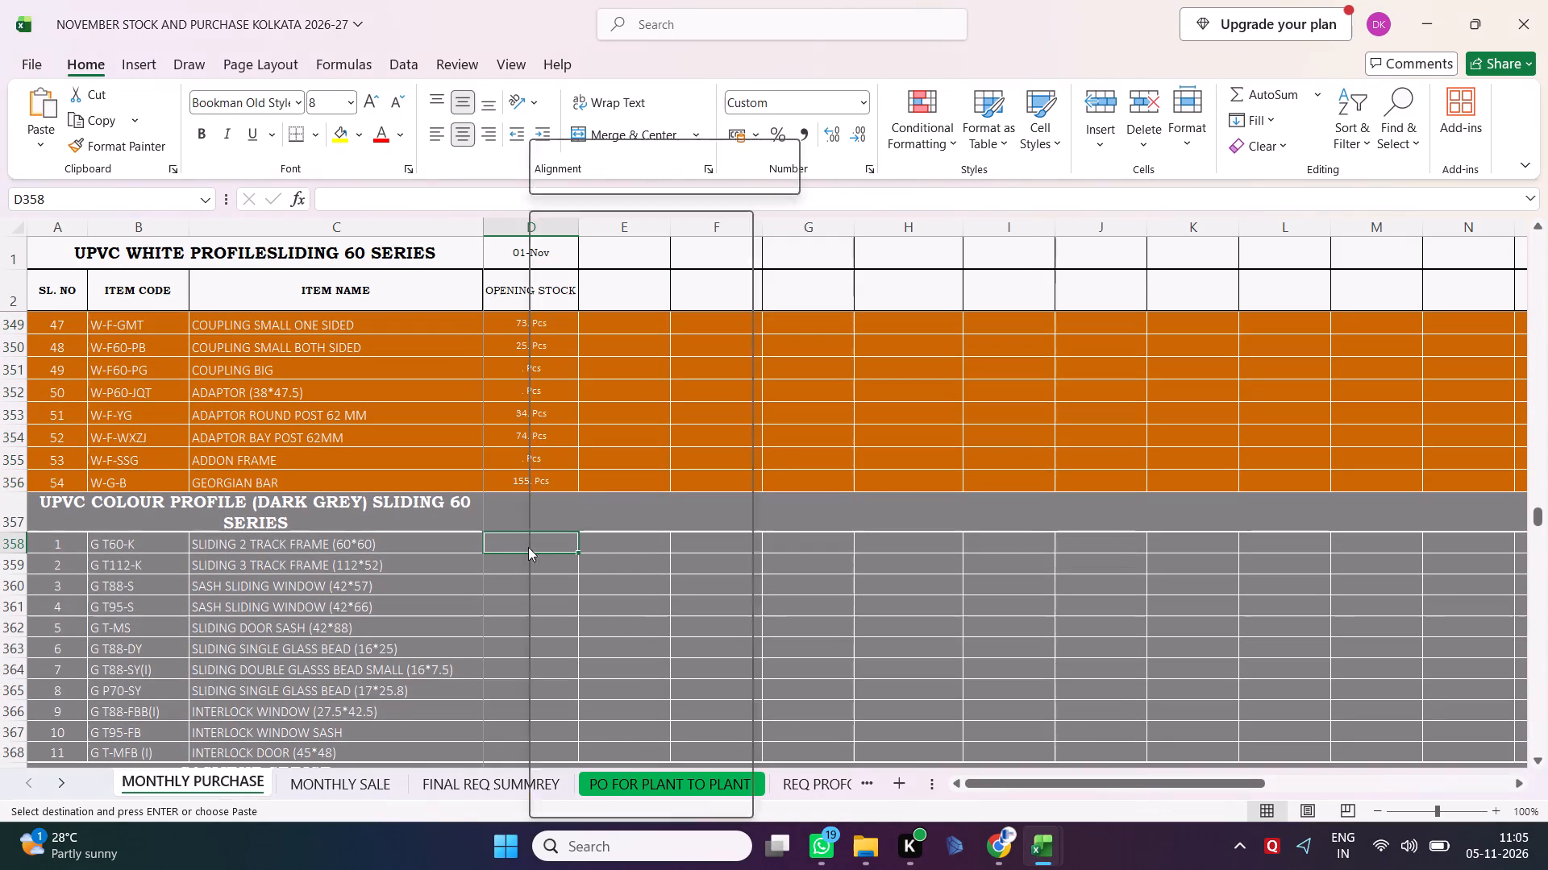
{"action": "left_click", "coordinate": [604, 348]}
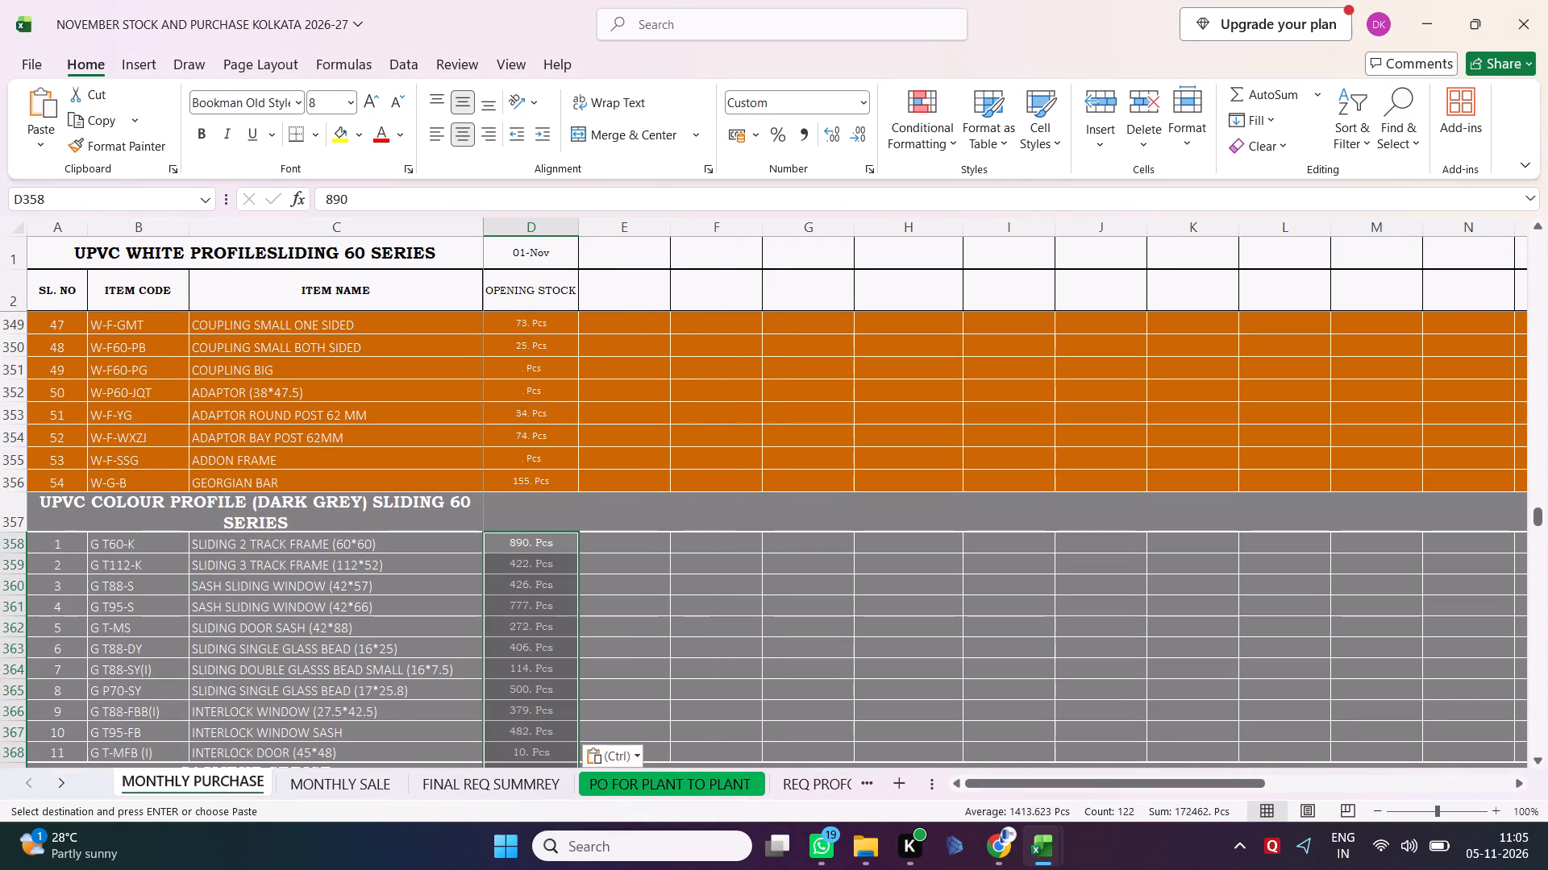
Copy the remaining hardware BALANCE STOCK, AM490:AM651, from October's MONTHLY SALE sheet and paste it as values from D490 on November's MONTHLY PURCHASE sheet.
{"action": "scroll", "coordinate": [698, 634], "scroll_direction": "down", "scroll_amount": 9}
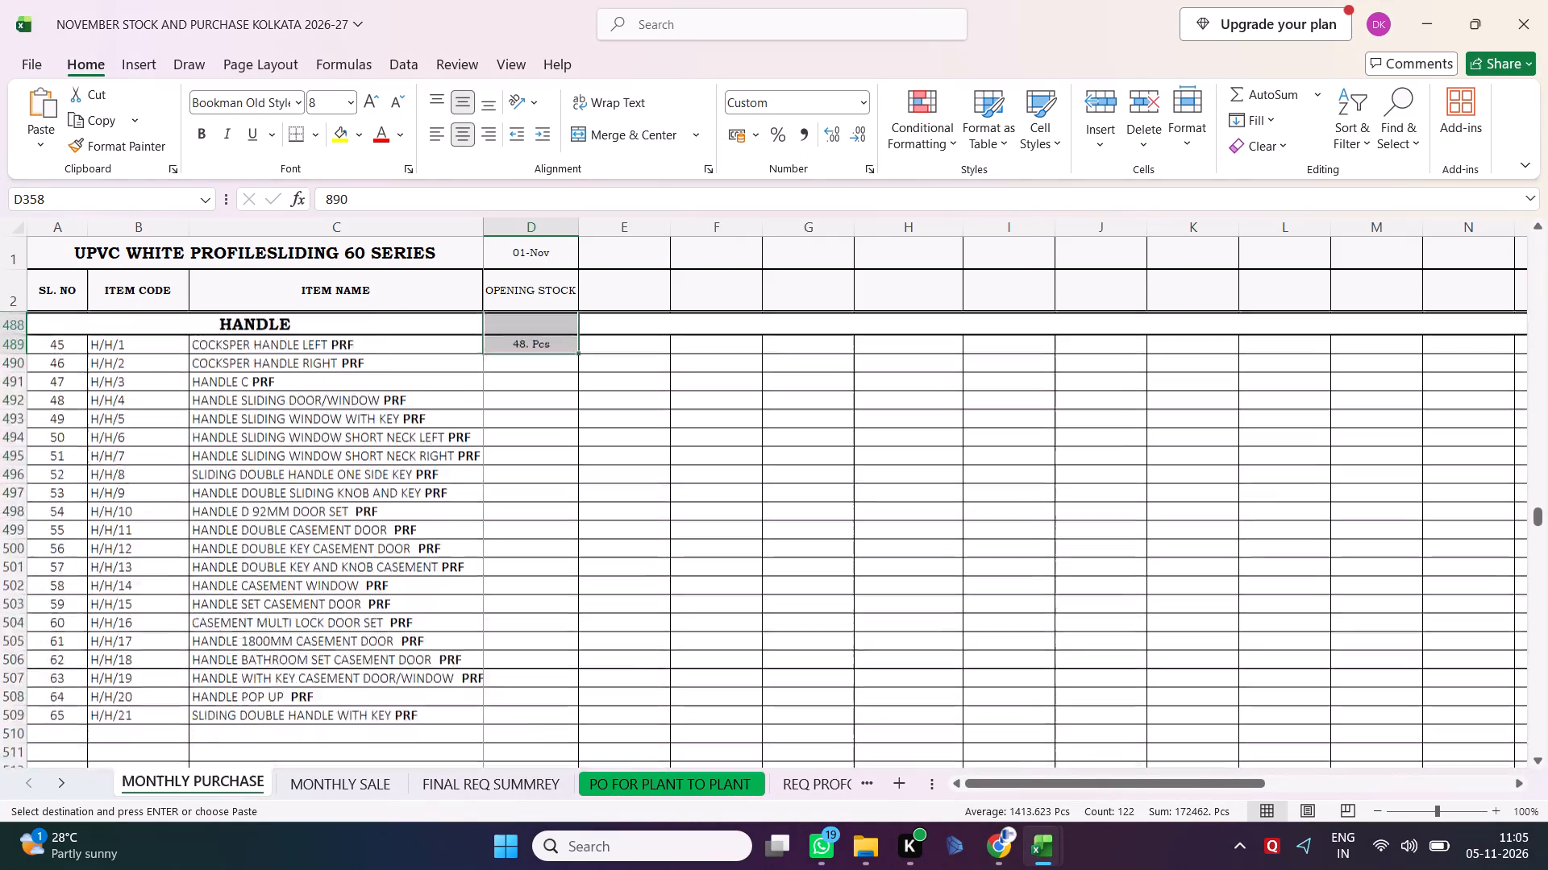
{"action": "scroll", "coordinate": [698, 634], "scroll_direction": "up", "scroll_amount": 3}
{"action": "key", "text": "alt+Tab"}
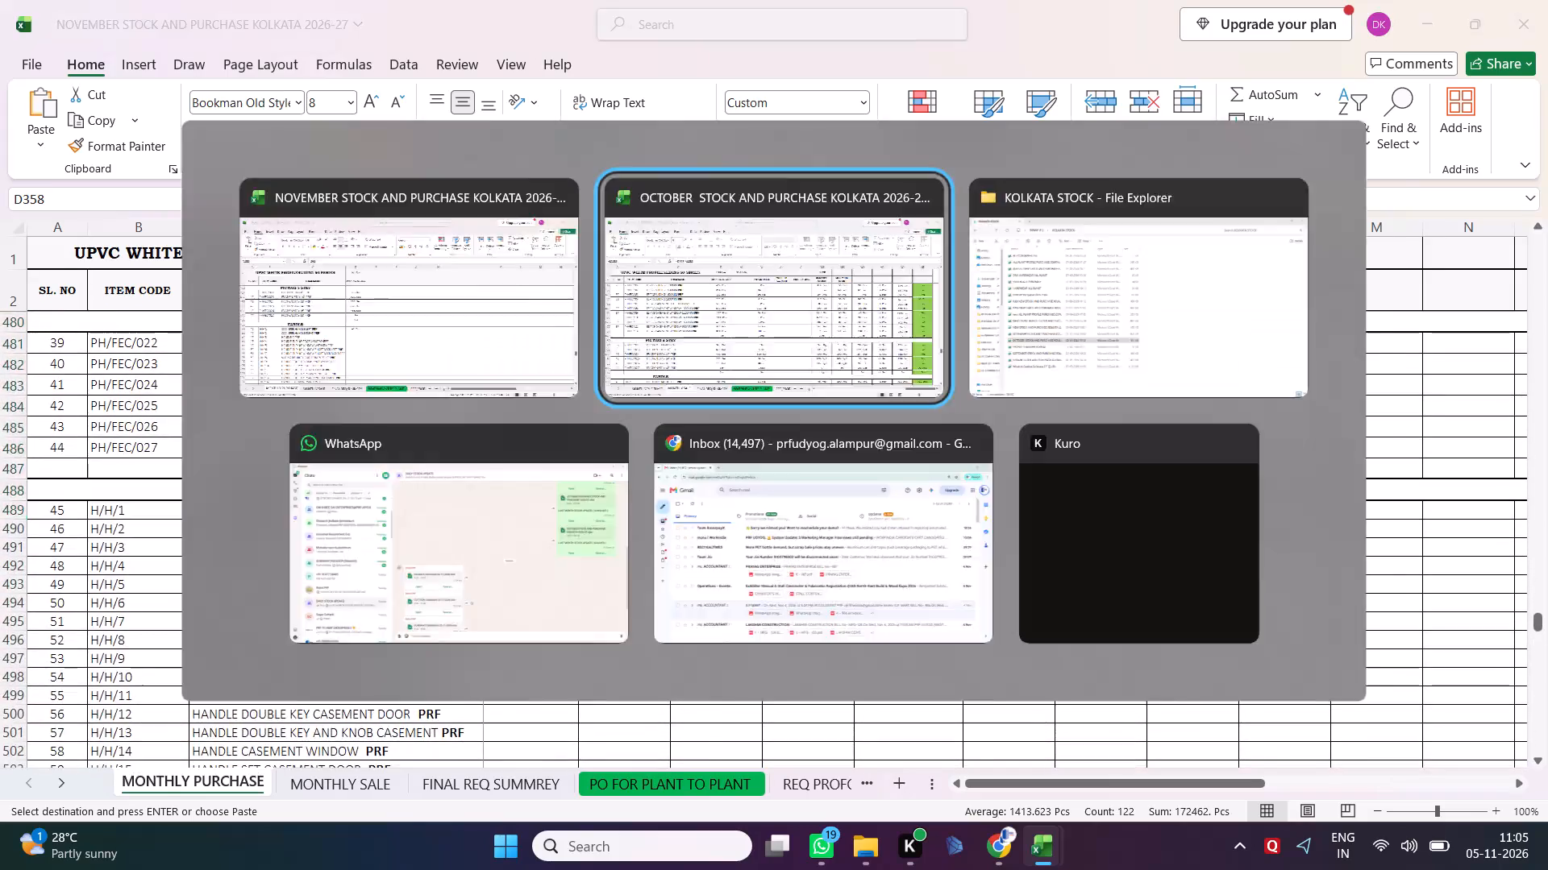
{"action": "scroll", "coordinate": [698, 634], "scroll_direction": "down", "scroll_amount": 3}
{"action": "left_click", "coordinate": [992, 458]}
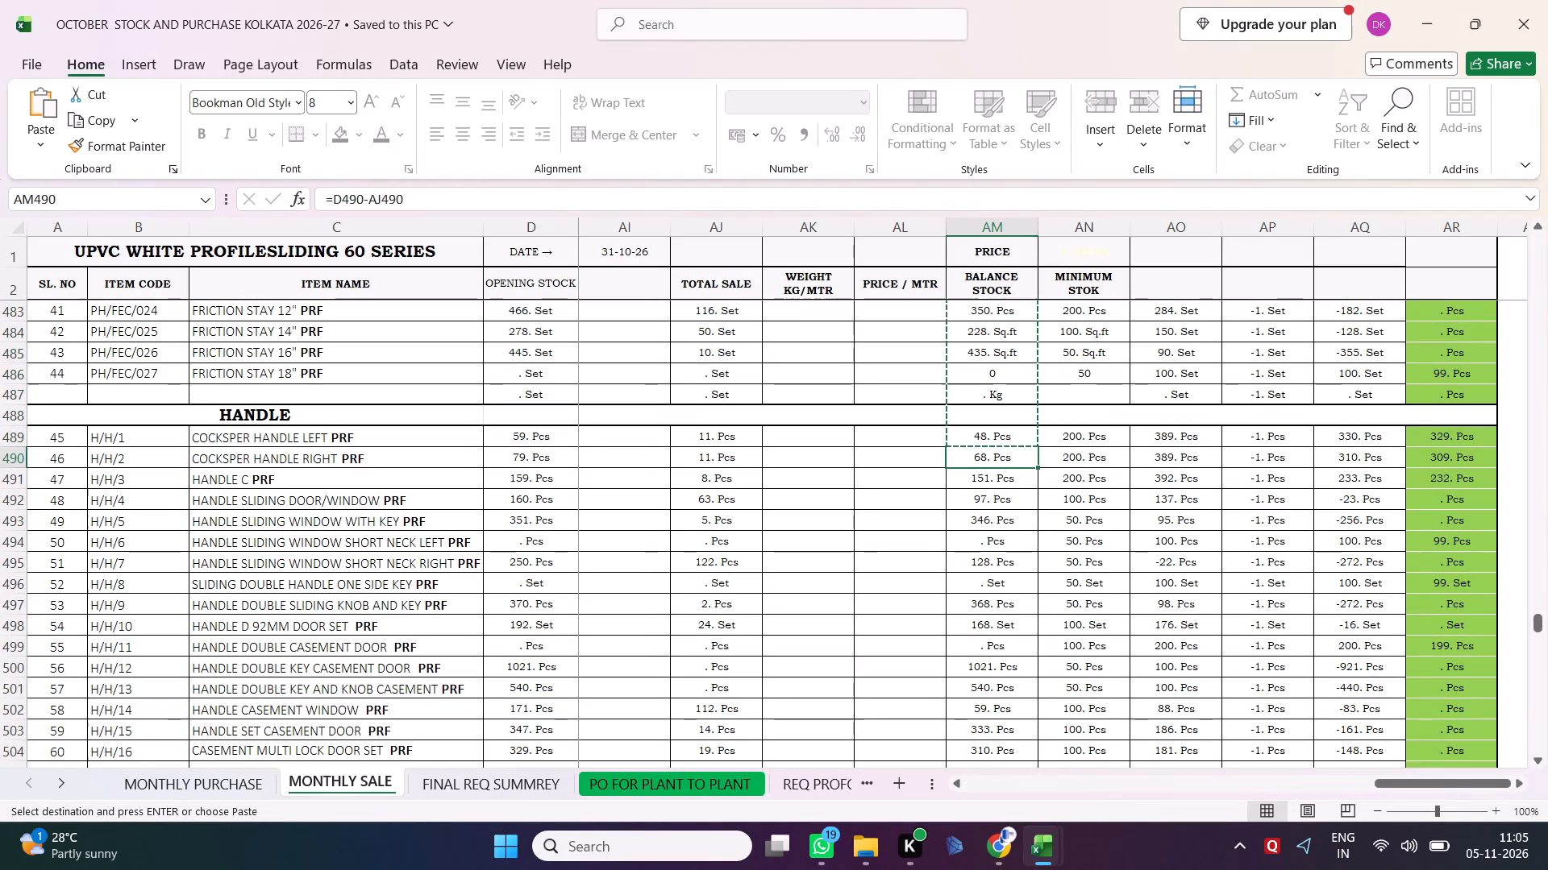
{"action": "key", "text": "shift+Down"}
{"action": "key", "text": "shift+Down"}
{"action": "key", "text": "shift+Down"}
{"action": "key", "text": "shift+Down"}
{"action": "key", "text": "shift+Down"}
{"action": "key", "text": "shift+Down"}
{"action": "key", "text": "shift+Down"}
{"action": "key", "text": "shift+Down"}
{"action": "key", "text": "shift+Down"}
{"action": "key", "text": "shift+Down"}
{"action": "key", "text": "shift+Down"}
{"action": "key", "text": "shift+Down"}
{"action": "key", "text": "shift+Down"}
{"action": "key", "text": "shift+Down"}
{"action": "key", "text": "shift+Down"}
{"action": "key", "text": "shift+Down"}
{"action": "key", "text": "shift+Down"}
{"action": "key", "text": "shift+Down"}
{"action": "key", "text": "shift+Down"}
{"action": "key", "text": "shift+Down"}
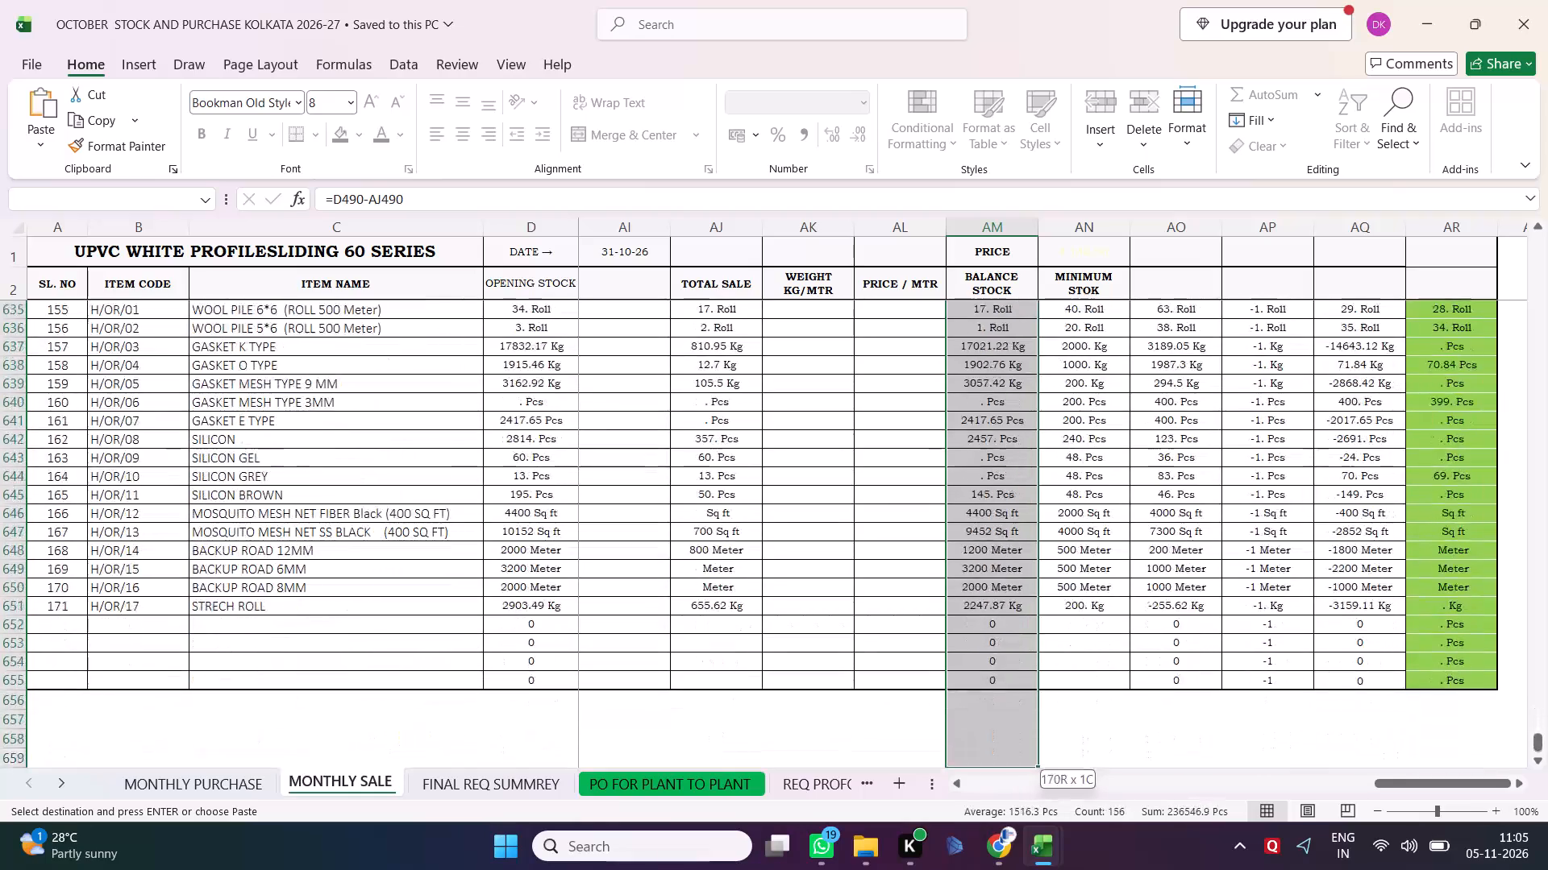
{"action": "key", "text": "shift+Up"}
{"action": "key", "text": "shift+Up"}
{"action": "key", "text": "shift+Up"}
{"action": "key", "text": "shift+Up"}
{"action": "key", "text": "shift+Up"}
{"action": "key", "text": "shift+Up"}
{"action": "key", "text": "shift+Up"}
{"action": "key", "text": "shift+Up"}
{"action": "key", "text": "shift+Up"}
{"action": "key", "text": "shift+Up"}
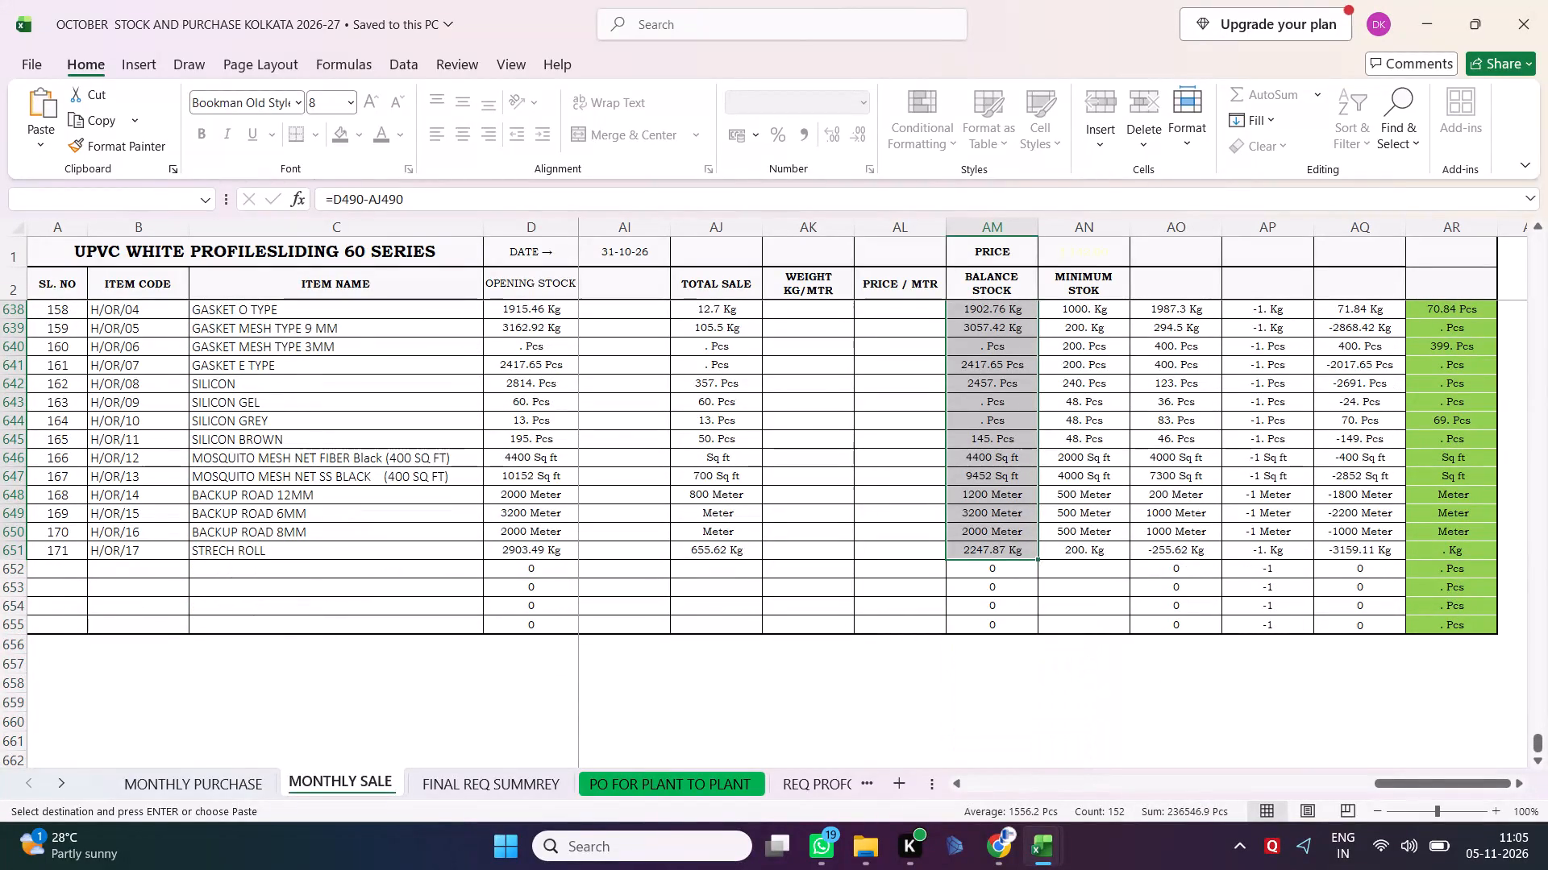
{"action": "key", "text": "ctrl+c"}
{"action": "key", "text": "alt+Tab"}
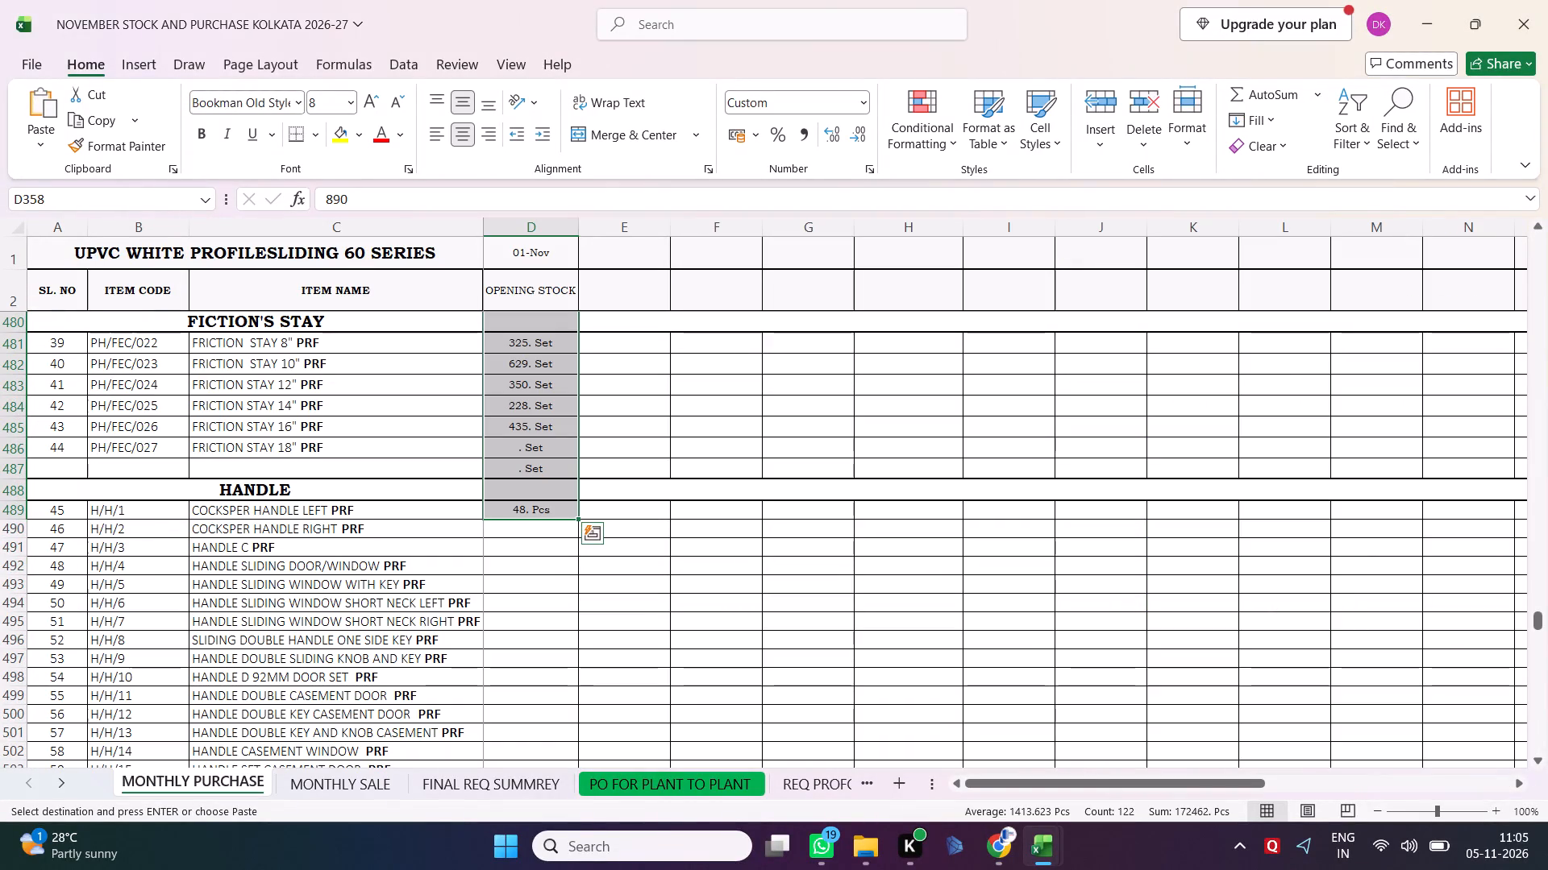
{"action": "left_click", "coordinate": [548, 532]}
{"action": "right_click", "coordinate": [548, 532]}
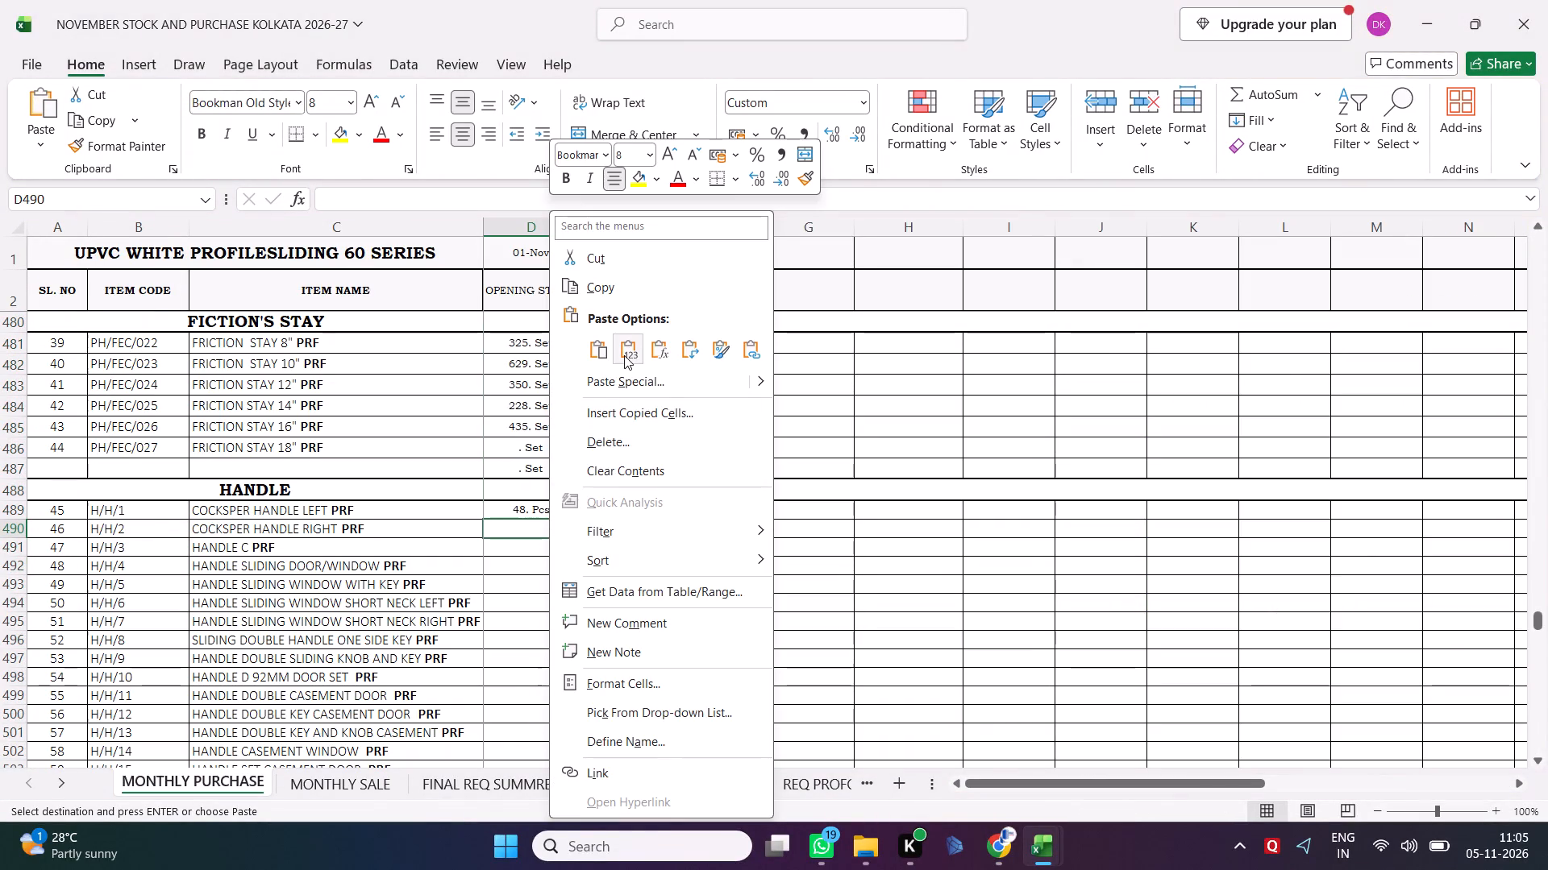
{"action": "left_click", "coordinate": [624, 355]}
{"action": "scroll", "coordinate": [624, 594], "scroll_direction": "down", "scroll_amount": 8}
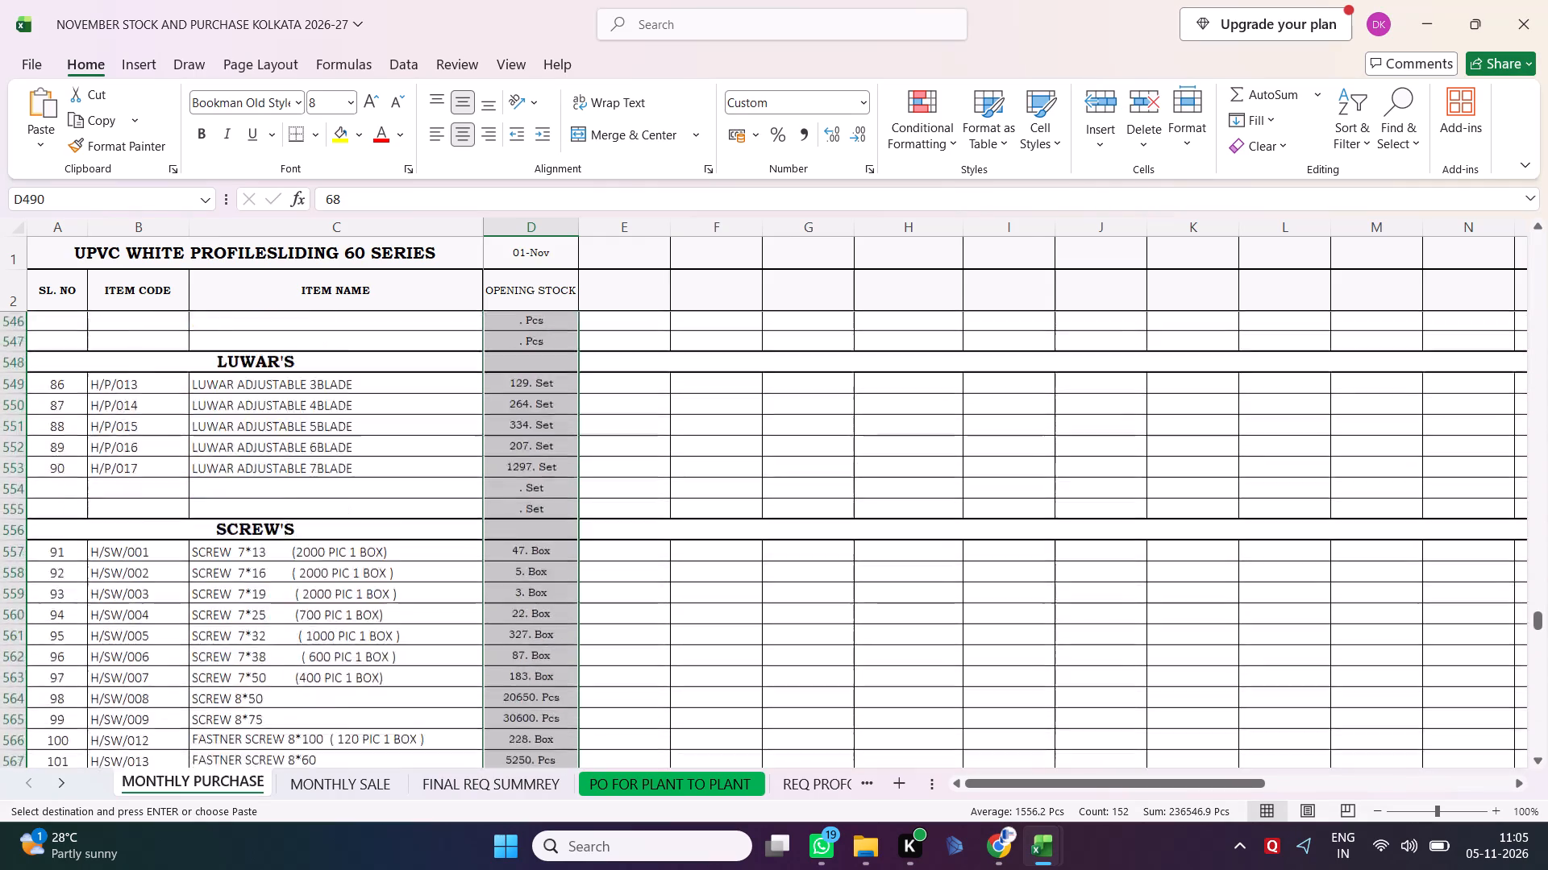
{"action": "scroll", "coordinate": [624, 594], "scroll_direction": "down", "scroll_amount": 6}
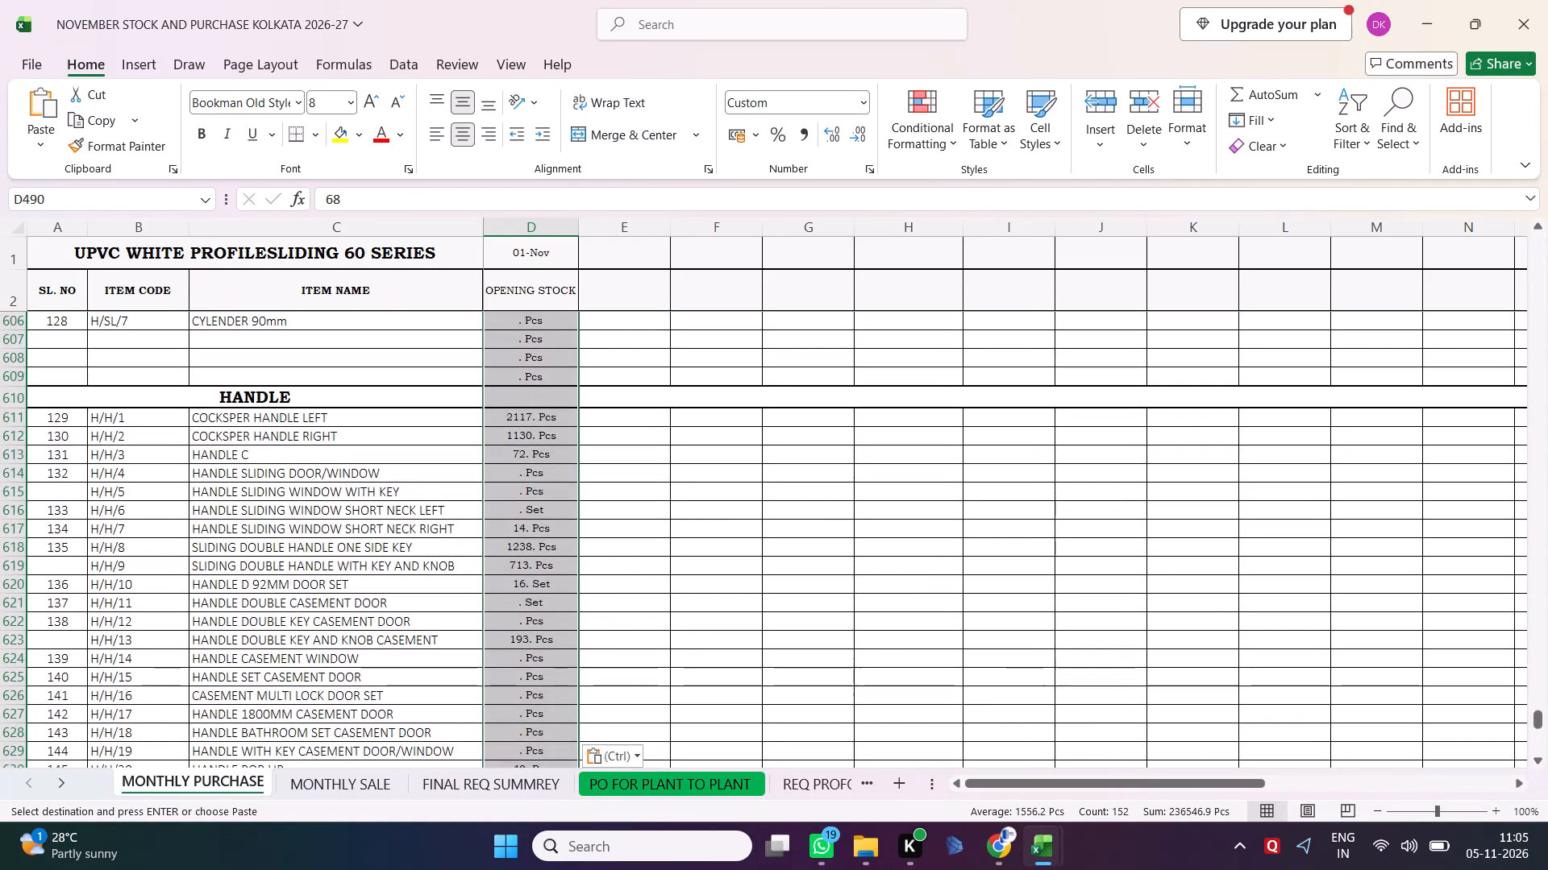
Check the pasted opening stock down to the last OTHER'S row and save the November stock and purchase workbook.
{"action": "scroll", "coordinate": [624, 594], "scroll_direction": "down", "scroll_amount": 6}
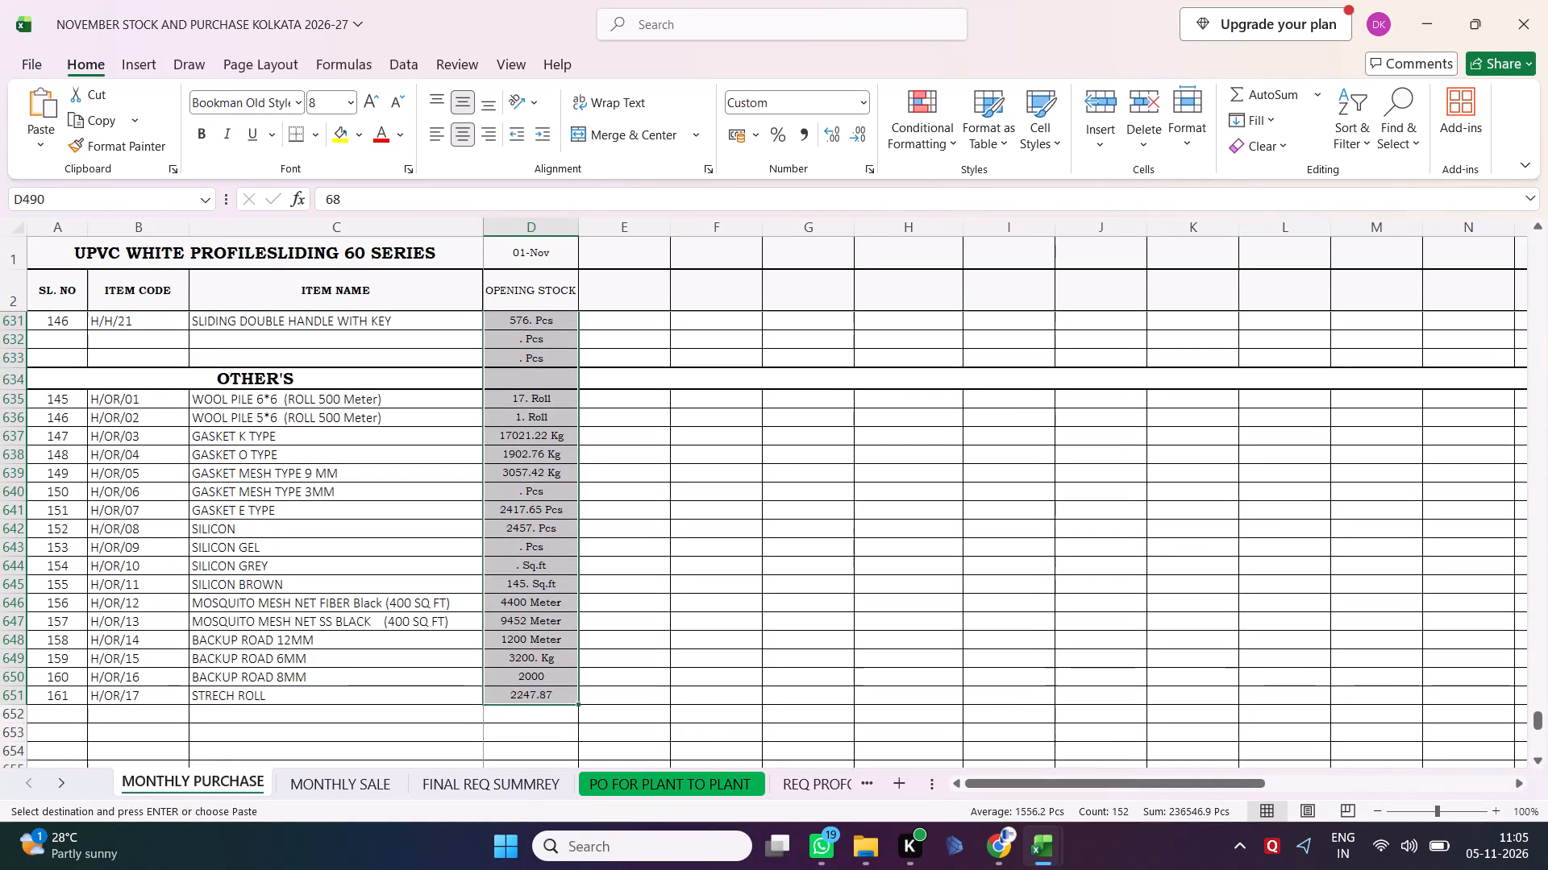
{"action": "key", "text": "ctrl+s"}
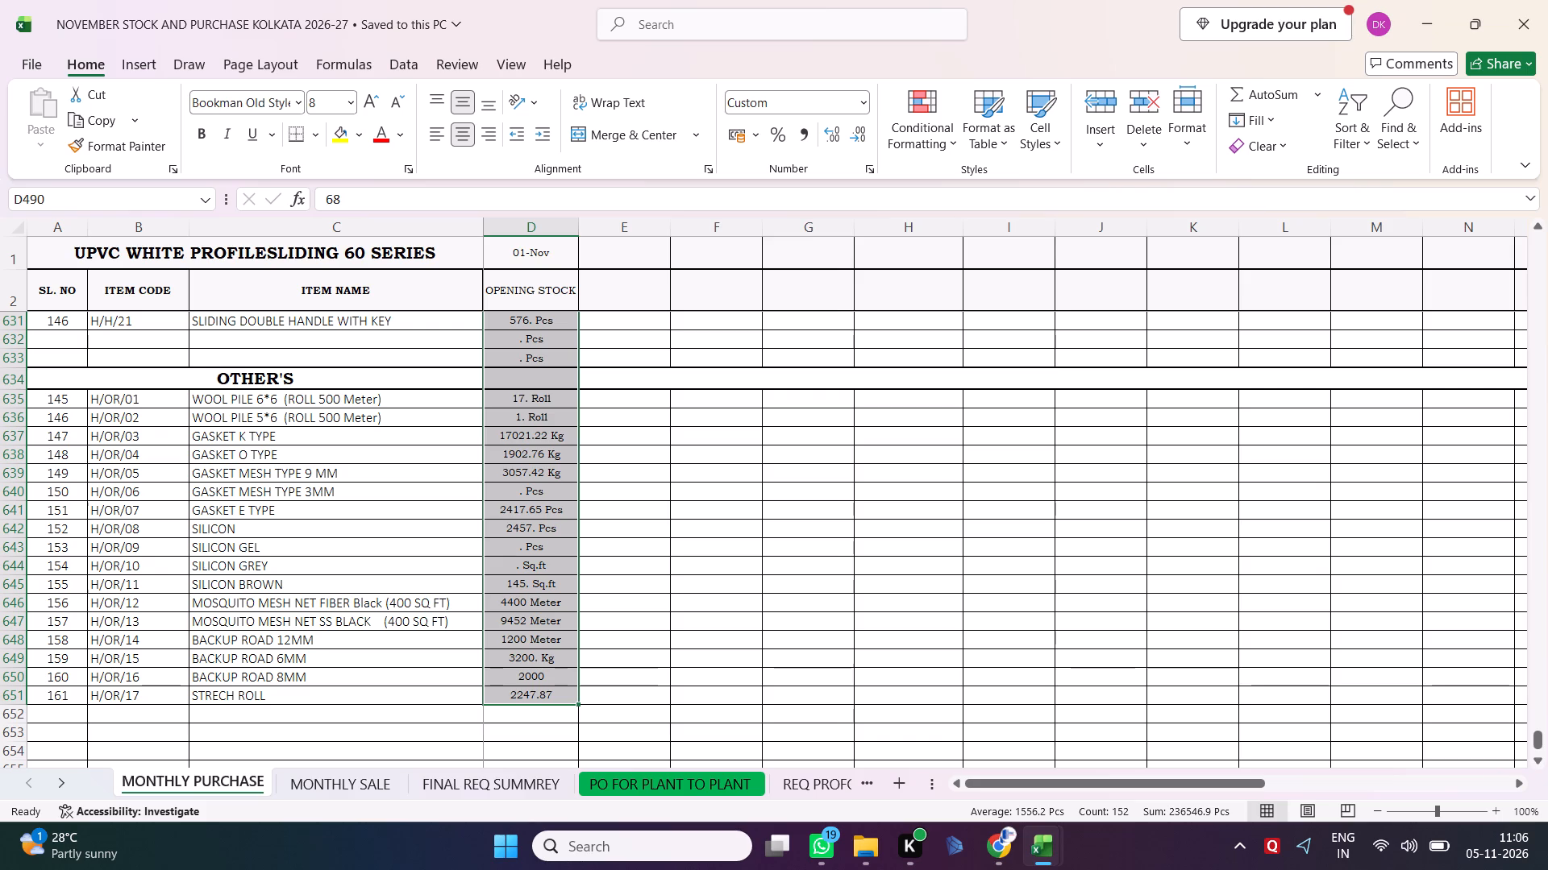
Switch to the October stock and purchase workbook and close it.
{"action": "key", "text": "alt+Tab"}
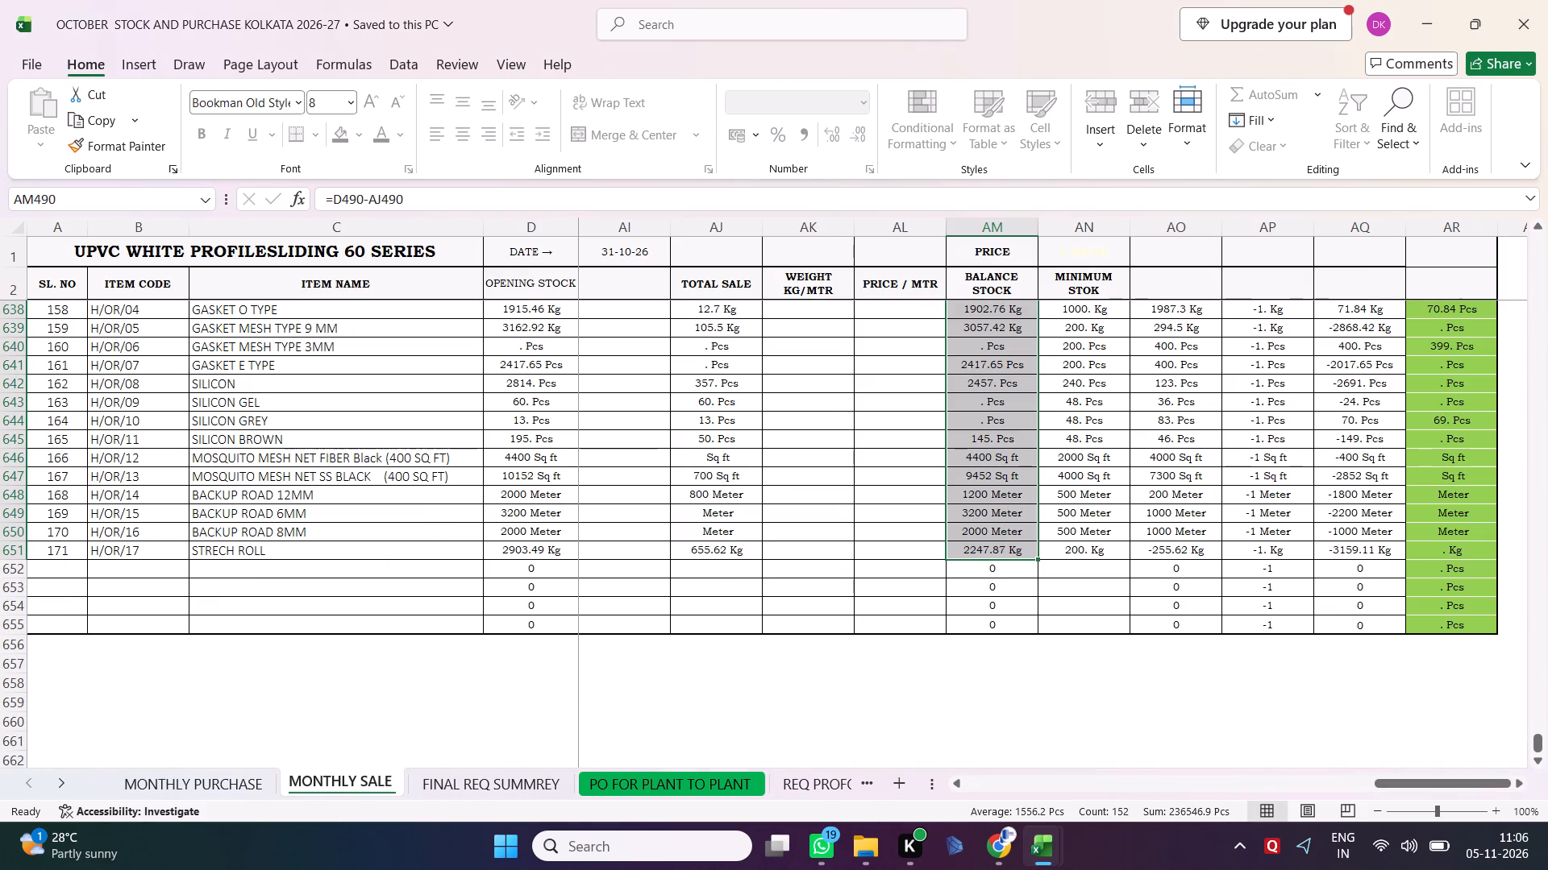
{"action": "left_click", "coordinate": [1547, 0]}
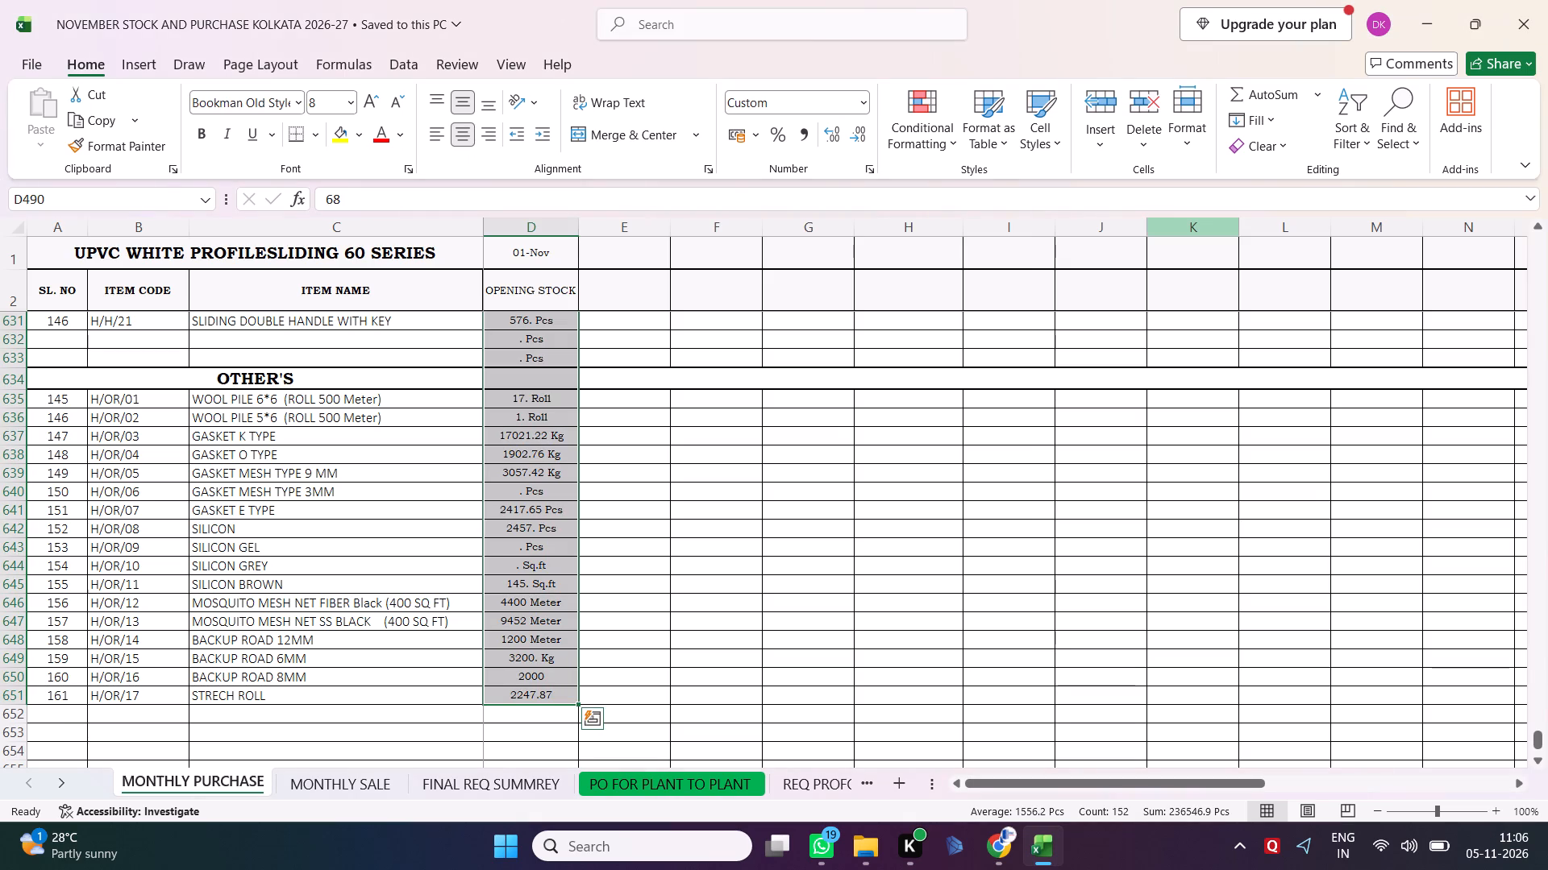
Save the November stock and purchase workbook.
{"action": "key", "text": "ctrl+s"}
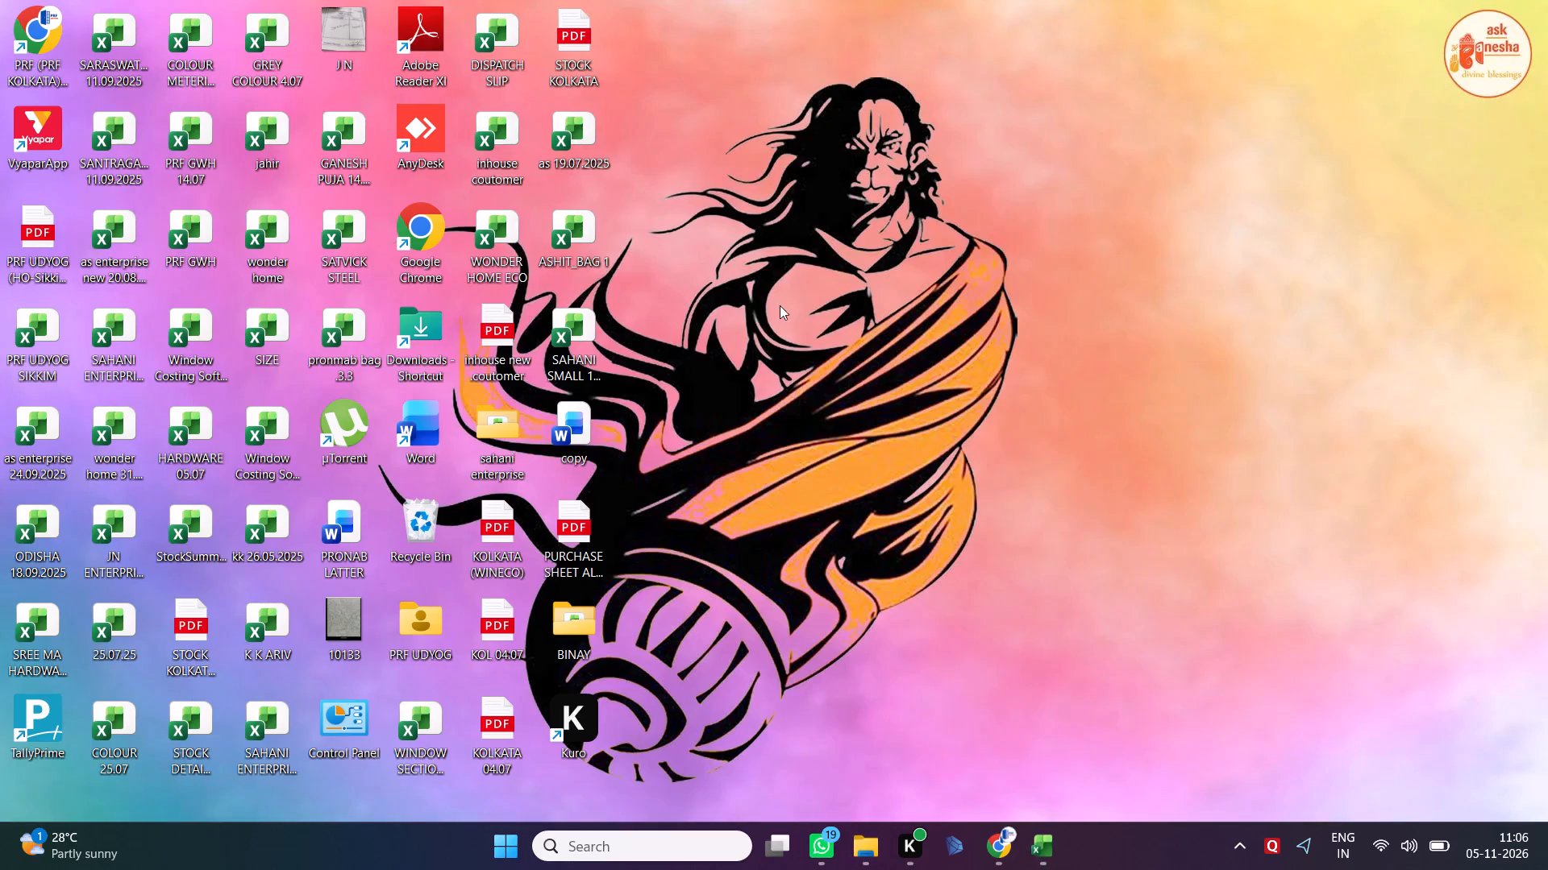
Open the Vyapar app from the desktop and dismiss its upgrade and download notices.
{"action": "double_click", "coordinate": [37, 130]}
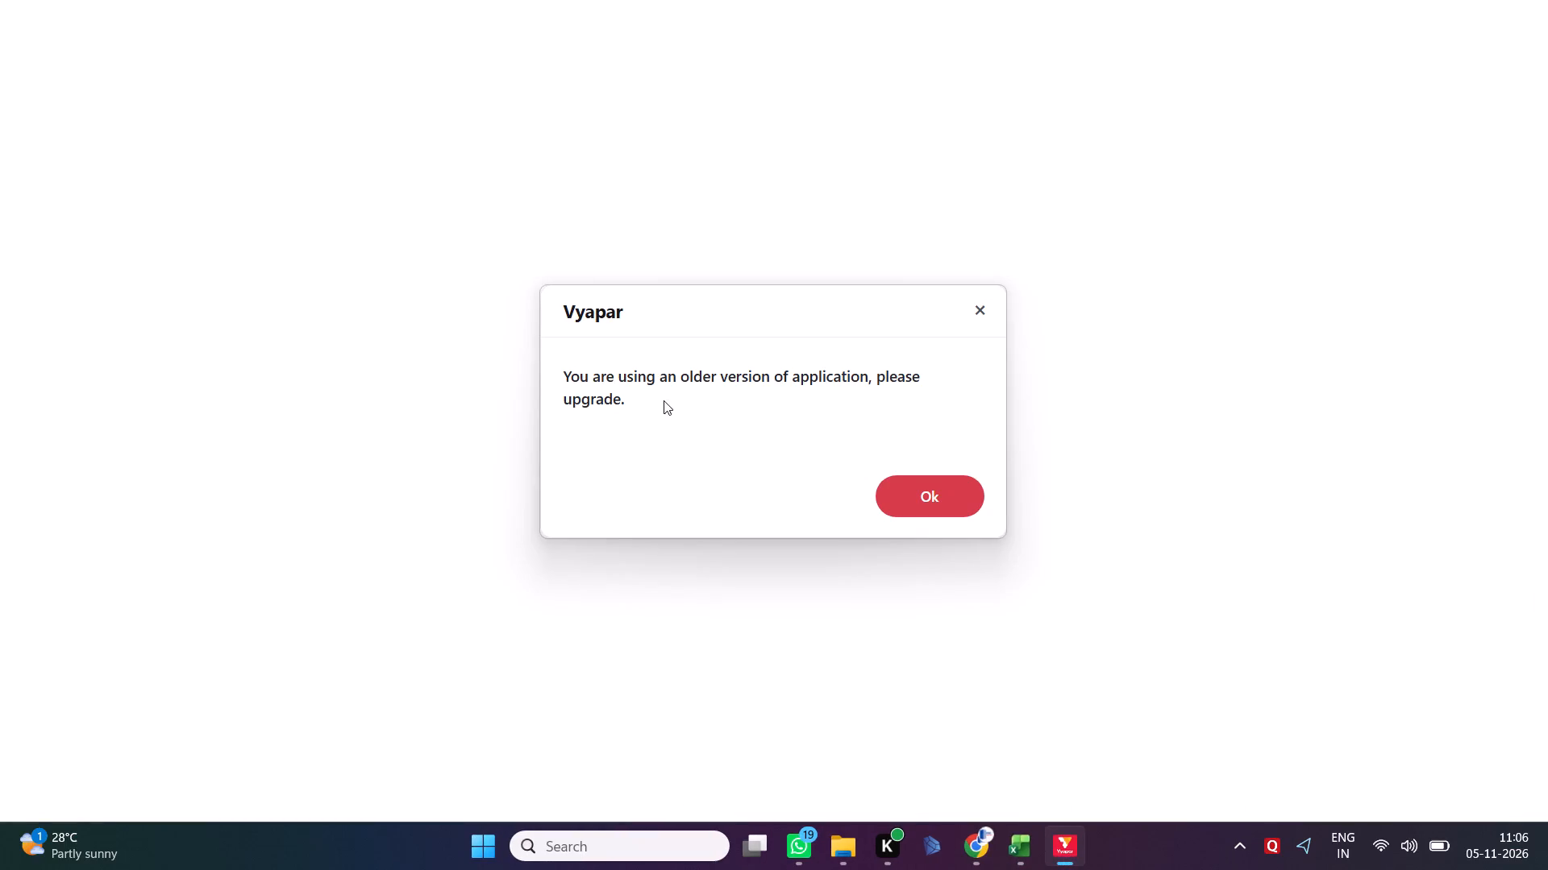
{"action": "left_click", "coordinate": [894, 497]}
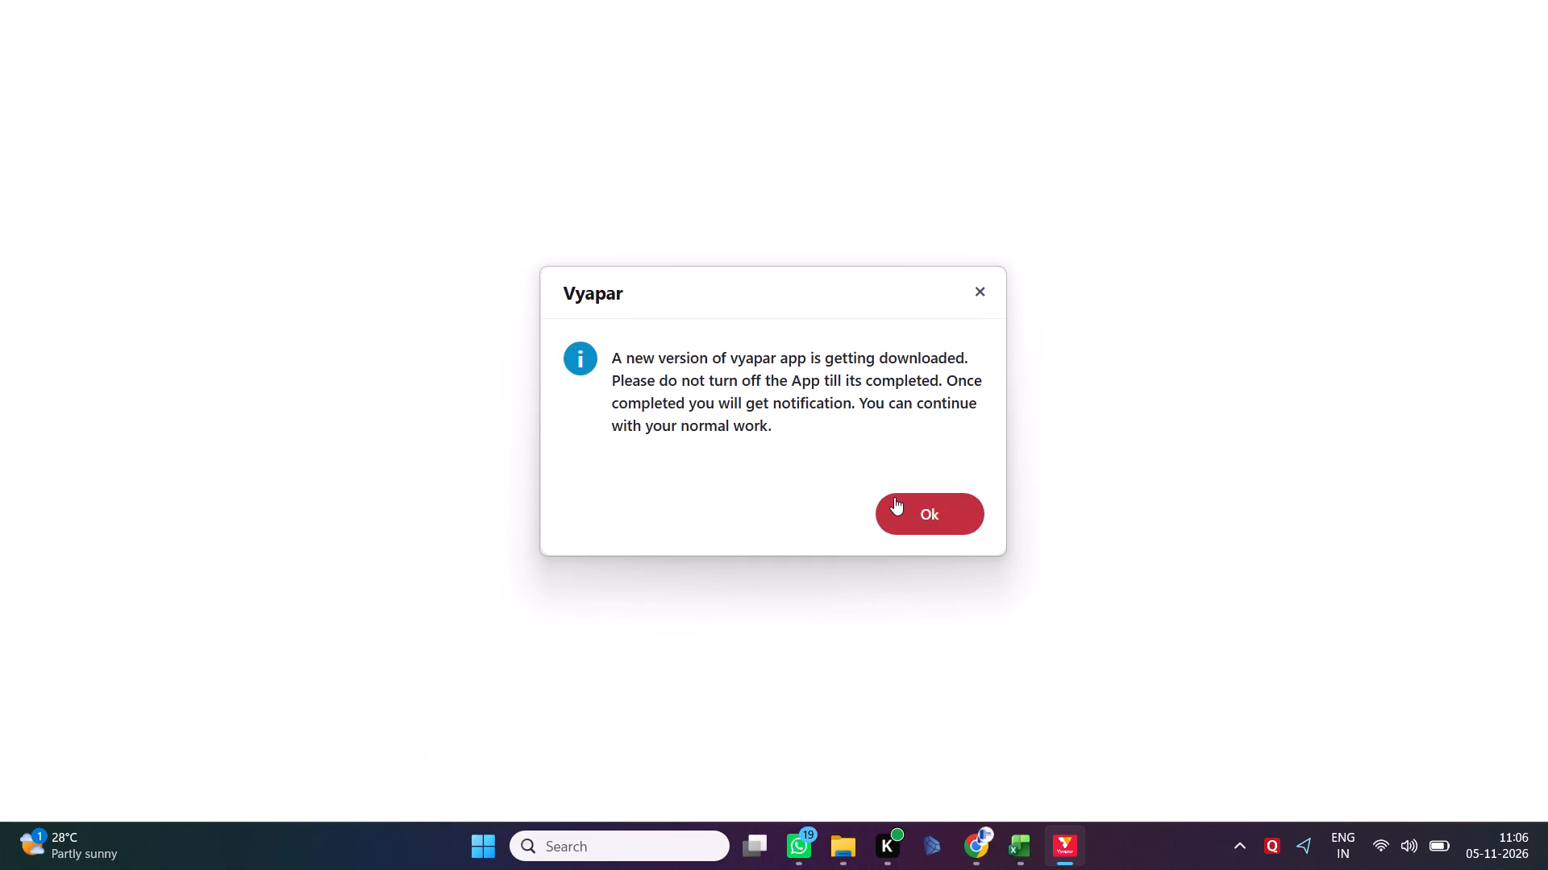
{"action": "left_click", "coordinate": [894, 497]}
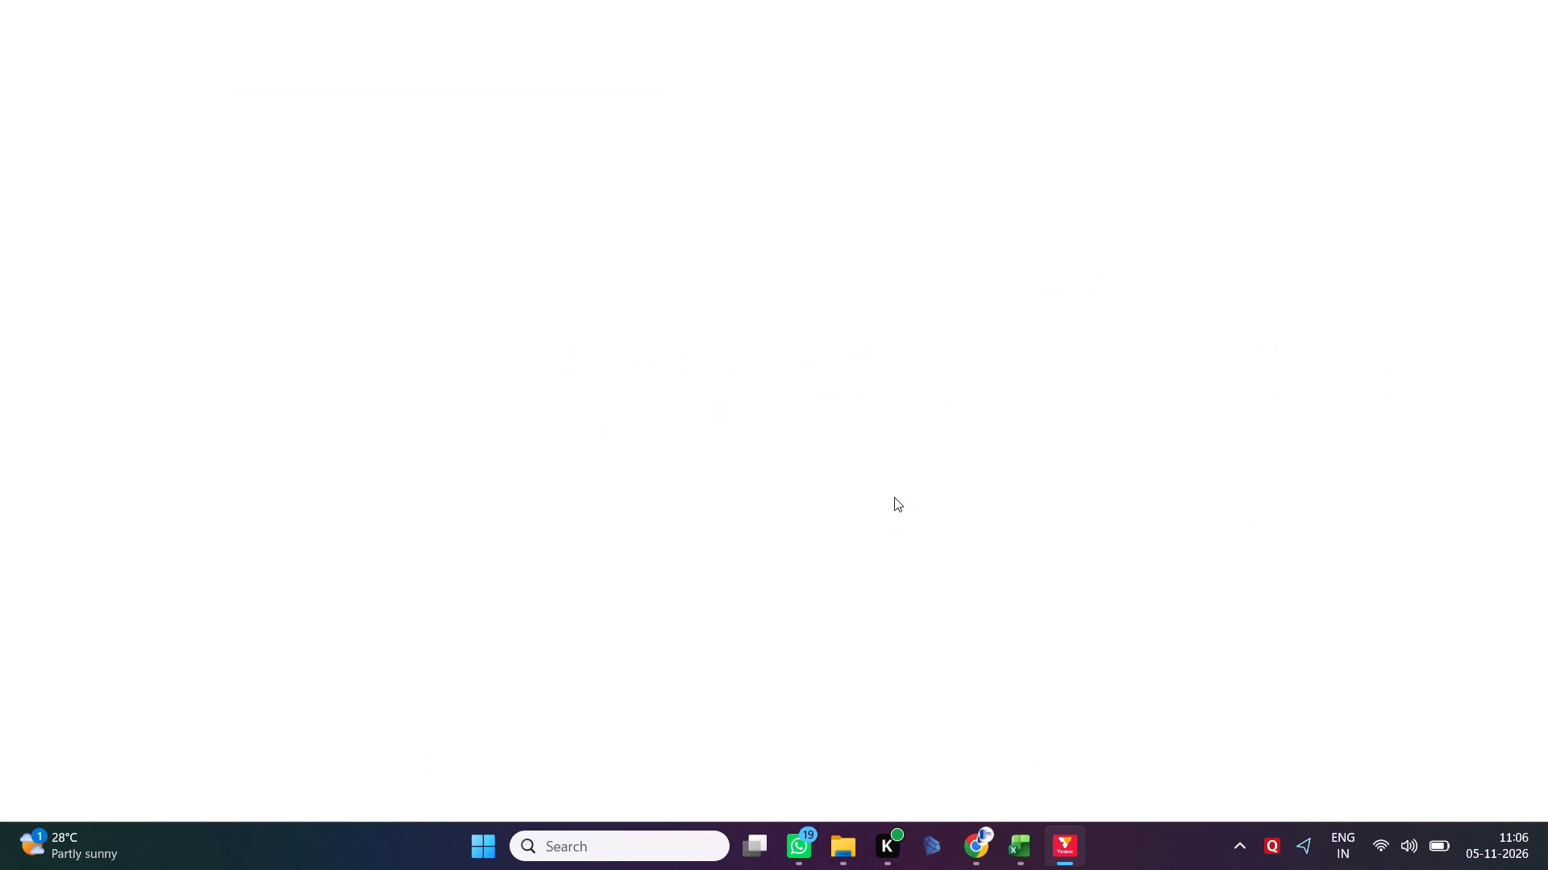
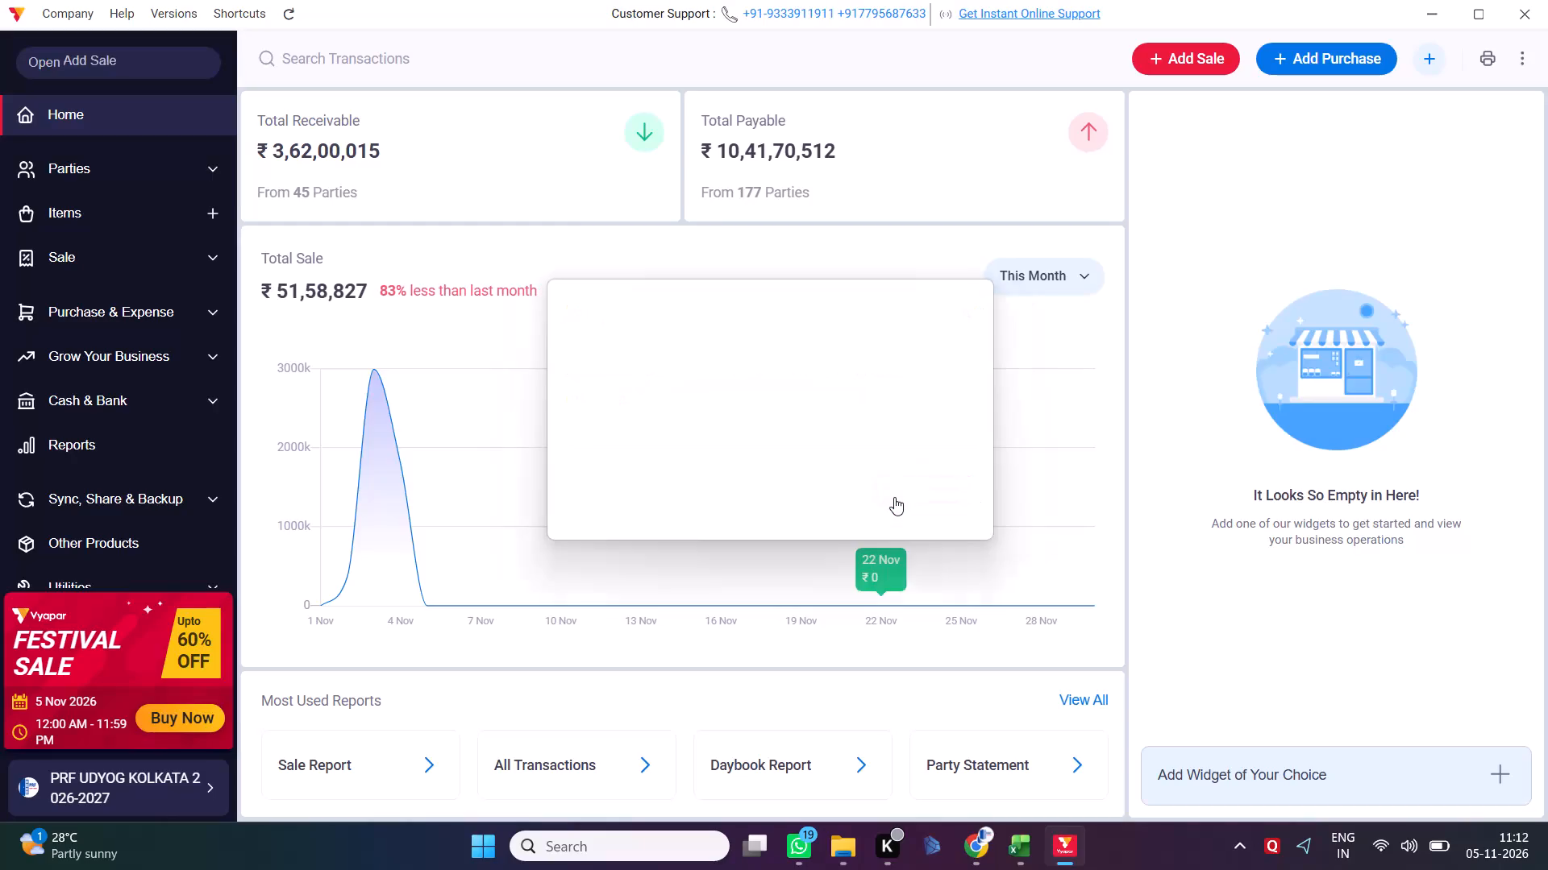
Restart the application to apply the downloaded new version.
{"action": "left_click", "coordinate": [814, 498]}
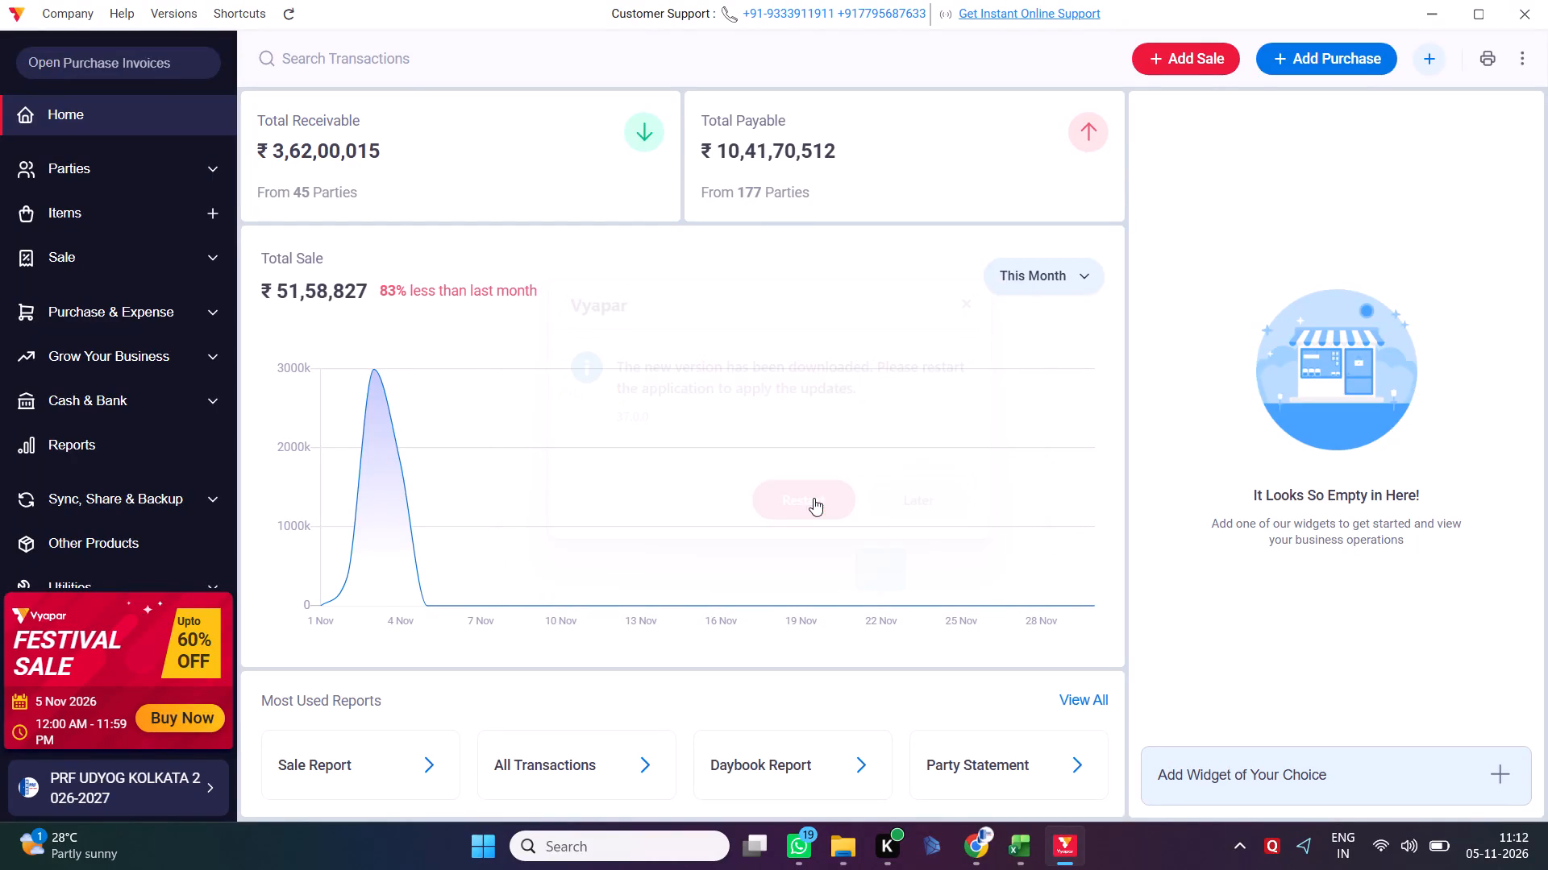
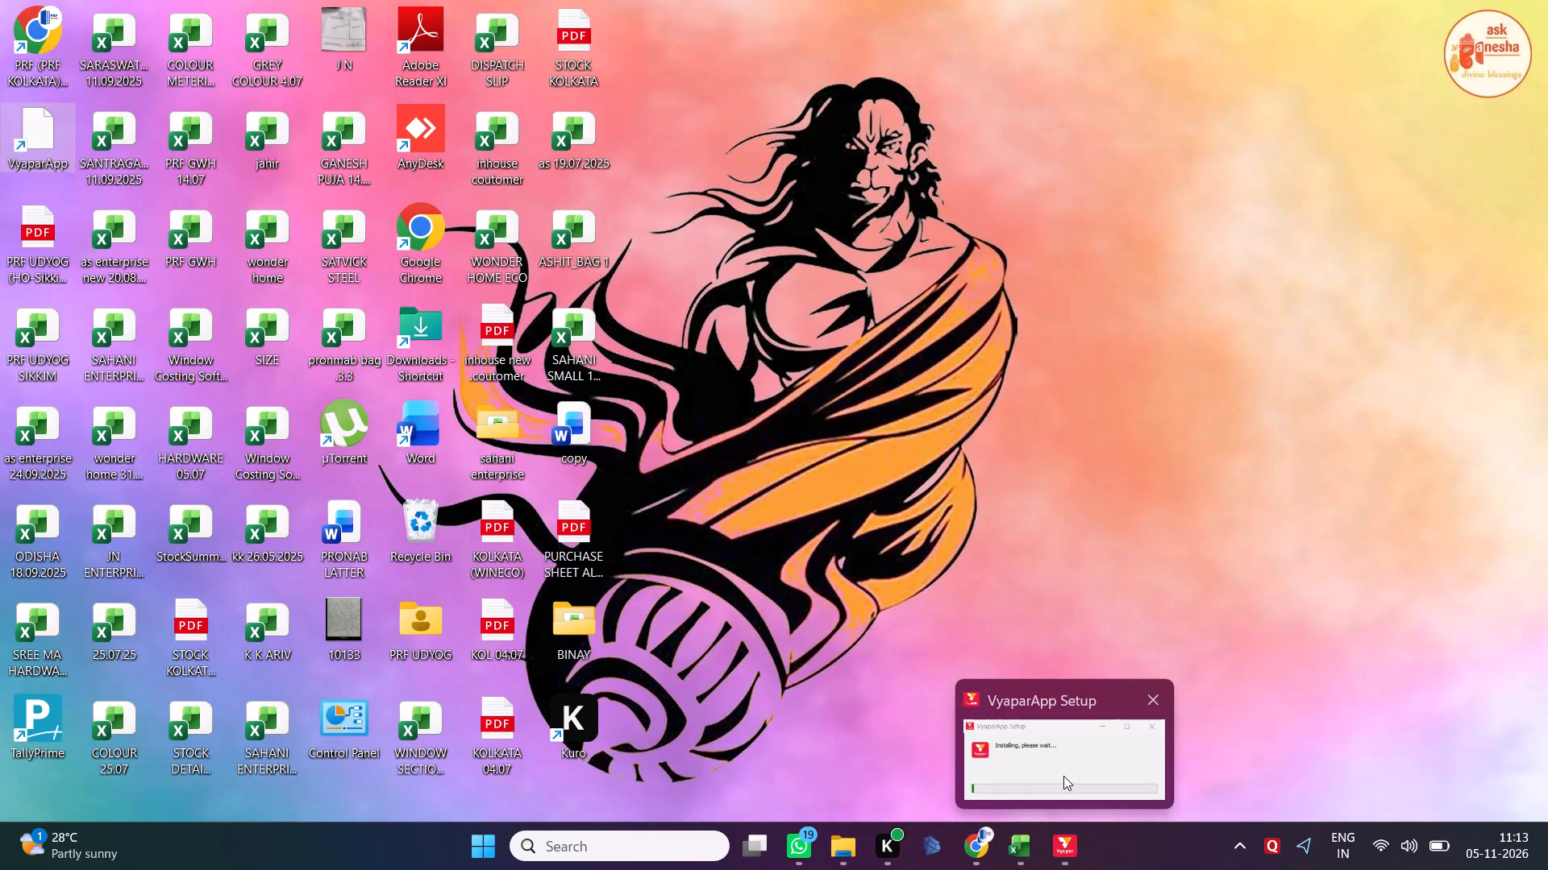
Bring the VyaparApp Setup window to the front to check the installation progress.
{"action": "left_click", "coordinate": [1063, 776]}
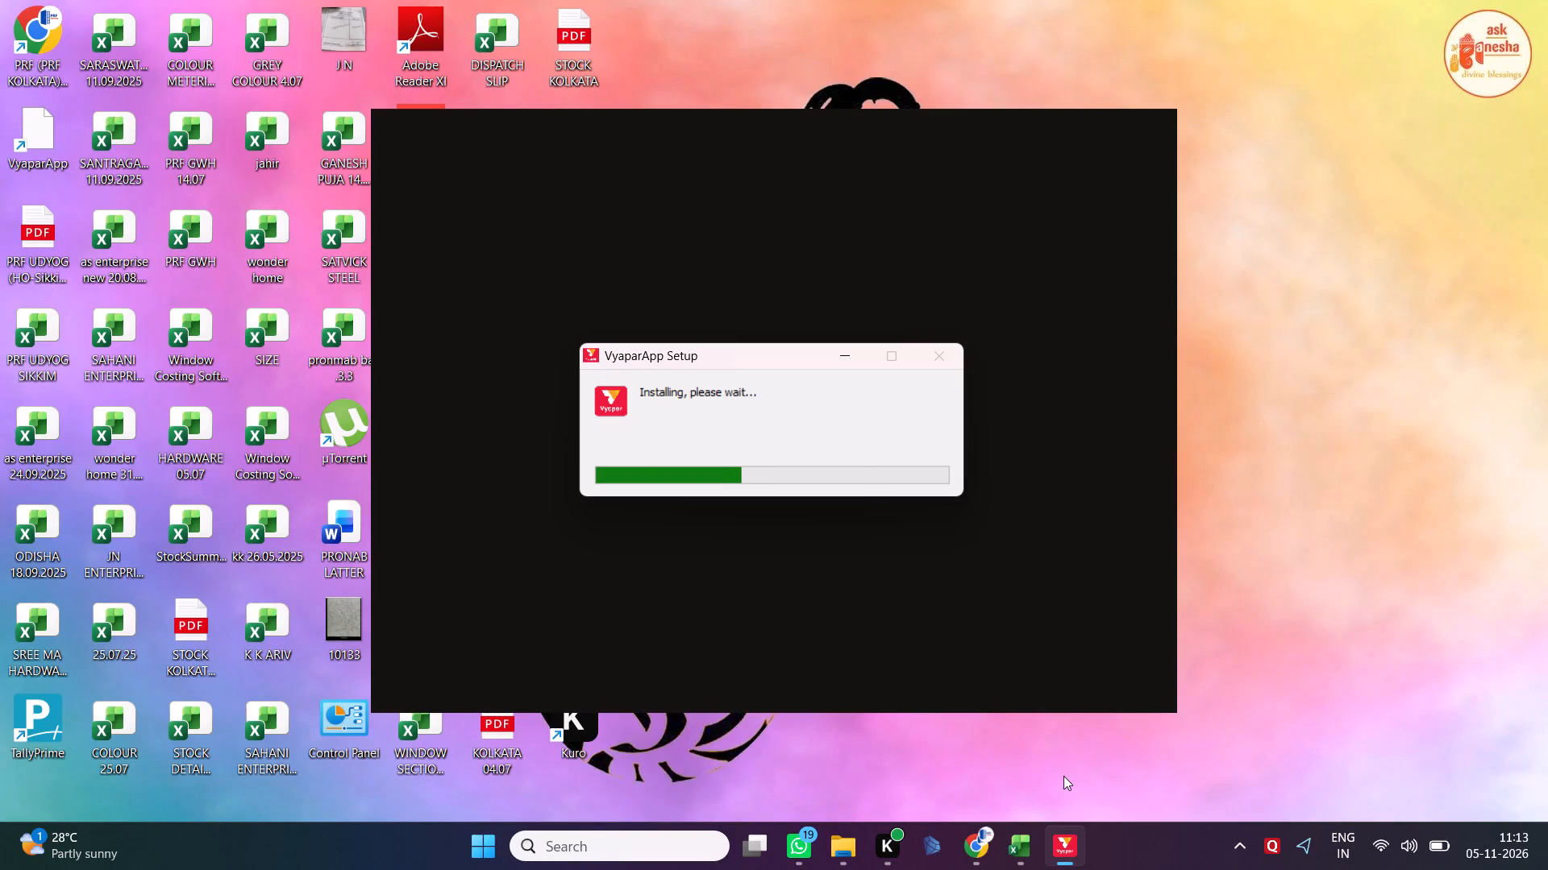
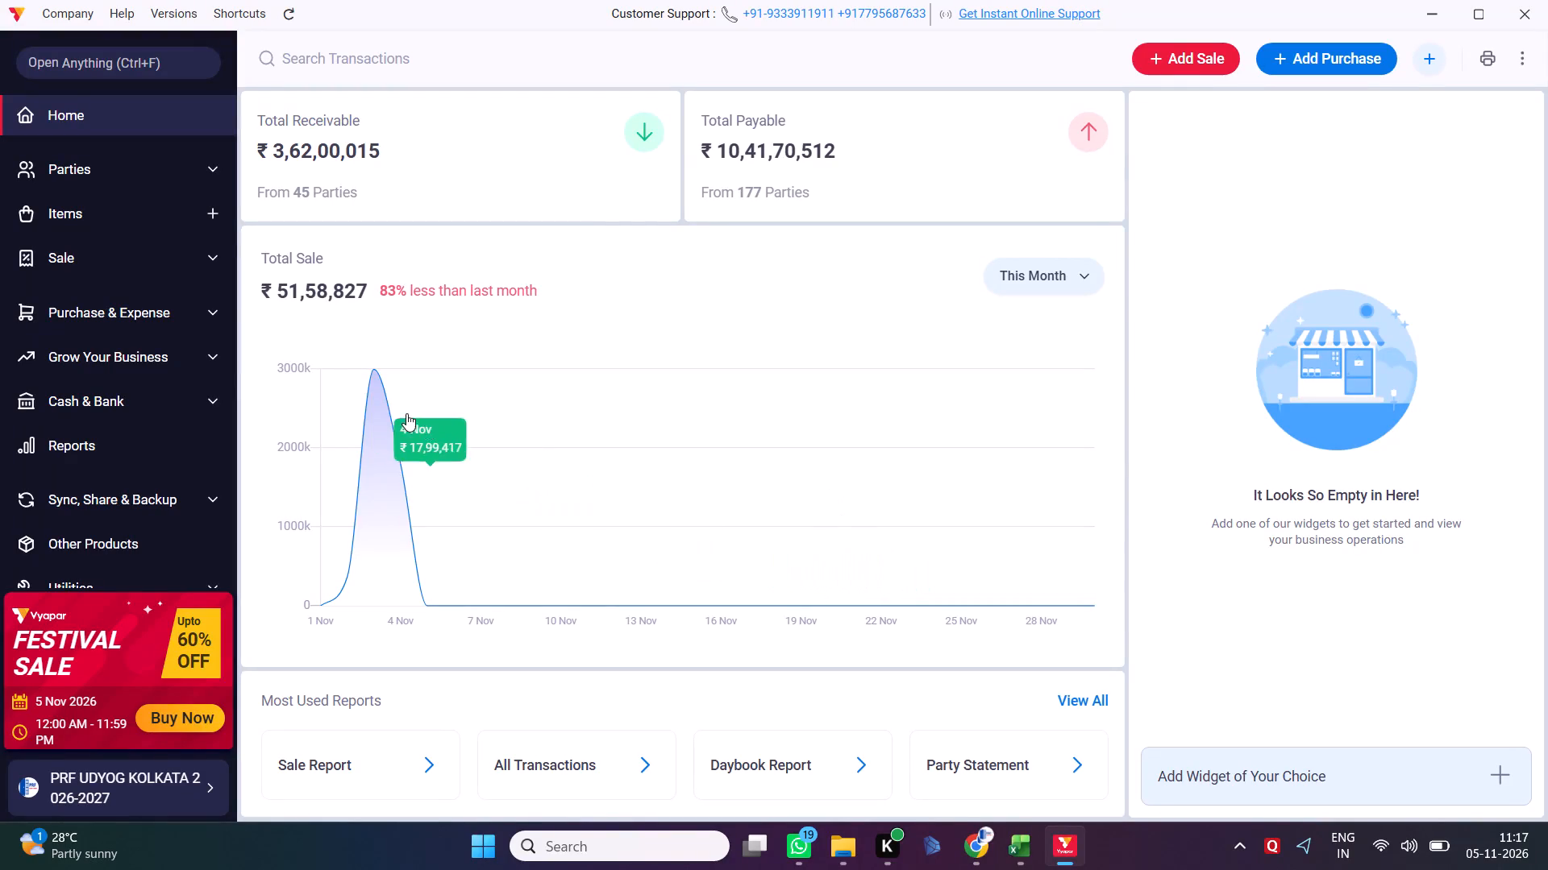
Open the Purchase Bills list in the Purchase & Expense section for the PRF UDYOG KOLKATA 2026-2027 company.
{"action": "left_click", "coordinate": [151, 313]}
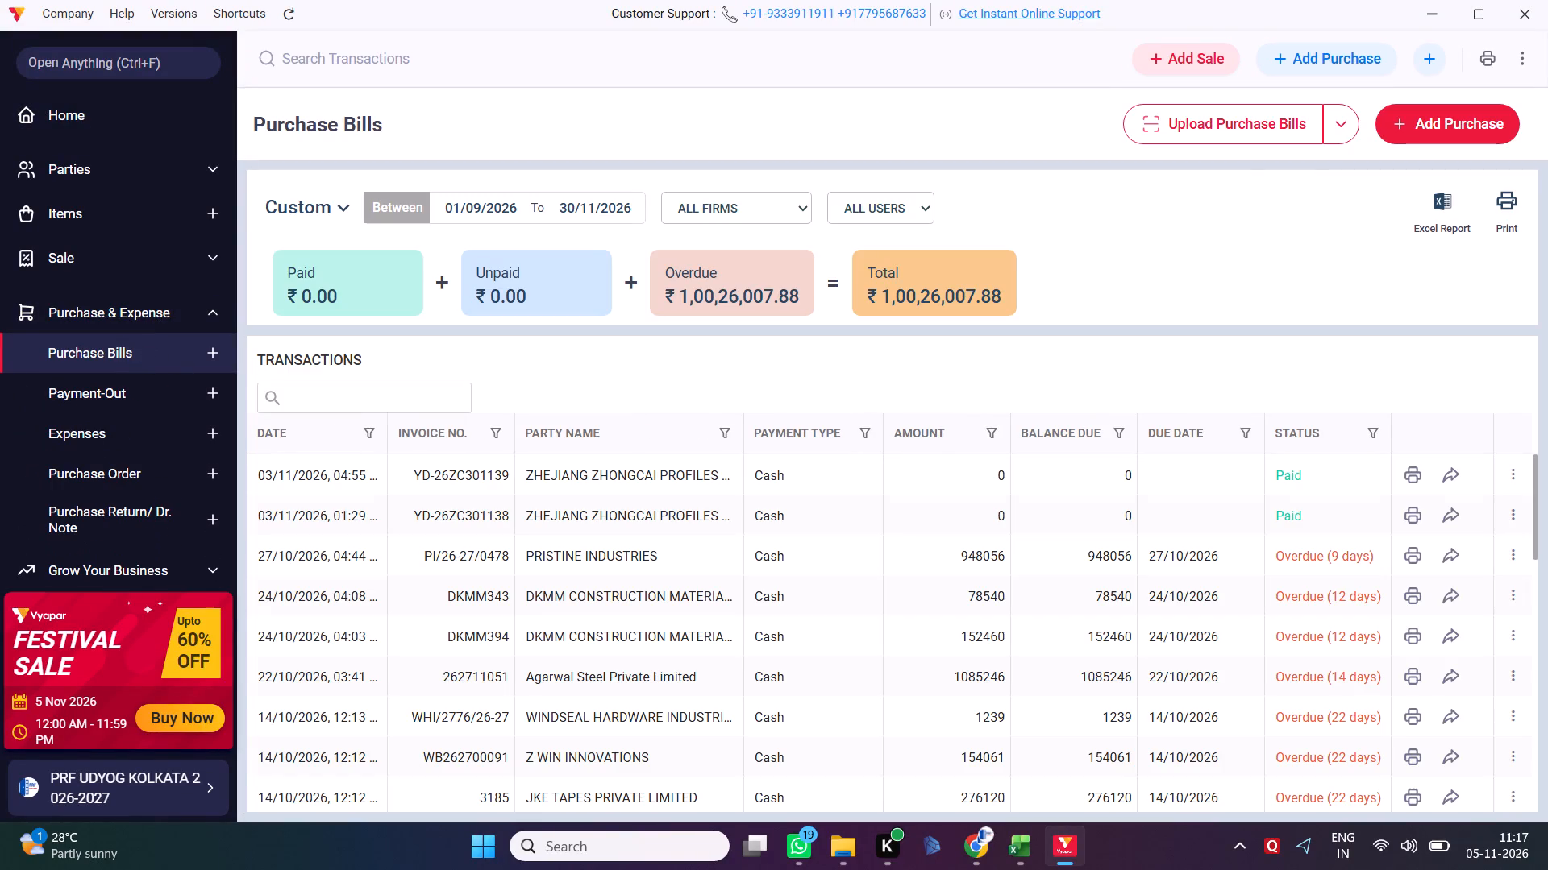
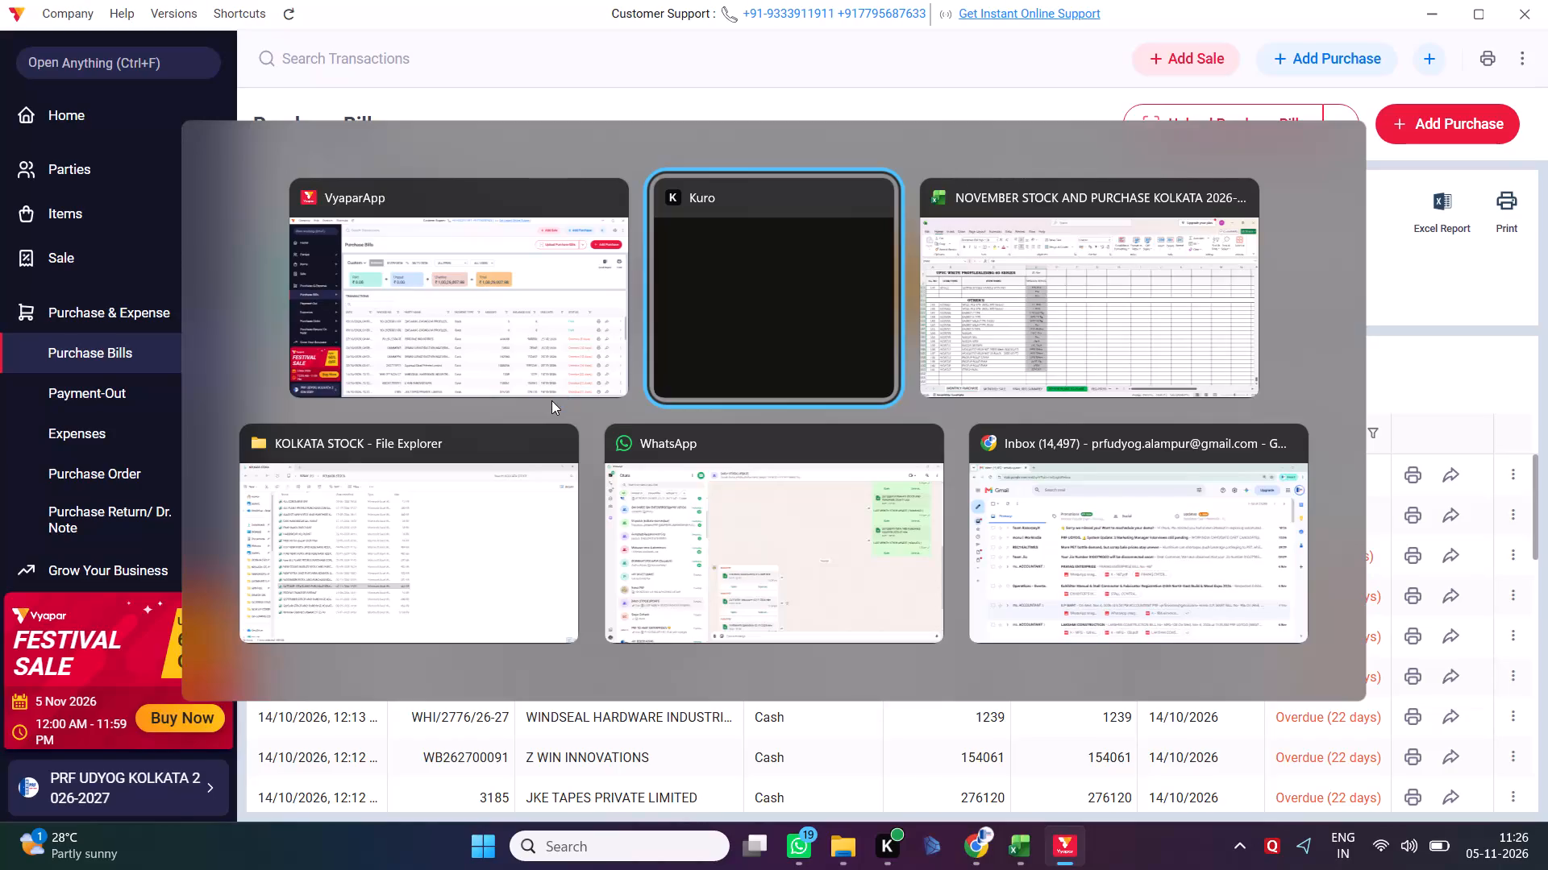
Switch from Vyapar to the NOVEMBER STOCK AND PURCHASE KOLKATA workbook in Excel.
{"action": "key", "text": "alt+Tab"}
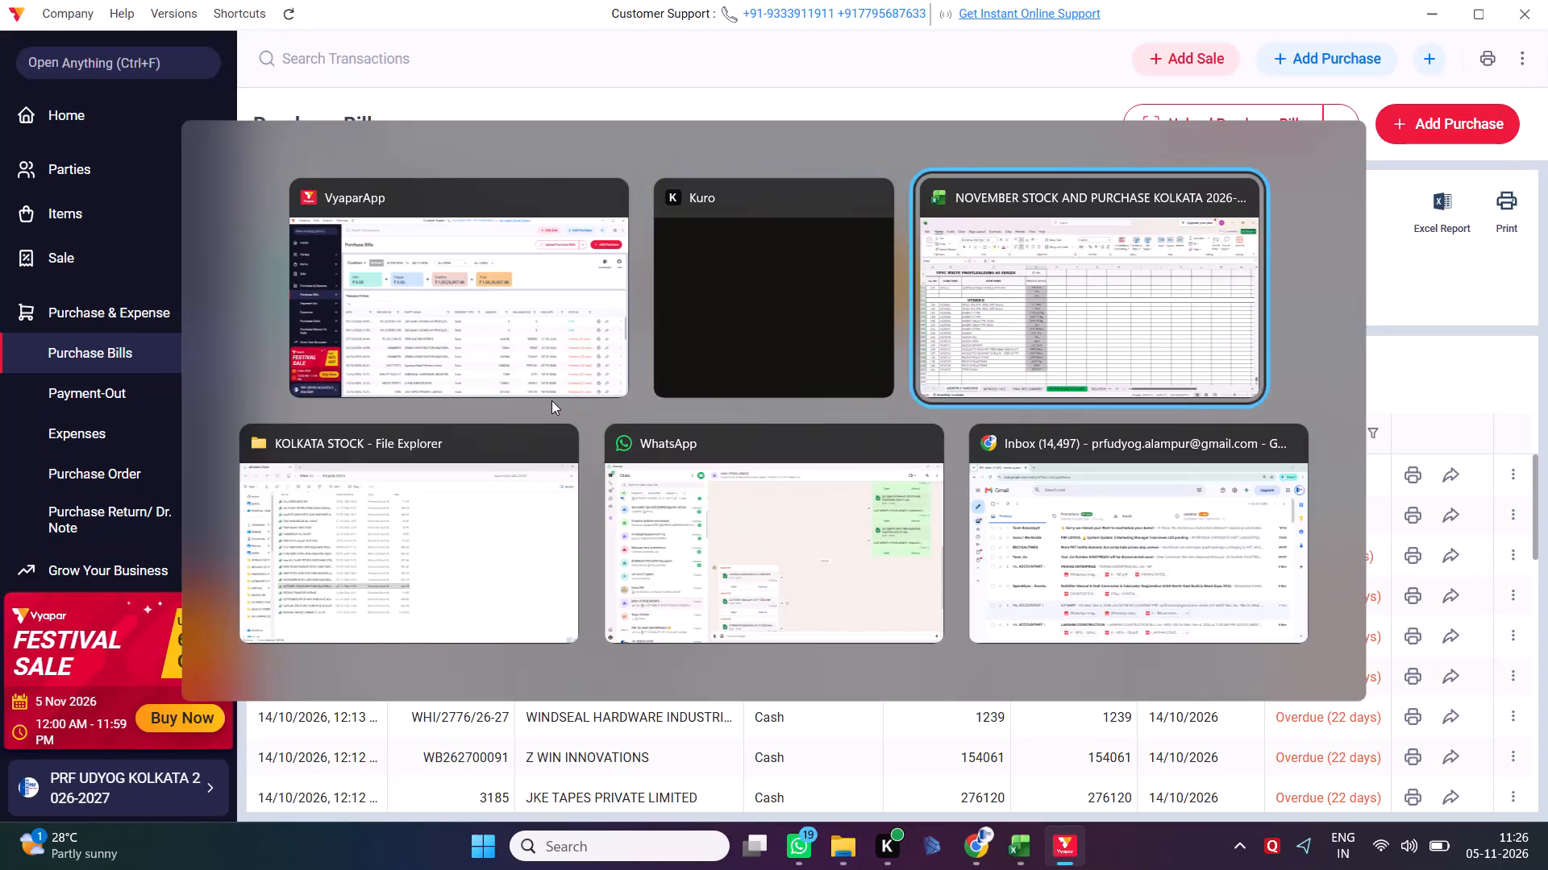
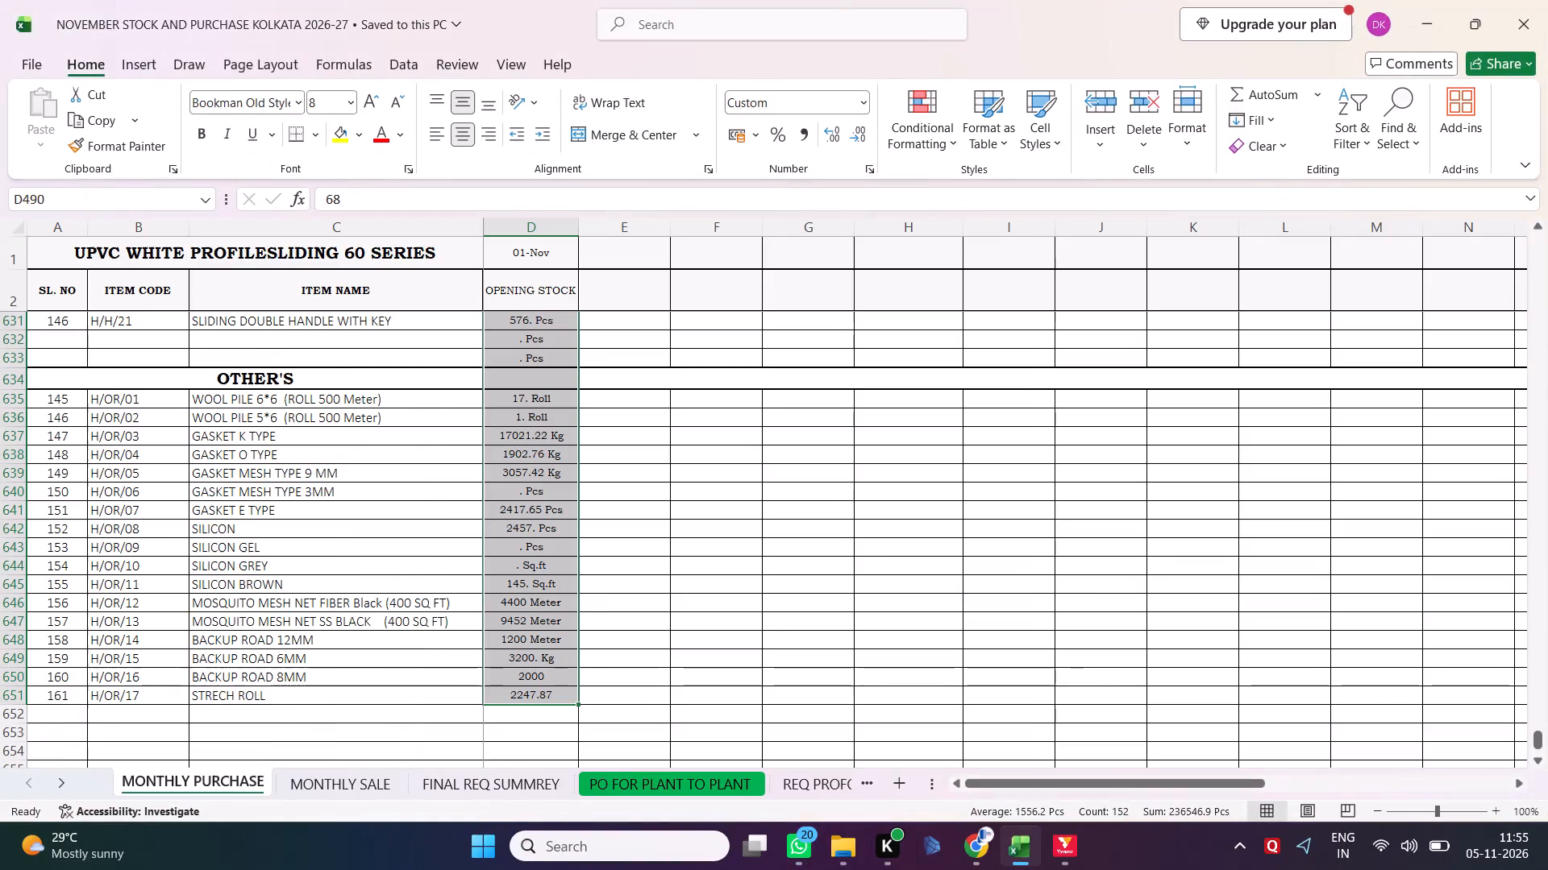
Select the empty date header cell E1, beside the 01-Nov opening stock column, on the MONTHLY PURCHASE sheet.
{"action": "scroll", "coordinate": [697, 458], "scroll_direction": "up", "scroll_amount": 8}
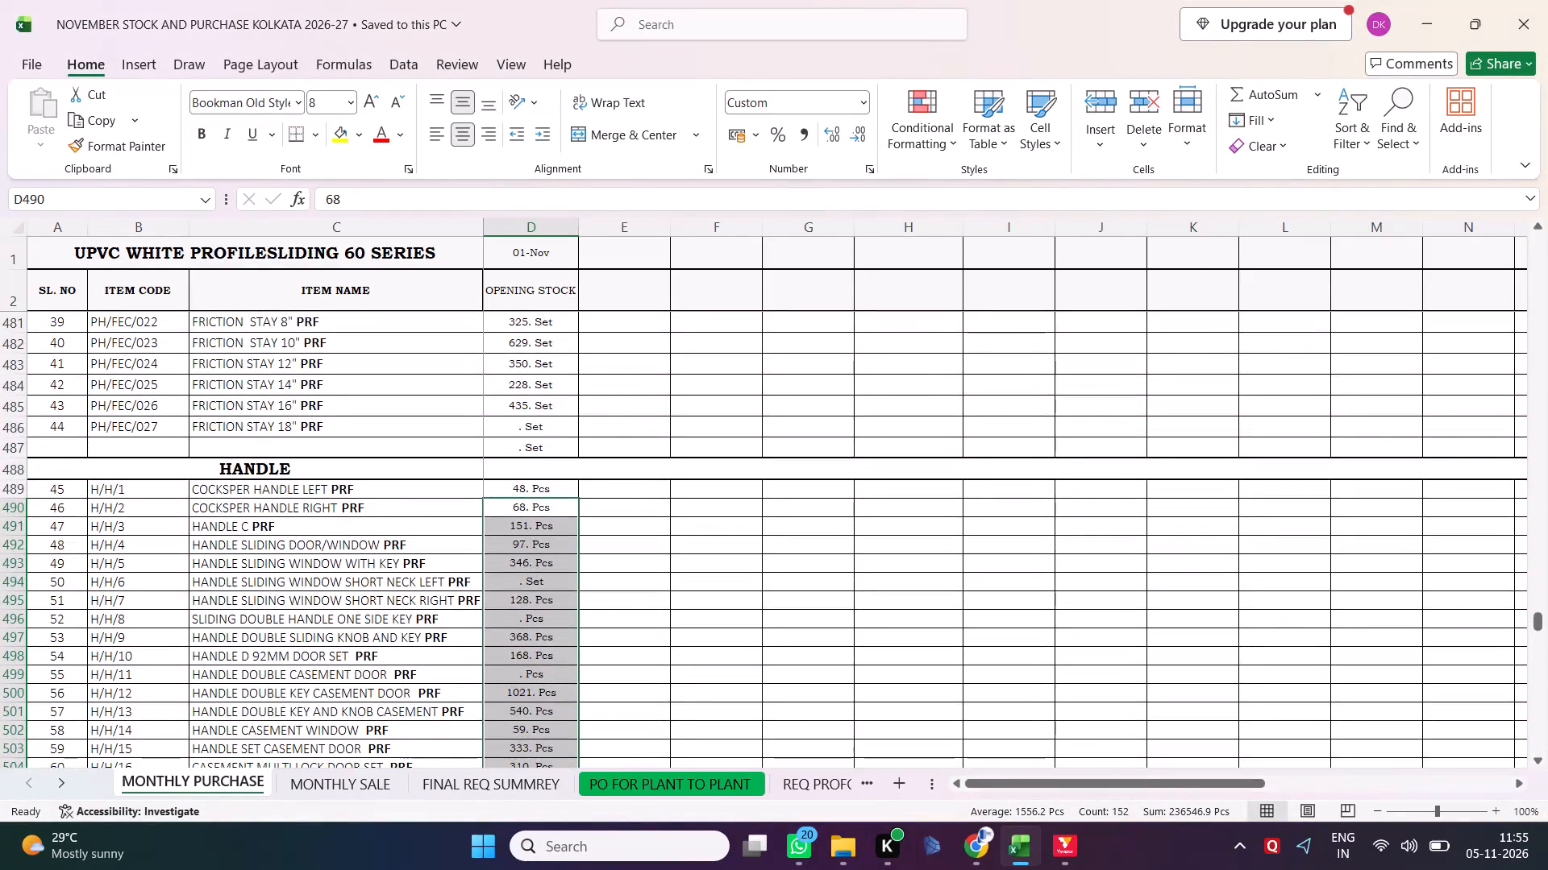
{"action": "scroll", "coordinate": [956, 400], "scroll_direction": "up", "scroll_amount": 19}
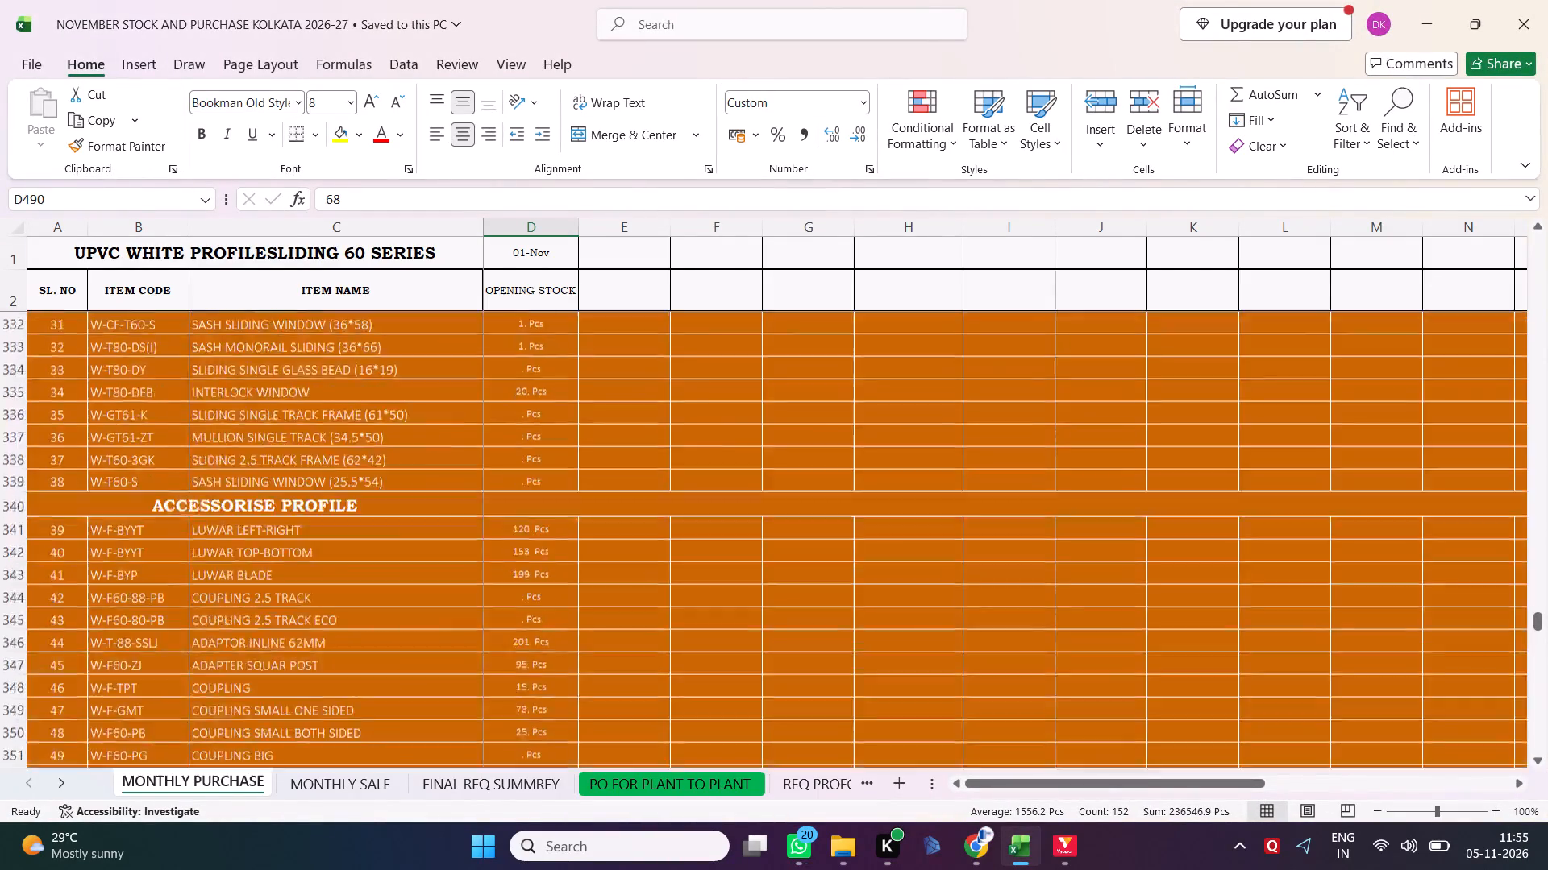
{"action": "scroll", "coordinate": [956, 400], "scroll_direction": "up", "scroll_amount": 18}
{"action": "left_click", "coordinate": [585, 259]}
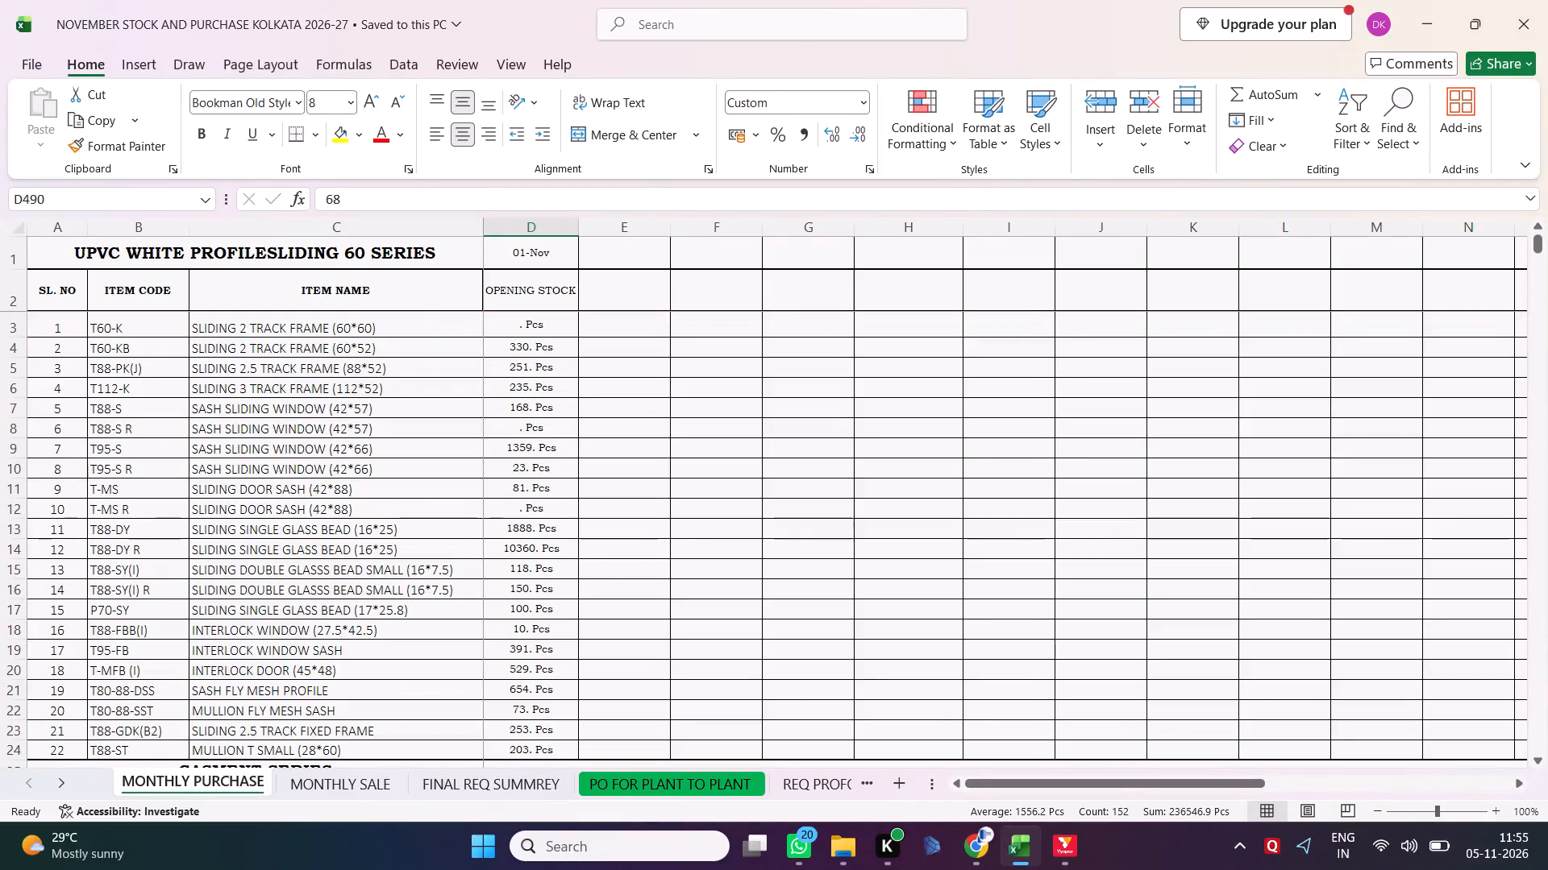
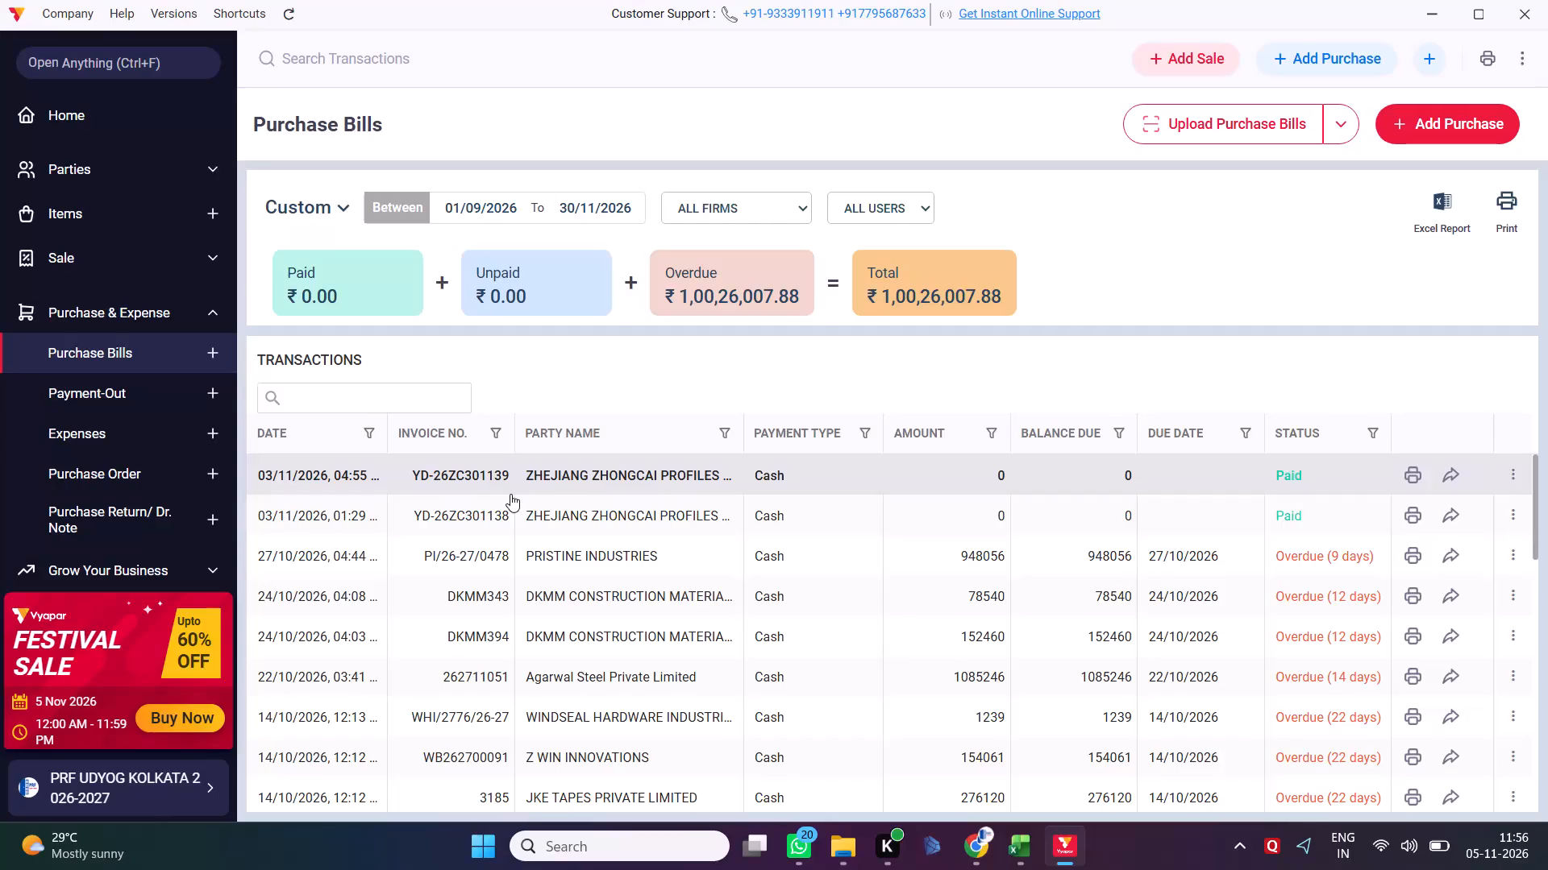
Switch to File Explorer and open the OCTOBER CONTAINER folder to look through its container files.
{"action": "key", "text": "alt+Tab"}
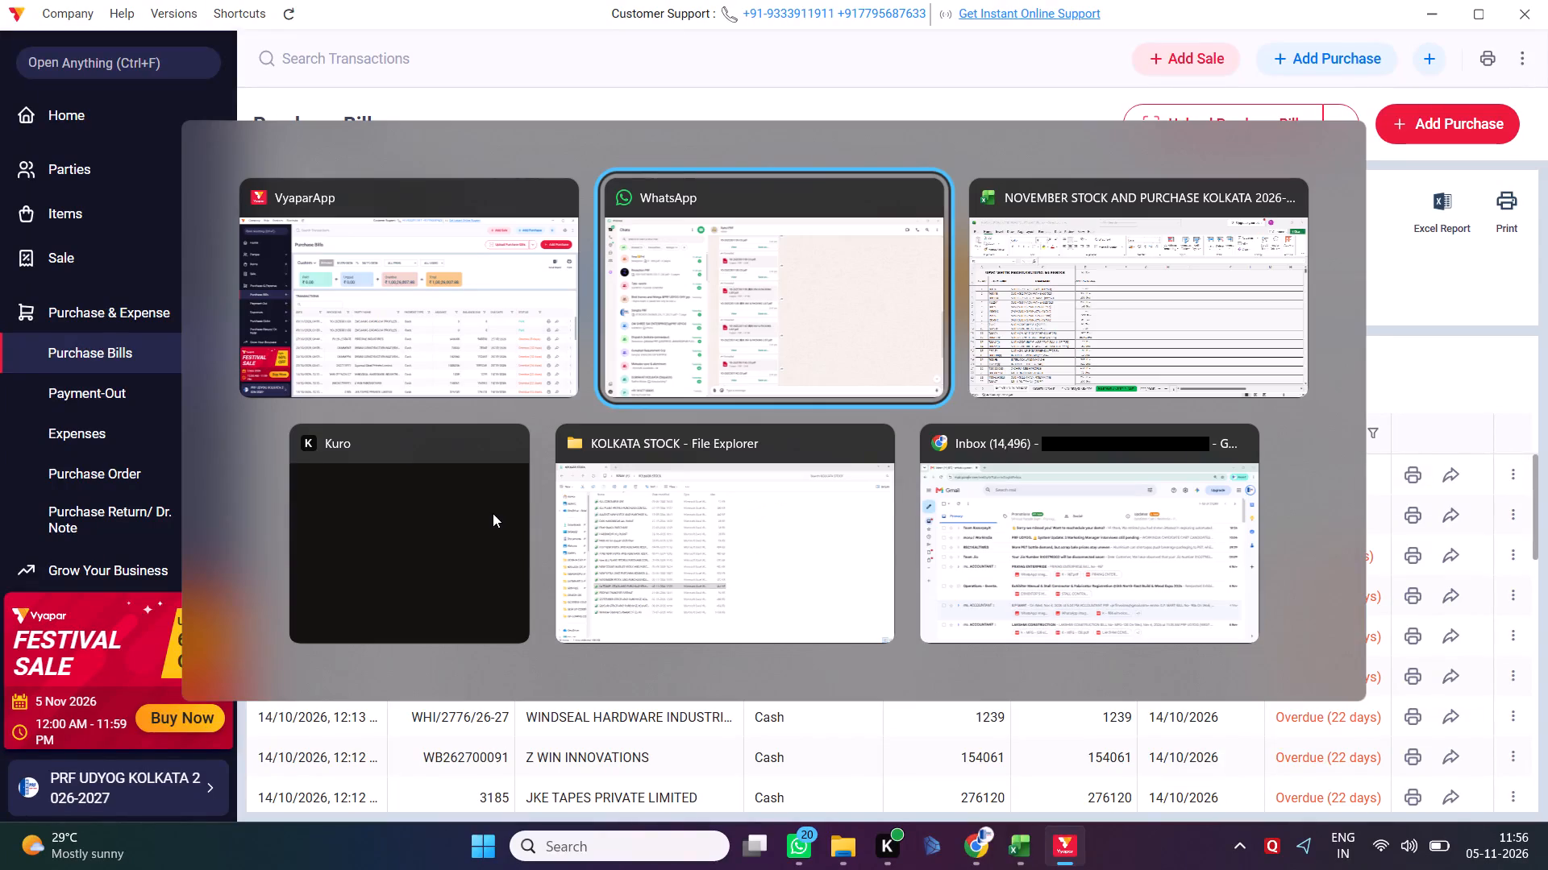
{"action": "key", "text": "alt+Tab"}
{"action": "key", "text": "alt+Tab"}
{"action": "key", "text": "alt+Tab"}
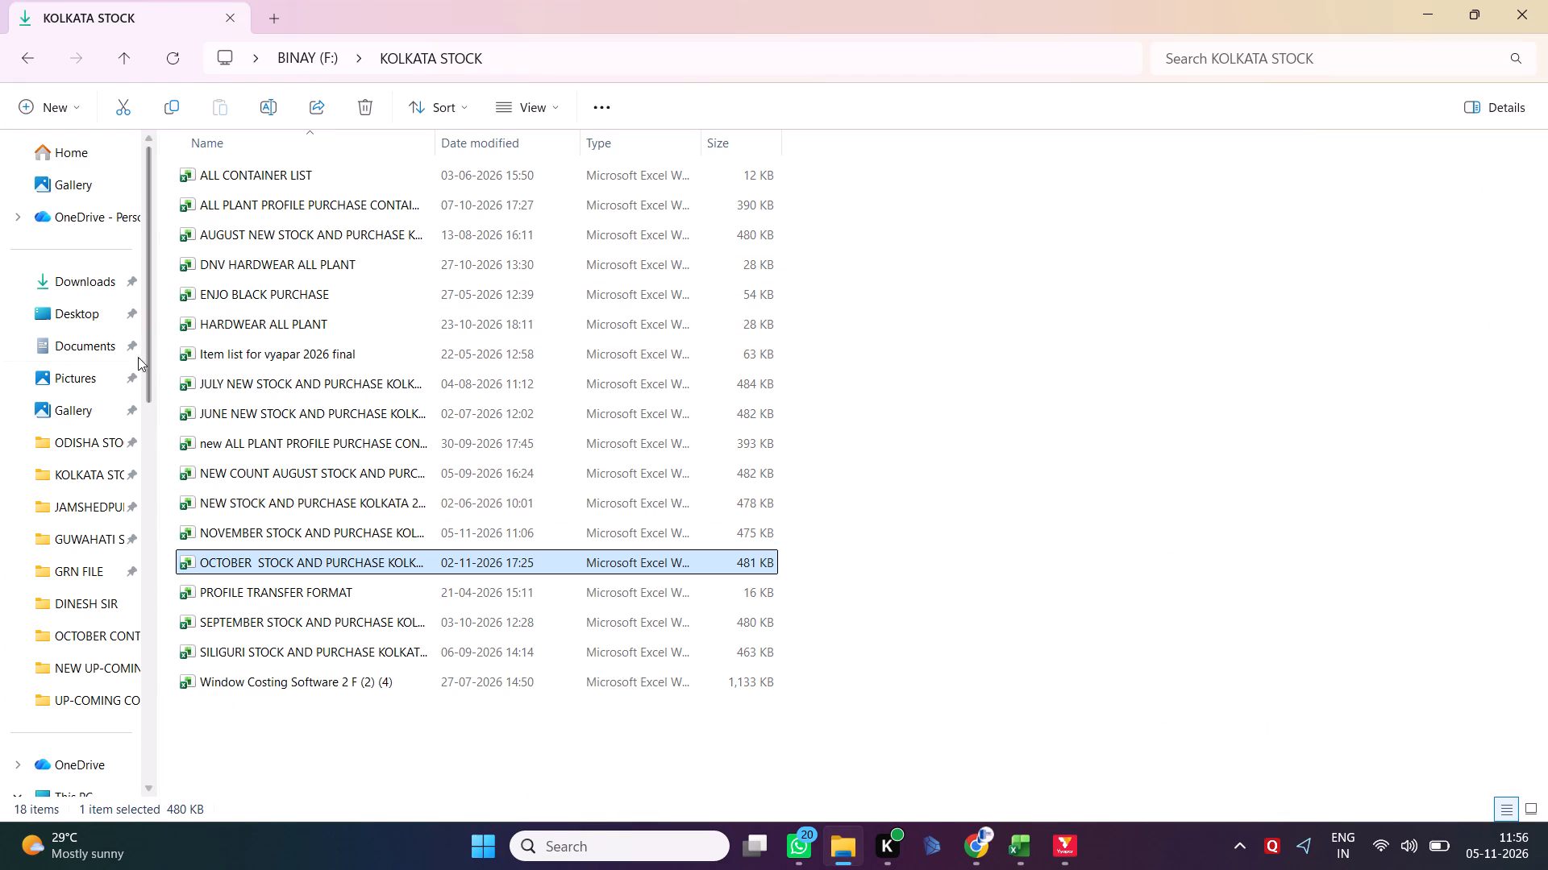
{"action": "scroll", "coordinate": [88, 466], "scroll_direction": "up", "scroll_amount": 5}
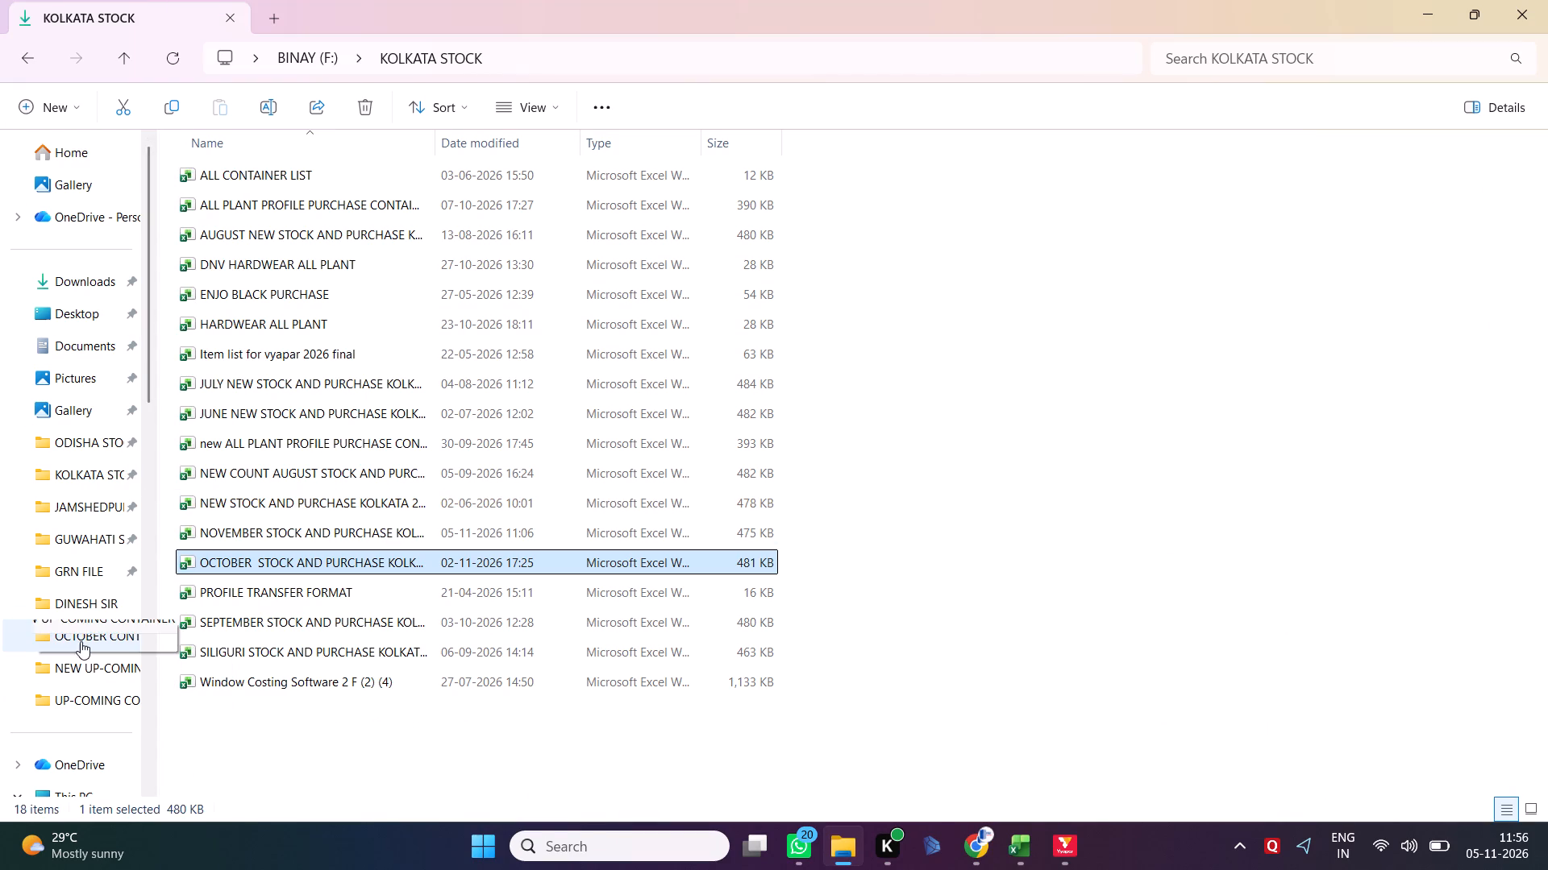
{"action": "left_click", "coordinate": [82, 638]}
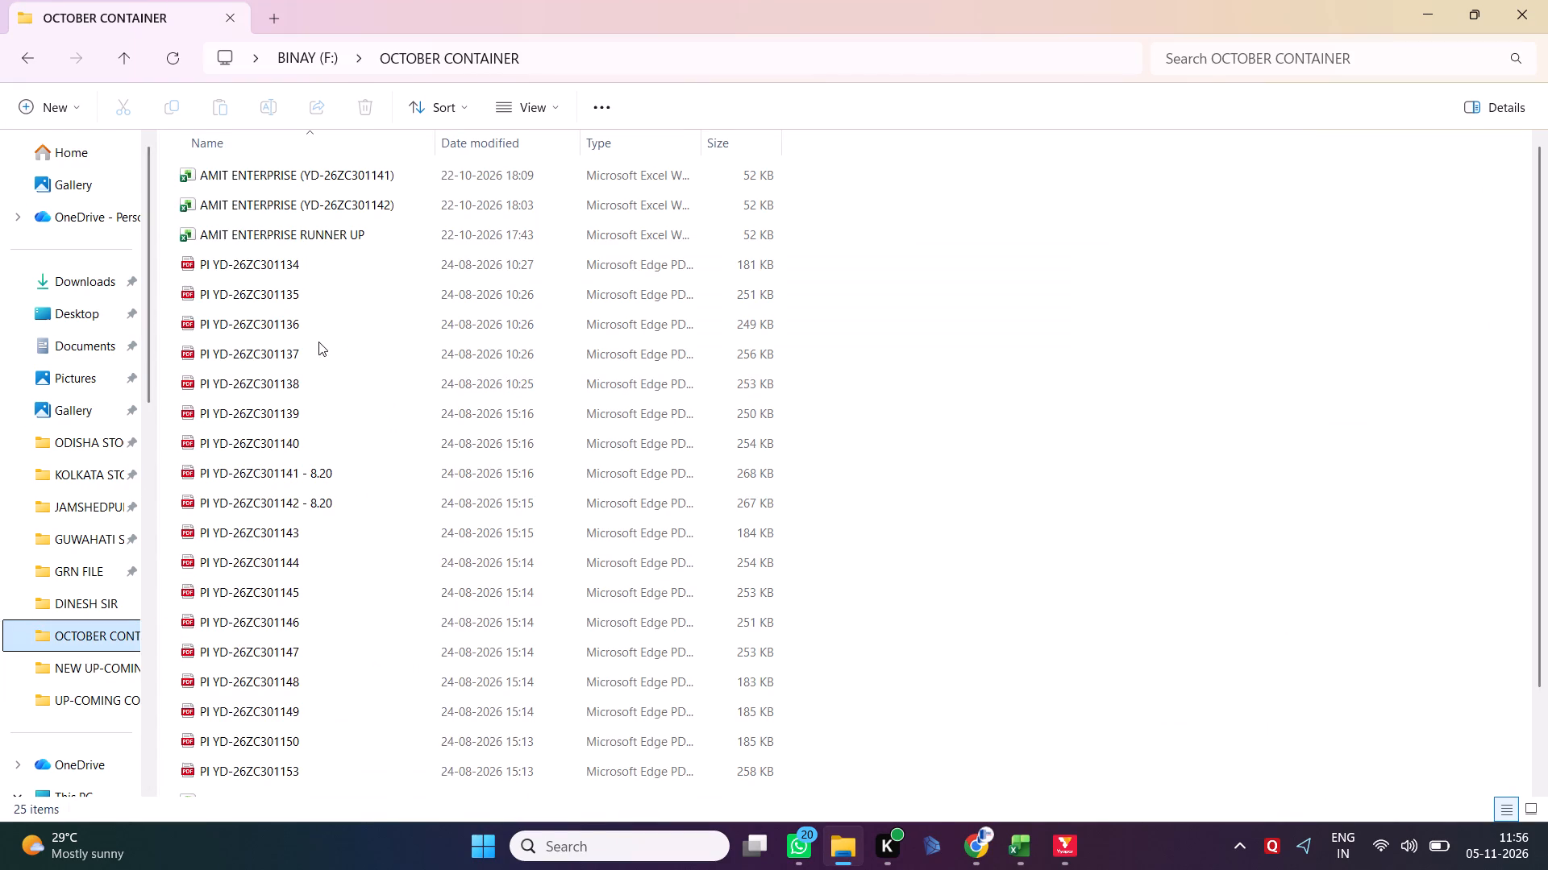
Switch to Vyapar and open purchase bill YD-26ZC301138 as a PDF.
{"action": "key", "text": "alt+Tab"}
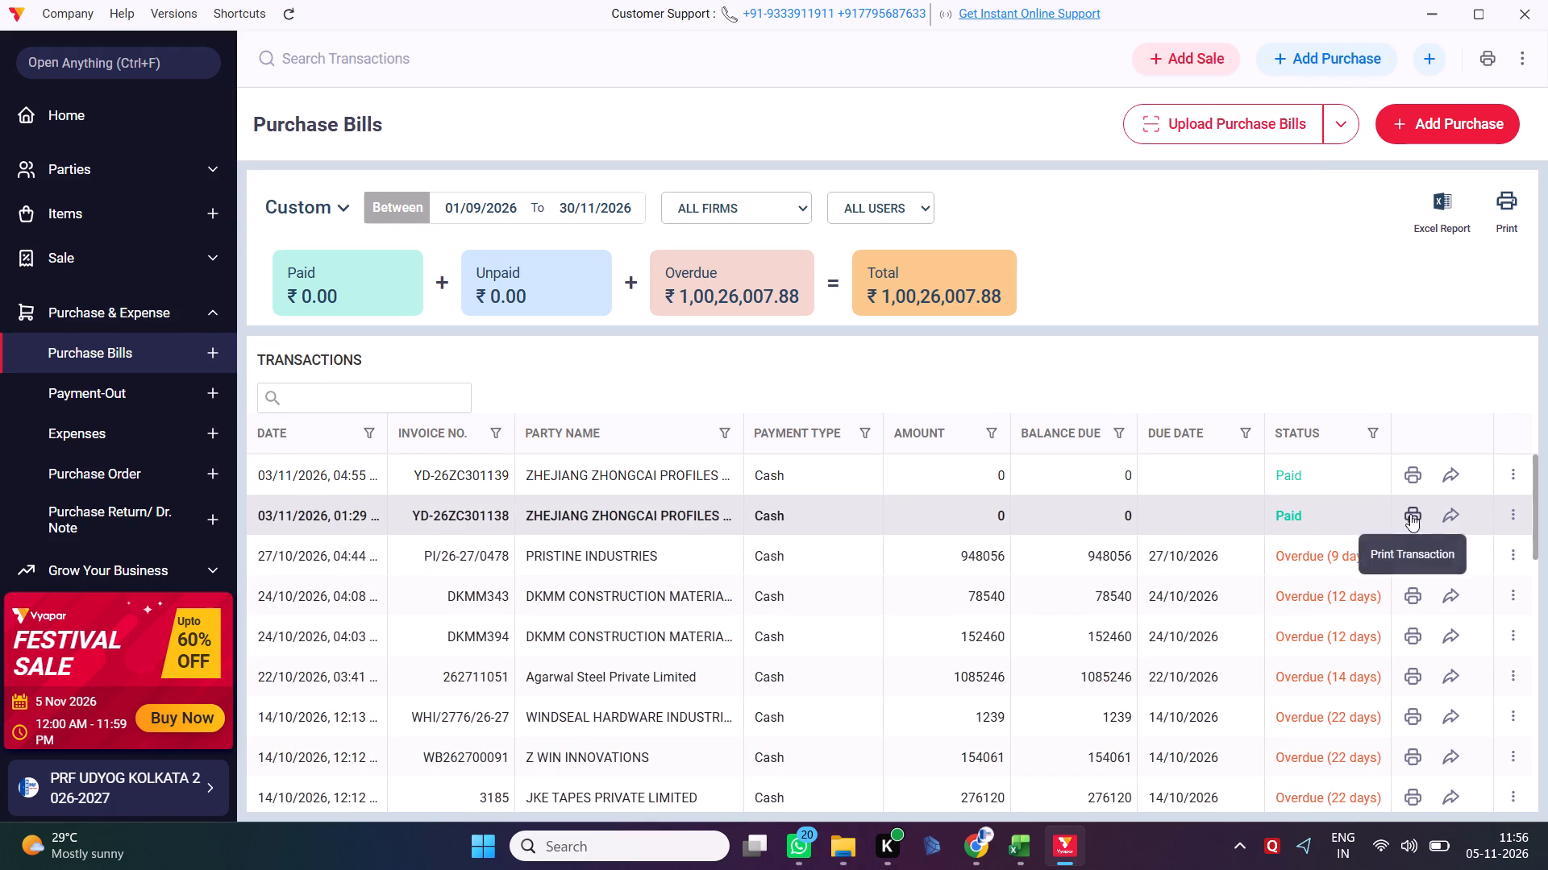
{"action": "left_click", "coordinate": [1514, 513]}
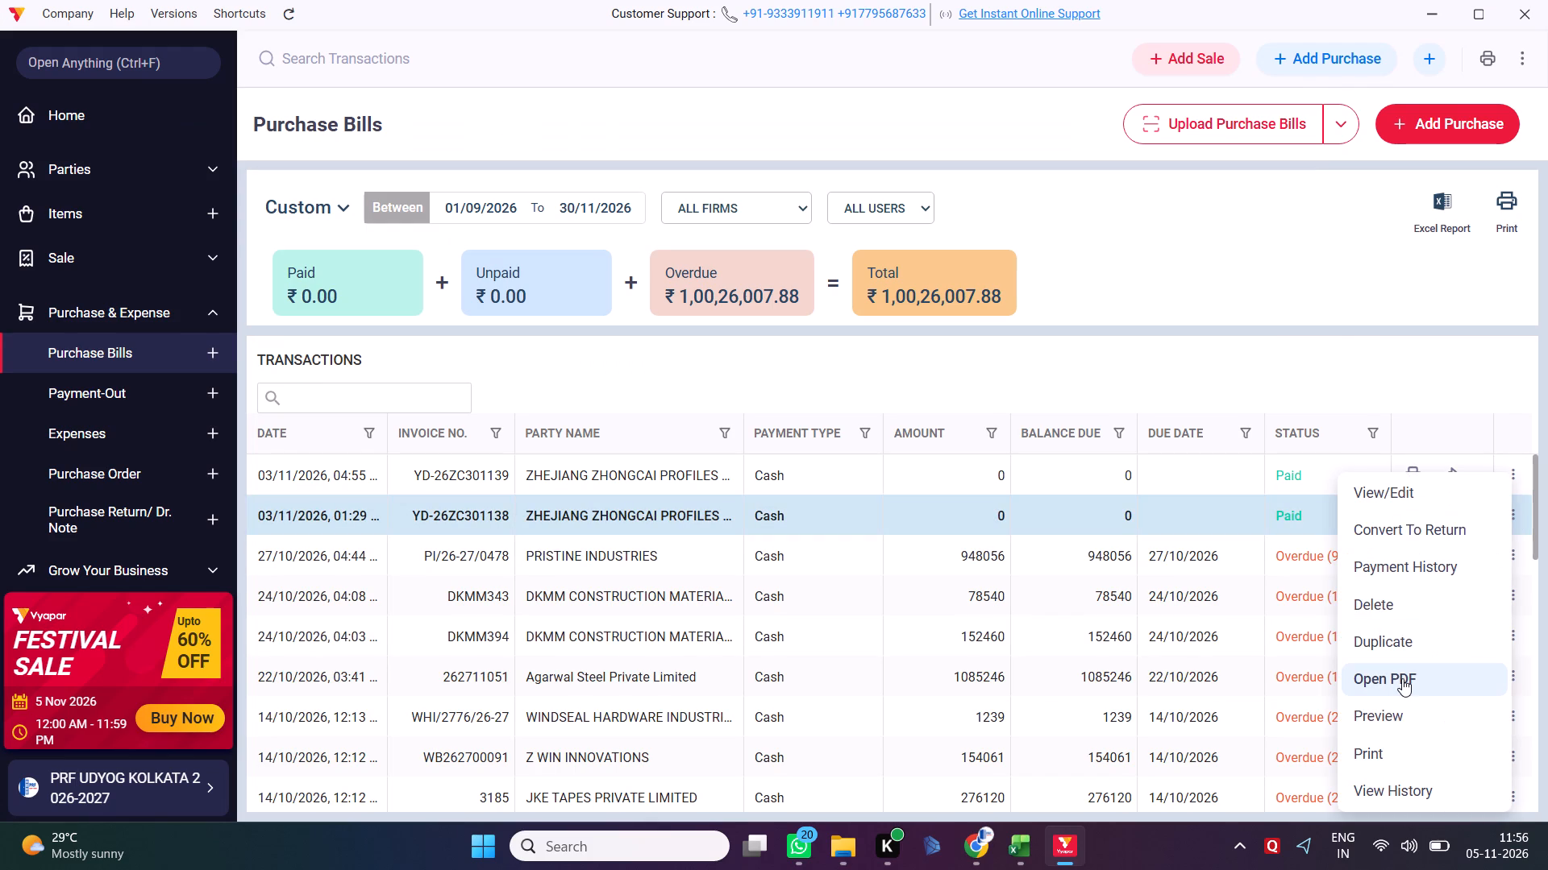
{"action": "left_click", "coordinate": [1402, 678]}
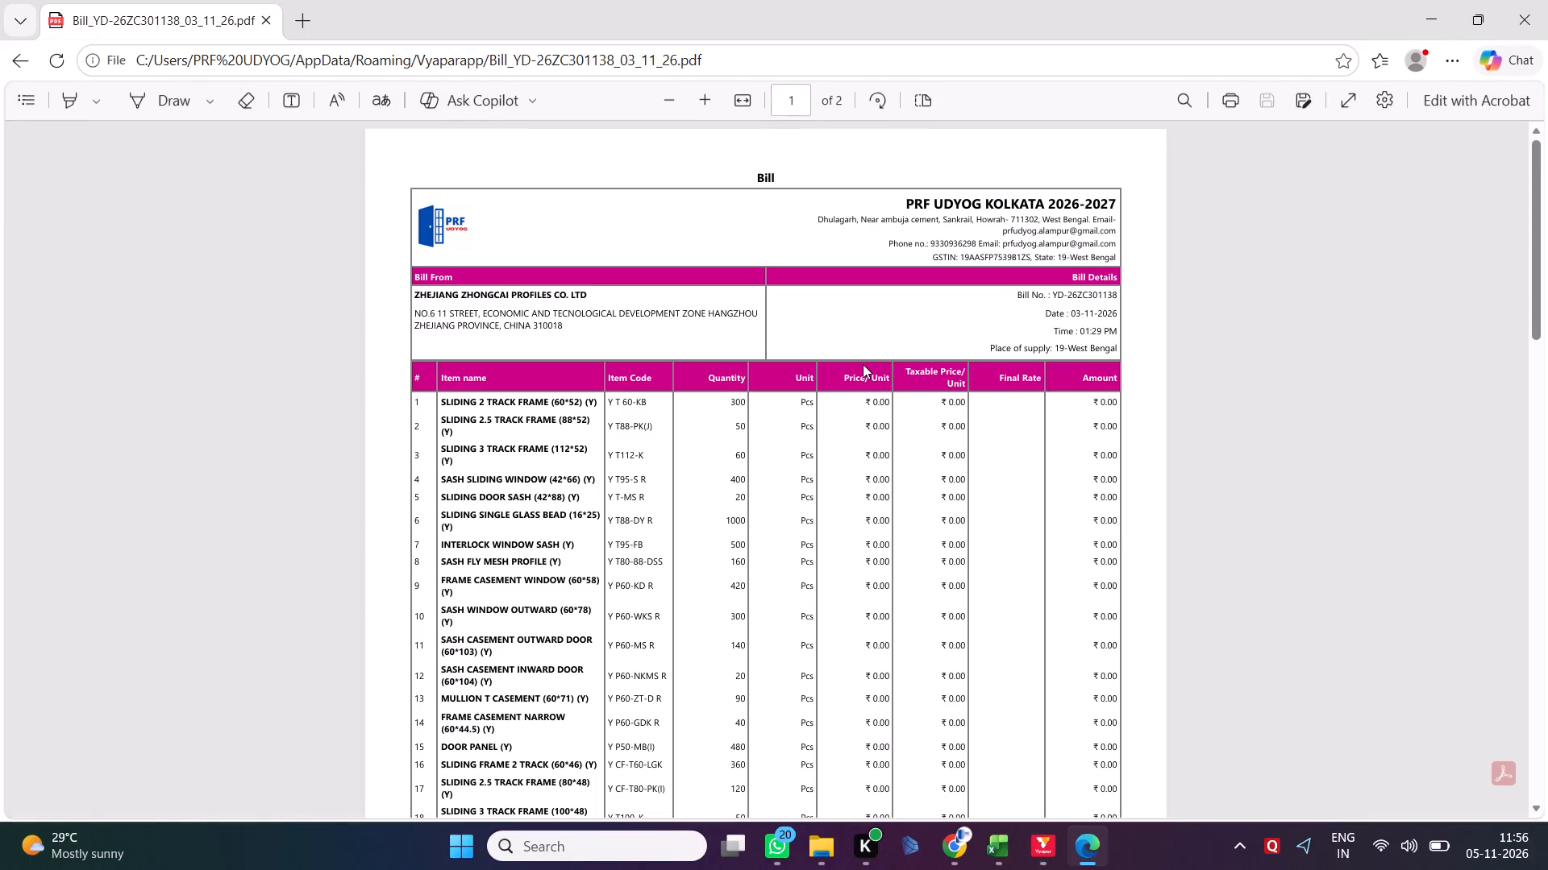
Copy bill number YD-26ZC301138 from the PDF into header cell E2 of the MONTHLY PURCHASE sheet in Excel.
{"action": "left_click_drag", "start_coordinate": [1055, 293], "coordinate": [1090, 296]}
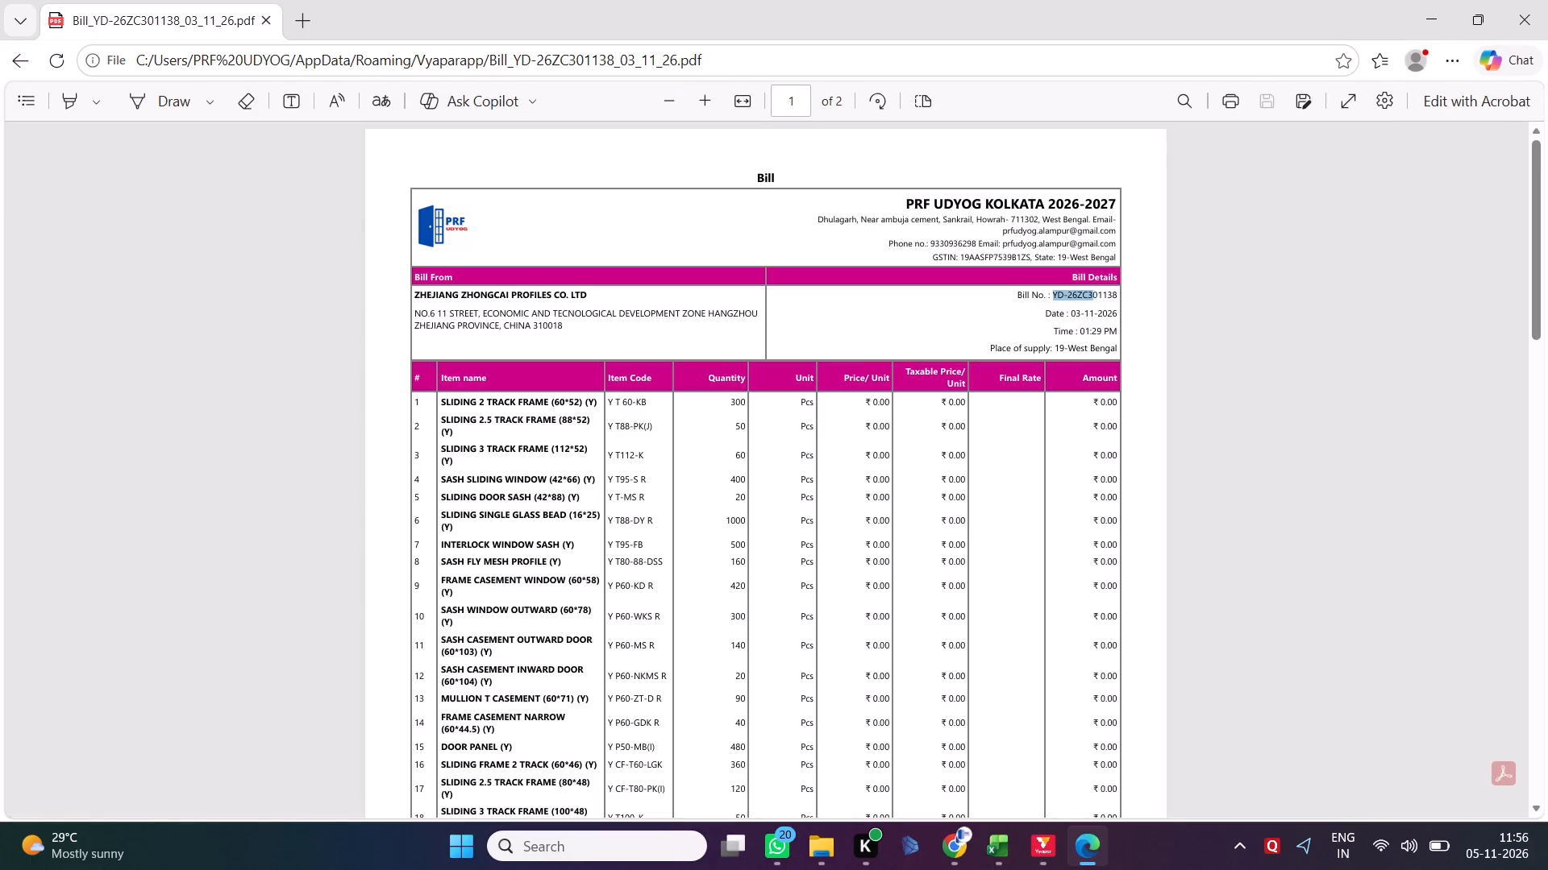
{"action": "left_click_drag", "start_coordinate": [1090, 296], "coordinate": [1121, 296]}
{"action": "key", "text": "ctrl+c"}
{"action": "key", "text": "alt+Tab"}
{"action": "key", "text": "alt+Tab"}
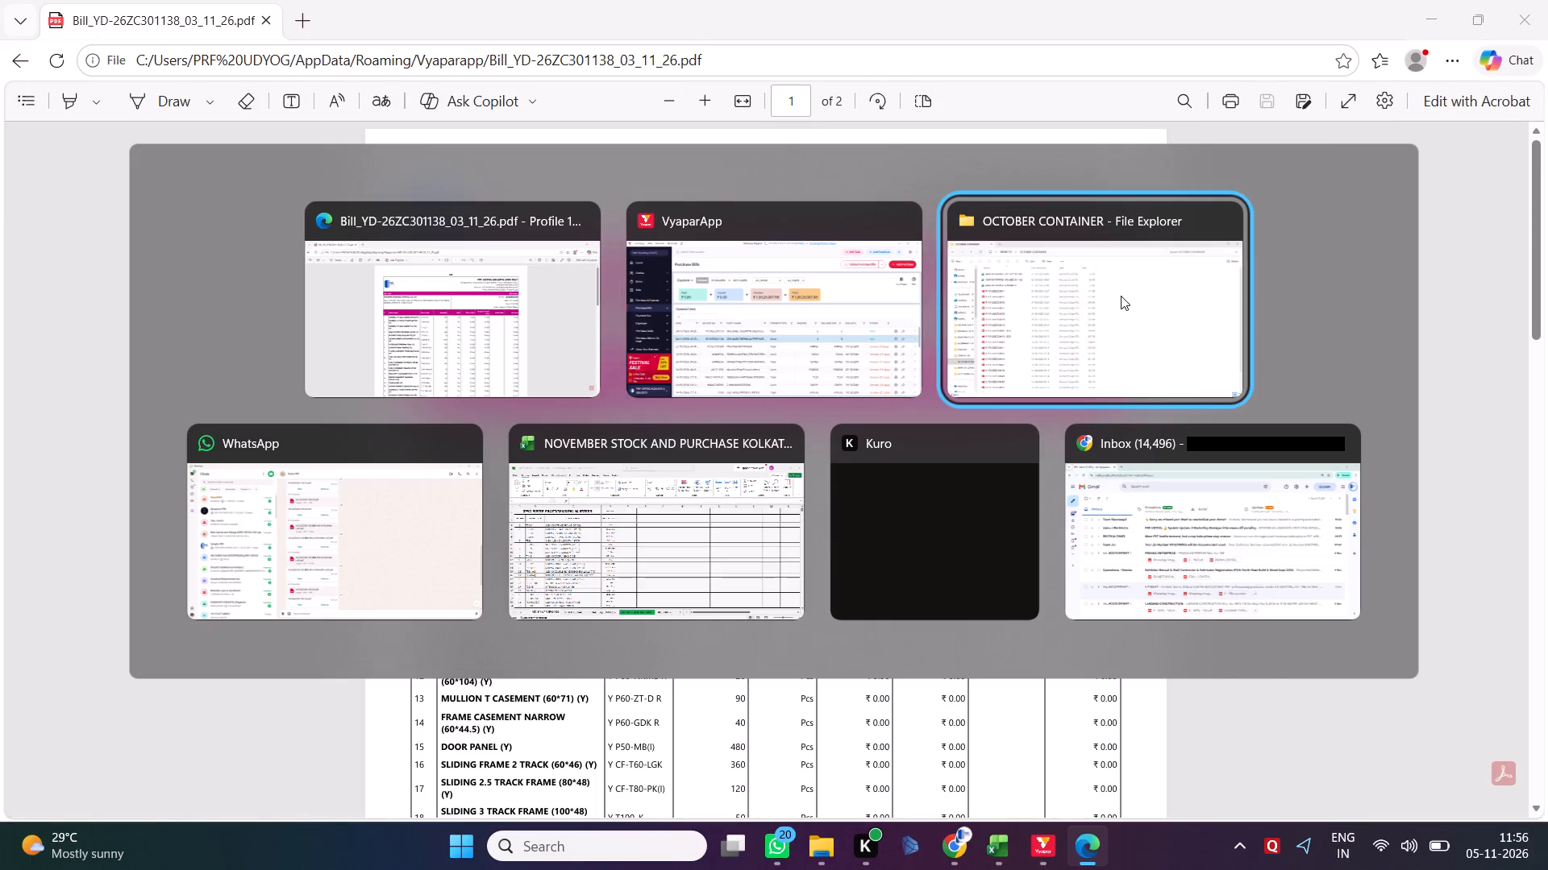
{"action": "key", "text": "alt+Tab"}
{"action": "key", "text": "alt+Tab"}
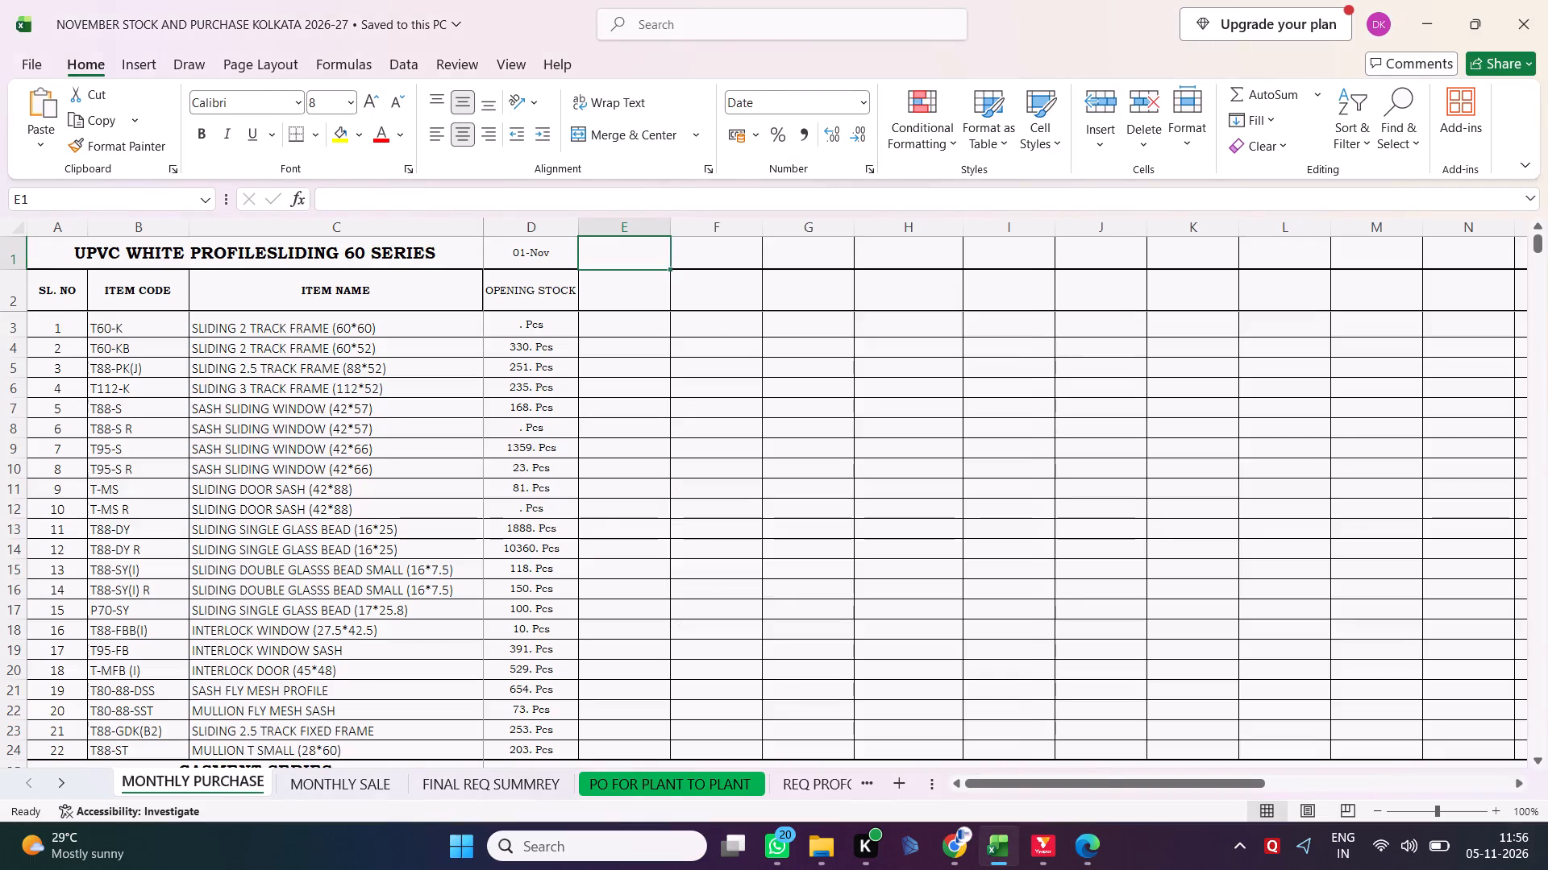
{"action": "left_click", "coordinate": [621, 304]}
{"action": "left_click", "coordinate": [454, 202]}
{"action": "key", "text": "ctrl+v"}
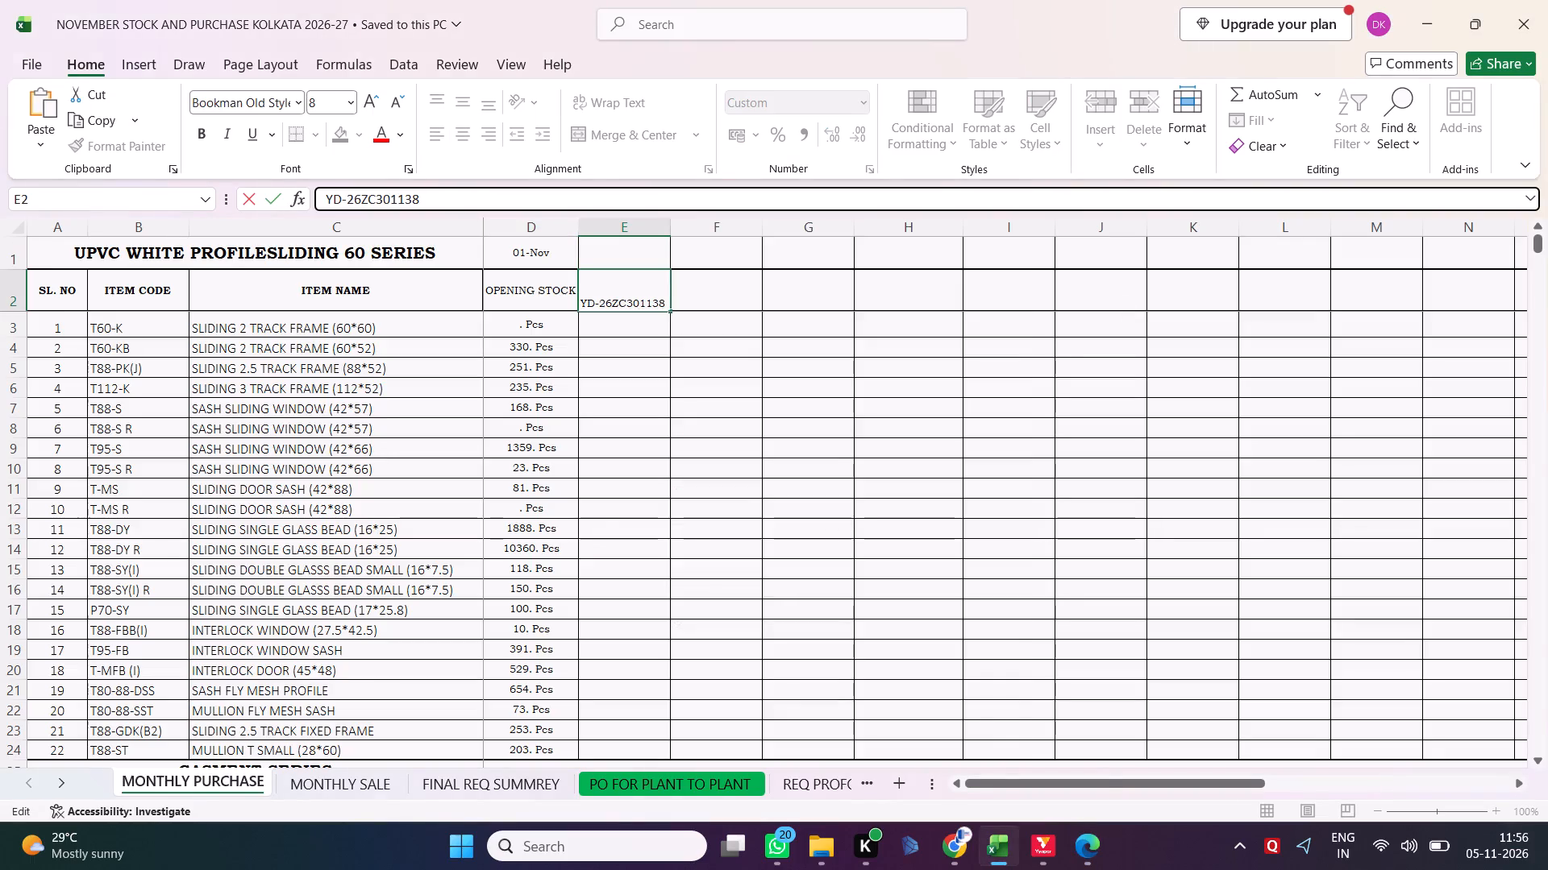
{"action": "key", "text": "Return"}
Enter the date 2-11 in cell E1, above the YD-26ZC301138 header.
{"action": "key", "text": "Left"}
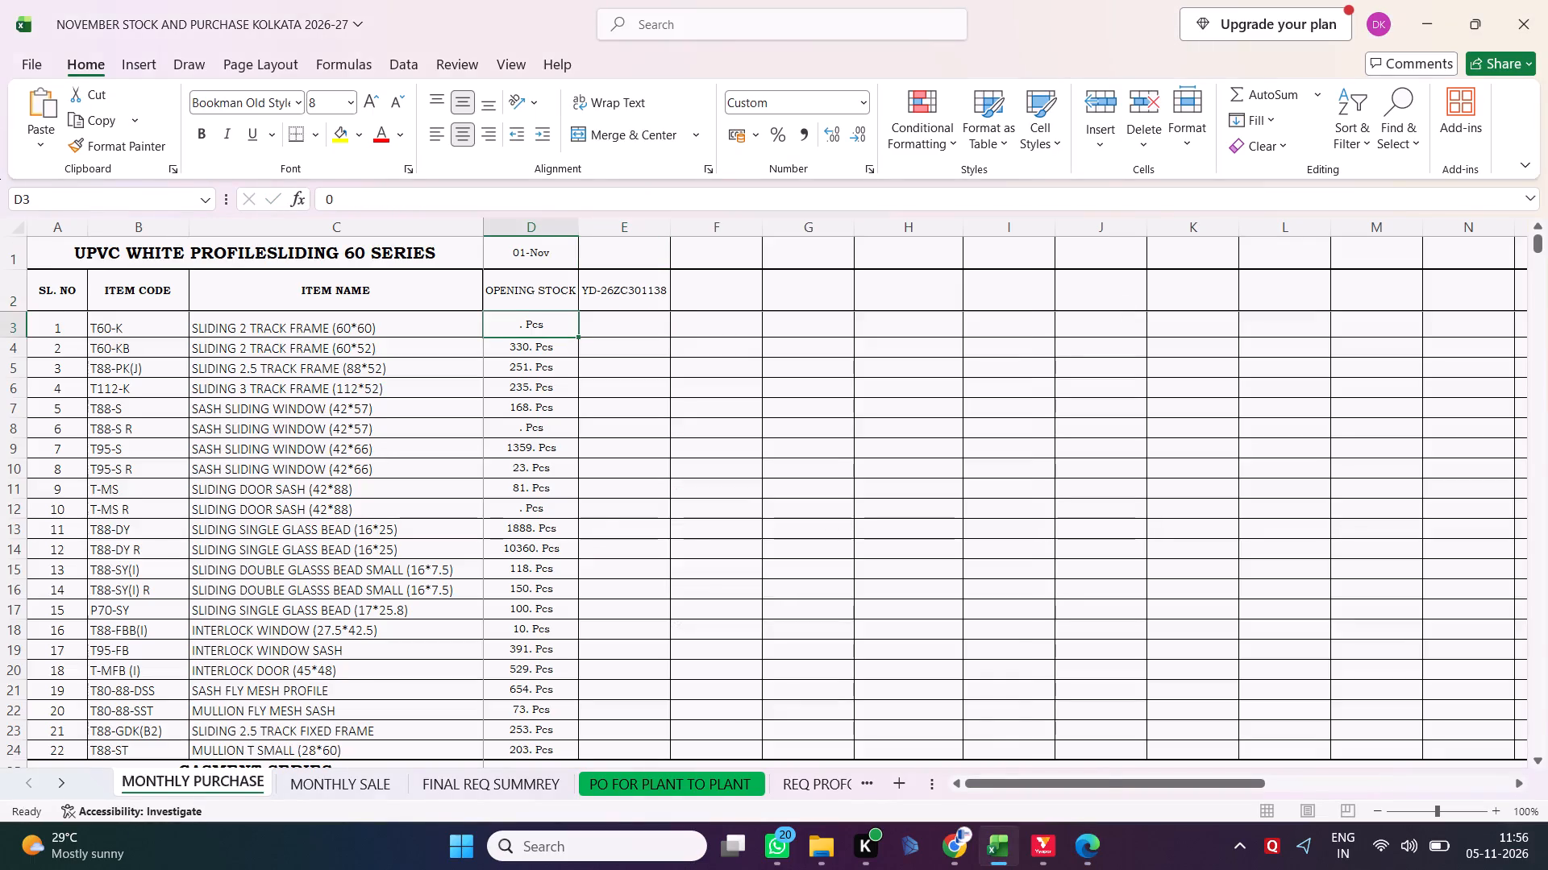
{"action": "key", "text": "Up"}
{"action": "key", "text": "Right"}
{"action": "key", "text": "Up"}
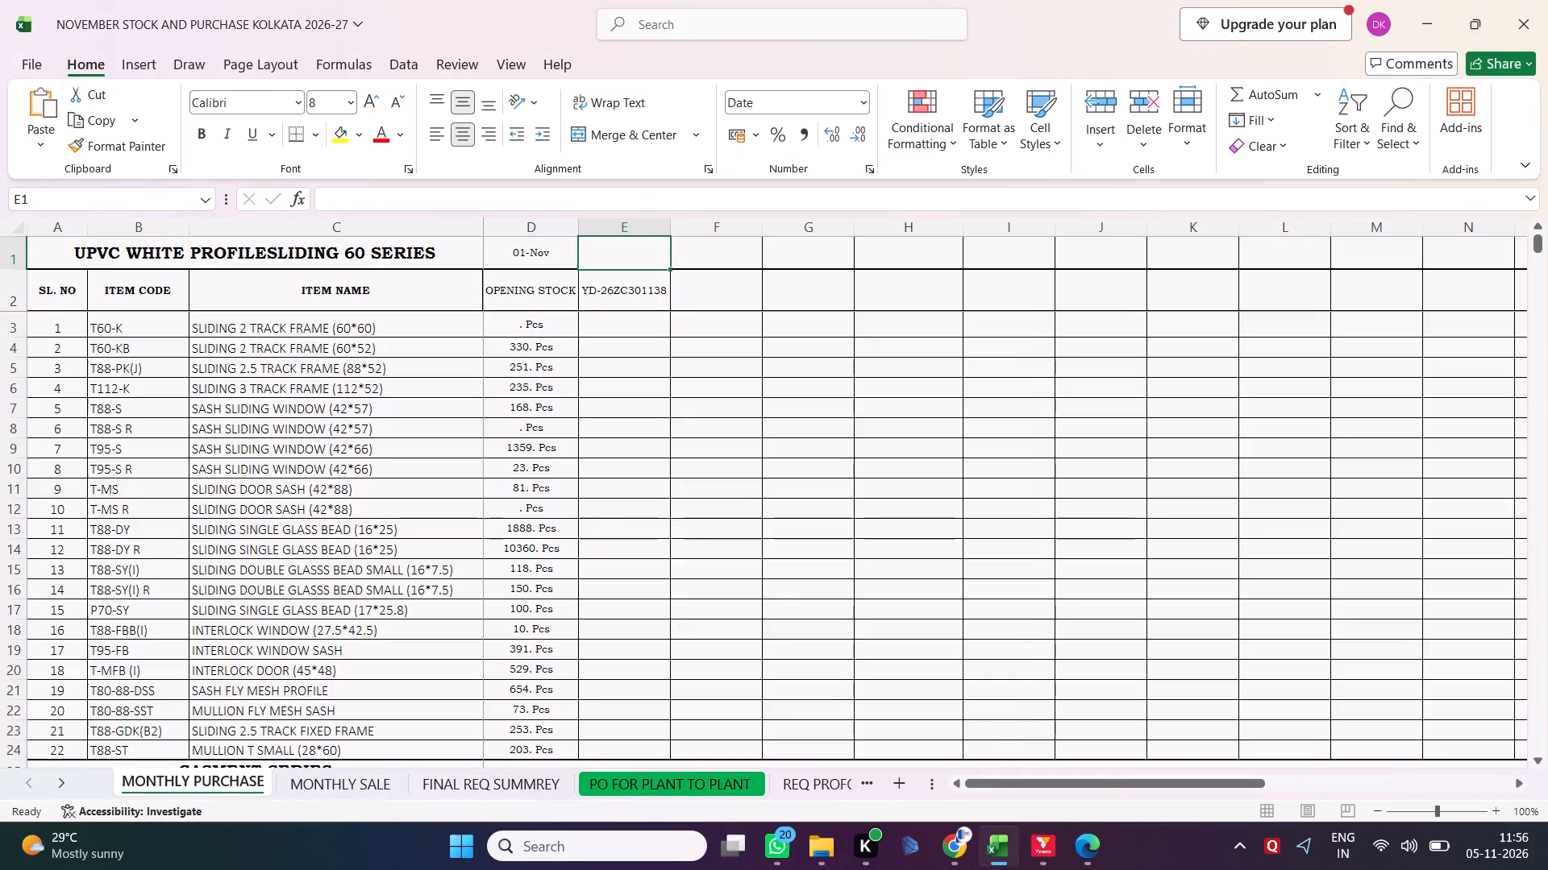
{"action": "type", "text": "2-10"}
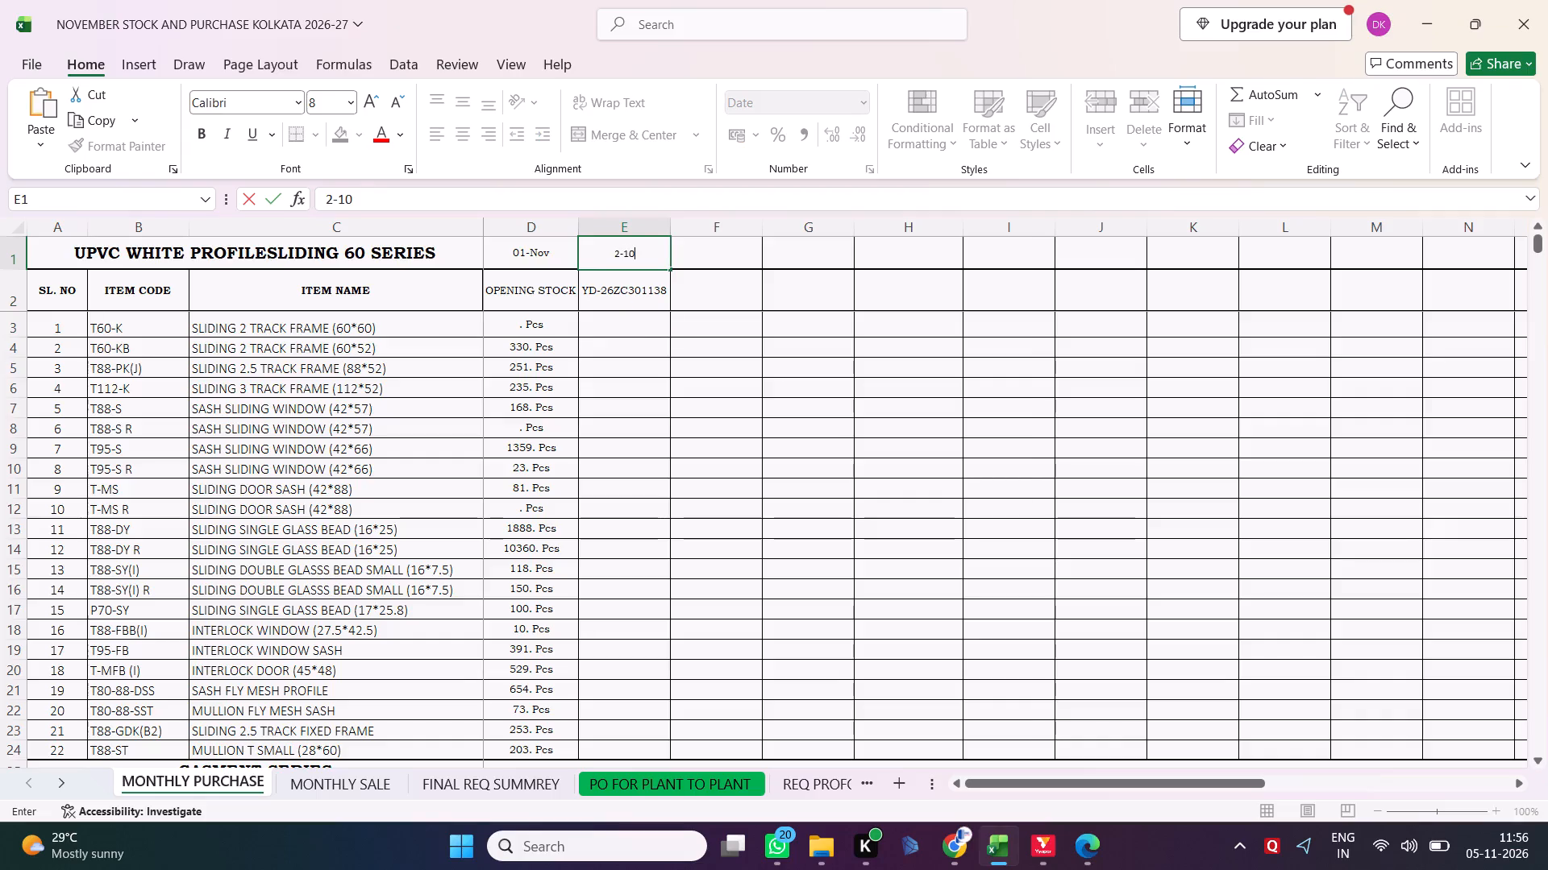
{"action": "key", "text": "BackSpace"}
{"action": "key", "text": "1"}
{"action": "key", "text": "Return"}
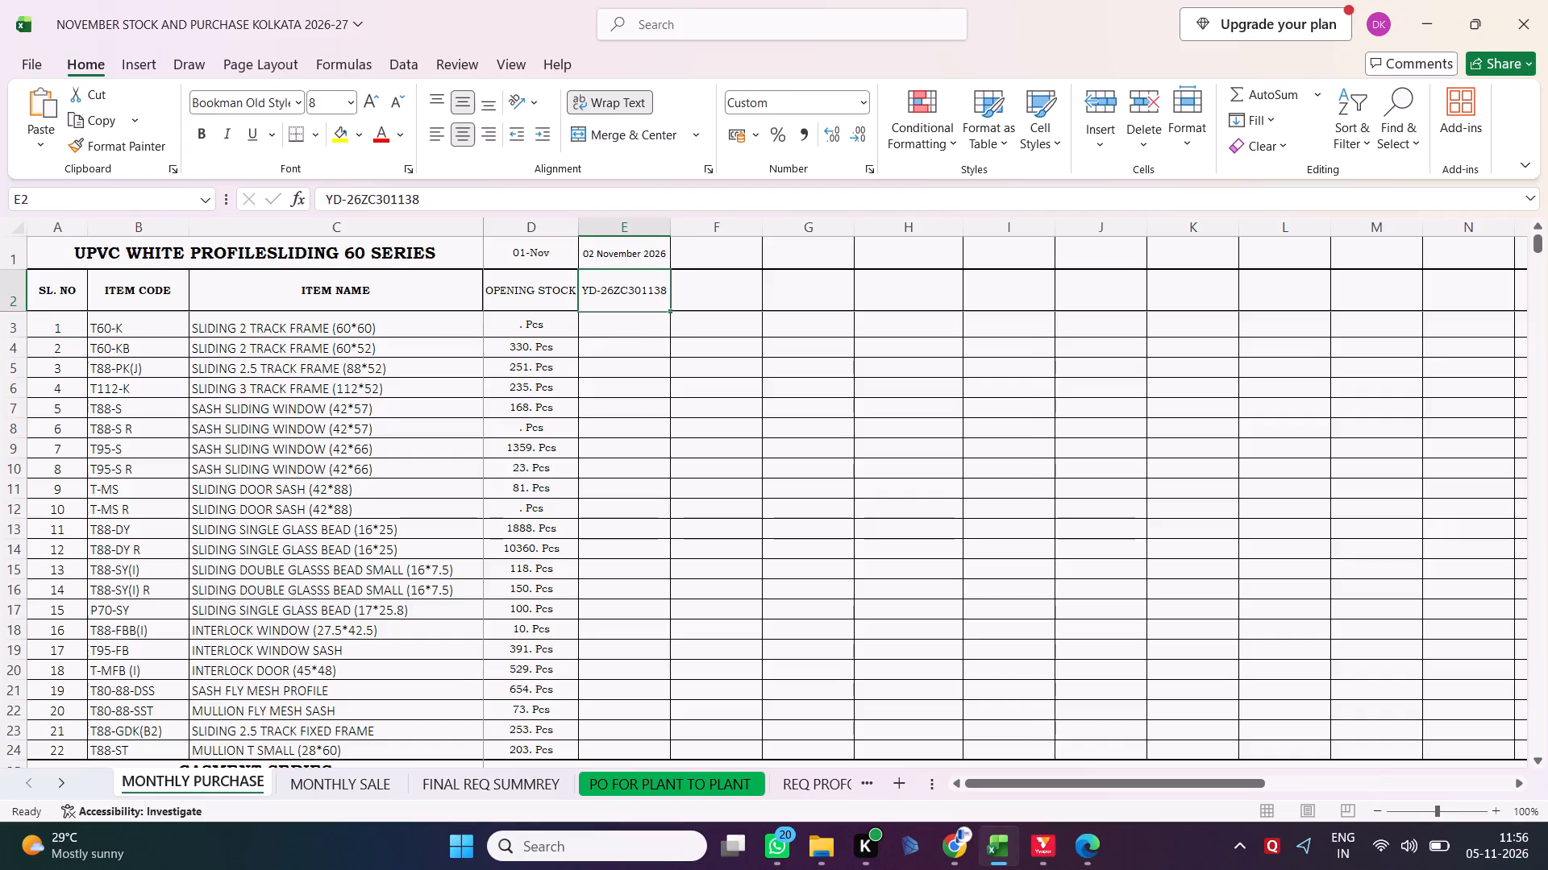
Enter the bill quantity 300 for Y T 60-KB in the YD-26ZC301138 column, under Y SERIES PROFILE.
{"action": "key", "text": "Down"}
{"action": "key", "text": "alt+Tab"}
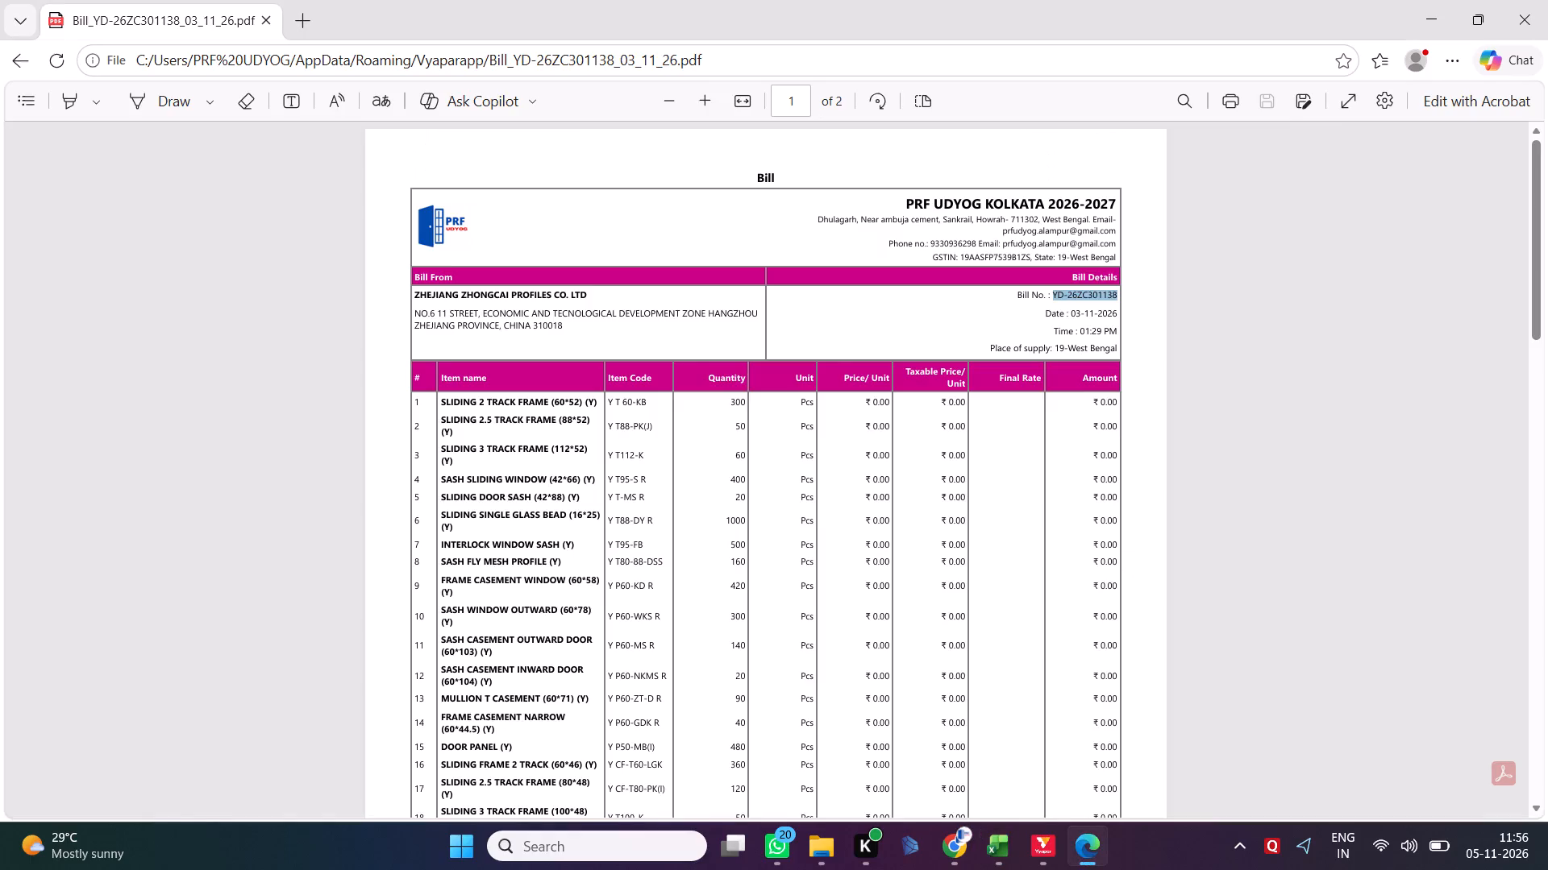
{"action": "scroll", "coordinate": [596, 453], "scroll_direction": "down", "scroll_amount": 2}
{"action": "key", "text": "alt+Tab"}
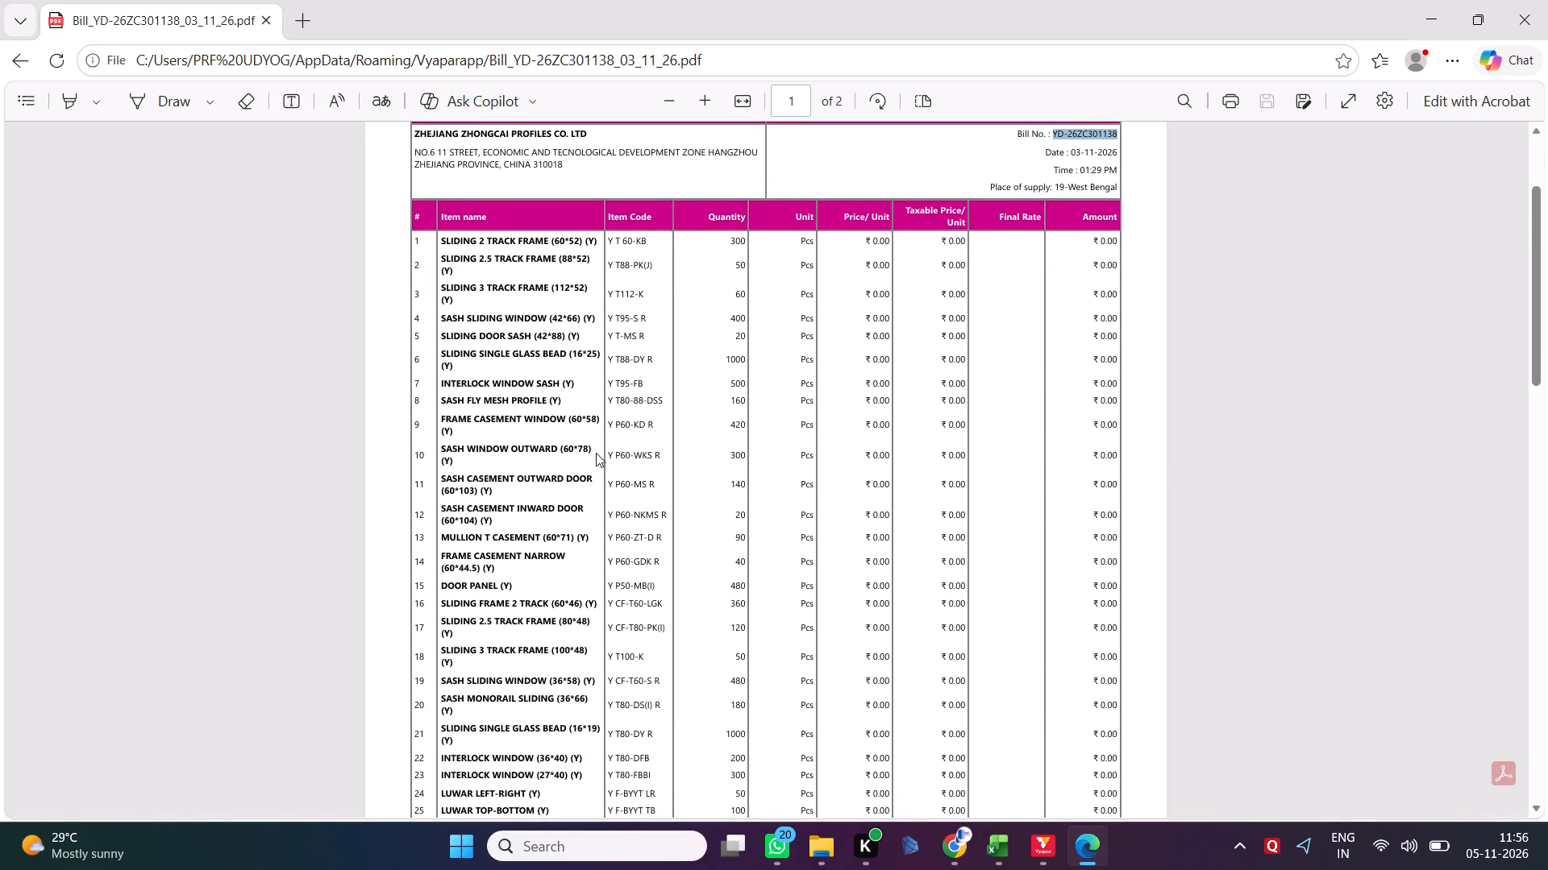
{"action": "scroll", "coordinate": [734, 565], "scroll_direction": "down", "scroll_amount": 9}
{"action": "scroll", "coordinate": [734, 565], "scroll_direction": "up", "scroll_amount": 1}
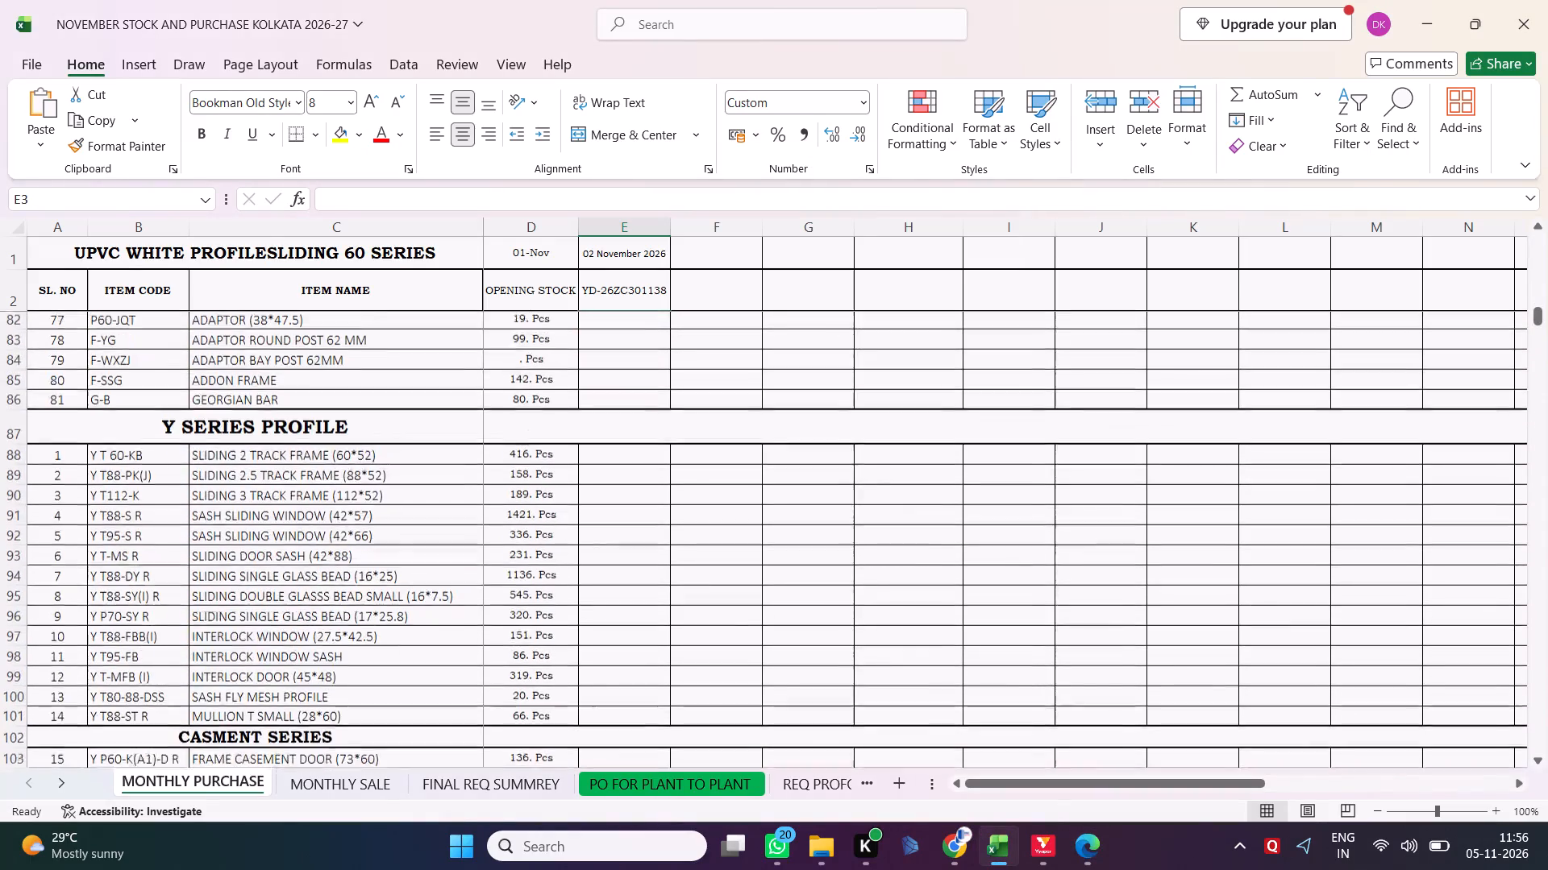
{"action": "left_click", "coordinate": [647, 478]}
{"action": "key", "text": "alt+Tab"}
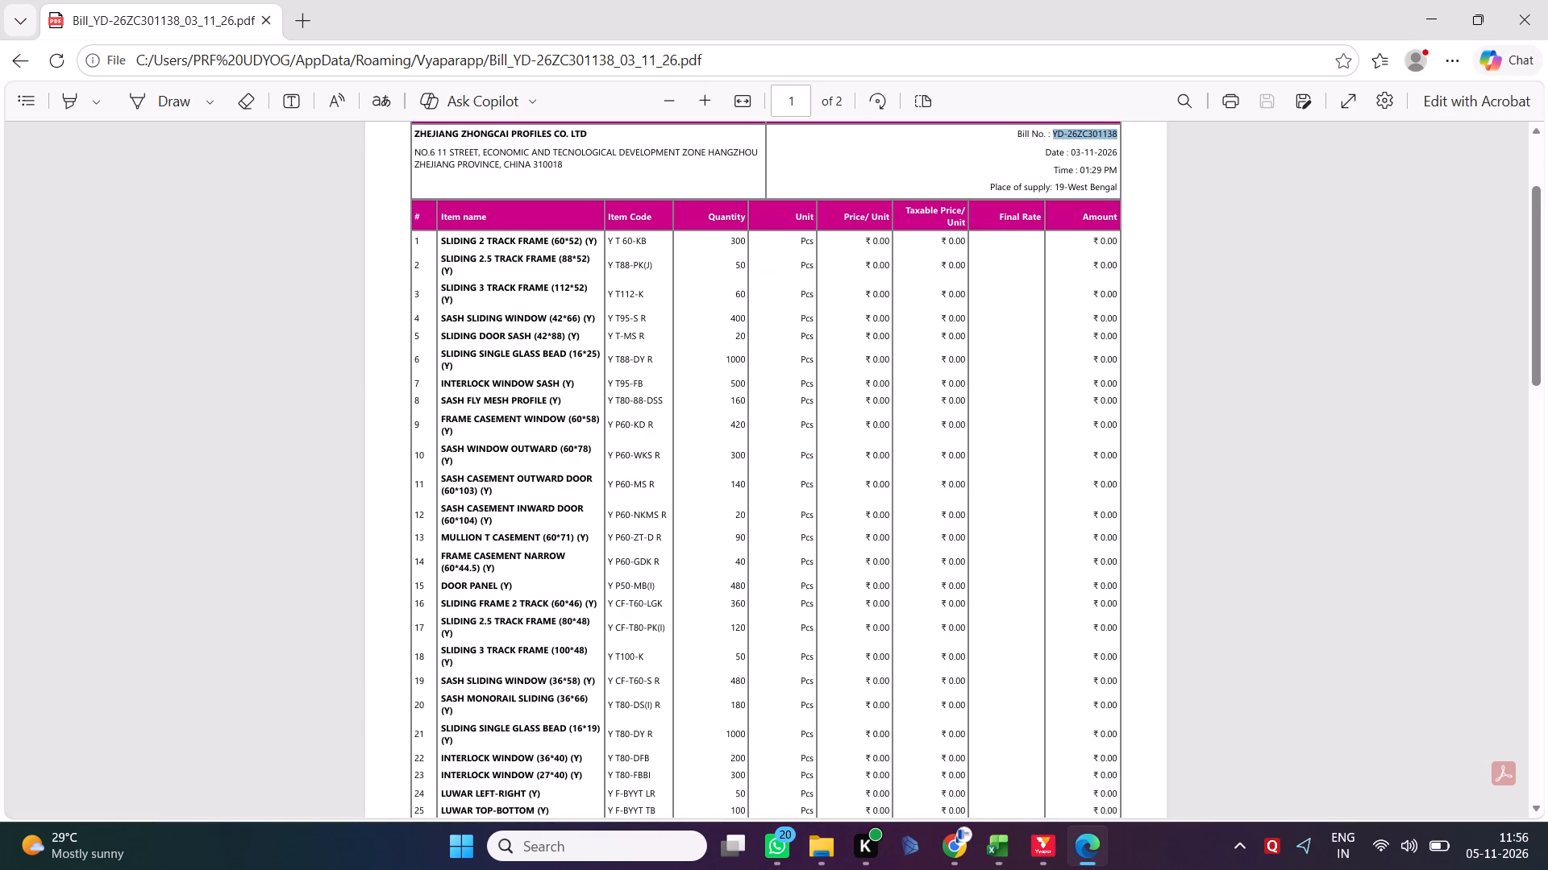
{"action": "key", "text": "alt+Tab"}
{"action": "type", "text": "300"}
{"action": "key", "text": "Return"}
Enter the bill quantities 50 for Y T88-PK(J) and 60 for Y T112-K in the YD-26ZC301138 column.
{"action": "key", "text": "alt+Tab"}
{"action": "key", "text": "alt+Tab"}
{"action": "key", "text": "Down"}
{"action": "key", "text": "Up"}
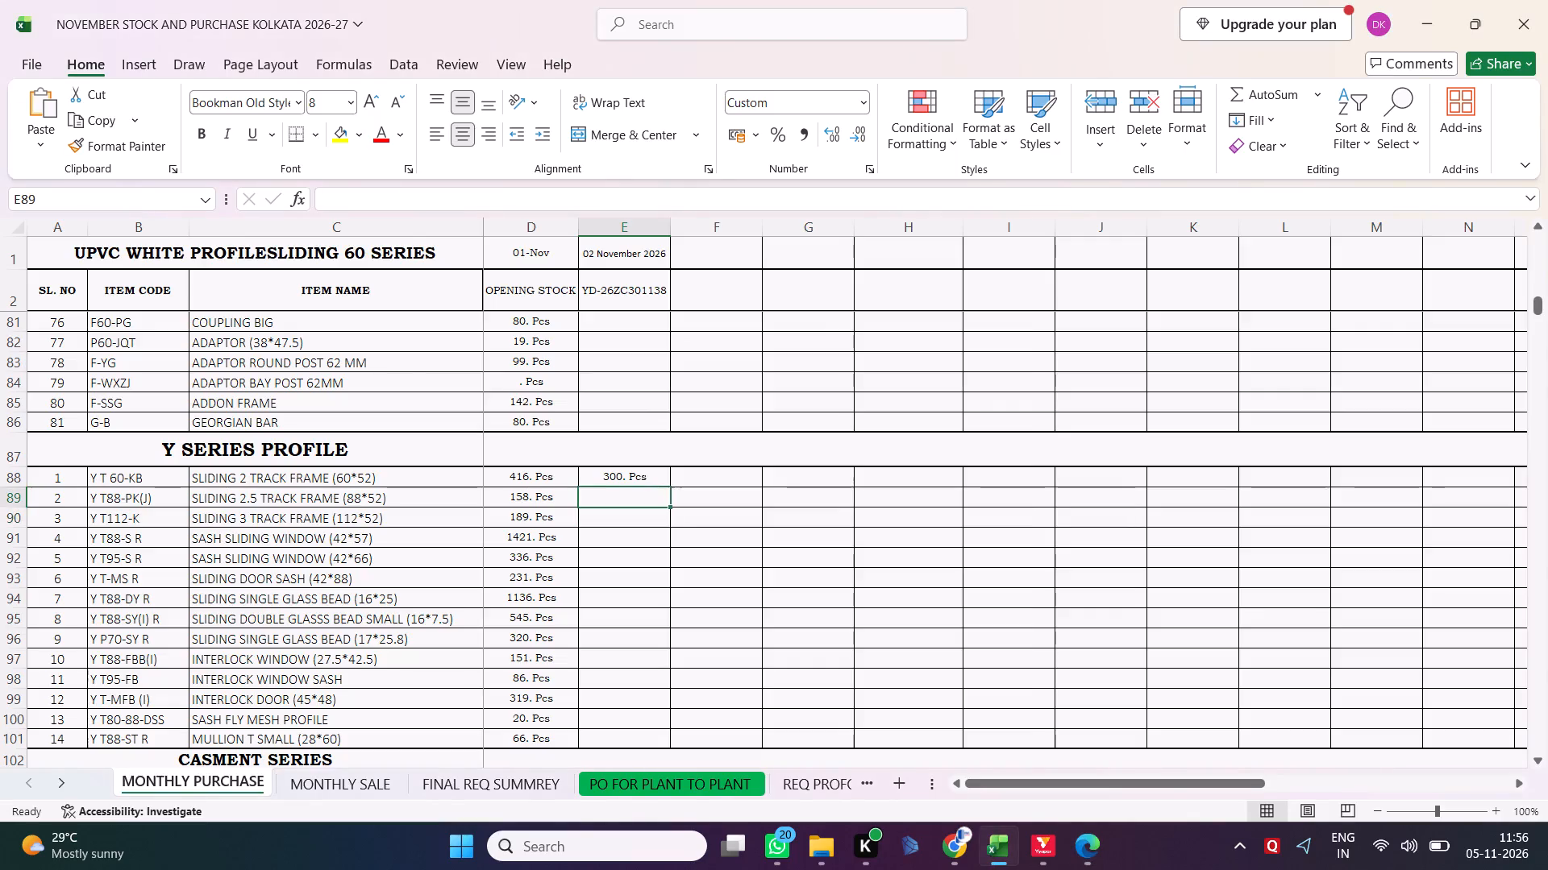
{"action": "key", "text": "alt+Tab"}
{"action": "key", "text": "alt+Tab"}
{"action": "type", "text": "50"}
{"action": "key", "text": "Return"}
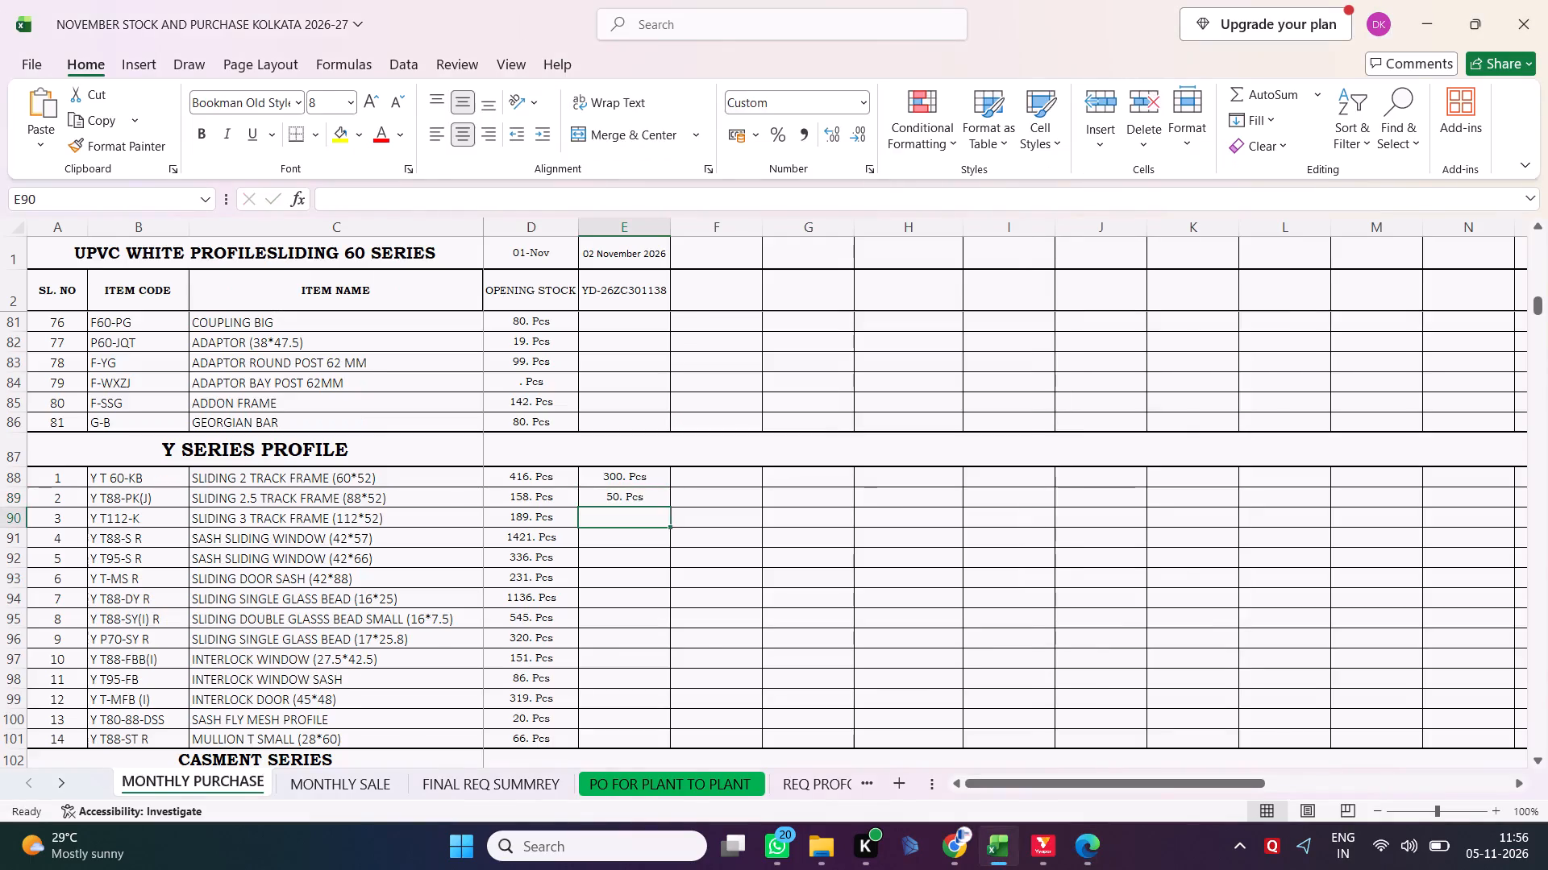
{"action": "key", "text": "alt+Tab"}
{"action": "key", "text": "alt+Tab"}
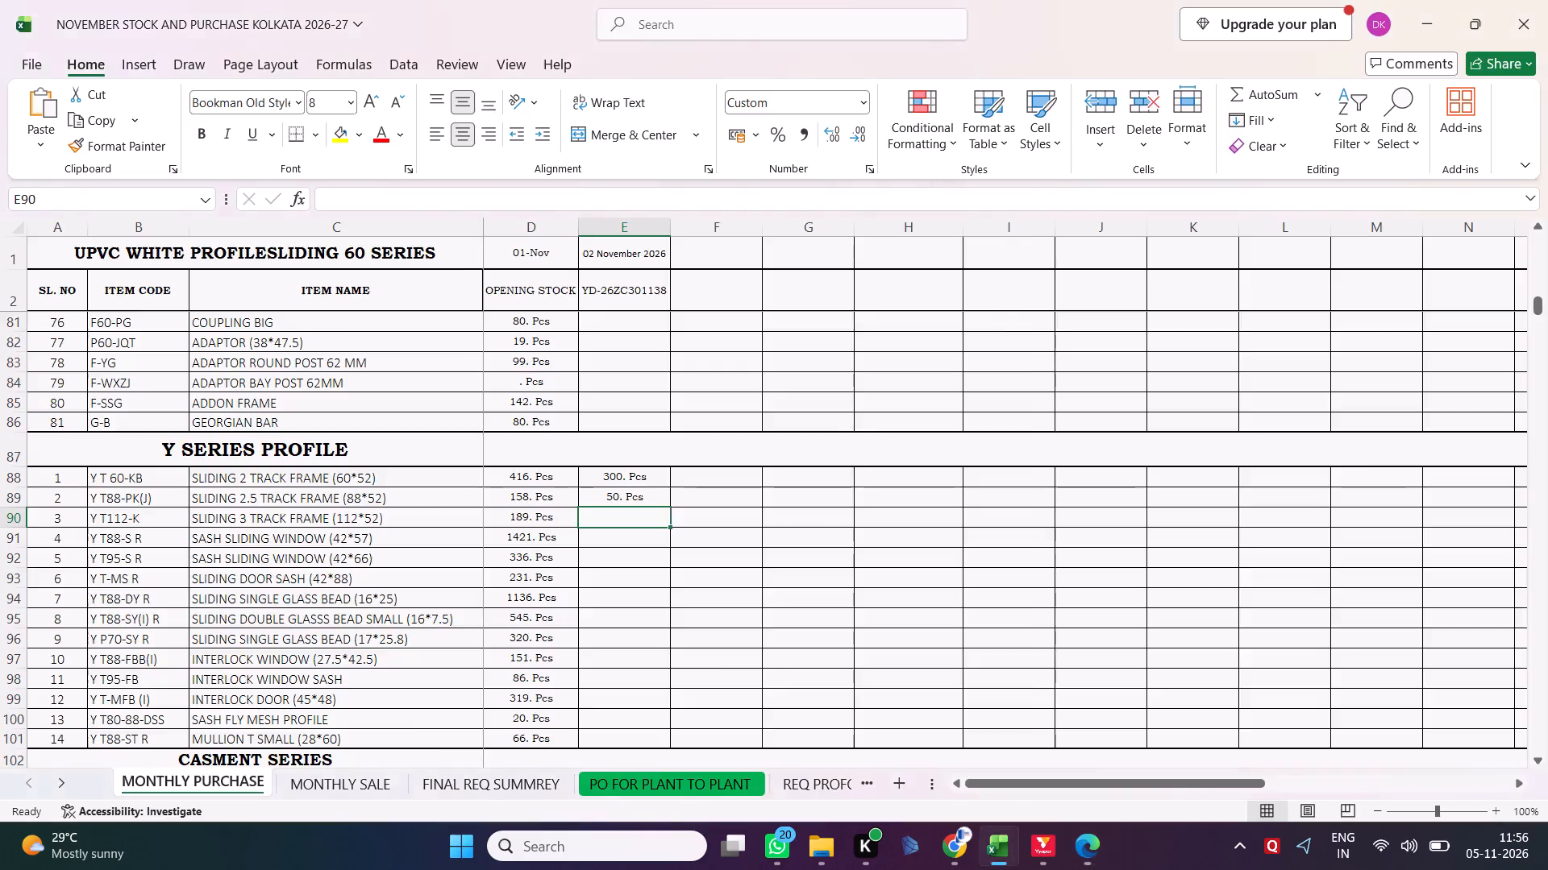
{"action": "key", "text": "alt+Tab"}
{"action": "key", "text": "alt+Tab"}
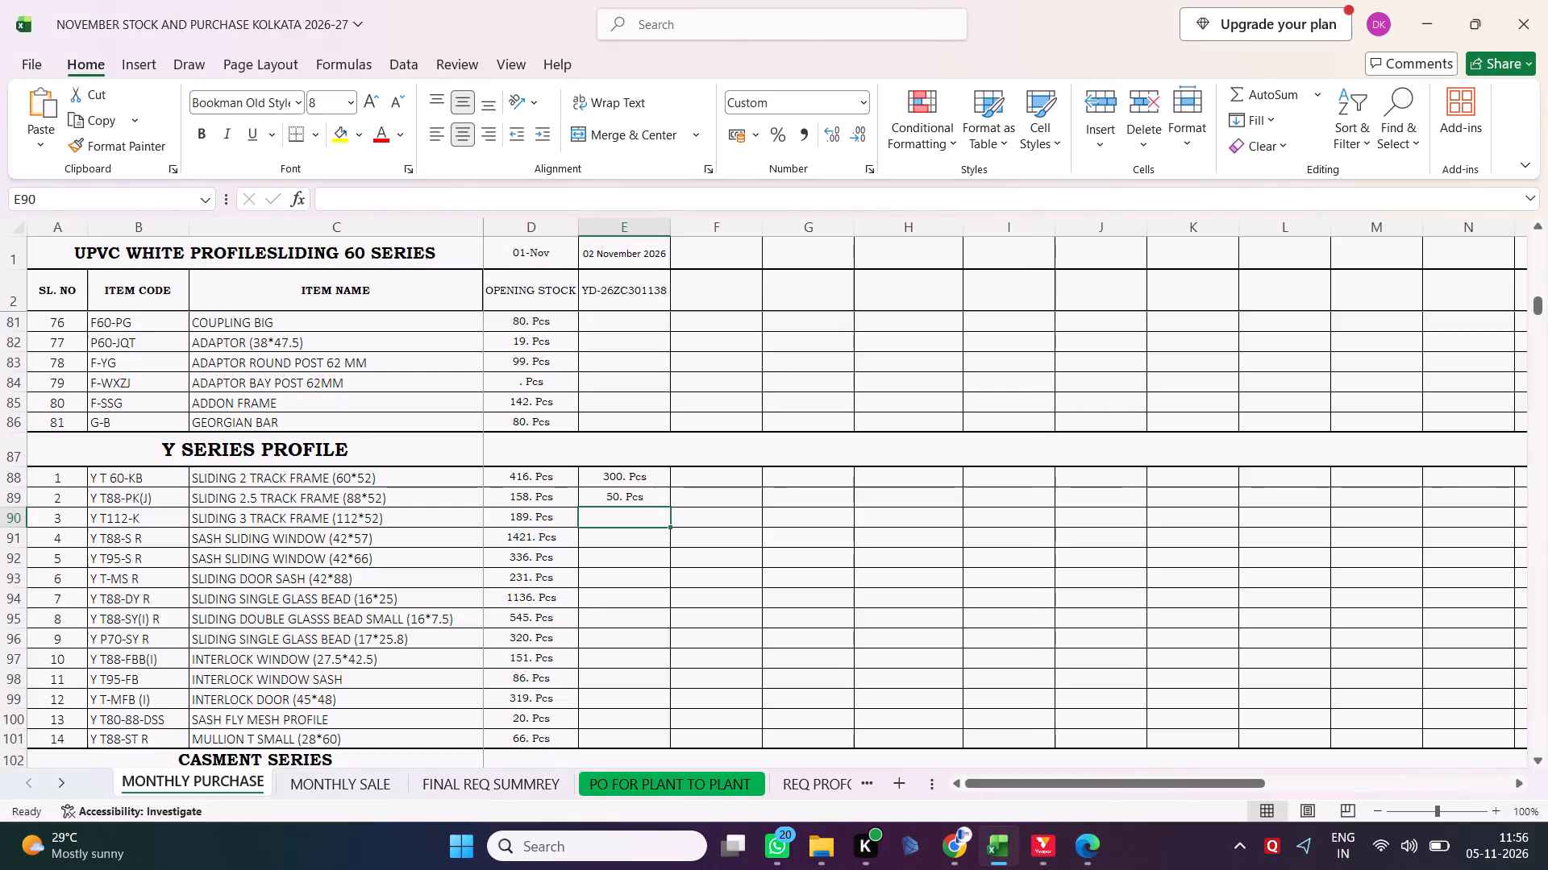
{"action": "key", "text": "alt+Tab"}
{"action": "key", "text": "alt+Tab"}
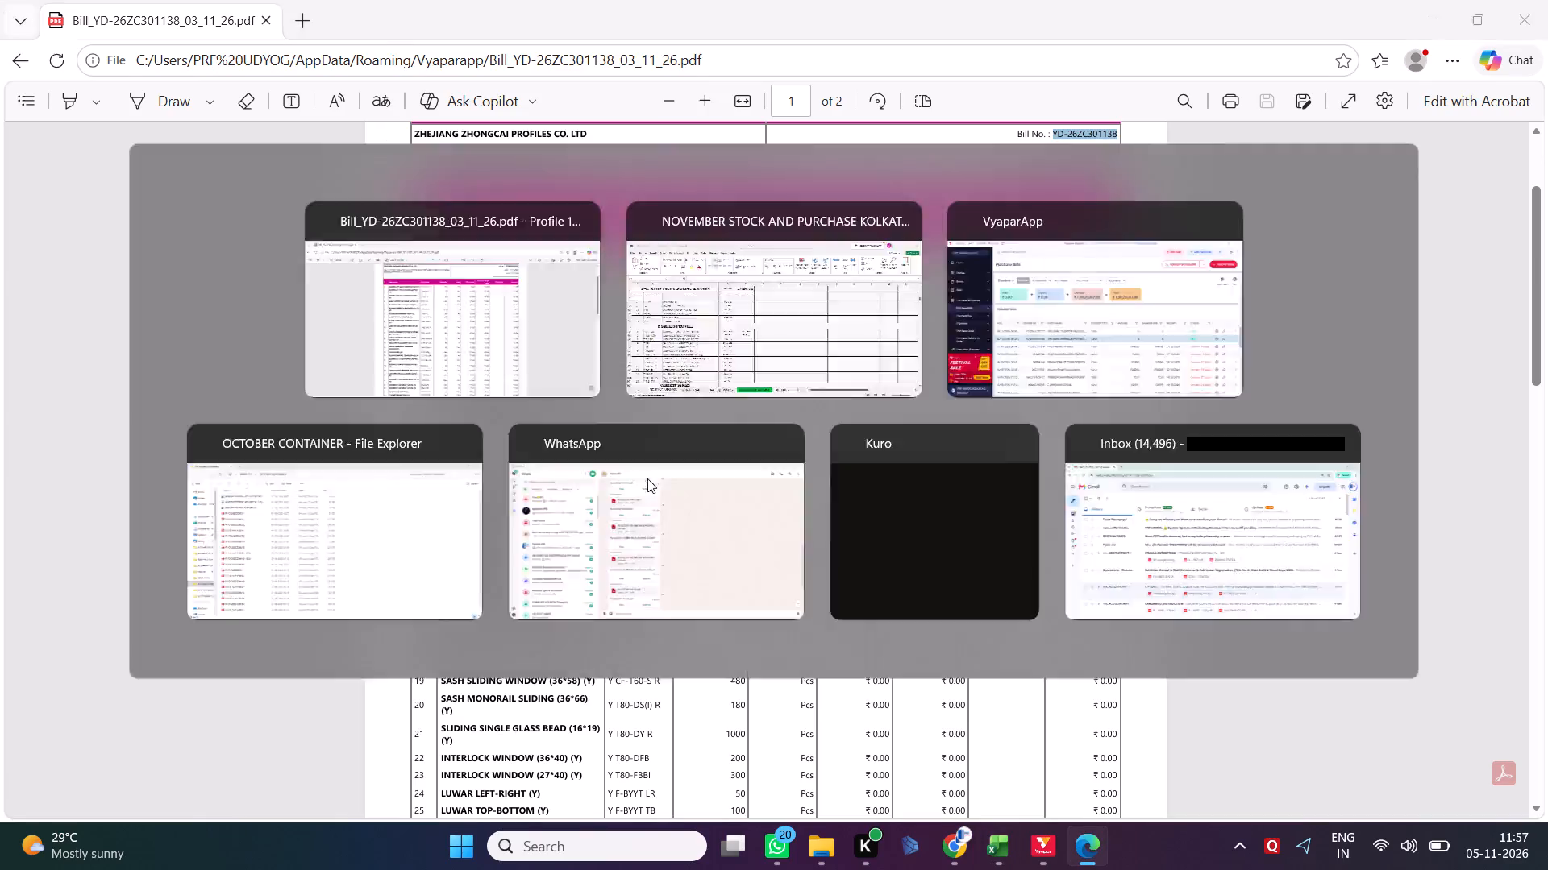
{"action": "type", "text": "60"}
{"action": "key", "text": "Return"}
Enter the bill quantities 400 for Y T95-S R and 20 for Y T-MS R in the YD-26ZC301138 column.
{"action": "key", "text": "alt+Tab"}
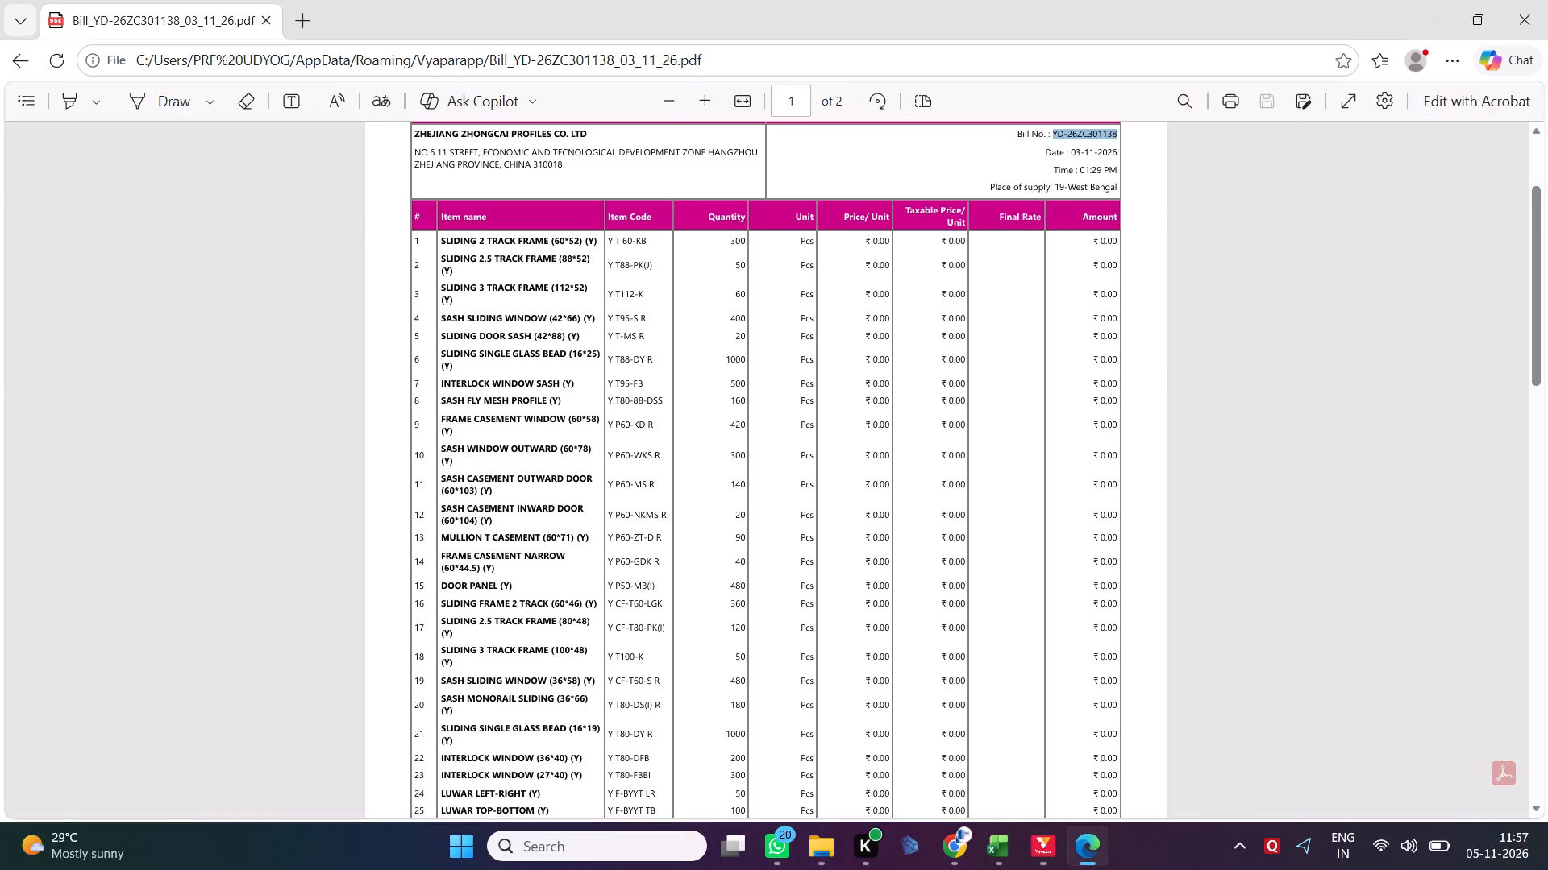
{"action": "key", "text": "alt+Tab"}
{"action": "key", "text": "Down"}
{"action": "type", "text": "400"}
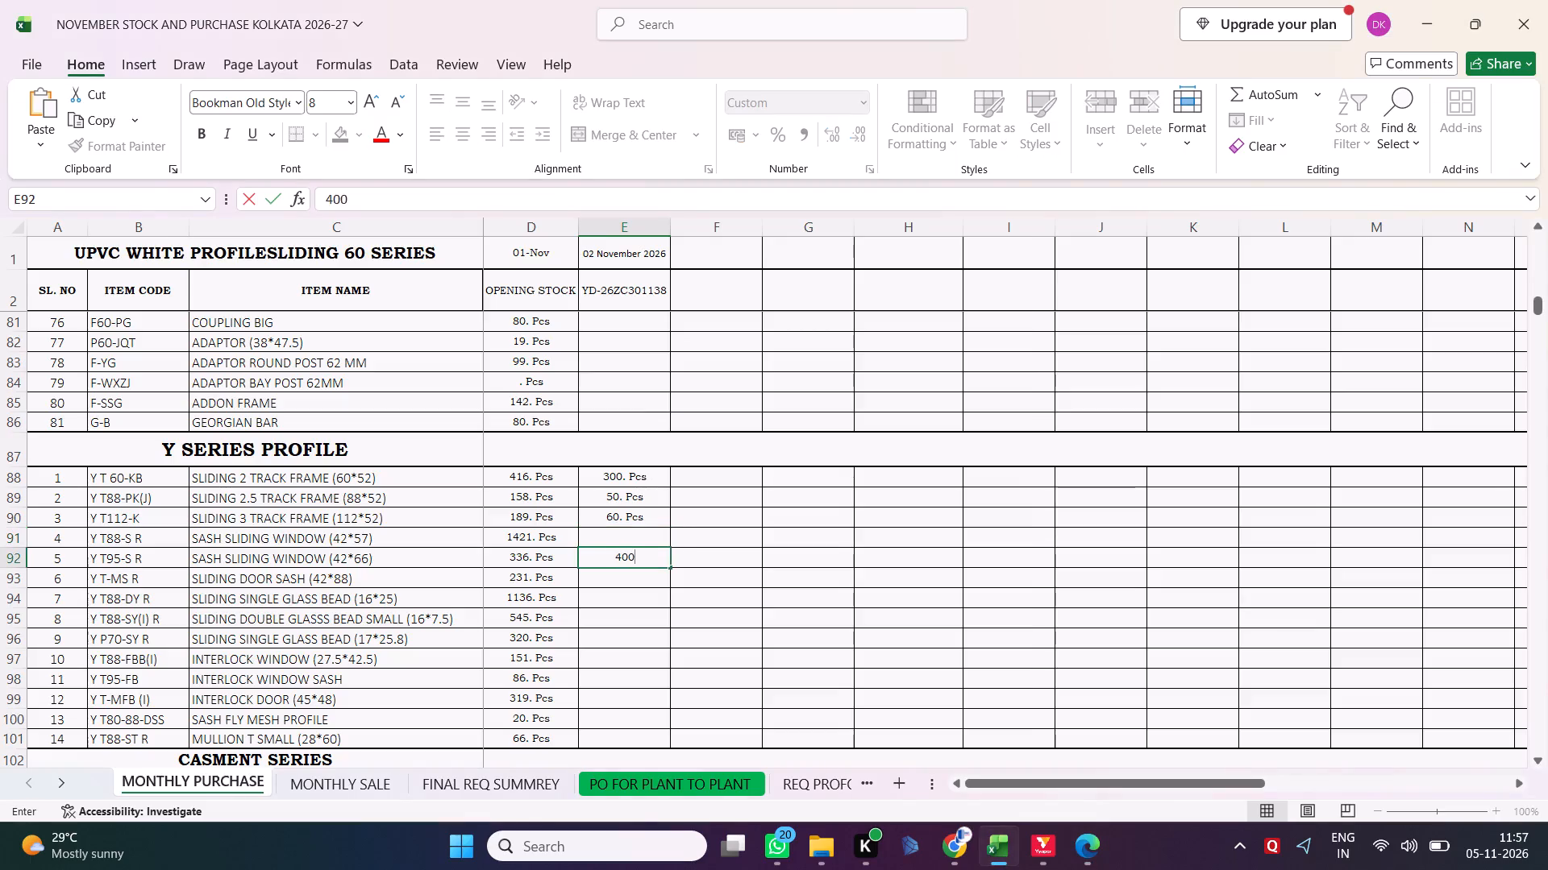
{"action": "key", "text": "Return"}
{"action": "key", "text": "alt+Tab"}
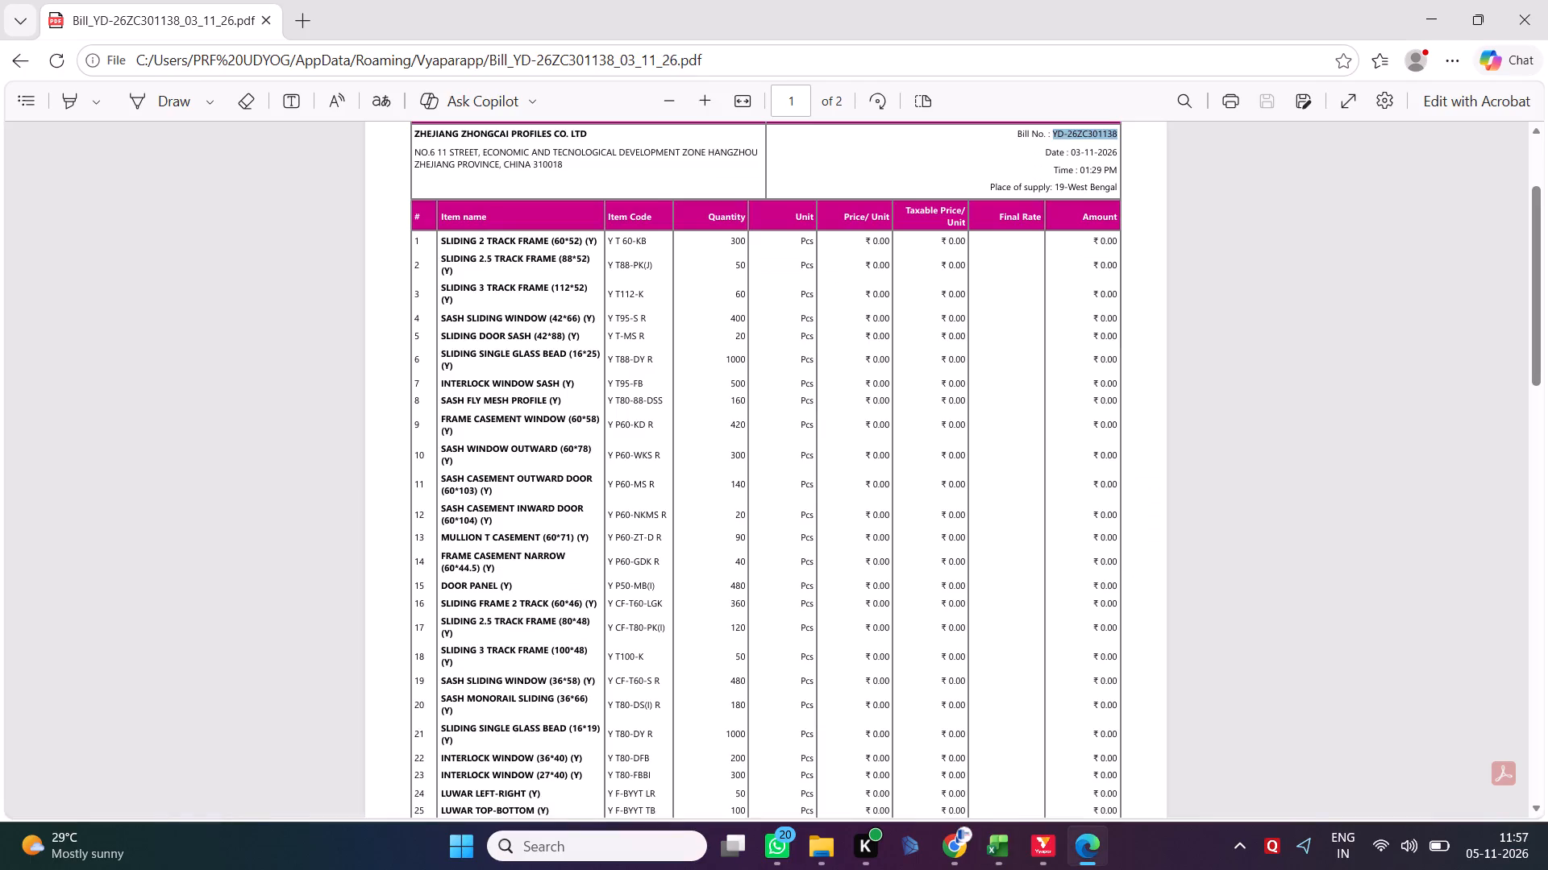
{"action": "key", "text": "alt+Tab"}
{"action": "key", "text": "alt+Tab"}
{"action": "key", "text": "alt+Tab"}
{"action": "type", "text": "20"}
{"action": "key", "text": "Return"}
Enter the bill quantity 1000 for Y T88-DY R in the YD-26ZC301138 column.
{"action": "key", "text": "alt+Tab"}
{"action": "key", "text": "alt+Tab"}
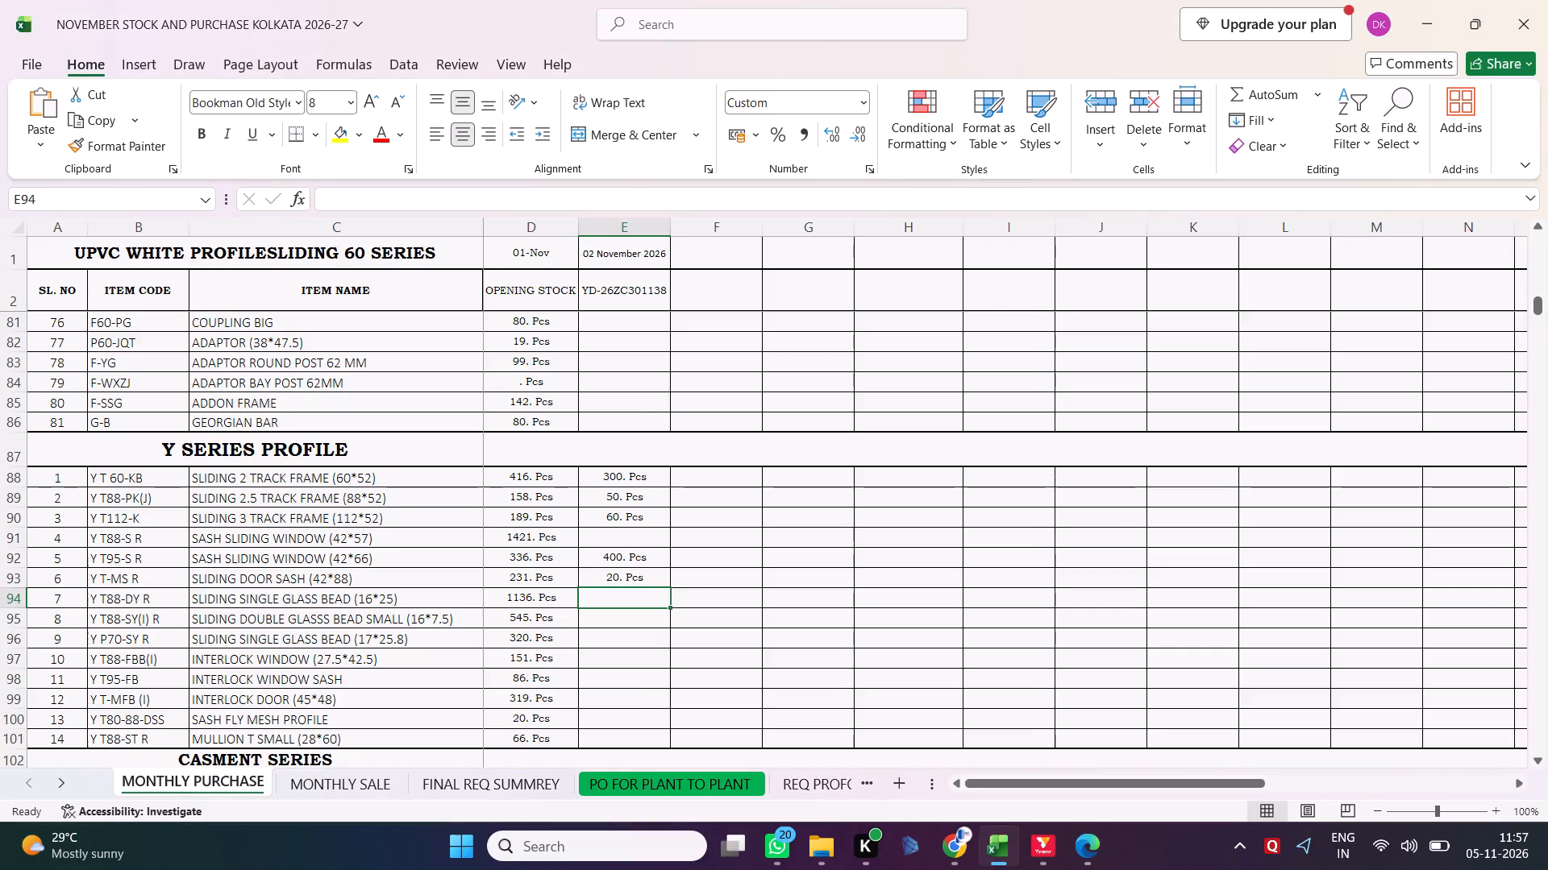
{"action": "key", "text": "alt+Tab"}
{"action": "key", "text": "alt+Tab"}
{"action": "type", "text": "1000"}
{"action": "key", "text": "Return"}
Enter the bill quantity 500 for Y T95-FB, INTERLOCK WINDOW SASH, in the YD-26ZC301138 column.
{"action": "key", "text": "alt+Tab"}
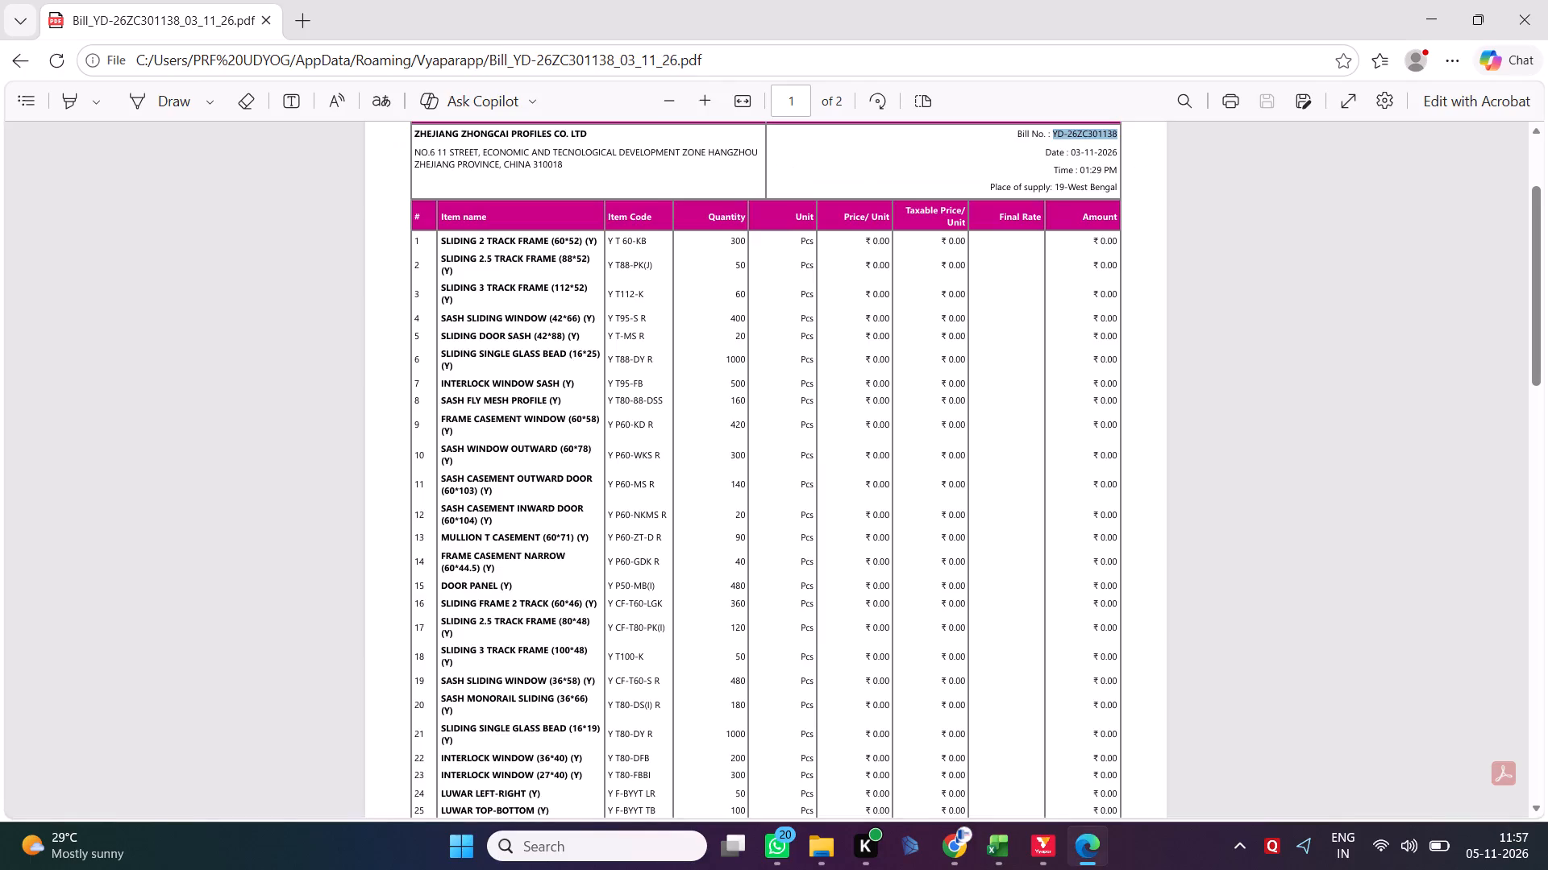
{"action": "key", "text": "alt+Tab"}
{"action": "key", "text": "Down"}
{"action": "key", "text": "Down"}
{"action": "key", "text": "Down"}
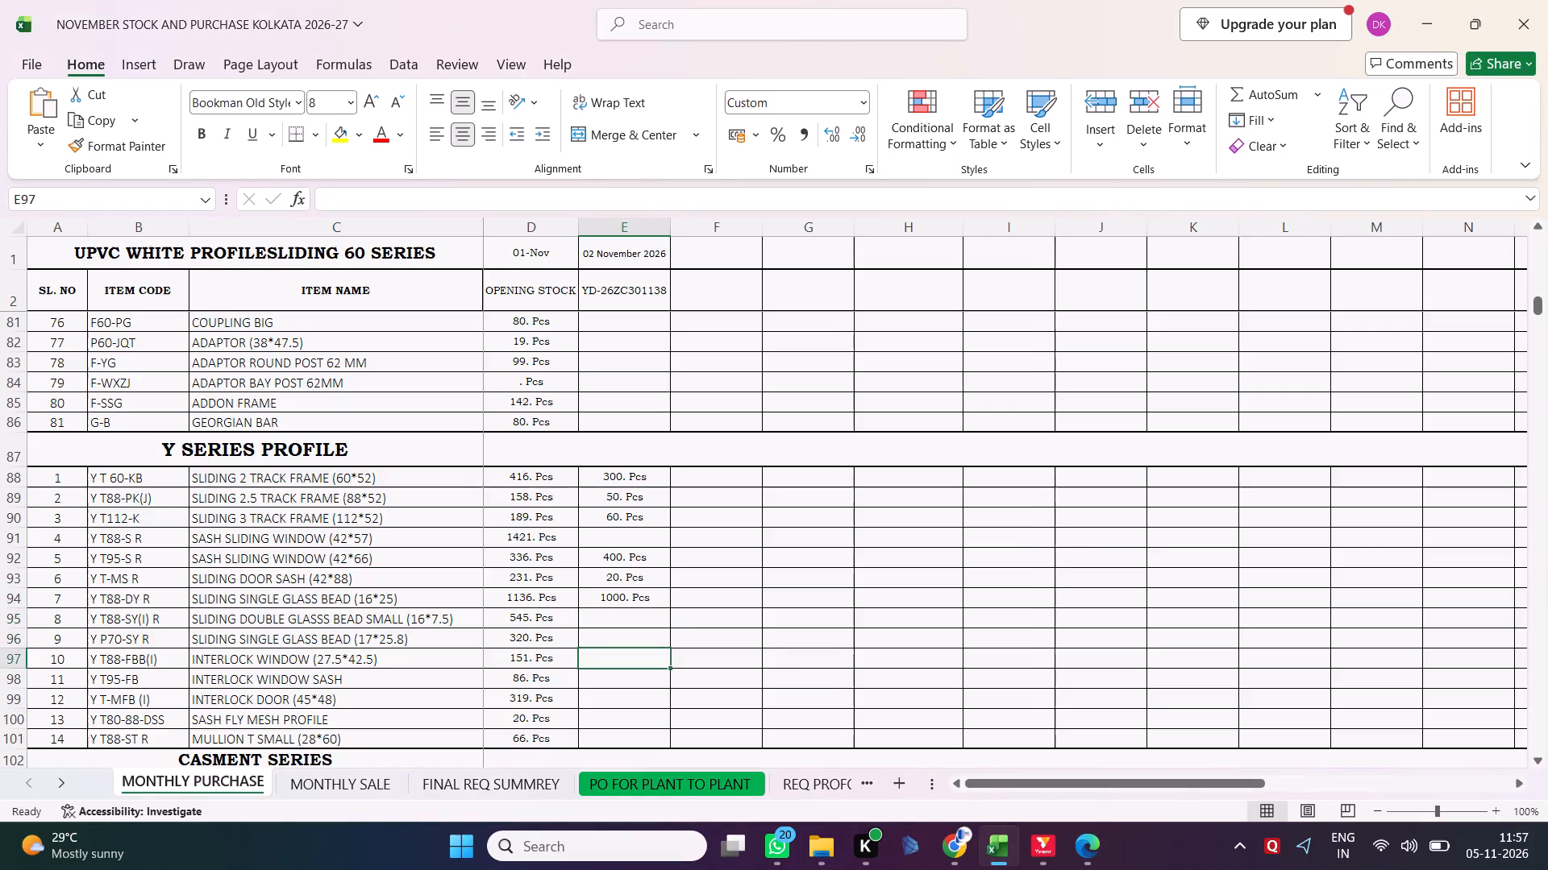
{"action": "key", "text": "alt+Tab"}
{"action": "key", "text": "alt+Tab"}
{"action": "type", "text": "500"}
{"action": "key", "text": "Return"}
Enter the bill quantity 160 for Y T80-88-DSS, SASH FLY MESH PROFILE, in the YD-26ZC301138 column.
{"action": "key", "text": "alt+Tab"}
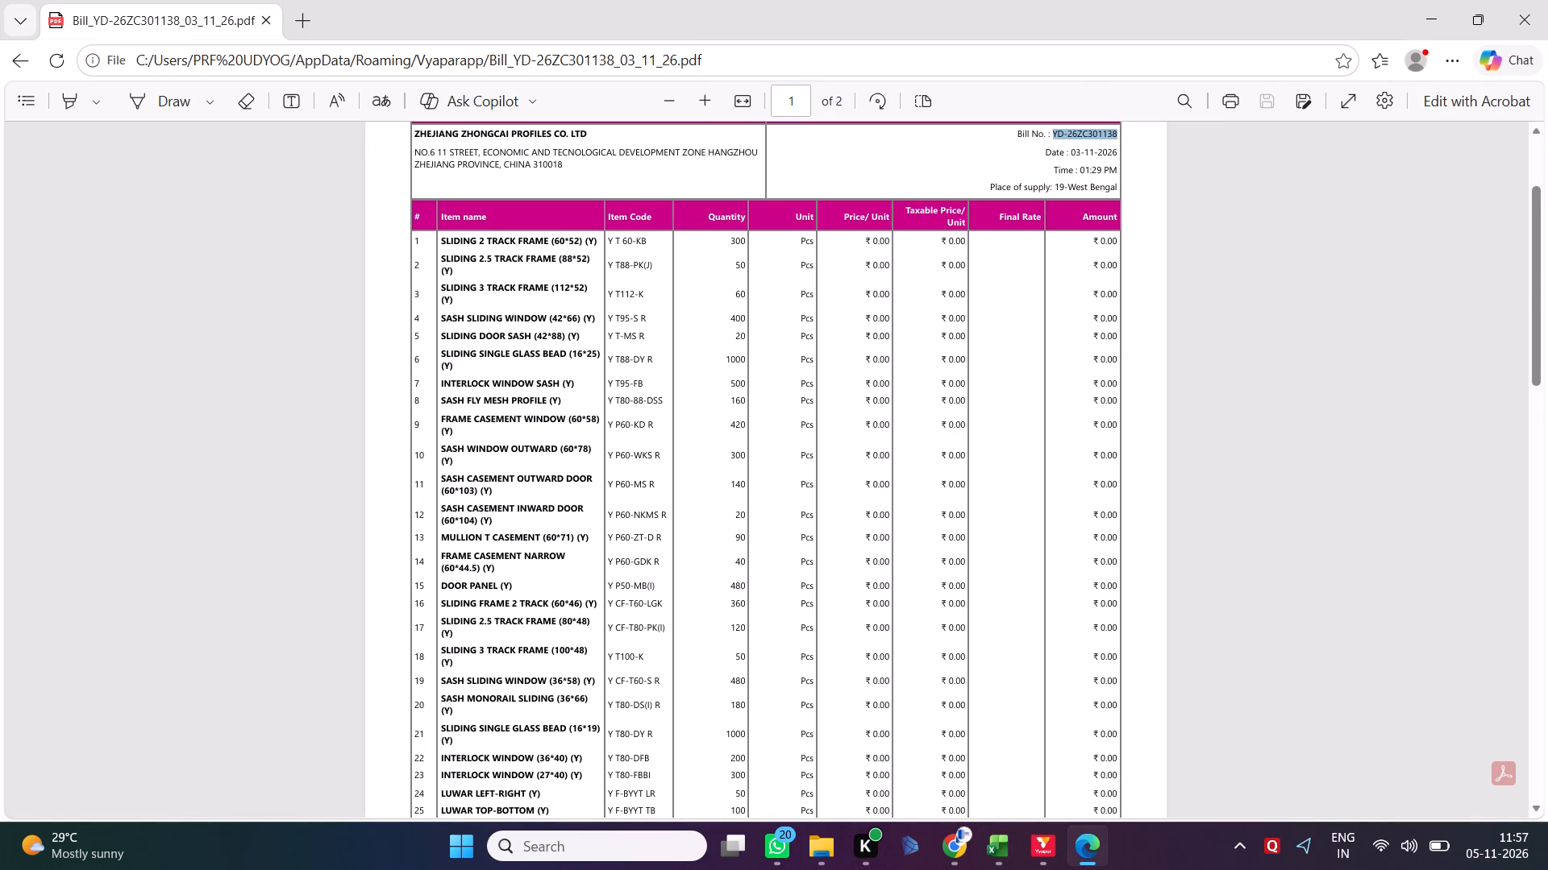
{"action": "key", "text": "alt+Tab"}
{"action": "key", "text": "Down"}
{"action": "key", "text": "alt+Tab"}
{"action": "key", "text": "alt+Tab"}
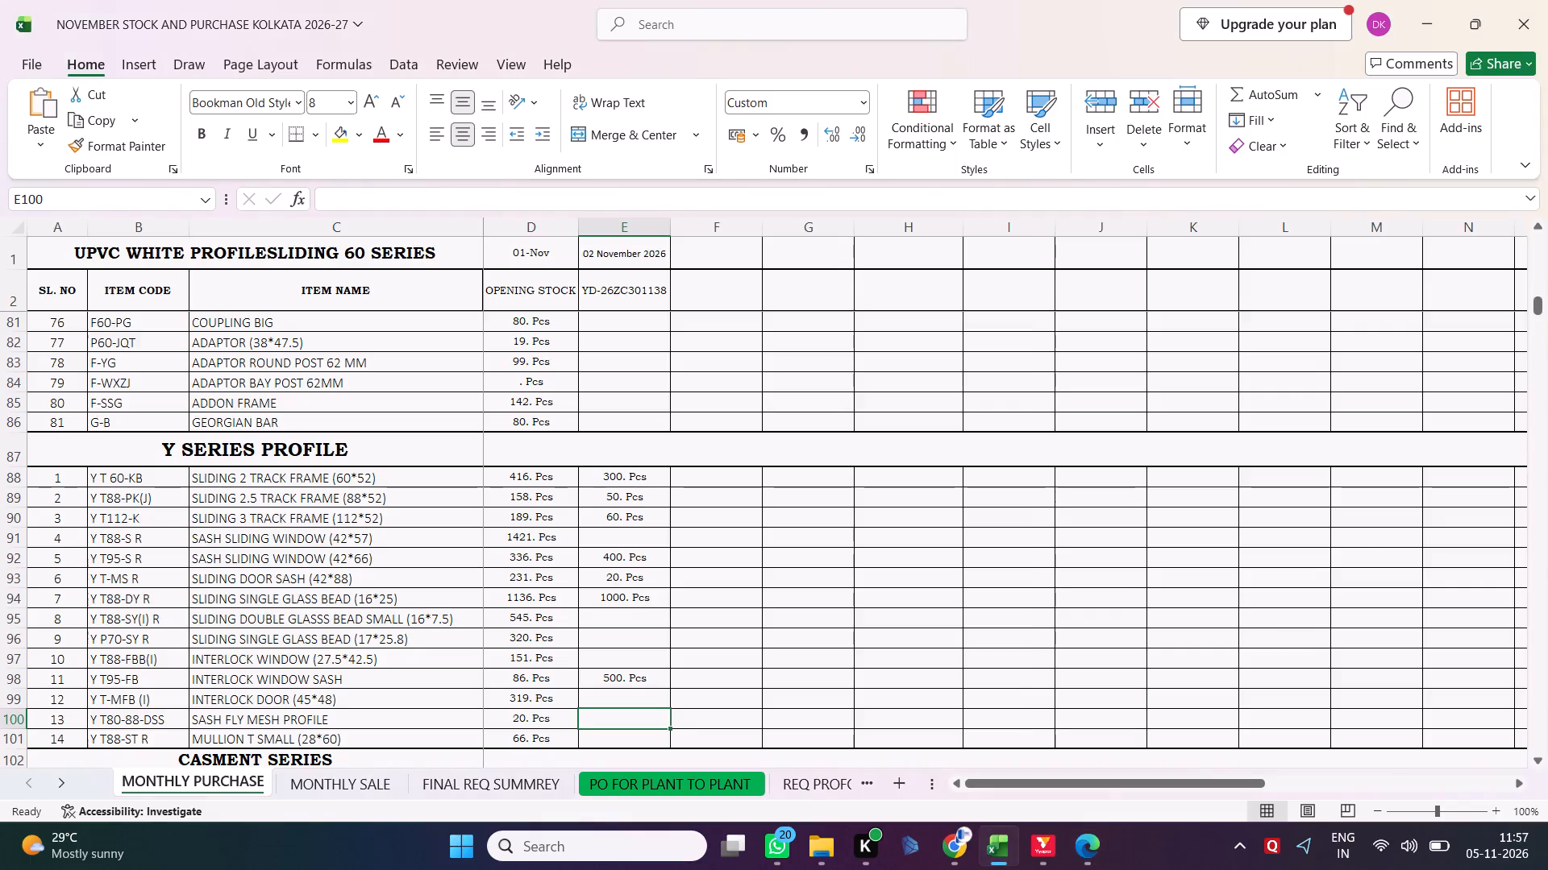
{"action": "type", "text": "160"}
{"action": "key", "text": "Return"}
Enter the bill quantity 420 for Y P60-KD R in the YD-26ZC301138 column, under CASMENT SERIES.
{"action": "key", "text": "alt+Tab"}
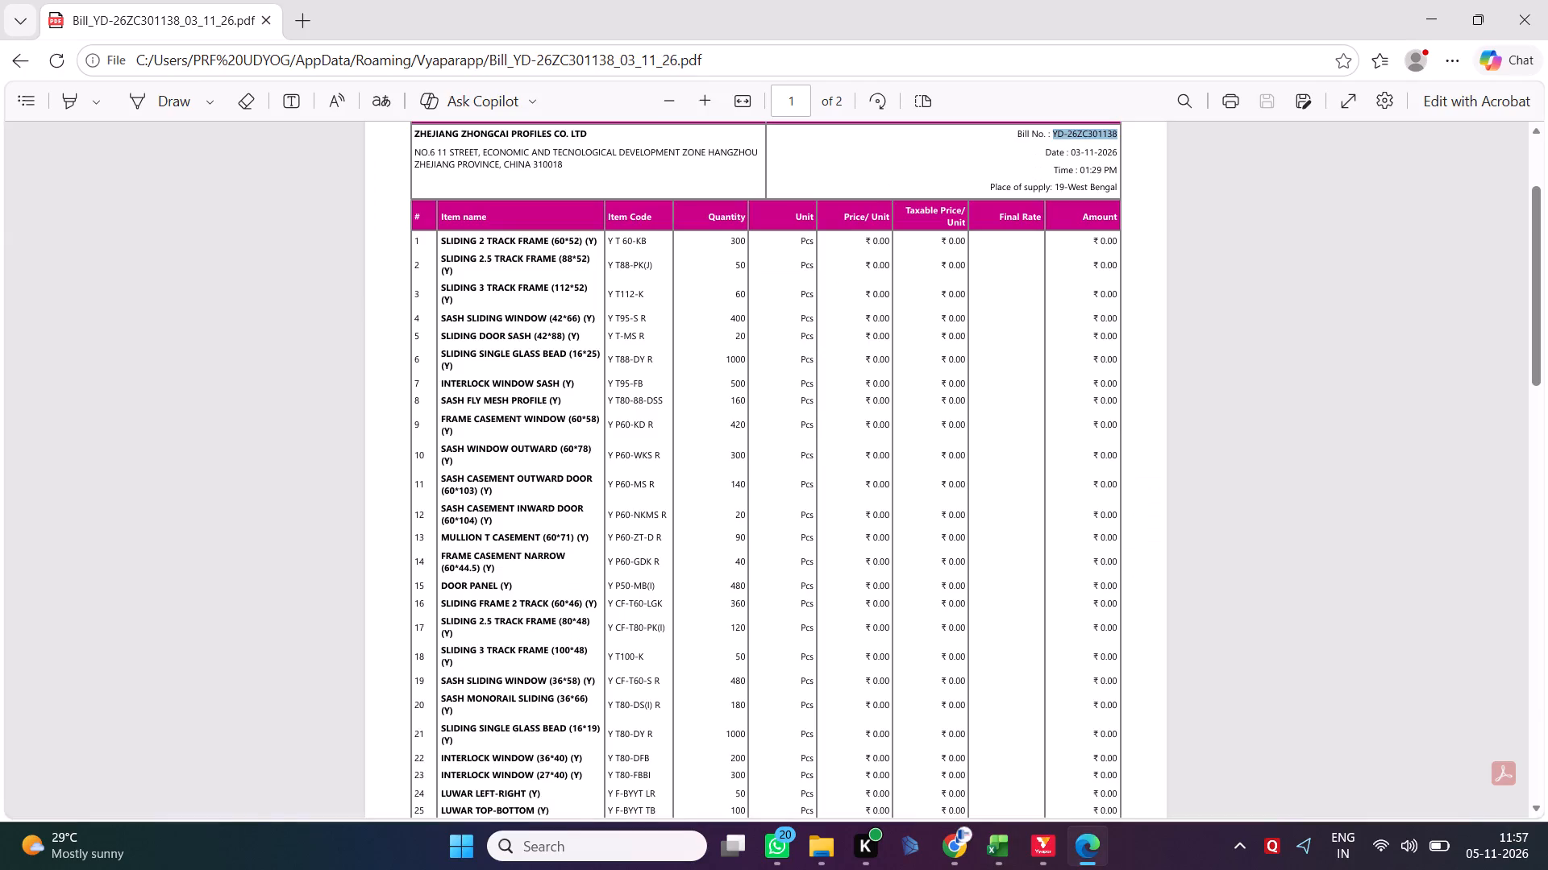
{"action": "key", "text": "alt+Tab"}
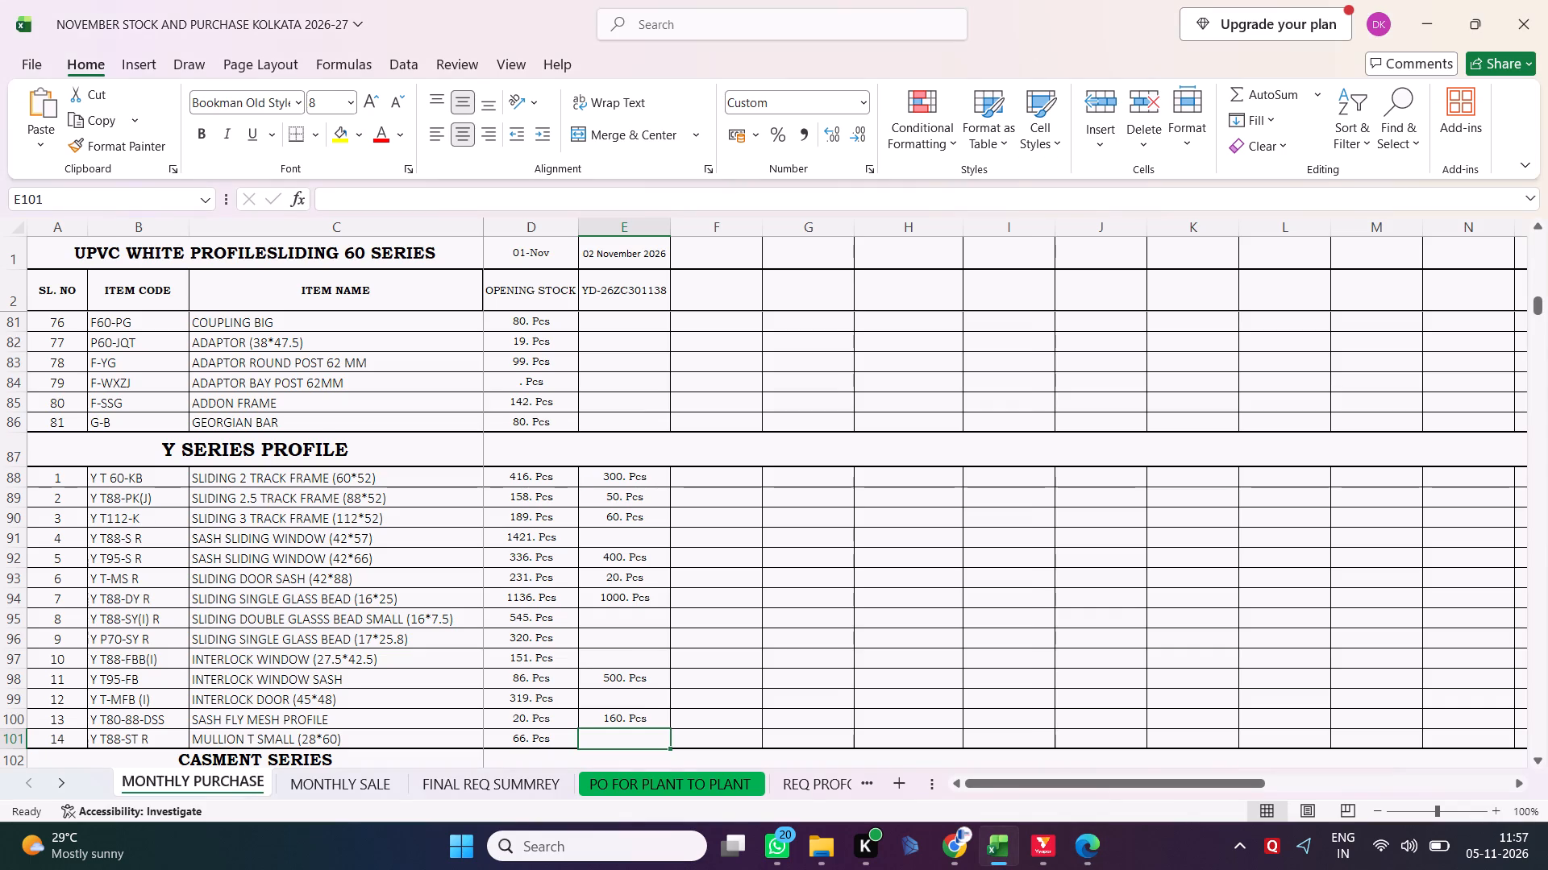
{"action": "key", "text": "Down"}
{"action": "key", "text": "Down"}
{"action": "key", "text": "Down"}
{"action": "key", "text": "alt+Tab"}
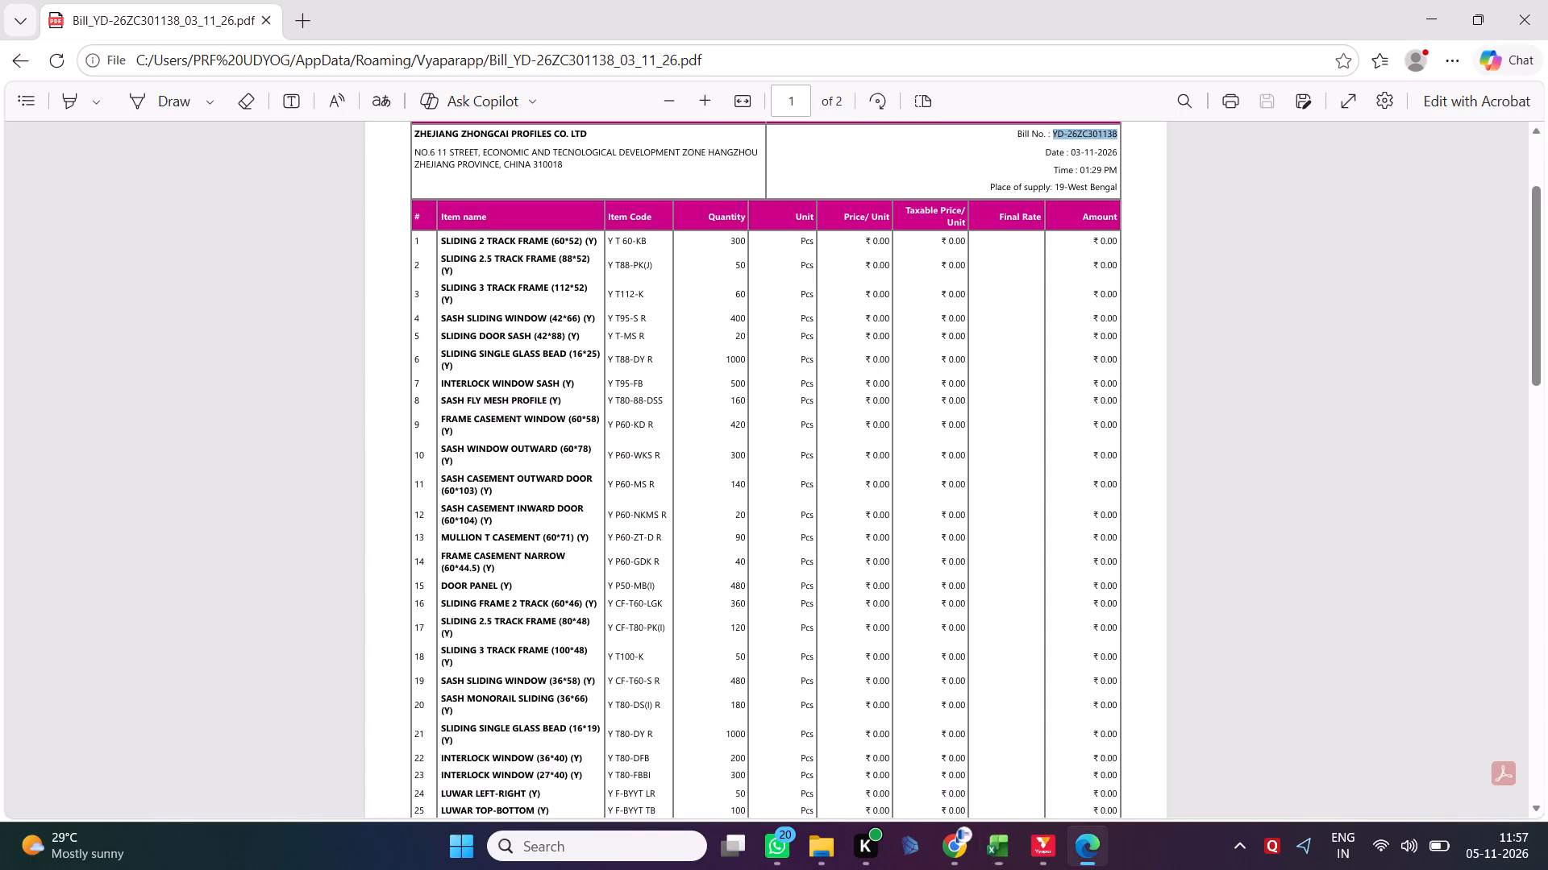
{"action": "key", "text": "alt+Tab"}
{"action": "type", "text": "420"}
{"action": "key", "text": "Return"}
Enter the bill quantity 300 for Y P60-WKS R, SASH WINDOW OUTWARD, in the YD-26ZC301138 column.
{"action": "key", "text": "alt+Tab"}
{"action": "key", "text": "alt+Tab"}
{"action": "key", "text": "Down"}
{"action": "key", "text": "alt+Tab"}
{"action": "key", "text": "alt+Tab"}
{"action": "type", "text": "300"}
{"action": "key", "text": "Return"}
Enter the bill quantity 140 for Y P60-MS R, SASH CASEMENT OUTWARD DOOR, in the YD-26ZC301138 column.
{"action": "key", "text": "alt+Tab"}
{"action": "scroll", "coordinate": [647, 478], "scroll_direction": "down", "scroll_amount": 1}
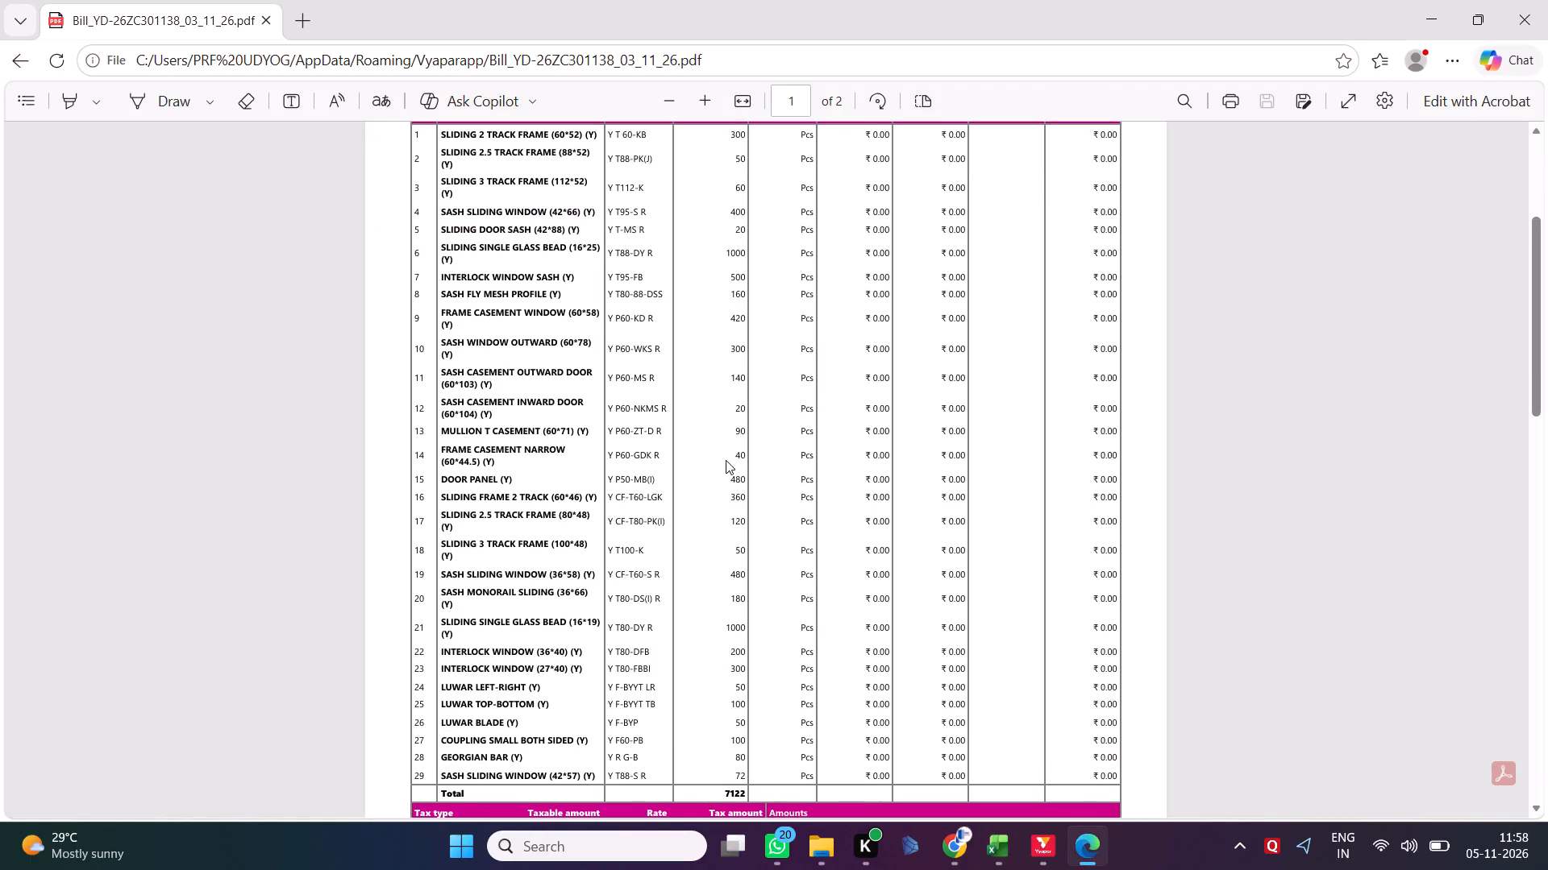
{"action": "key", "text": "alt+Tab"}
{"action": "key", "text": "Down"}
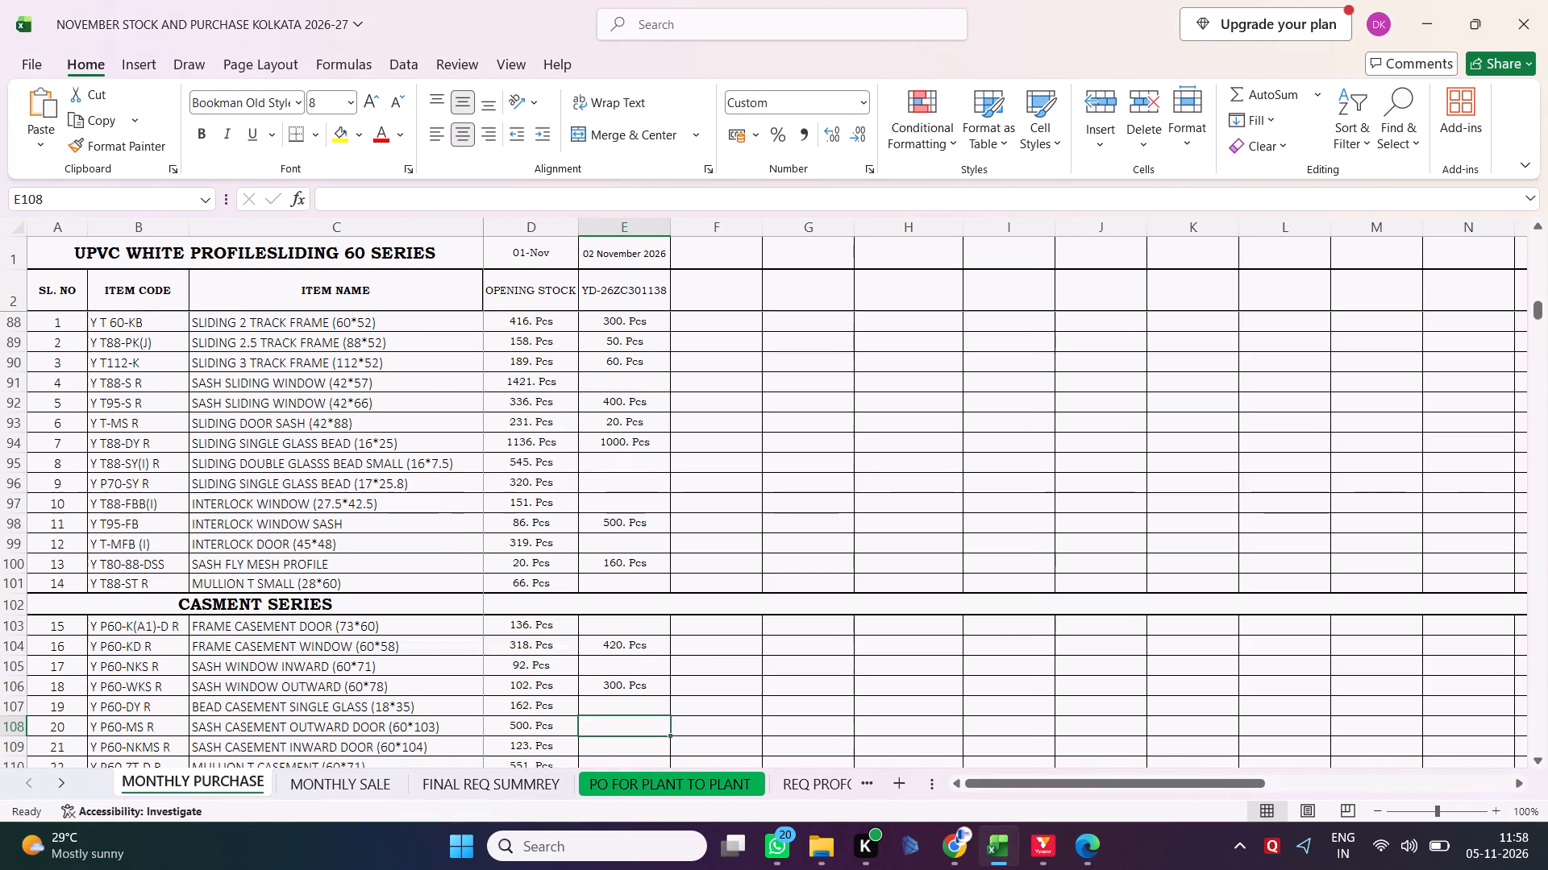
{"action": "key", "text": "Up"}
{"action": "key", "text": "alt+Tab"}
{"action": "key", "text": "alt+Tab"}
{"action": "key", "text": "Down"}
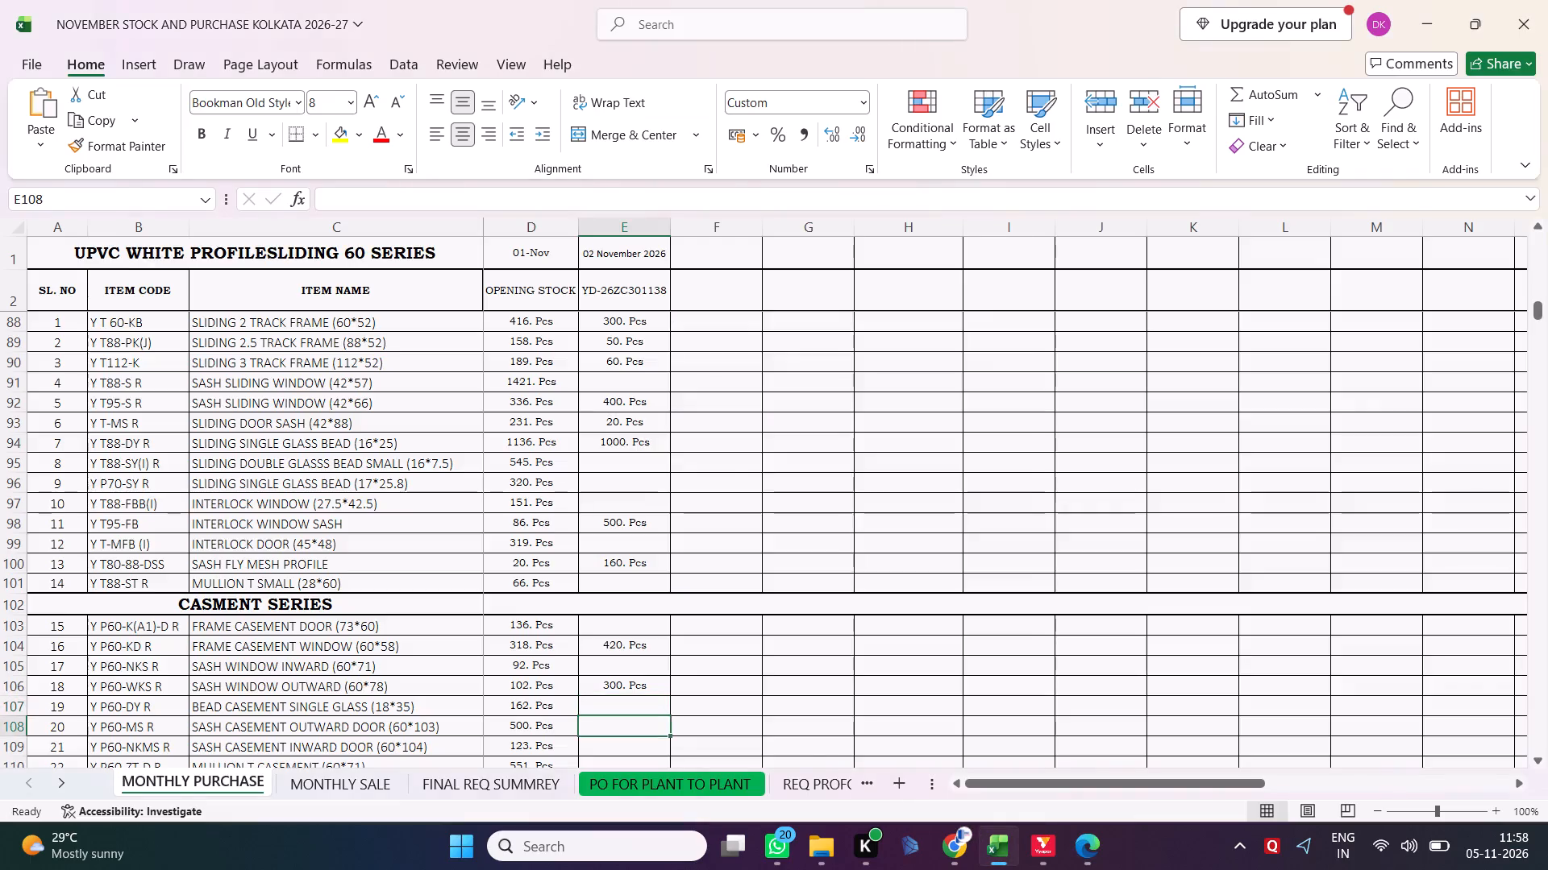
{"action": "key", "text": "alt+Tab"}
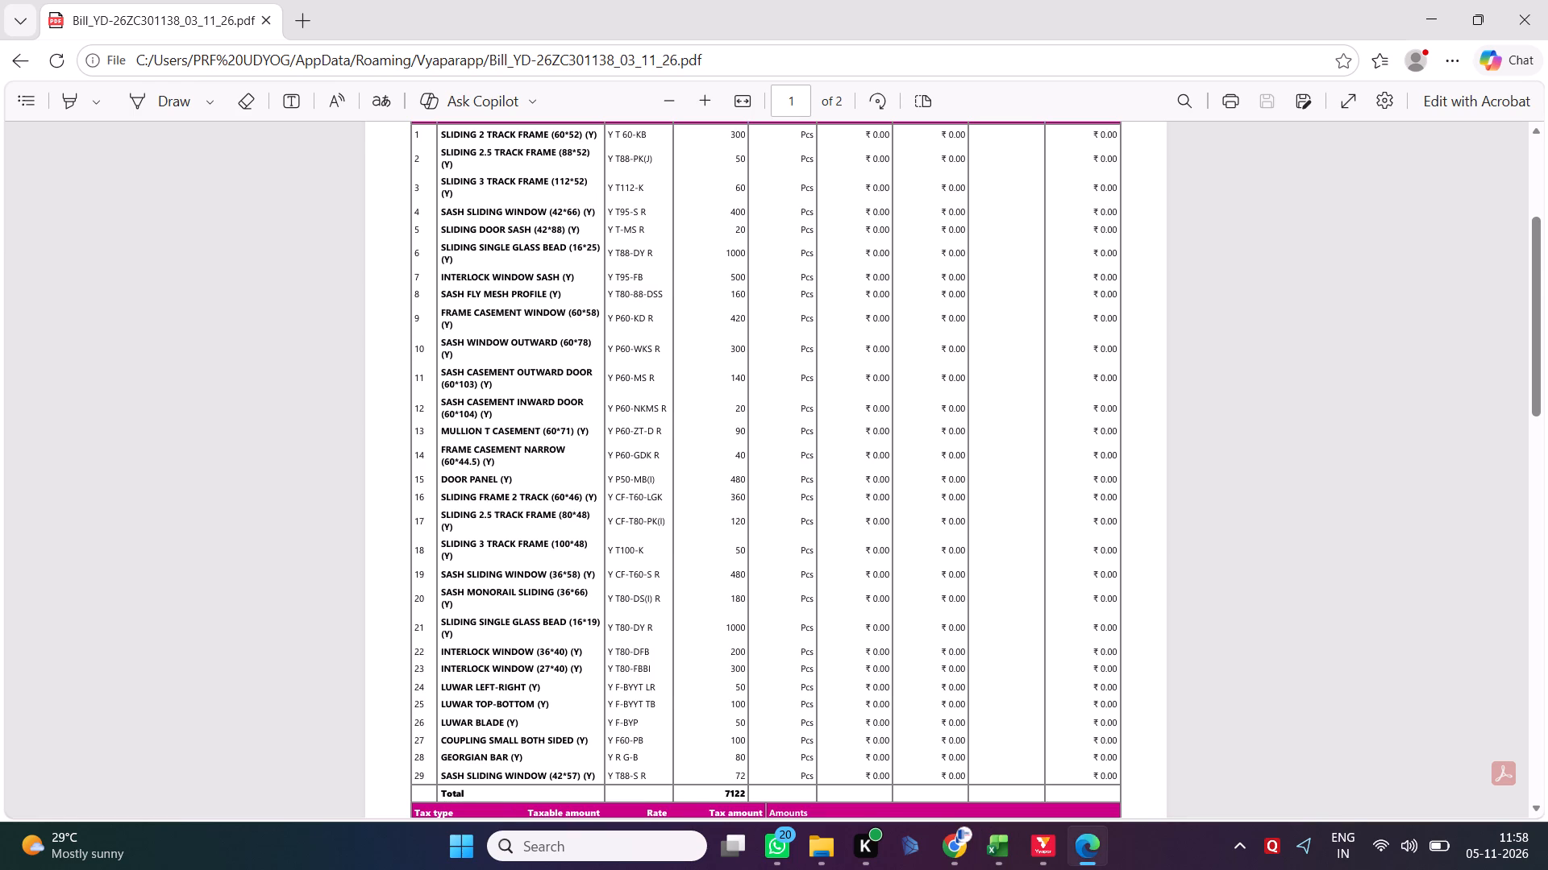
{"action": "key", "text": "alt+Tab"}
{"action": "type", "text": "140"}
{"action": "key", "text": "Return"}
Enter the bill quantity 20 for Y P60-NKMS R, SASH CASEMENT INWARD DOOR, in the YD-26ZC301138 column.
{"action": "key", "text": "alt+Tab"}
{"action": "key", "text": "alt+Tab"}
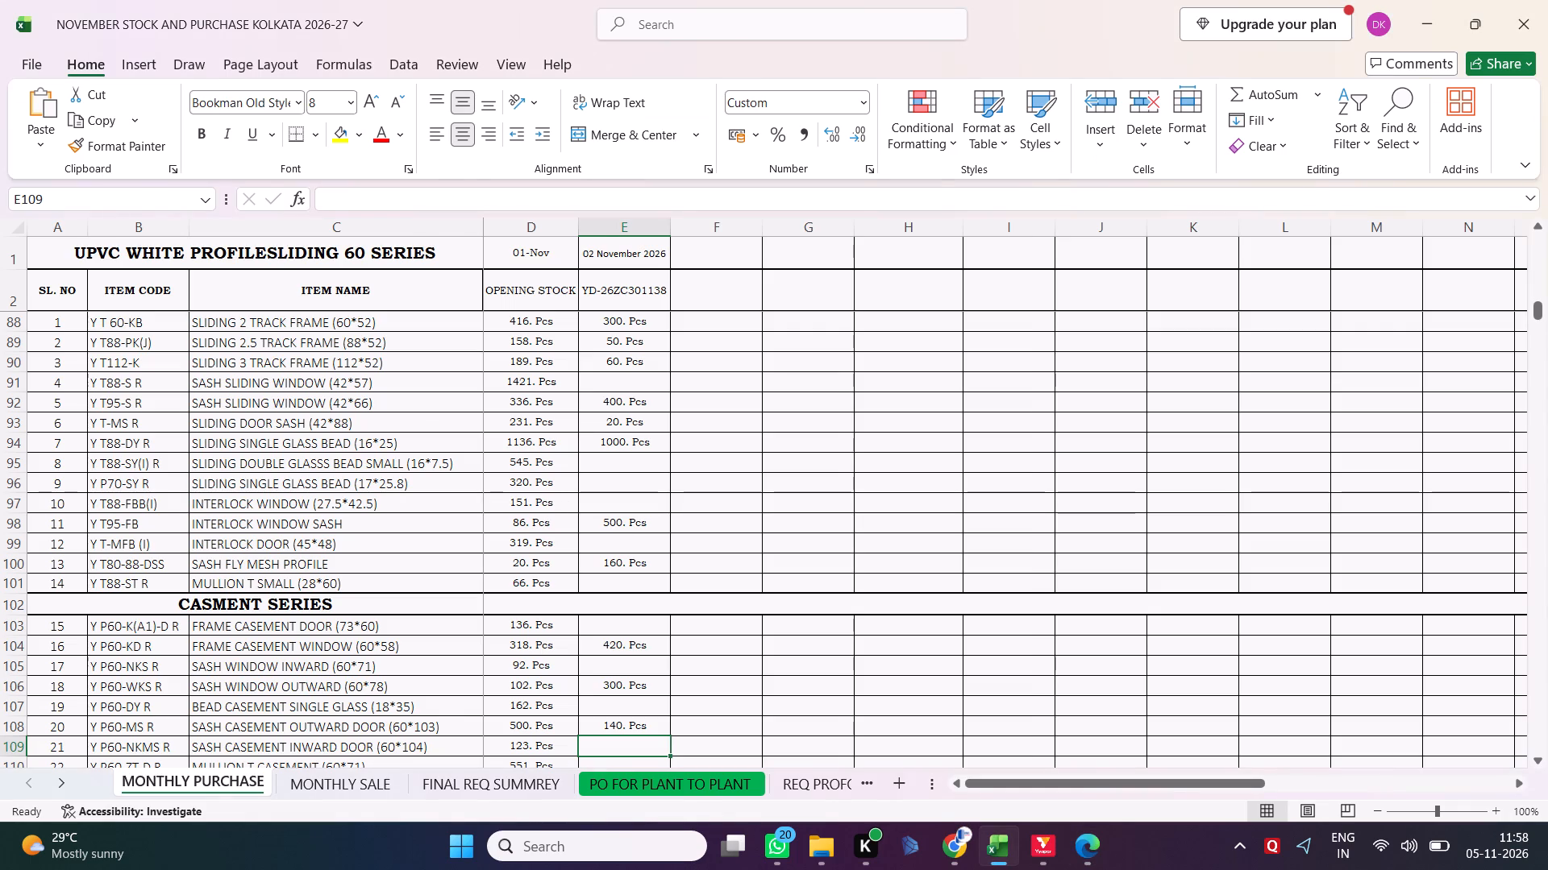
{"action": "key", "text": "alt+Tab"}
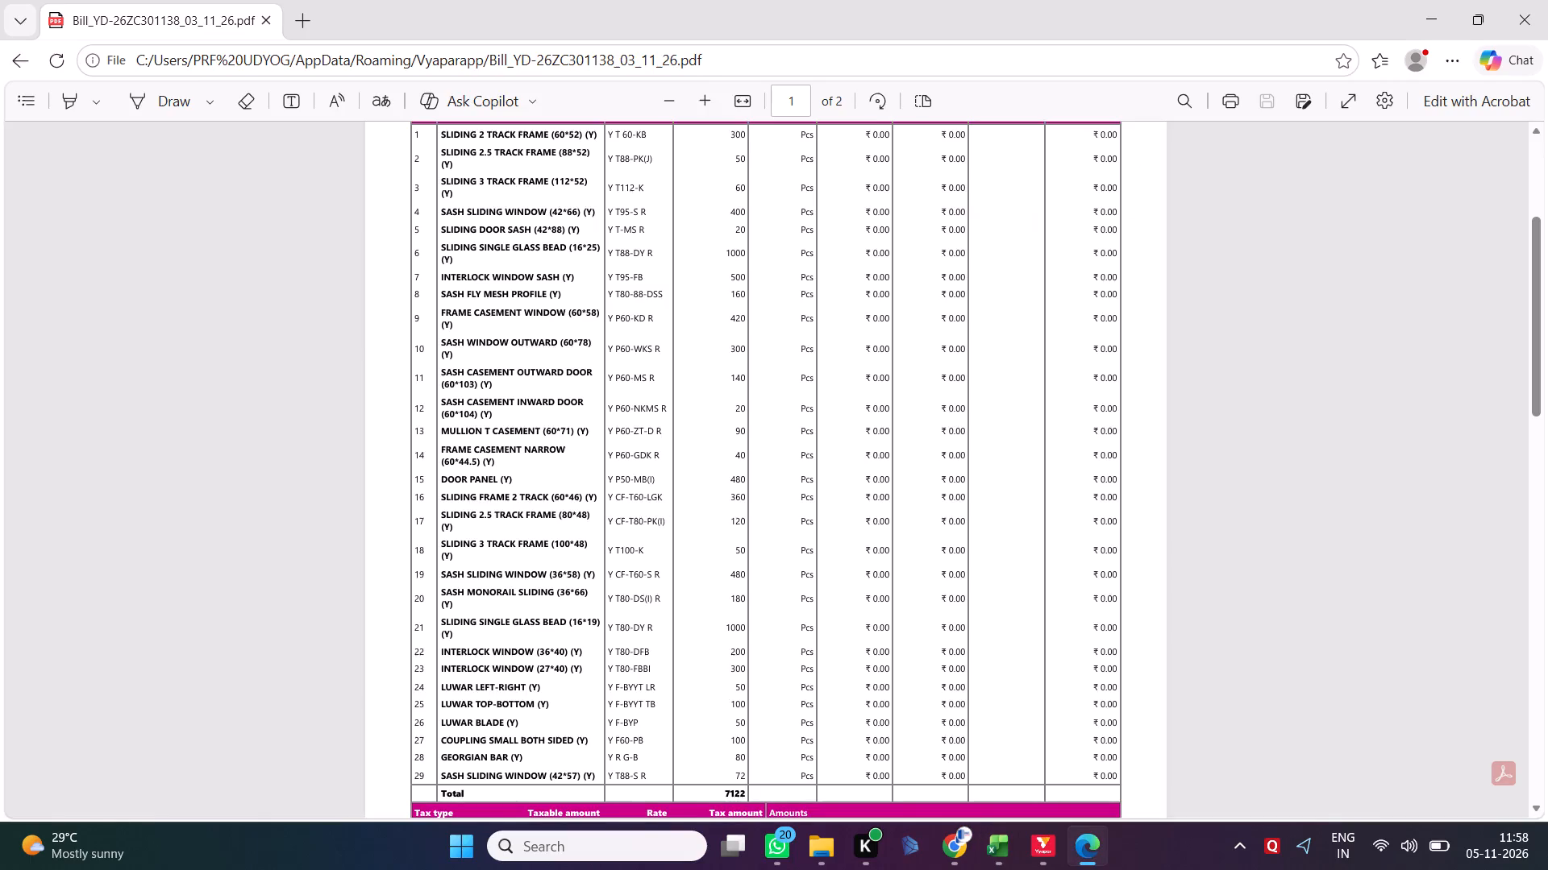
{"action": "key", "text": "alt+Tab"}
{"action": "type", "text": "20"}
{"action": "key", "text": "Return"}
Enter the bill quantity 90 for Y P60-ZT-D R, MULLION T CASEMENT, in the YD-26ZC301138 column.
{"action": "key", "text": "alt+Tab"}
{"action": "key", "text": "alt+Tab"}
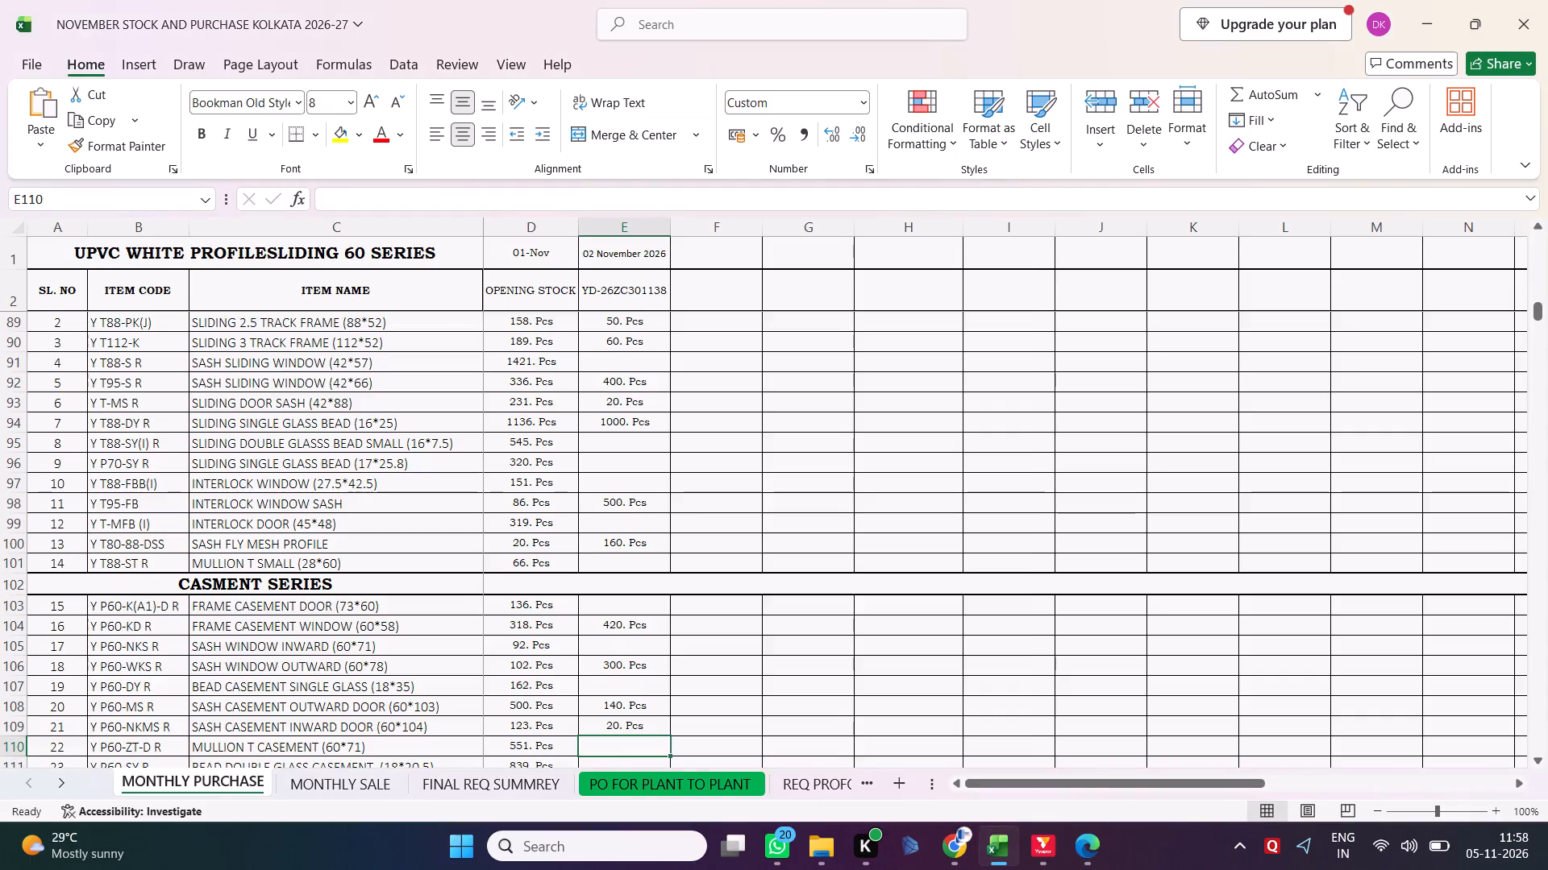
{"action": "key", "text": "alt+Tab"}
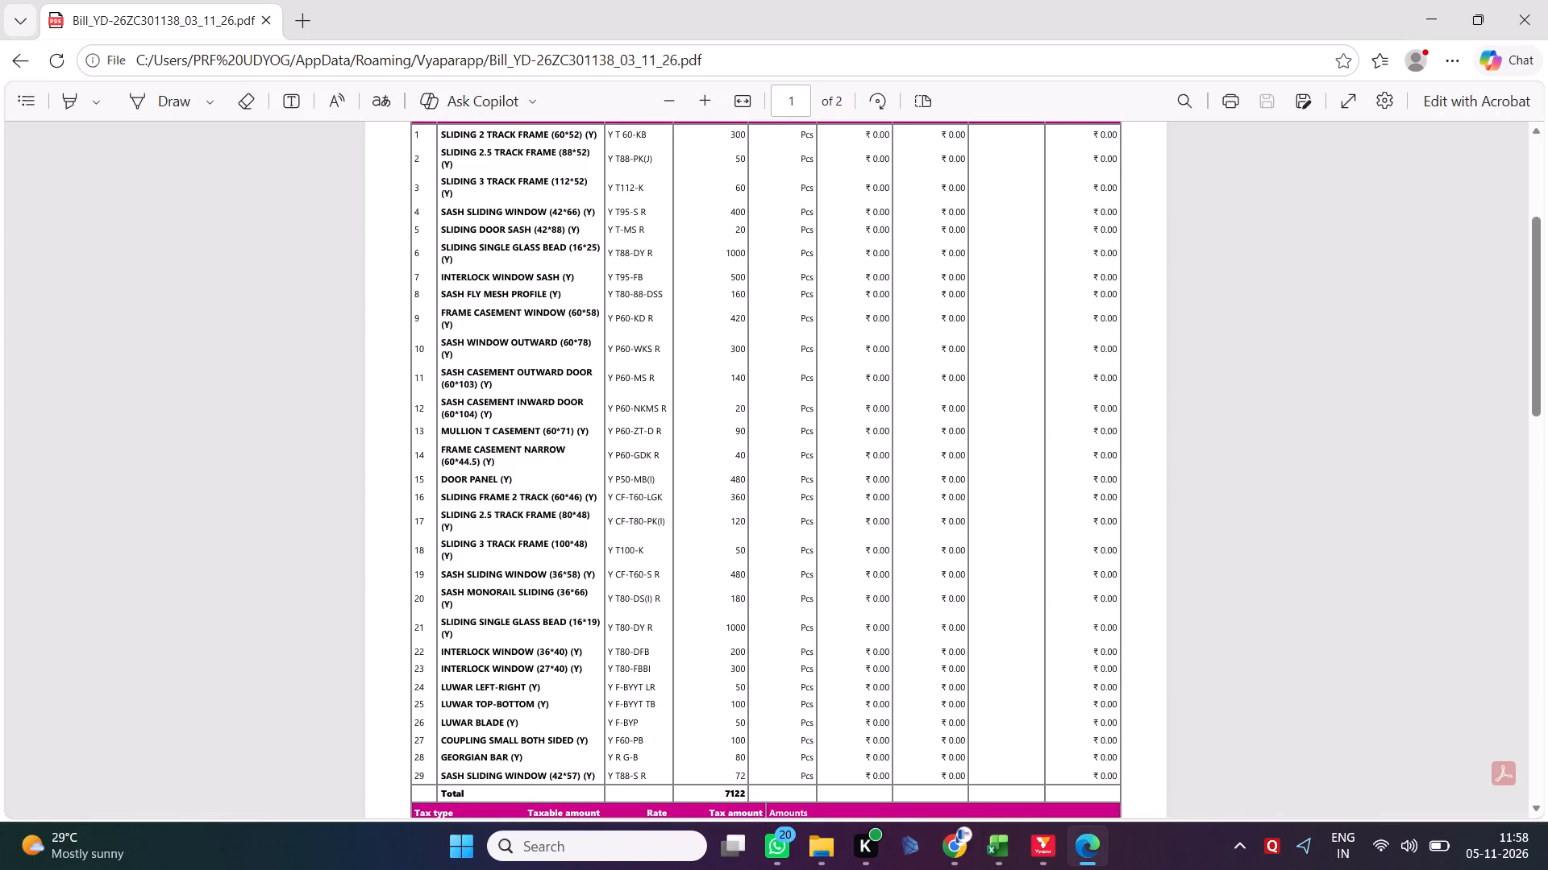
{"action": "key", "text": "alt+Tab"}
{"action": "key", "text": "alt+Tab"}
{"action": "key", "text": "alt+Tab"}
{"action": "type", "text": "90"}
{"action": "key", "text": "Return"}
Enter the bill quantity 40 for Y P60-GDK R, FRAME CASEMENT NARROW, in the YD-26ZC301138 column.
{"action": "key", "text": "alt+Tab"}
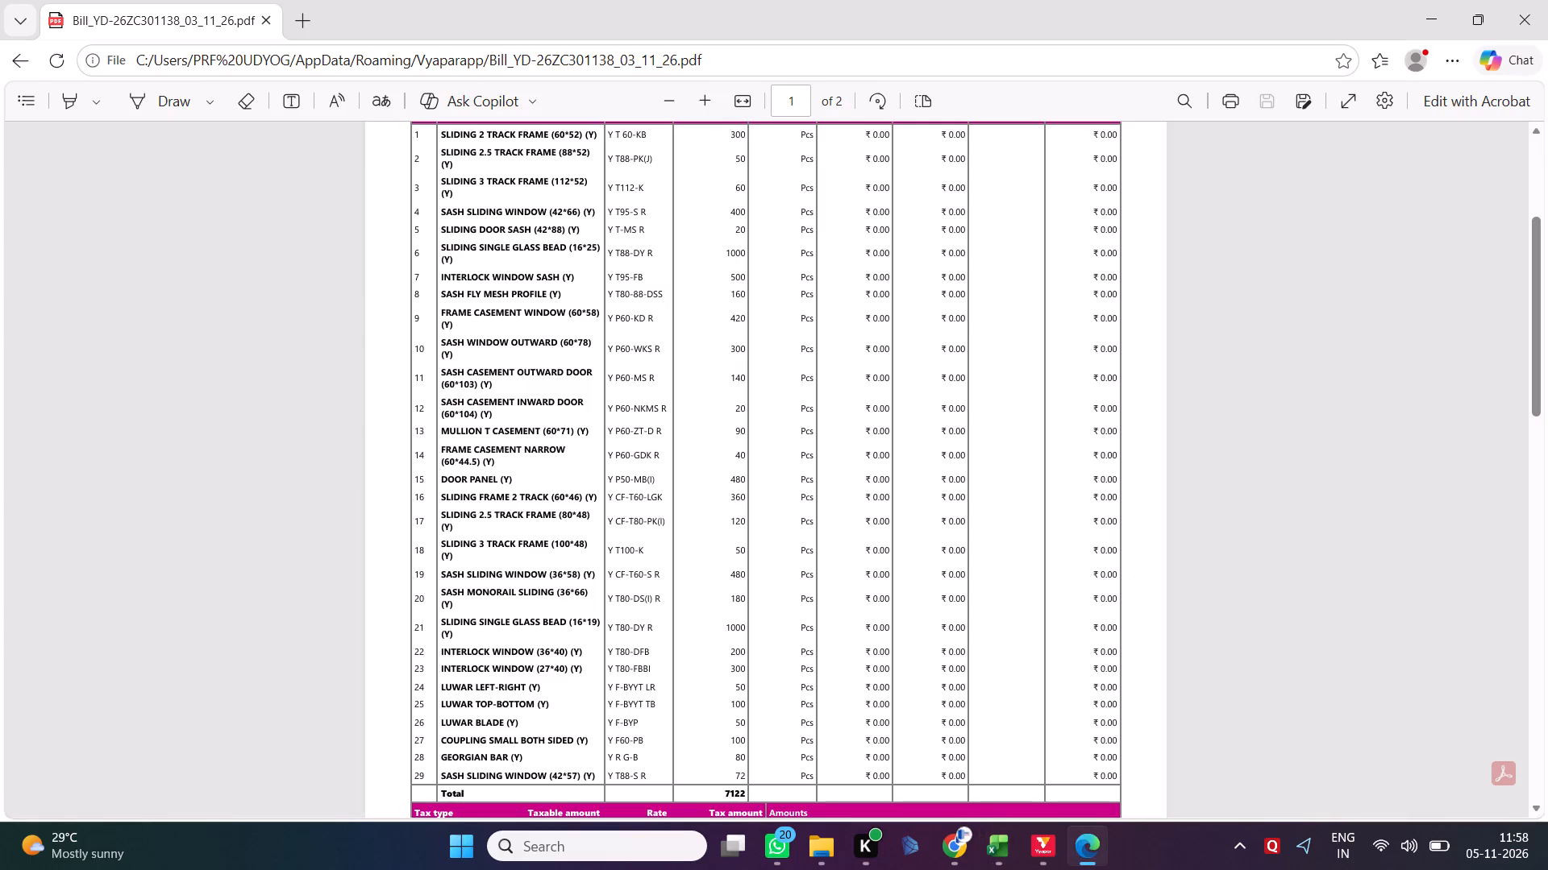
{"action": "key", "text": "alt+Tab"}
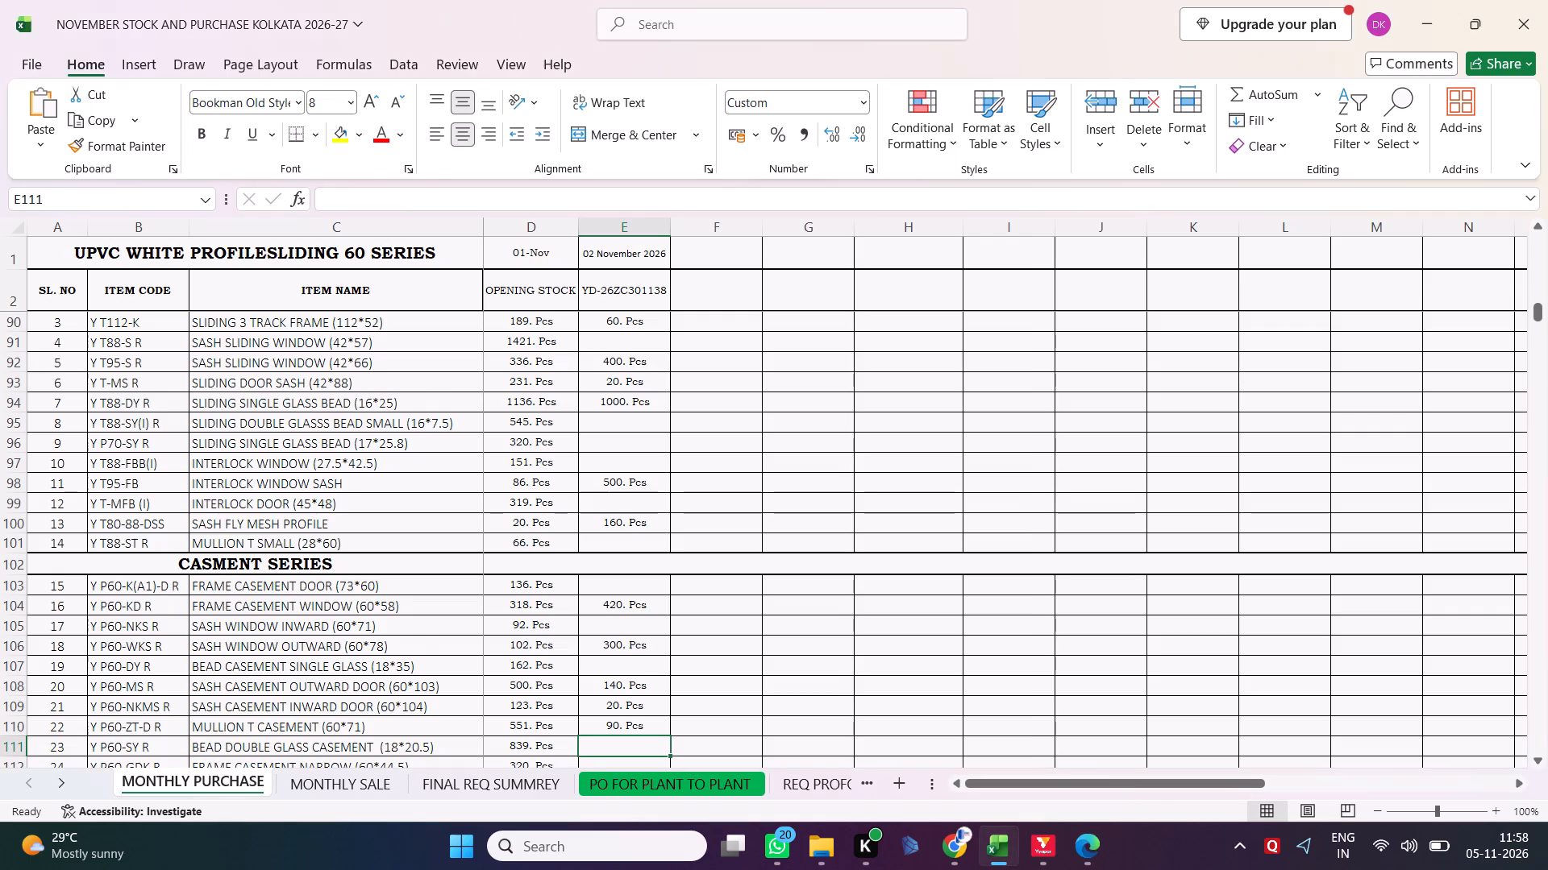
{"action": "key", "text": "Down"}
{"action": "key", "text": "alt+Tab"}
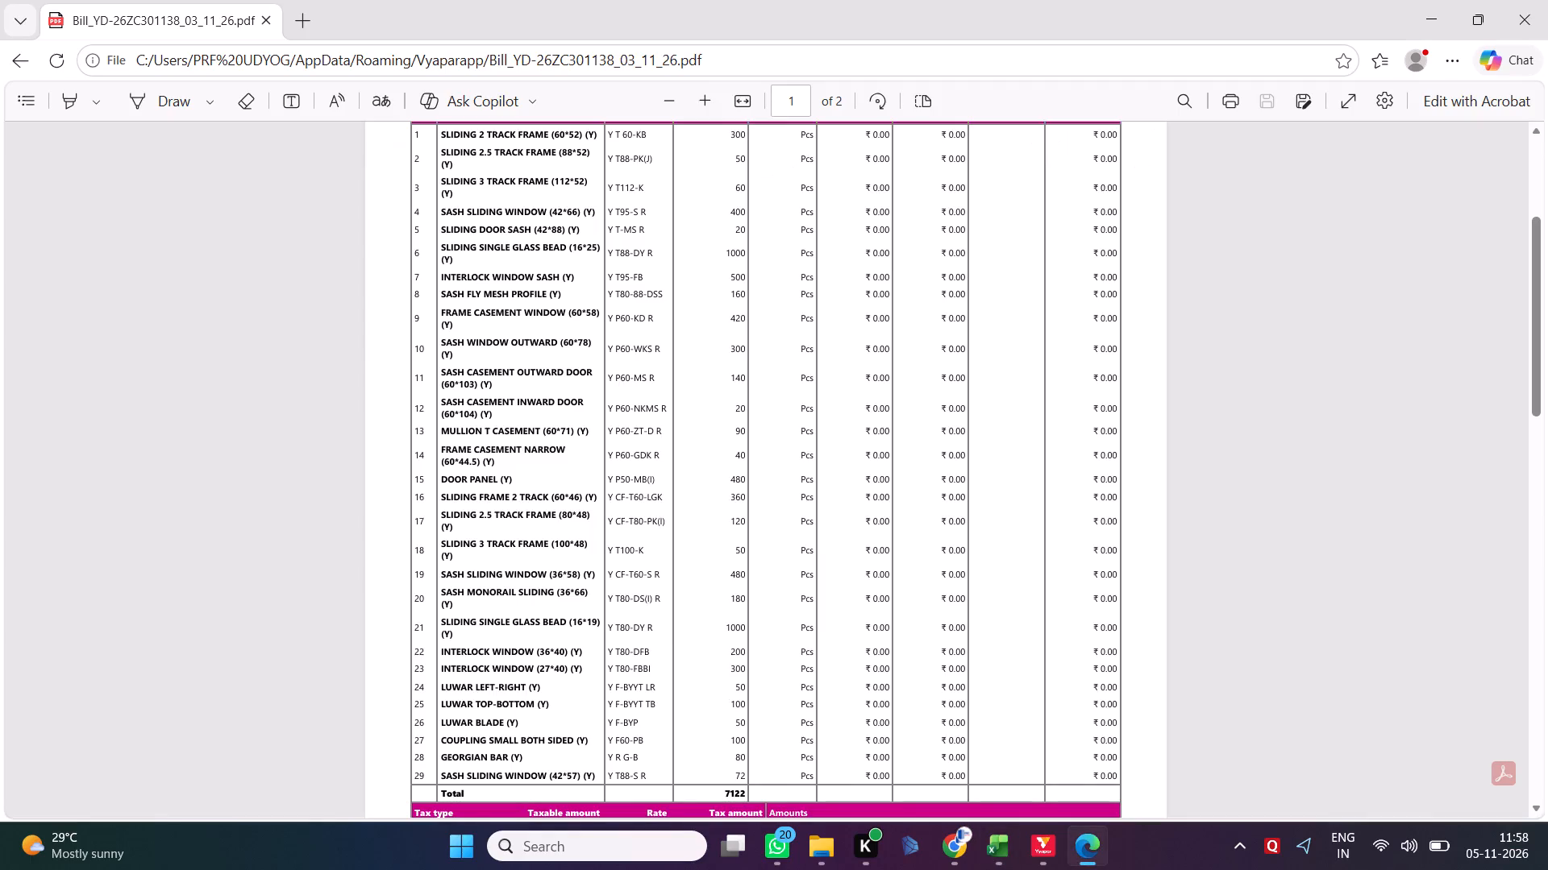
{"action": "key", "text": "alt+Tab"}
{"action": "type", "text": "40"}
{"action": "key", "text": "Return"}
Check the next bill item, DOOR PANEL Y P50-MB(I), and look for its row on the purchase sheet.
{"action": "key", "text": "alt+Tab"}
{"action": "key", "text": "alt+Tab"}
{"action": "key", "text": "alt+Tab"}
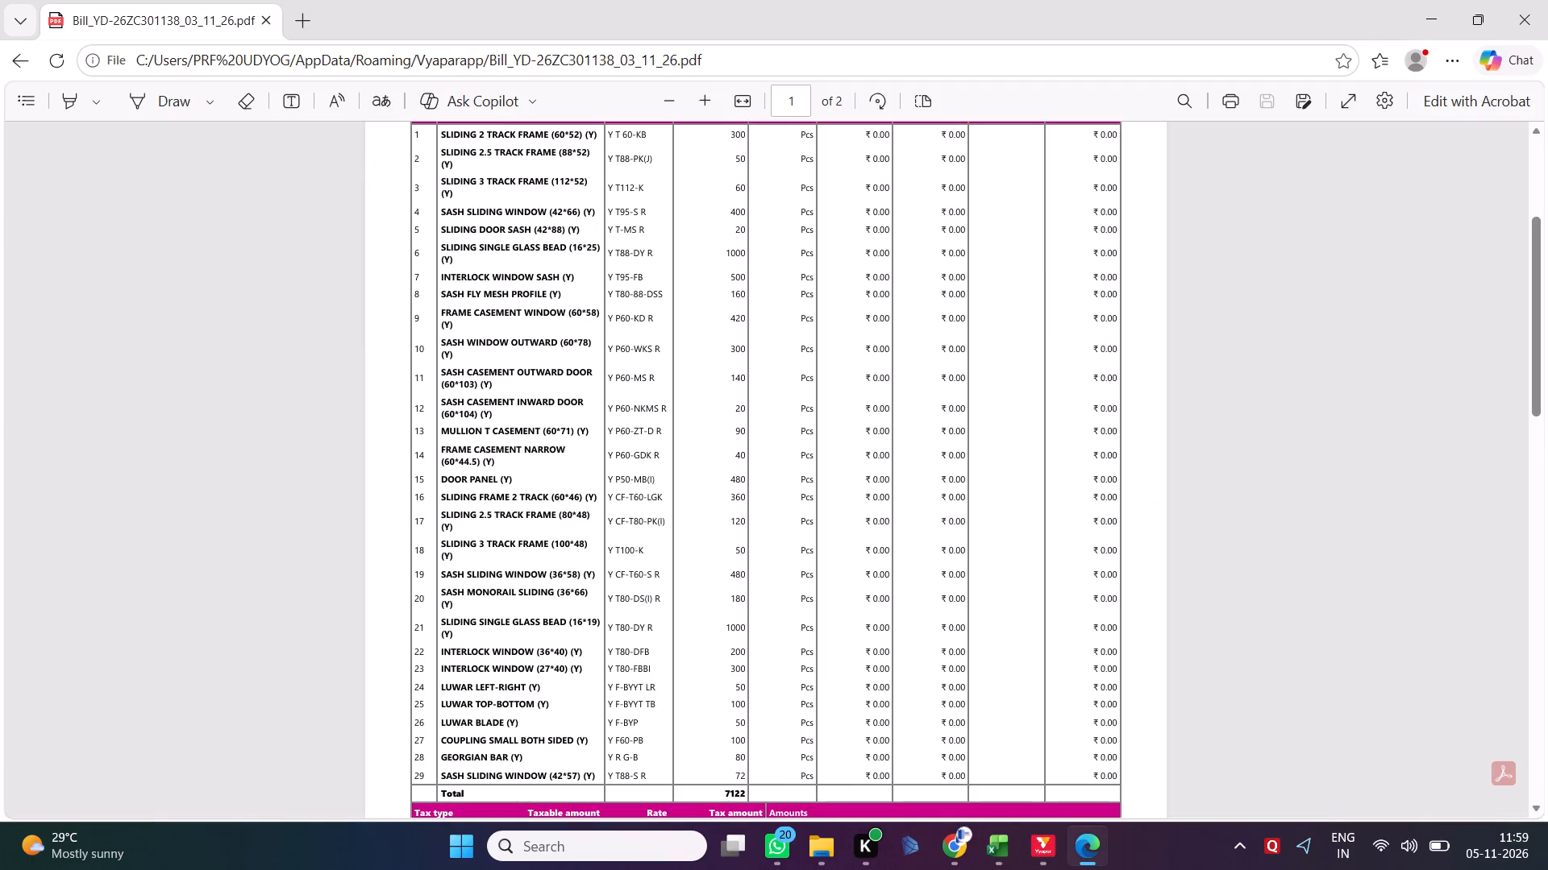
{"action": "key", "text": "alt+Tab"}
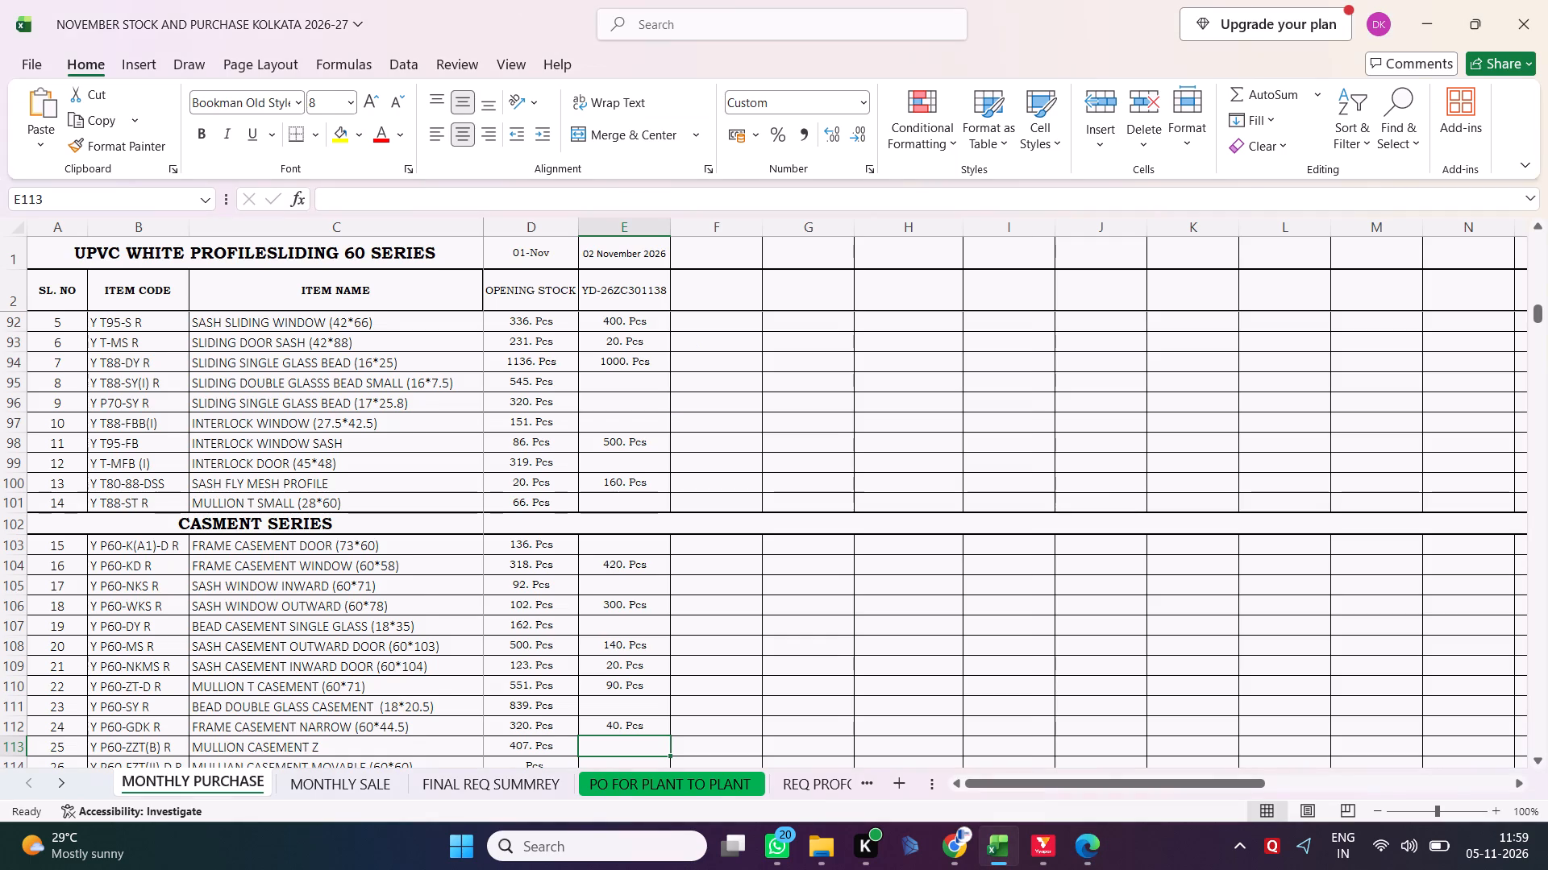
{"action": "key", "text": "Down"}
{"action": "key", "text": "Down"}
{"action": "key", "text": "Up"}
{"action": "key", "text": "Down"}
{"action": "key", "text": "alt+Tab"}
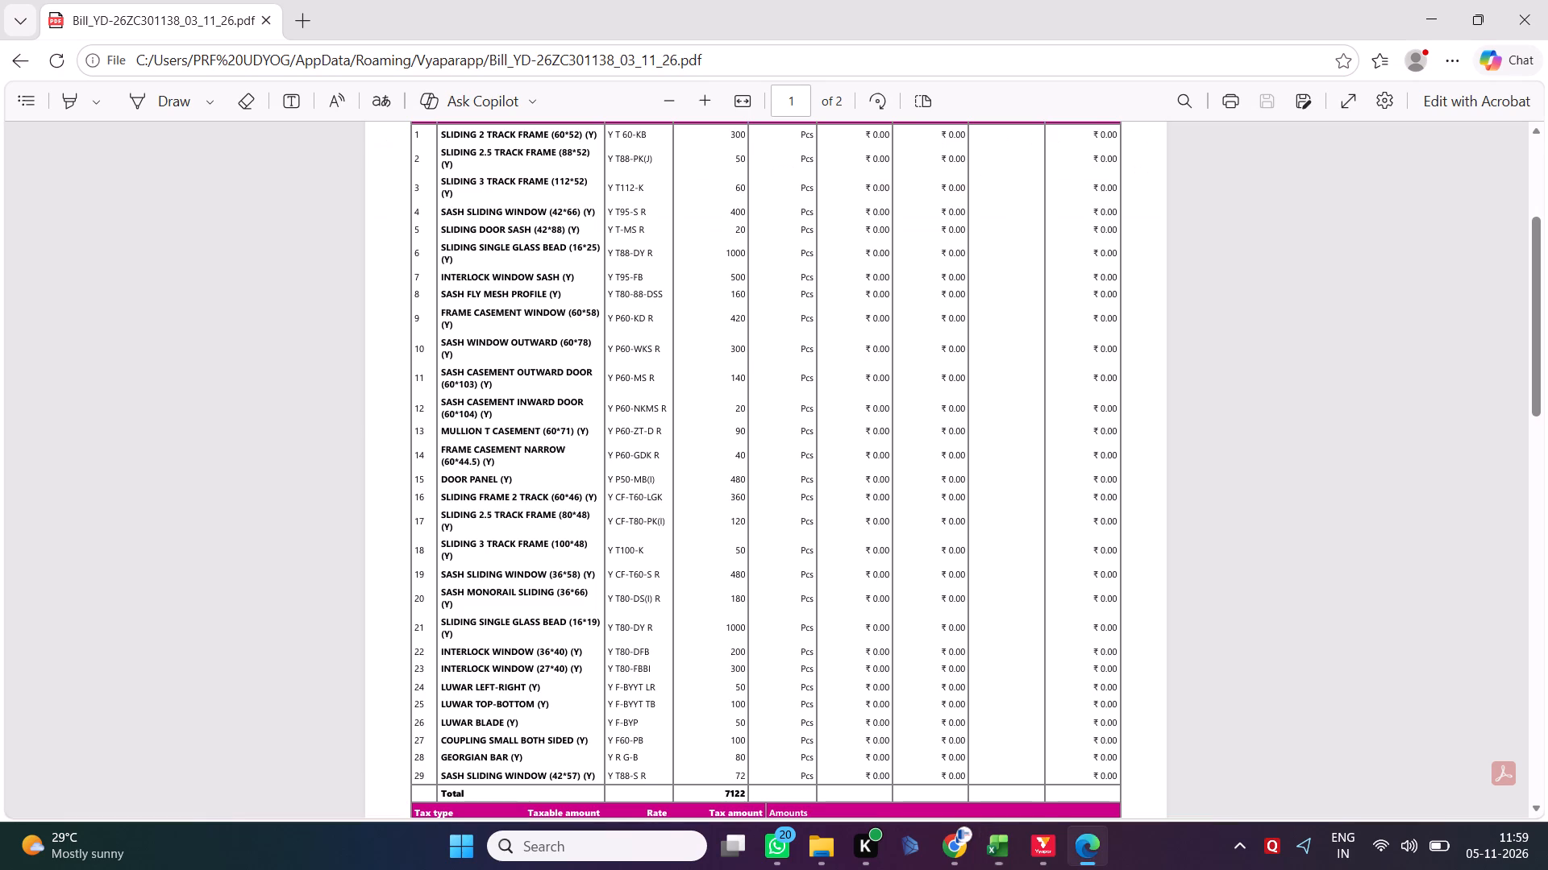
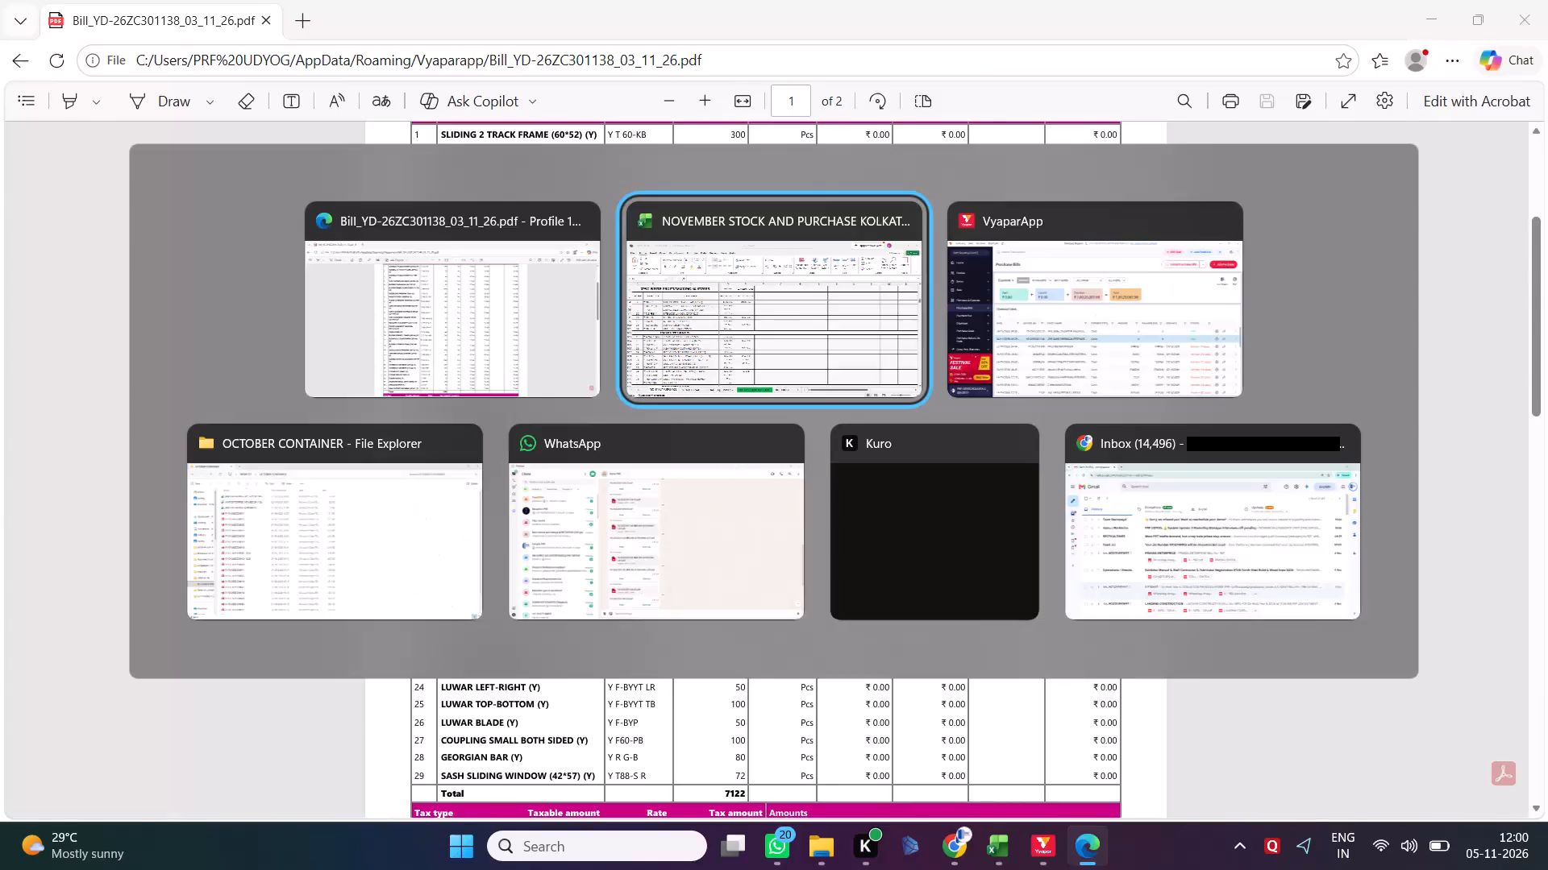
Enter the bill quantity 480 for Y P50-MB(I), DOOR PANEL, in the YD-26ZC301138 column.
{"action": "key", "text": "alt+Tab"}
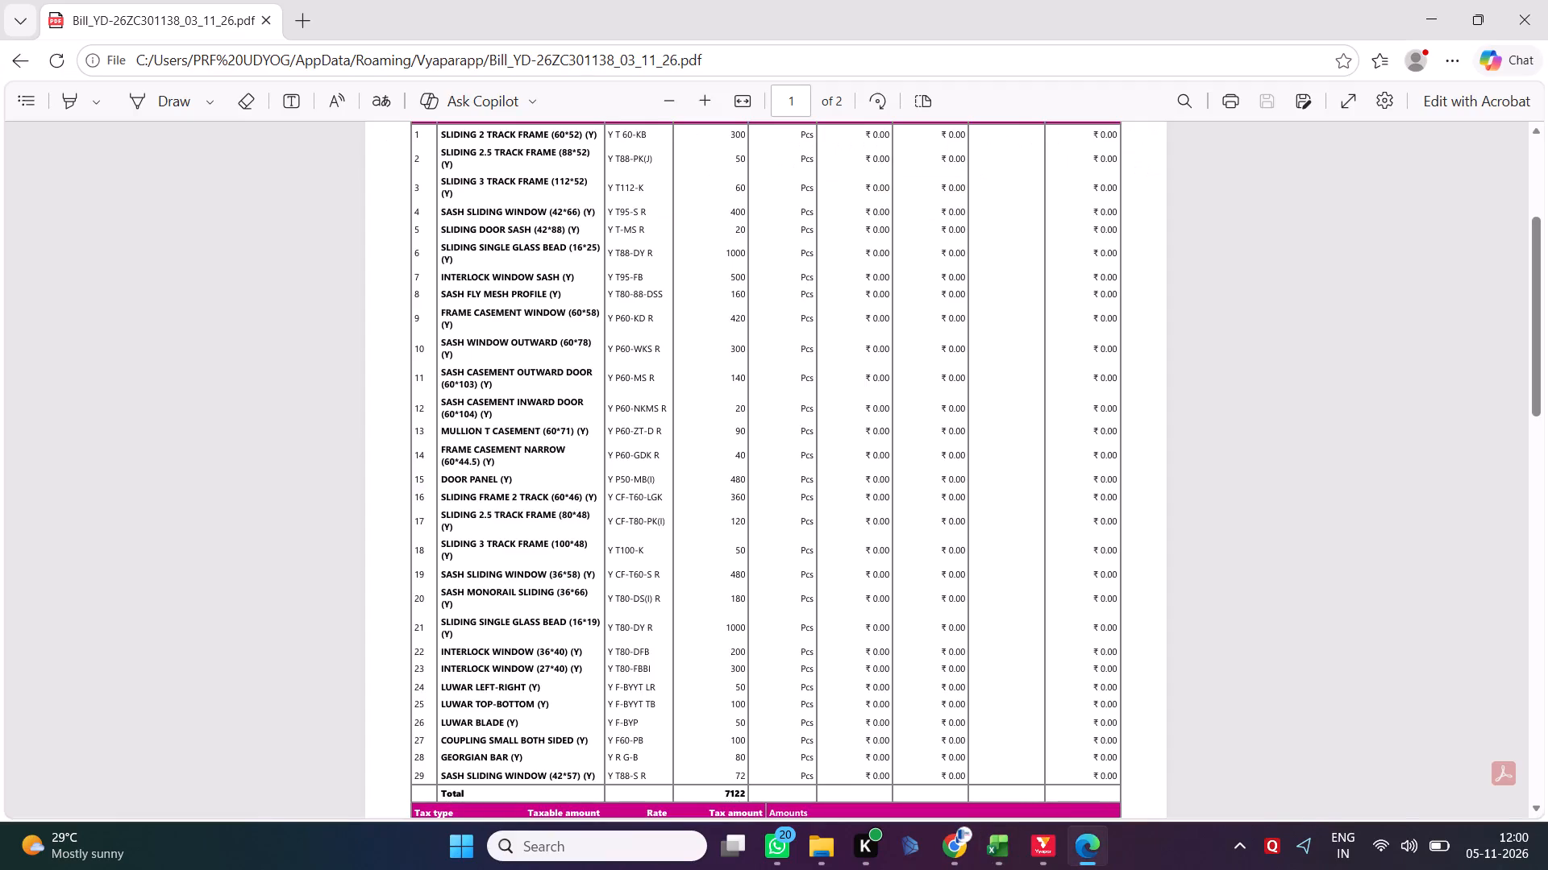
{"action": "key", "text": "alt+Tab"}
{"action": "type", "text": "480"}
{"action": "key", "text": "Return"}
Enter the bill quantity 360 for Y CF-T60-LGK, SLIDING FRAME 2 TRACK, in the YD-26ZC301138 column under PROJECT SERIES.
{"action": "key", "text": "alt+Tab"}
{"action": "scroll", "coordinate": [727, 460], "scroll_direction": "down", "scroll_amount": 1}
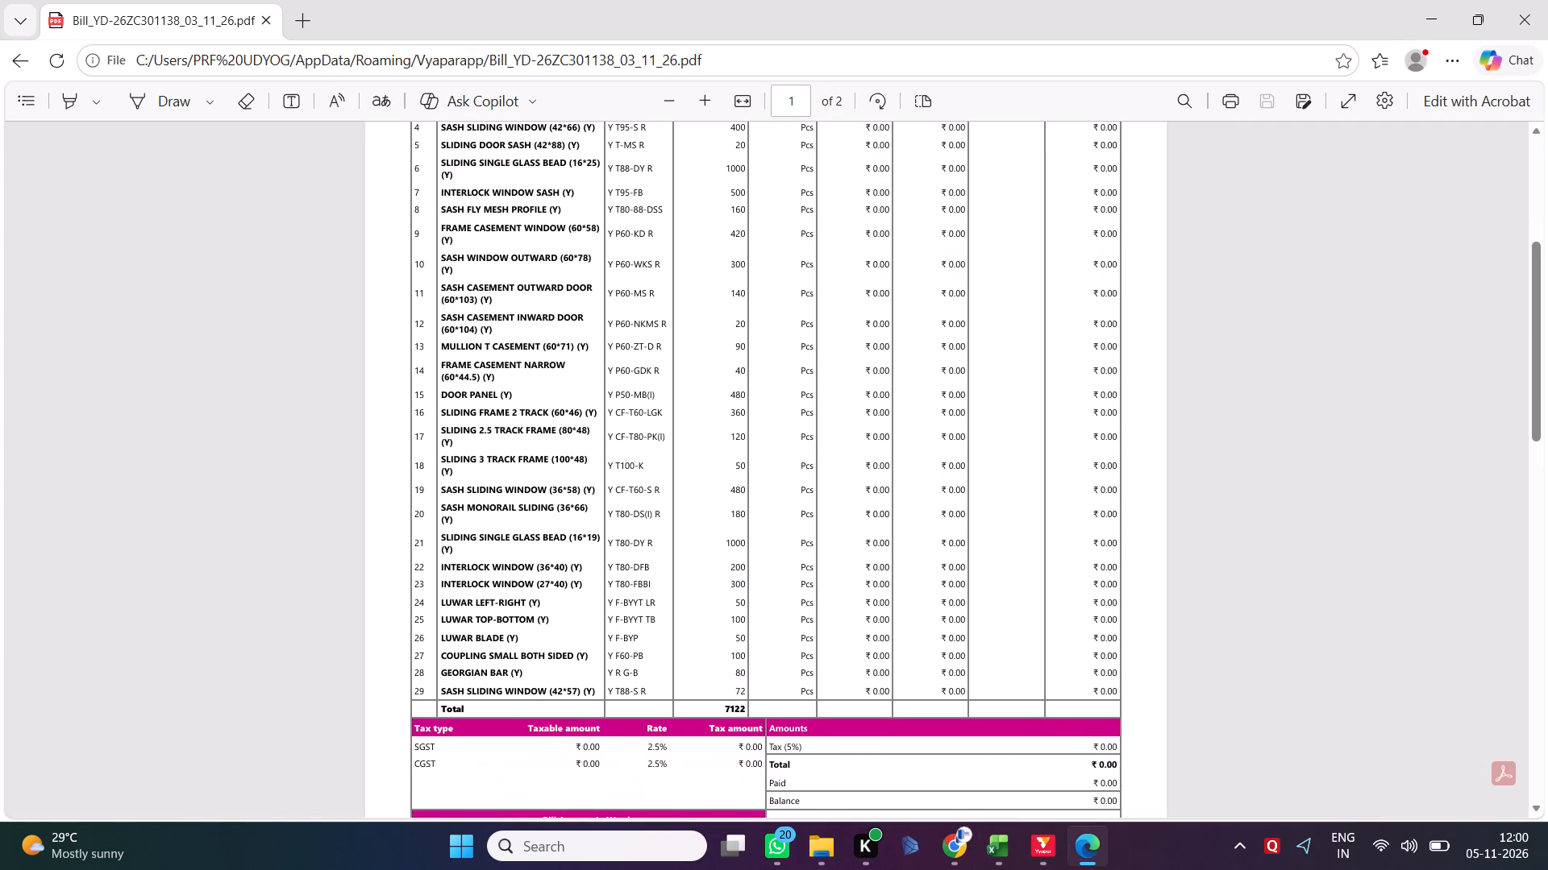
{"action": "scroll", "coordinate": [665, 424], "scroll_direction": "down", "scroll_amount": 2}
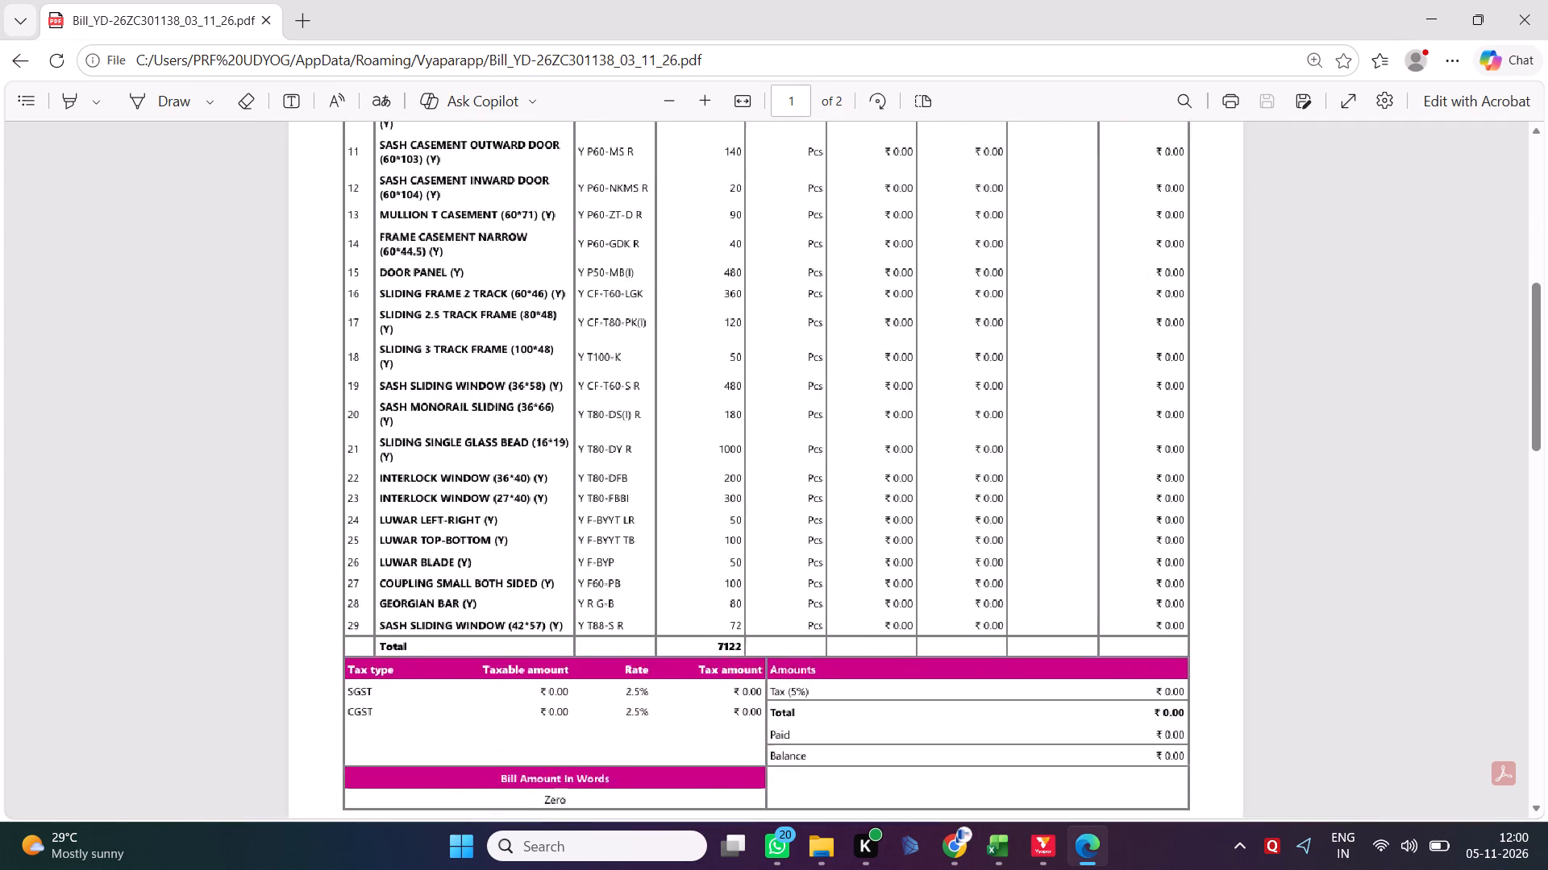
{"action": "key", "text": "alt+Tab"}
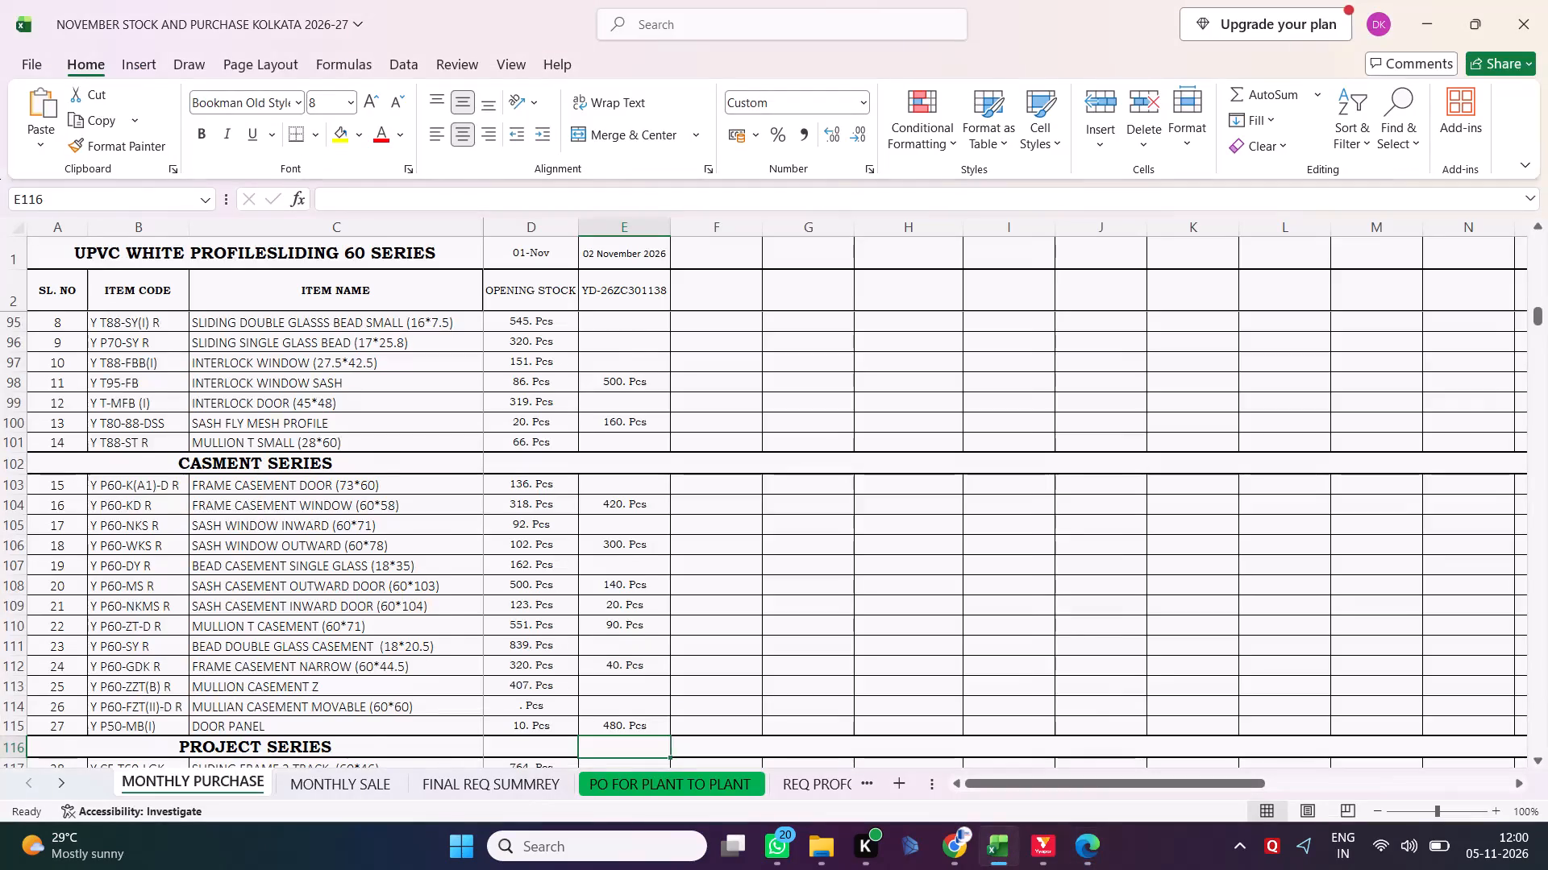
{"action": "key", "text": "Down"}
{"action": "key", "text": "Down"}
{"action": "key", "text": "Down"}
{"action": "key", "text": "Down"}
{"action": "key", "text": "Up"}
{"action": "key", "text": "Down"}
{"action": "key", "text": "Up"}
{"action": "key", "text": "Up"}
{"action": "key", "text": "Up"}
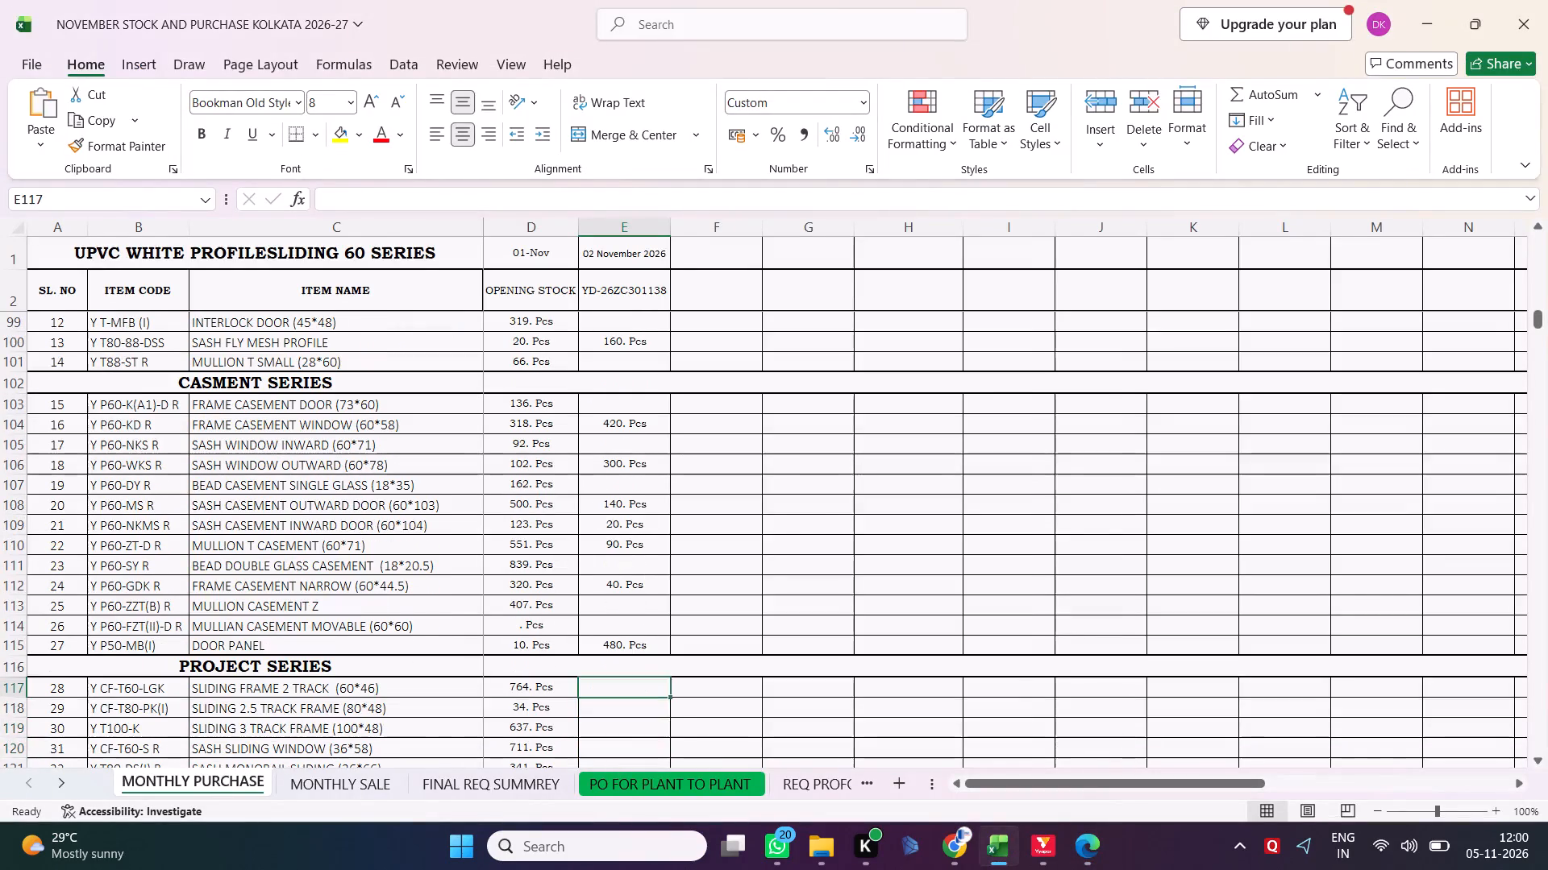
{"action": "key", "text": "alt+Tab"}
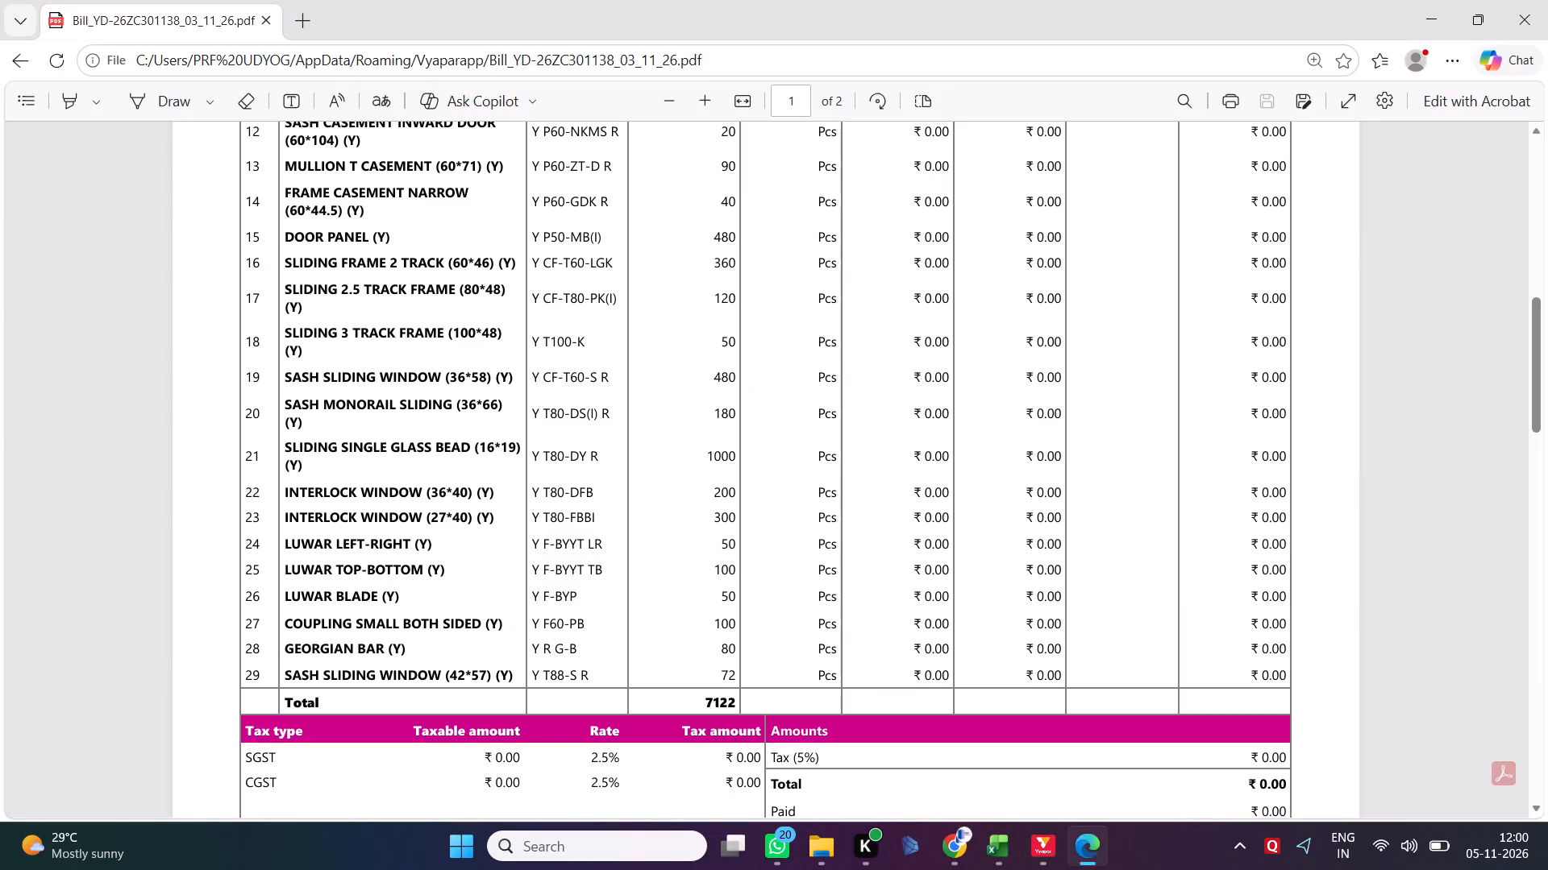
{"action": "key", "text": "alt+Tab"}
{"action": "type", "text": "360"}
{"action": "key", "text": "Return"}
Check the next bill item, SLIDING 2.5 TRACK FRAME Y CF-T80-PK(I), and look over the PROJECT SERIES rows on the purchase sheet.
{"action": "key", "text": "alt+Tab"}
{"action": "key", "text": "alt+Tab"}
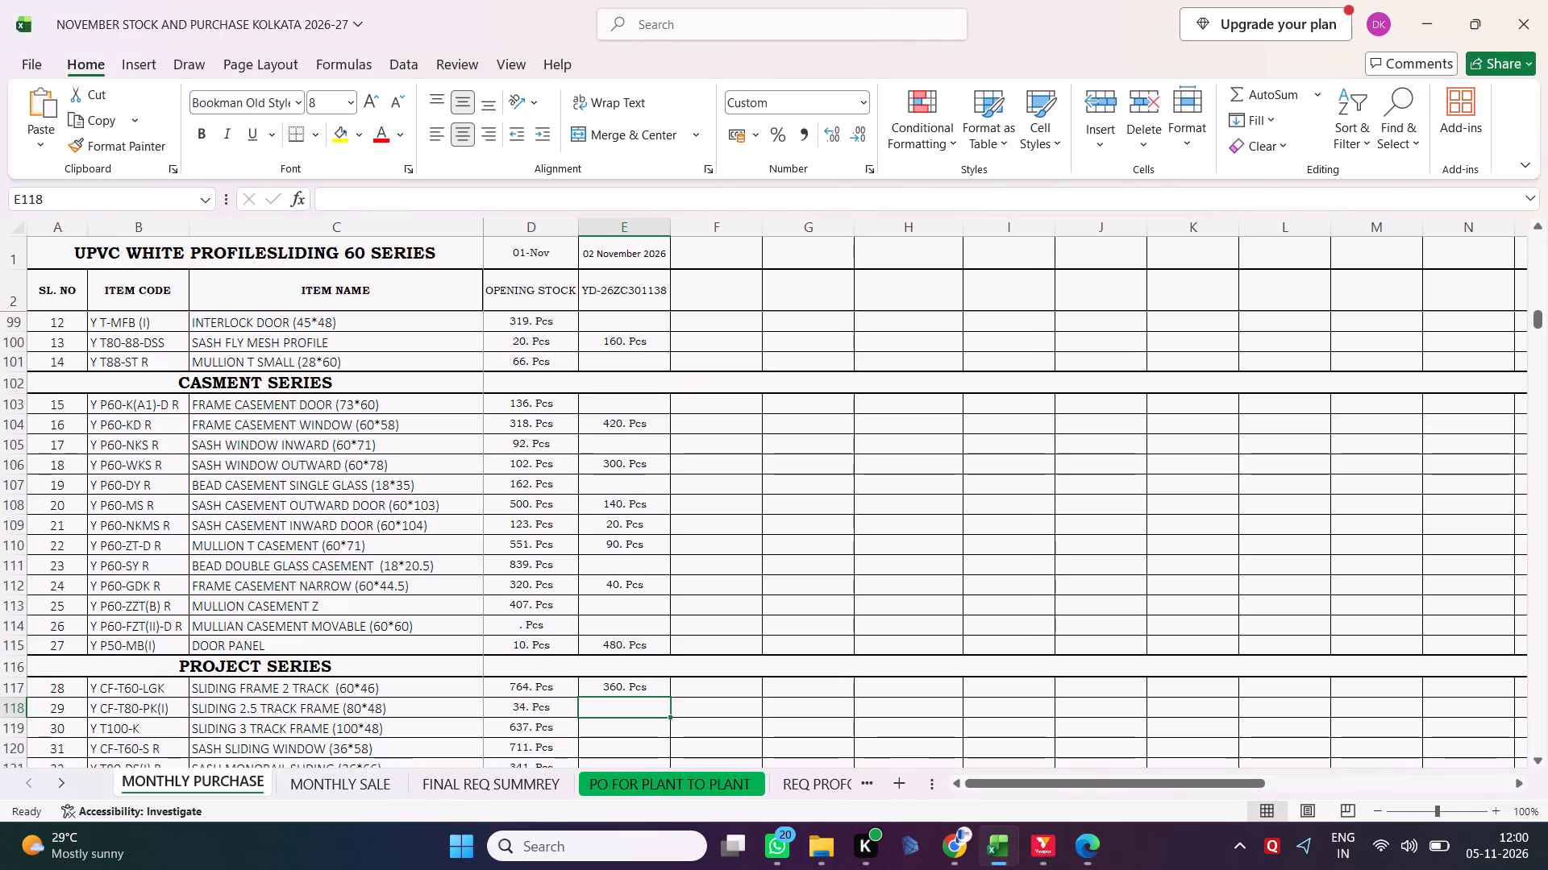
{"action": "scroll", "coordinate": [685, 515], "scroll_direction": "down", "scroll_amount": 3}
{"action": "scroll", "coordinate": [685, 515], "scroll_direction": "up", "scroll_amount": 6}
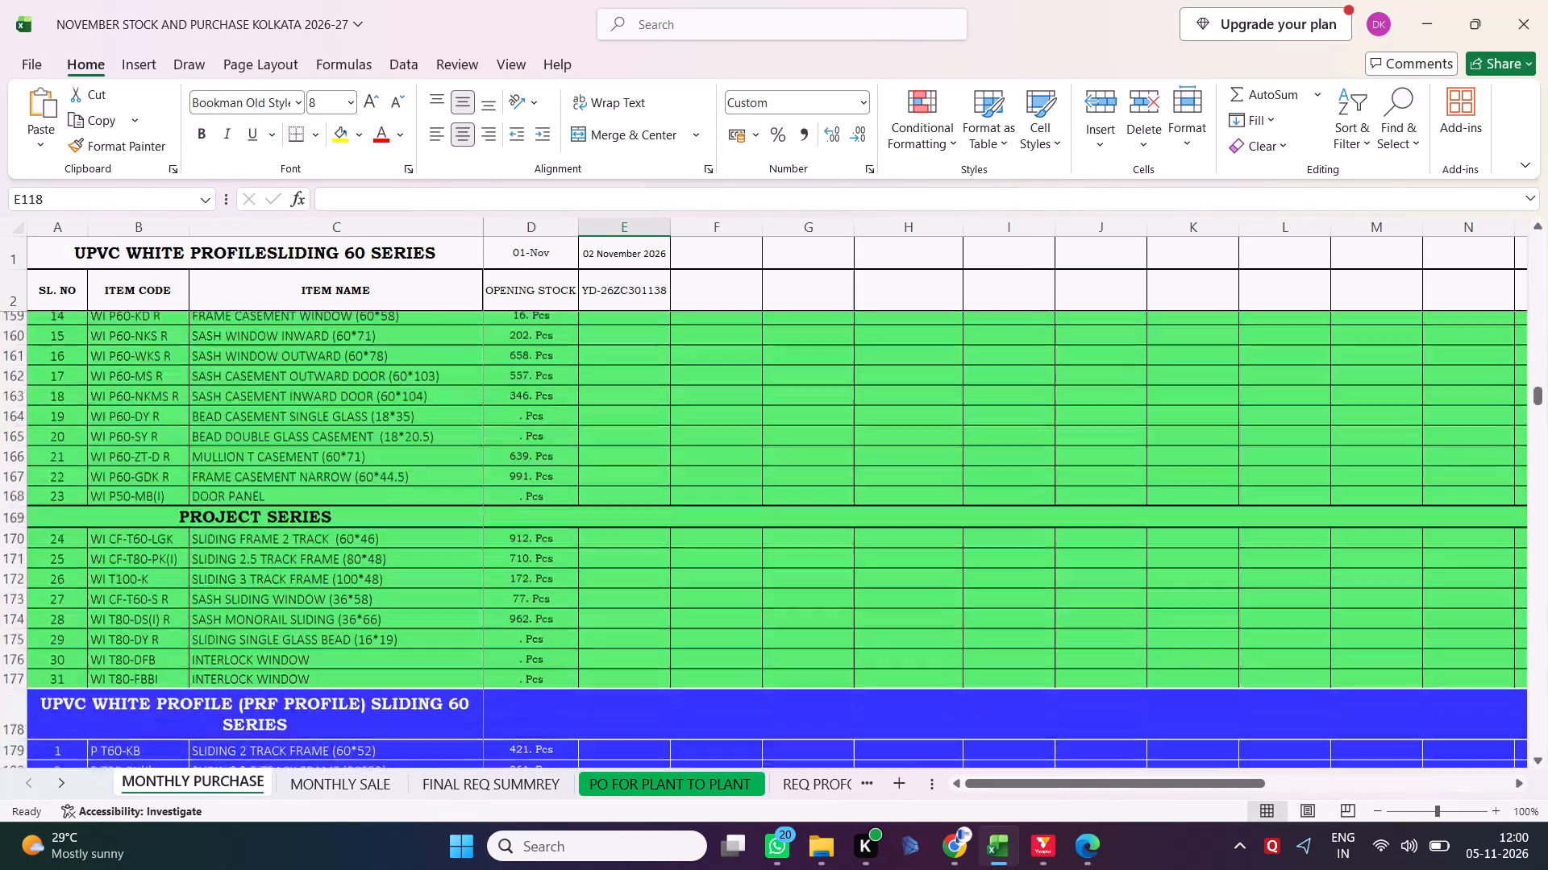
{"action": "scroll", "coordinate": [685, 515], "scroll_direction": "up", "scroll_amount": 6}
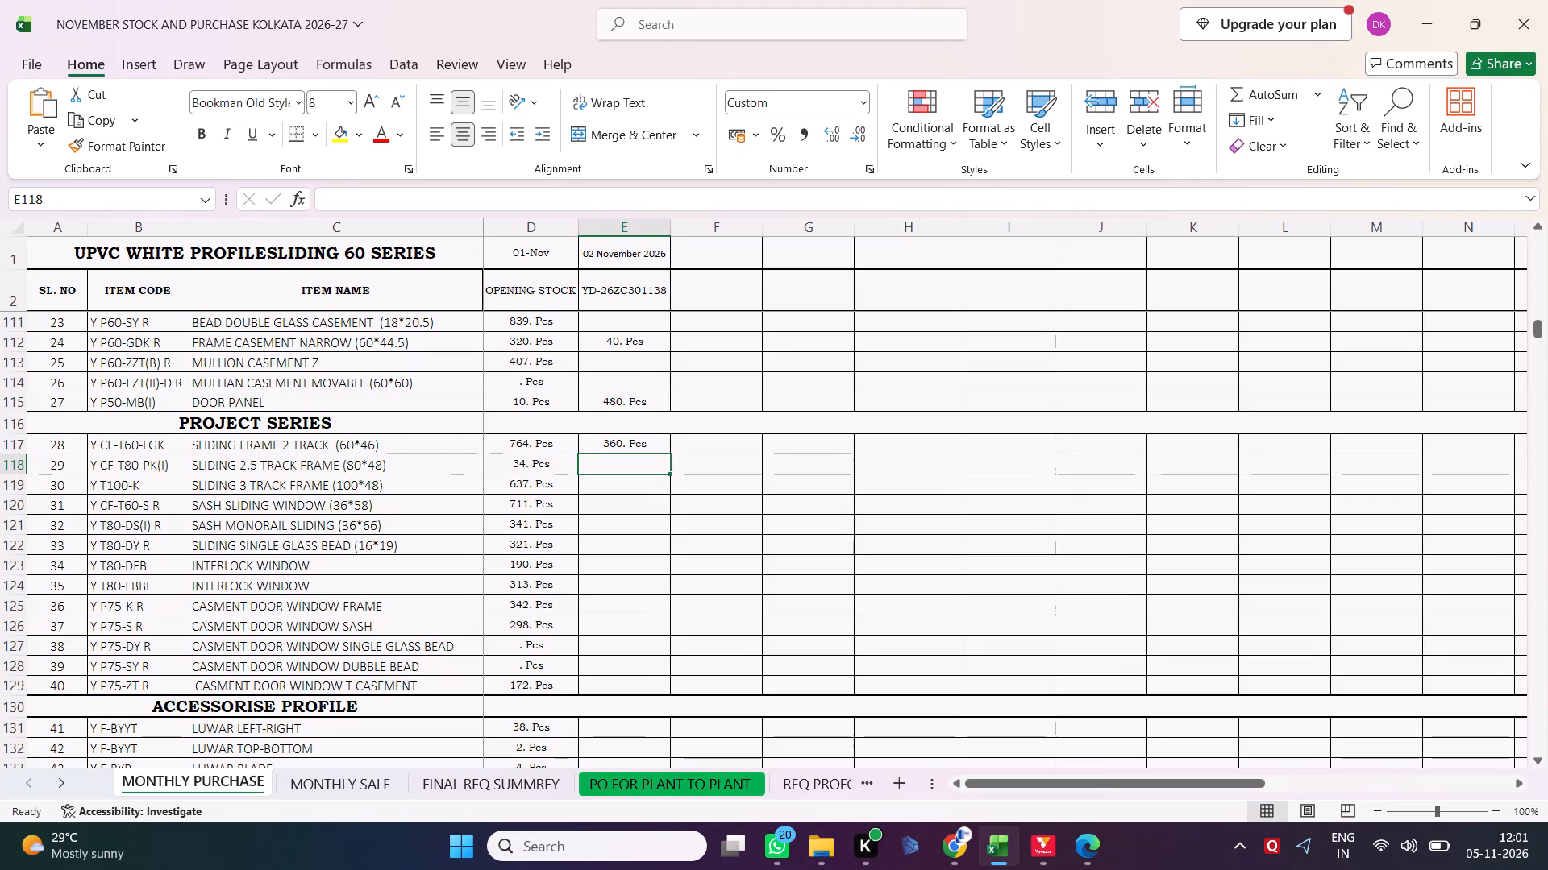
{"action": "scroll", "coordinate": [685, 515], "scroll_direction": "down", "scroll_amount": 1}
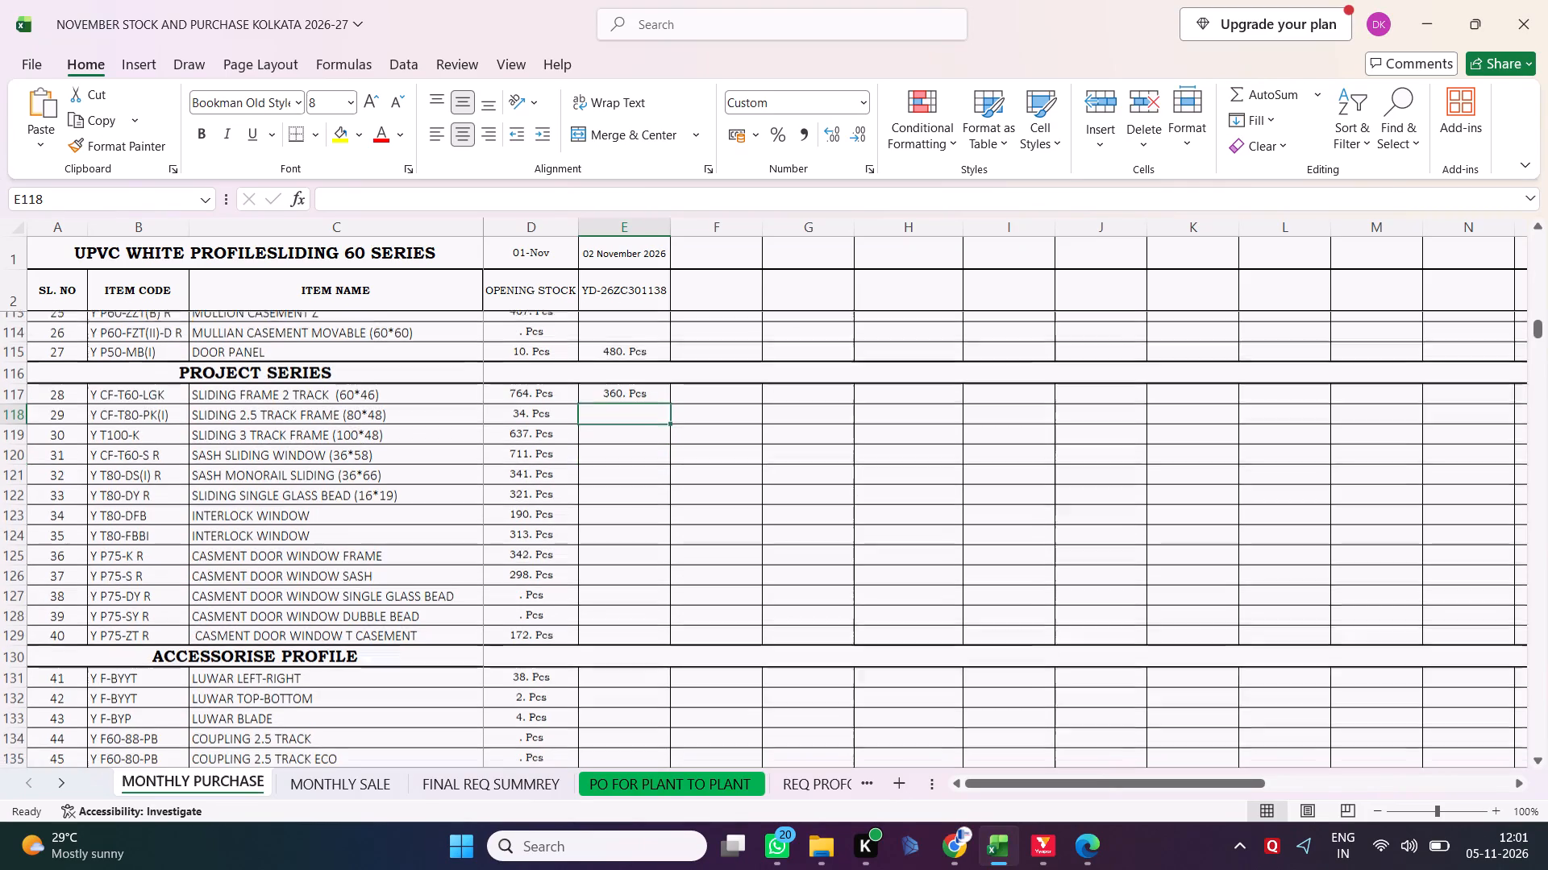
{"action": "scroll", "coordinate": [685, 515], "scroll_direction": "down", "scroll_amount": 1}
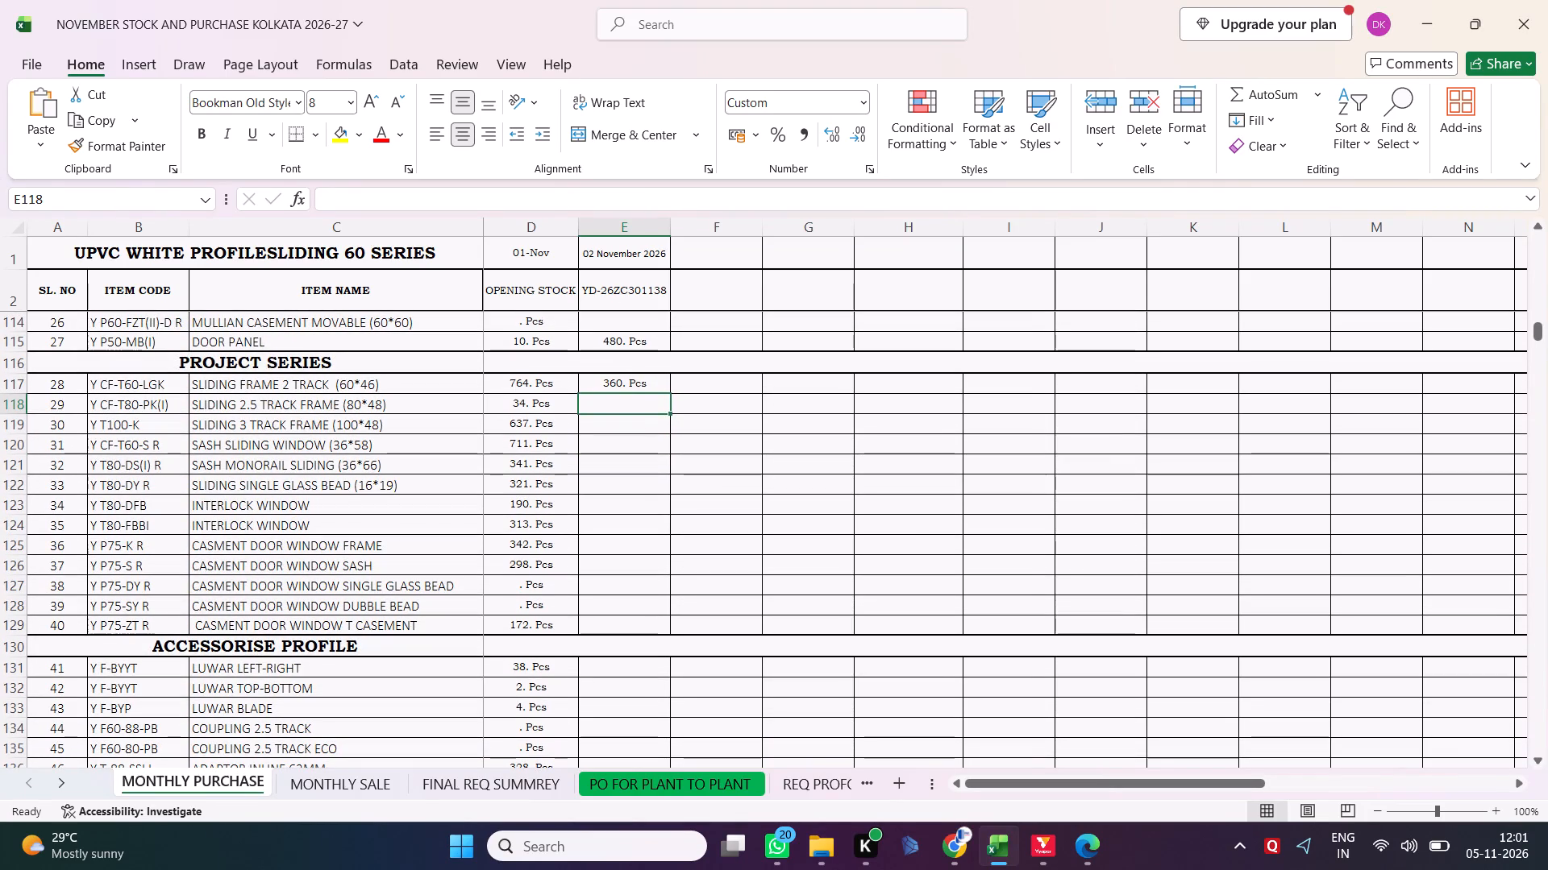
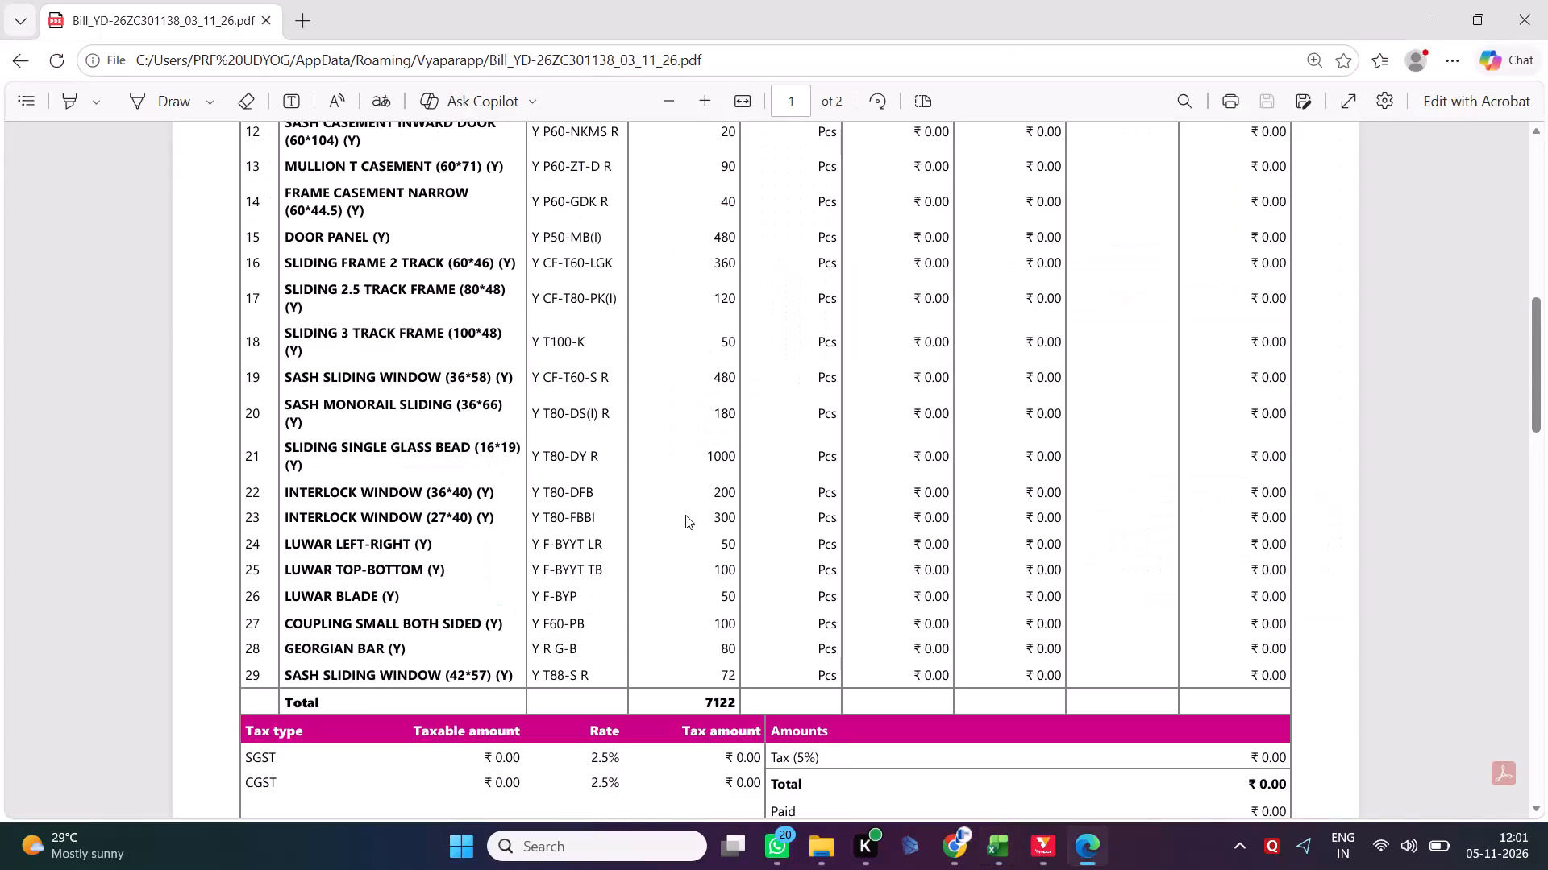
Enter the bill quantity 120 for Y CF-T80-PK(I), SLIDING 2.5 TRACK FRAME, in the YD-26ZC301138 column.
{"action": "key", "text": "alt+Tab"}
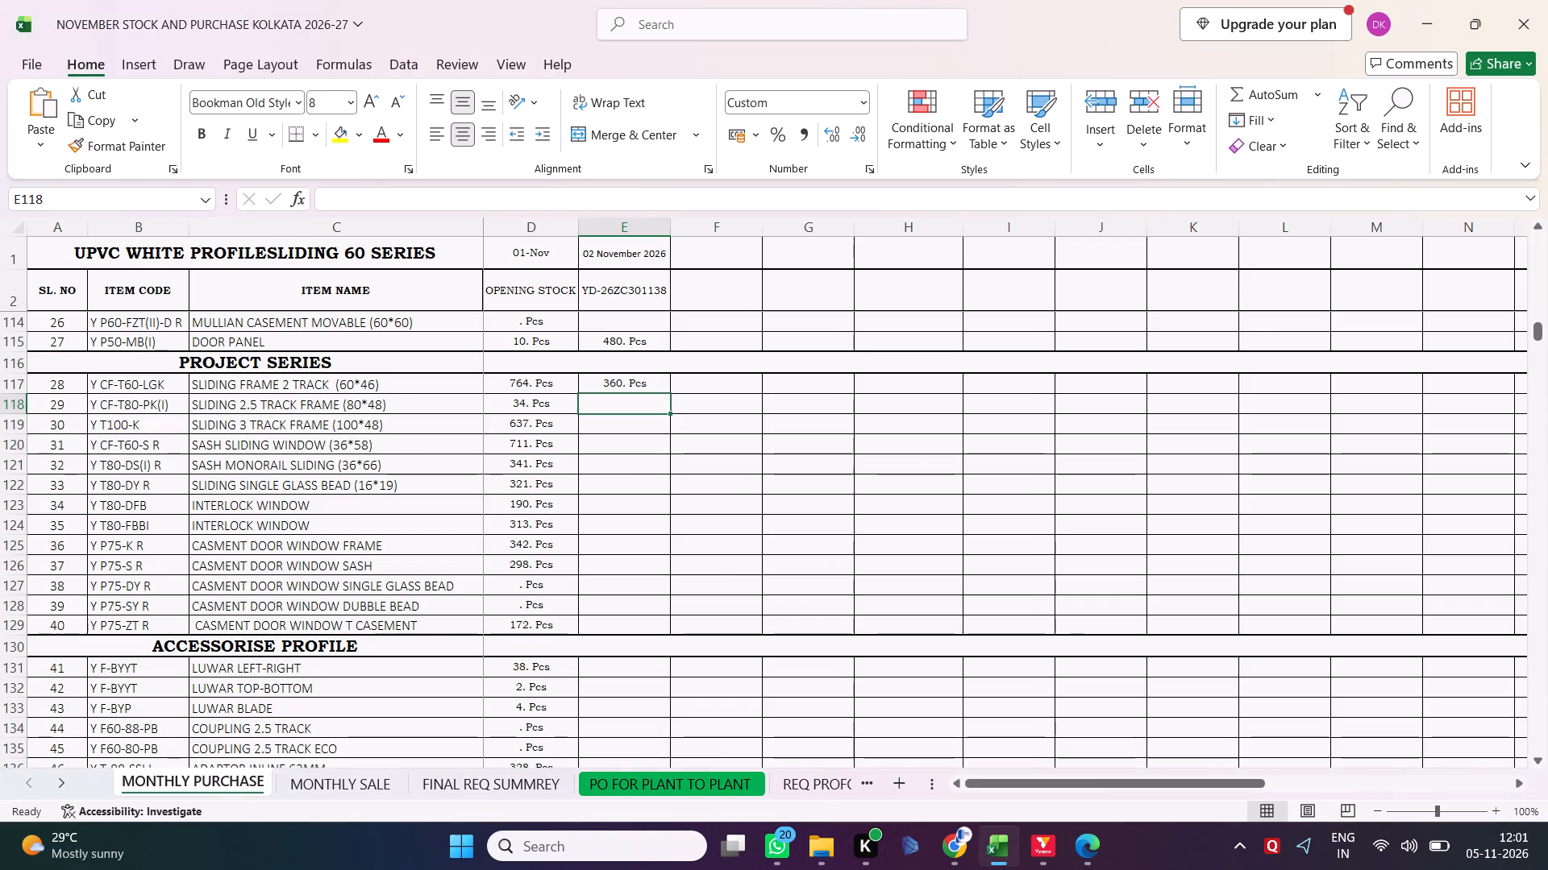
{"action": "key", "text": "alt+Tab"}
{"action": "key", "text": "alt+Tab"}
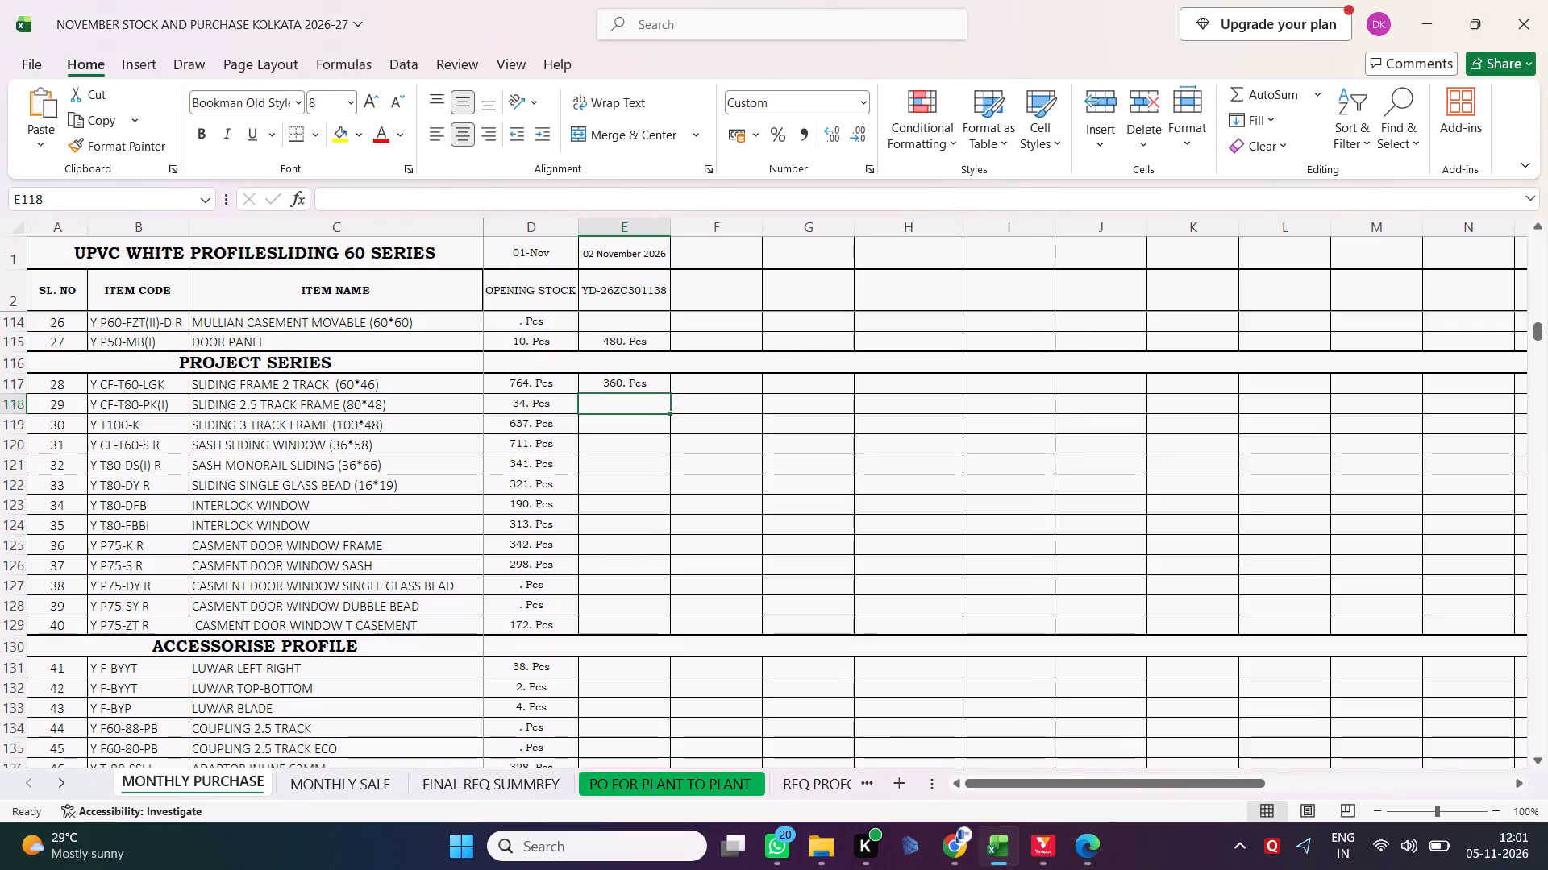
{"action": "type", "text": "120"}
{"action": "key", "text": "Return"}
Enter the bill quantity 50 for Y T100-K, SLIDING 3 TRACK FRAME (100*48), in the YD-26ZC301138 column.
{"action": "key", "text": "alt+Tab"}
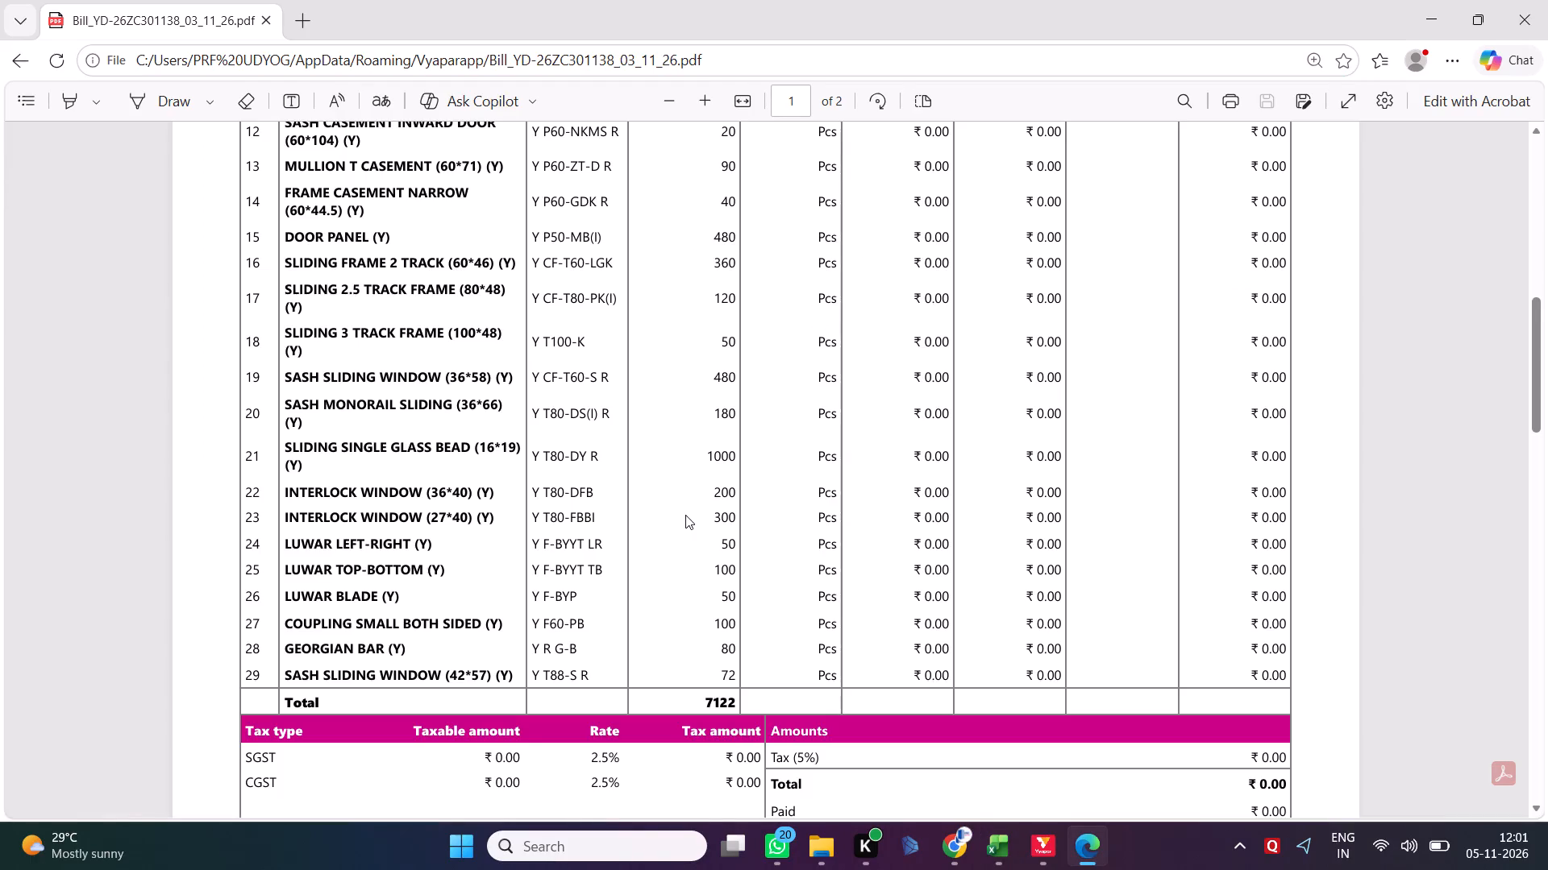
{"action": "key", "text": "alt+Tab"}
{"action": "key", "text": "alt+Tab"}
{"action": "key", "text": "alt+Tab"}
{"action": "type", "text": "50"}
{"action": "key", "text": "Return"}
Enter the bill quantity 480 for Y CF-T60-S R, SASH SLIDING WINDOW (36*58), in the YD-26ZC301138 column.
{"action": "key", "text": "alt+Tab"}
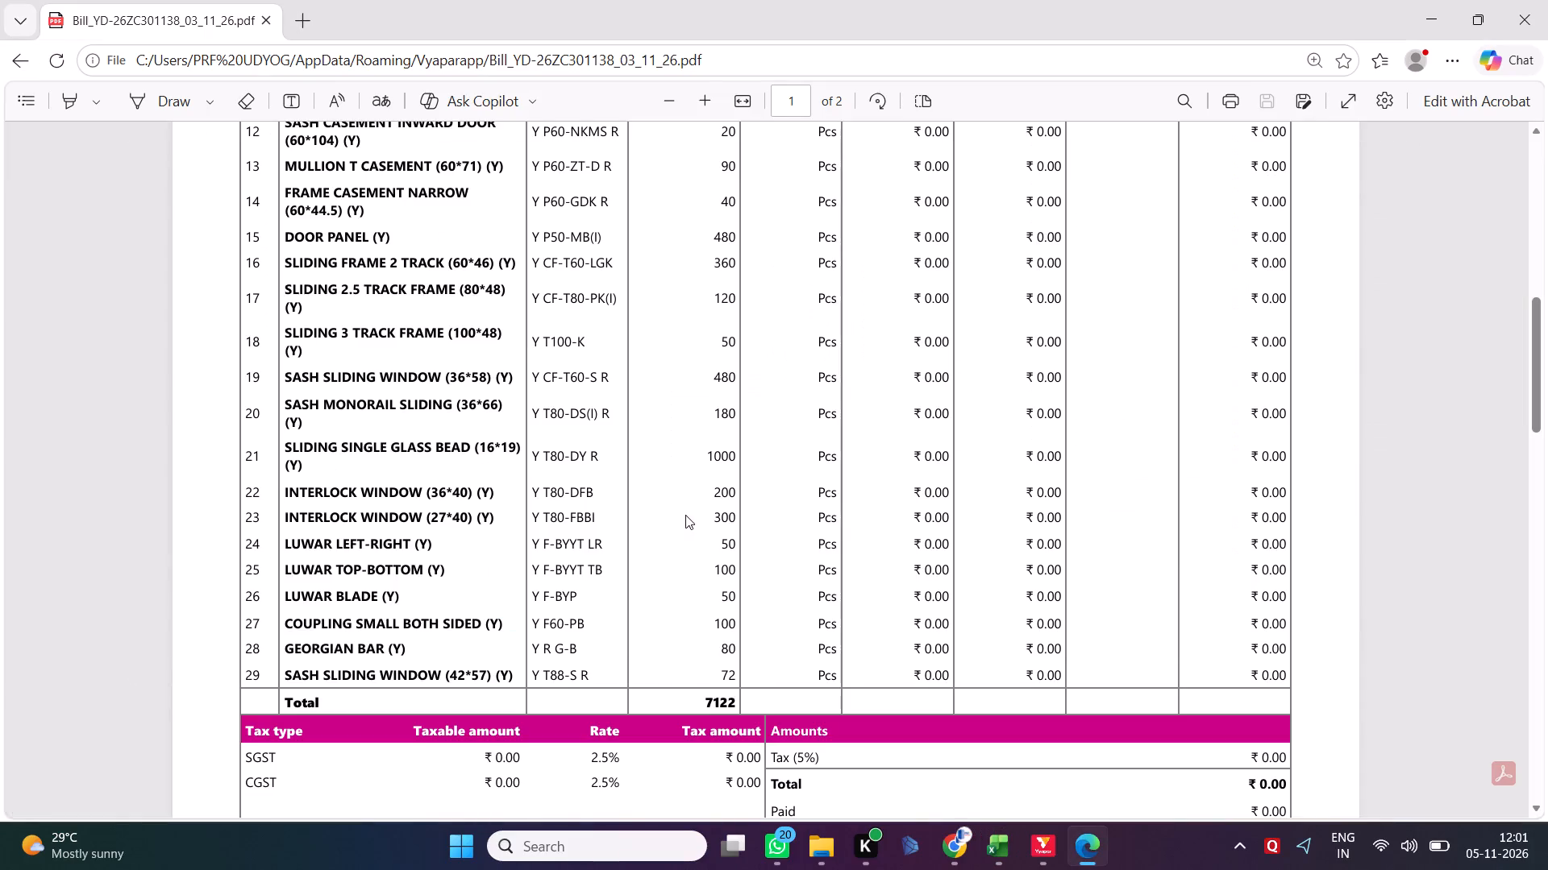
{"action": "key", "text": "alt+Tab"}
{"action": "key", "text": "alt+Tab"}
{"action": "key", "text": "alt+Tab"}
{"action": "type", "text": "480"}
{"action": "key", "text": "Return"}
Enter the bill quantity 180 for Y T80-DS(I) R, SASH MONORAIL SLIDING (36*66), in the YD-26ZC301138 column.
{"action": "key", "text": "alt+Tab"}
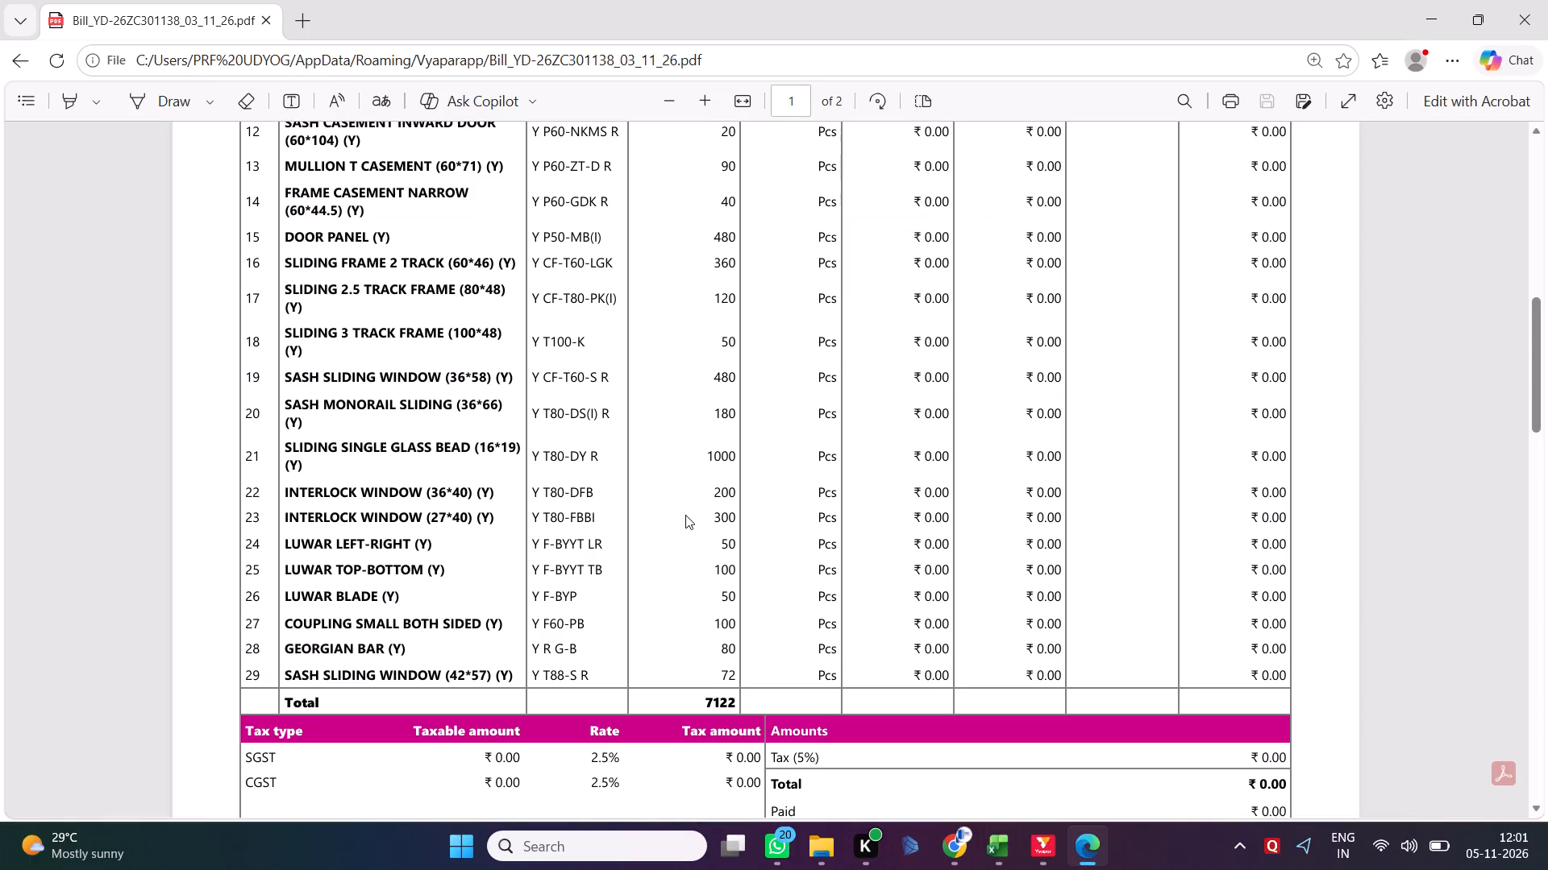
{"action": "key", "text": "alt+Tab"}
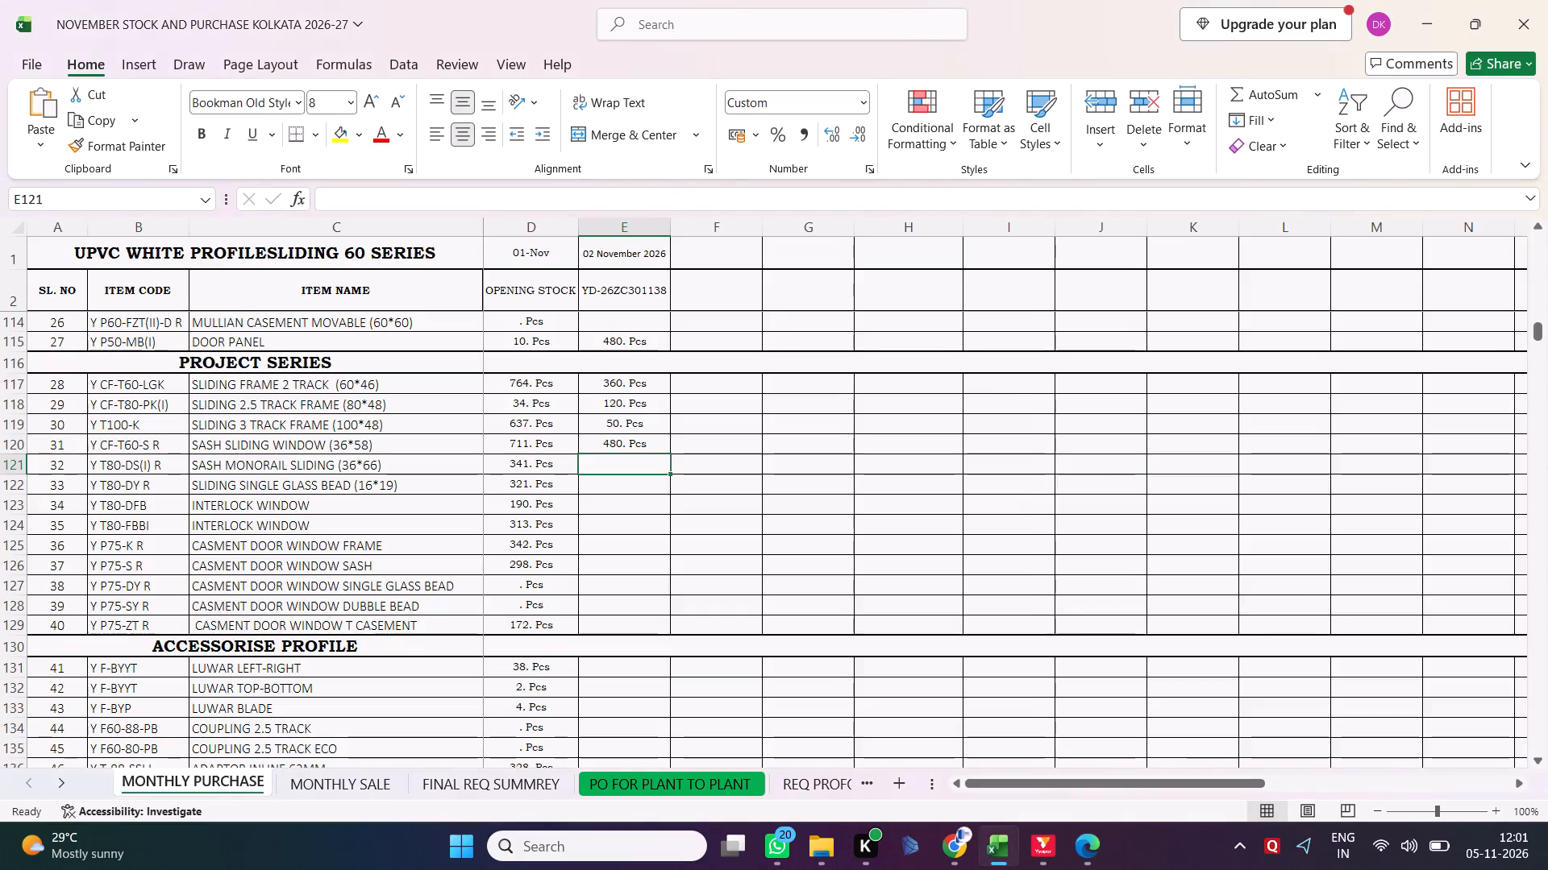
{"action": "key", "text": "alt+Tab"}
{"action": "key", "text": "alt+Tab"}
{"action": "type", "text": "180"}
{"action": "key", "text": "Return"}
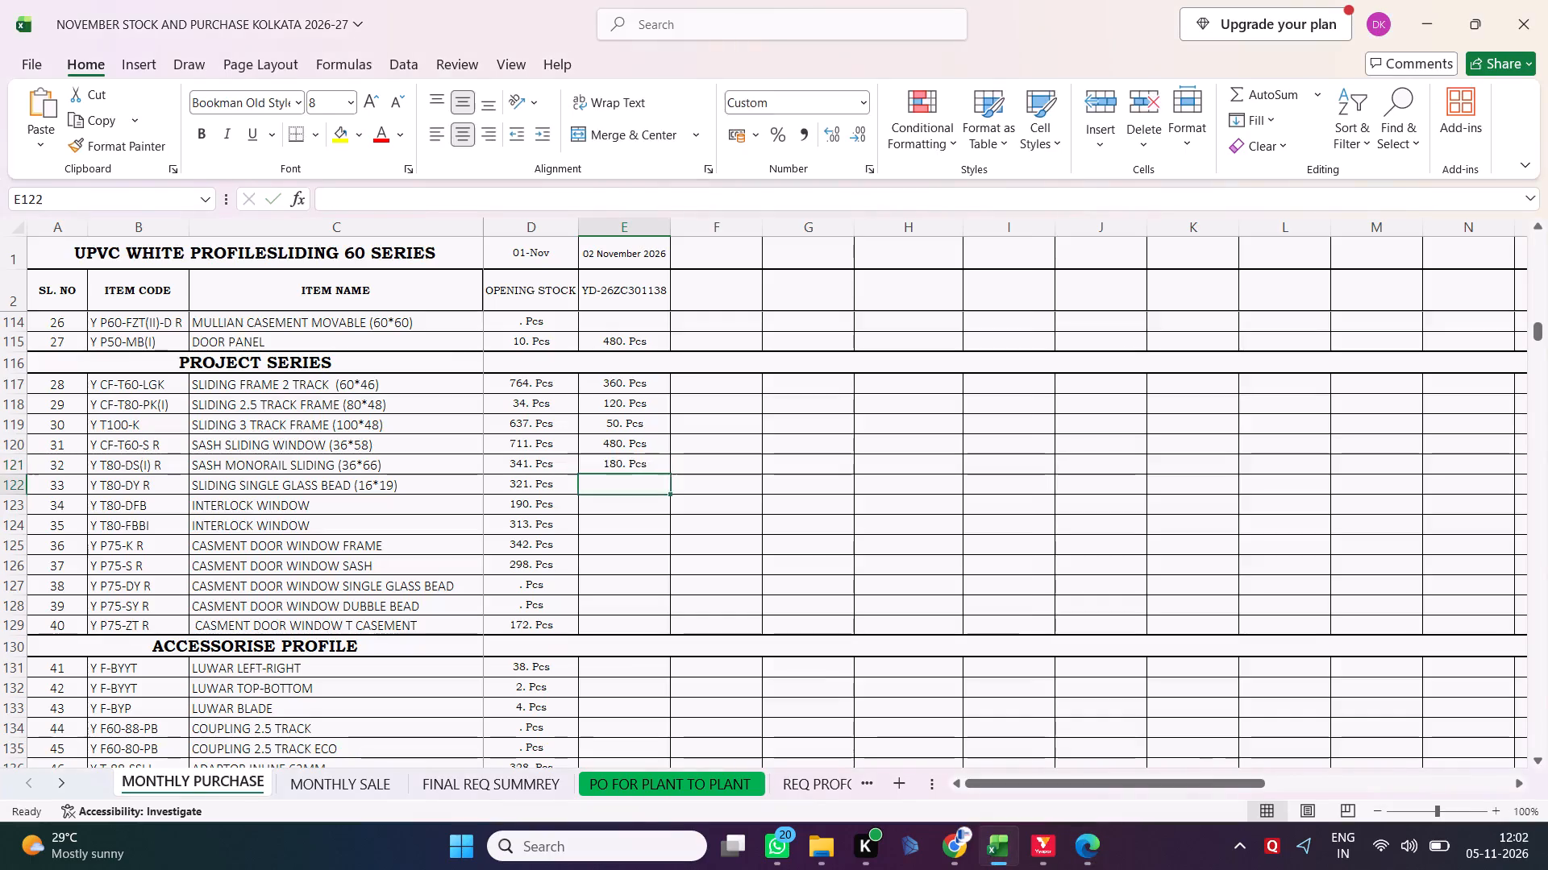
Enter the bill quantity 1000 for Y T80-DY R, SLIDING SINGLE GLASS BEAD (16*19), in the YD-26ZC301138 column.
{"action": "key", "text": "alt+Tab"}
{"action": "key", "text": "alt+Tab"}
{"action": "key", "text": "alt+Tab"}
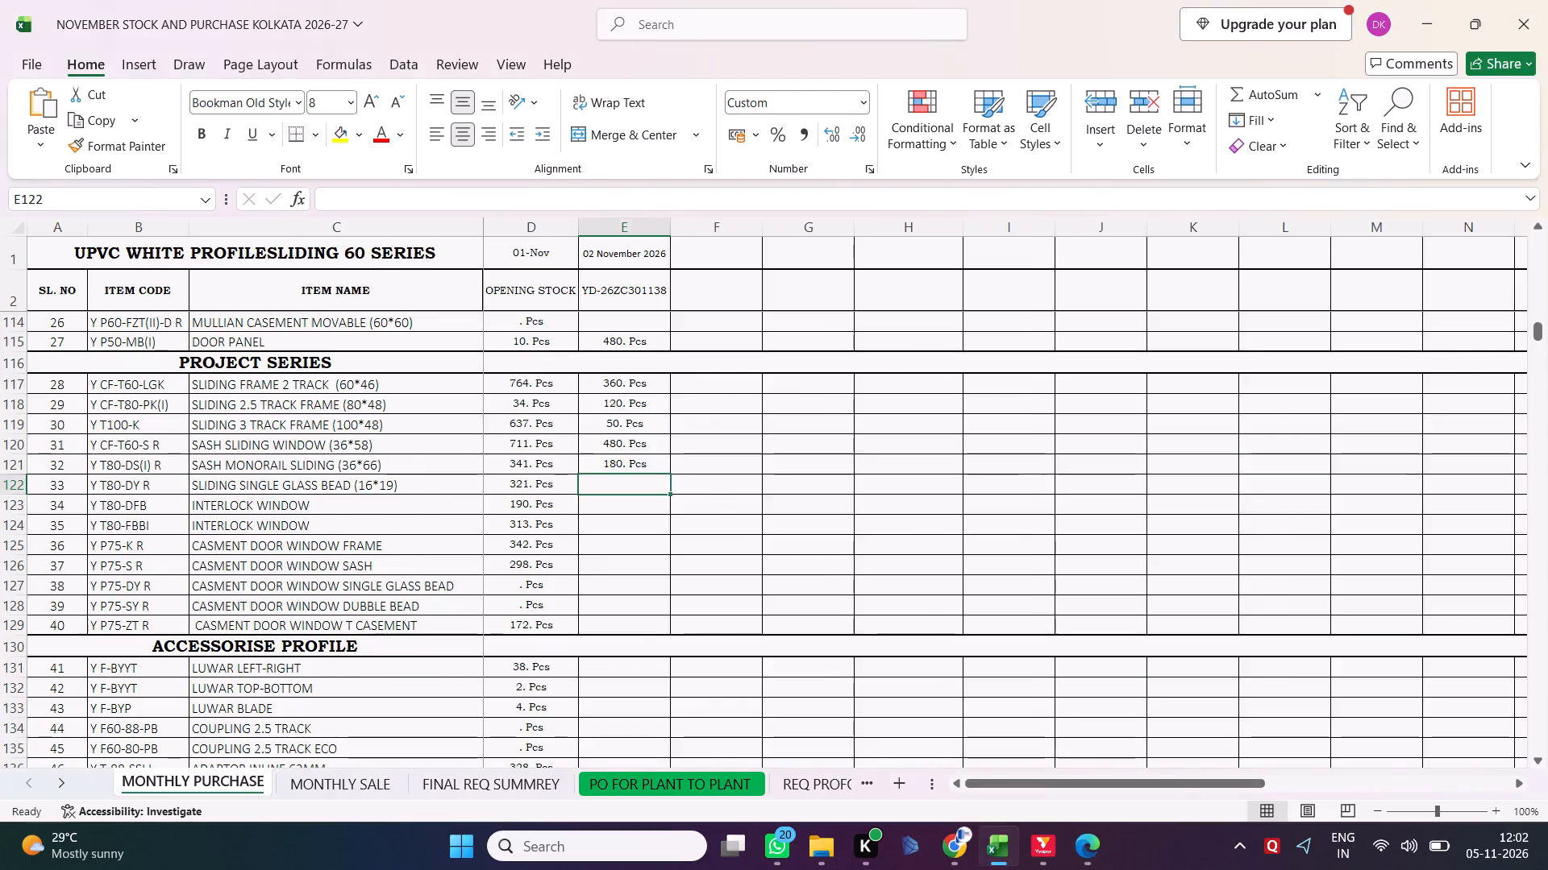
{"action": "key", "text": "alt+Tab"}
{"action": "type", "text": "1000"}
{"action": "key", "text": "Return"}
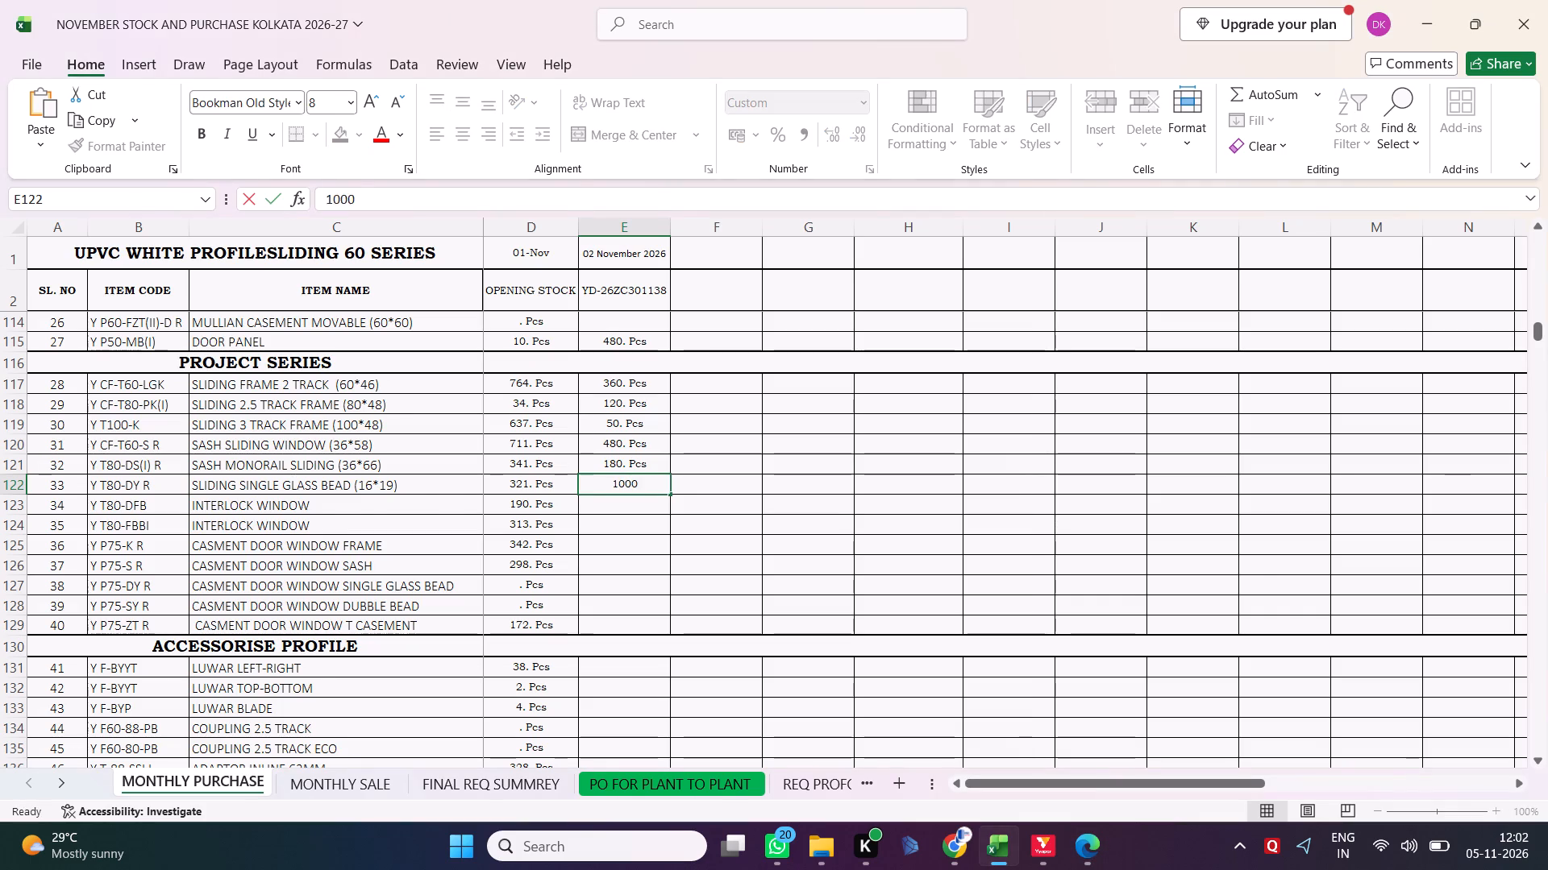
Enter the bill quantity 200 for Y T80-DFB, INTERLOCK WINDOW, in the YD-26ZC301138 column.
{"action": "key", "text": "alt+Tab"}
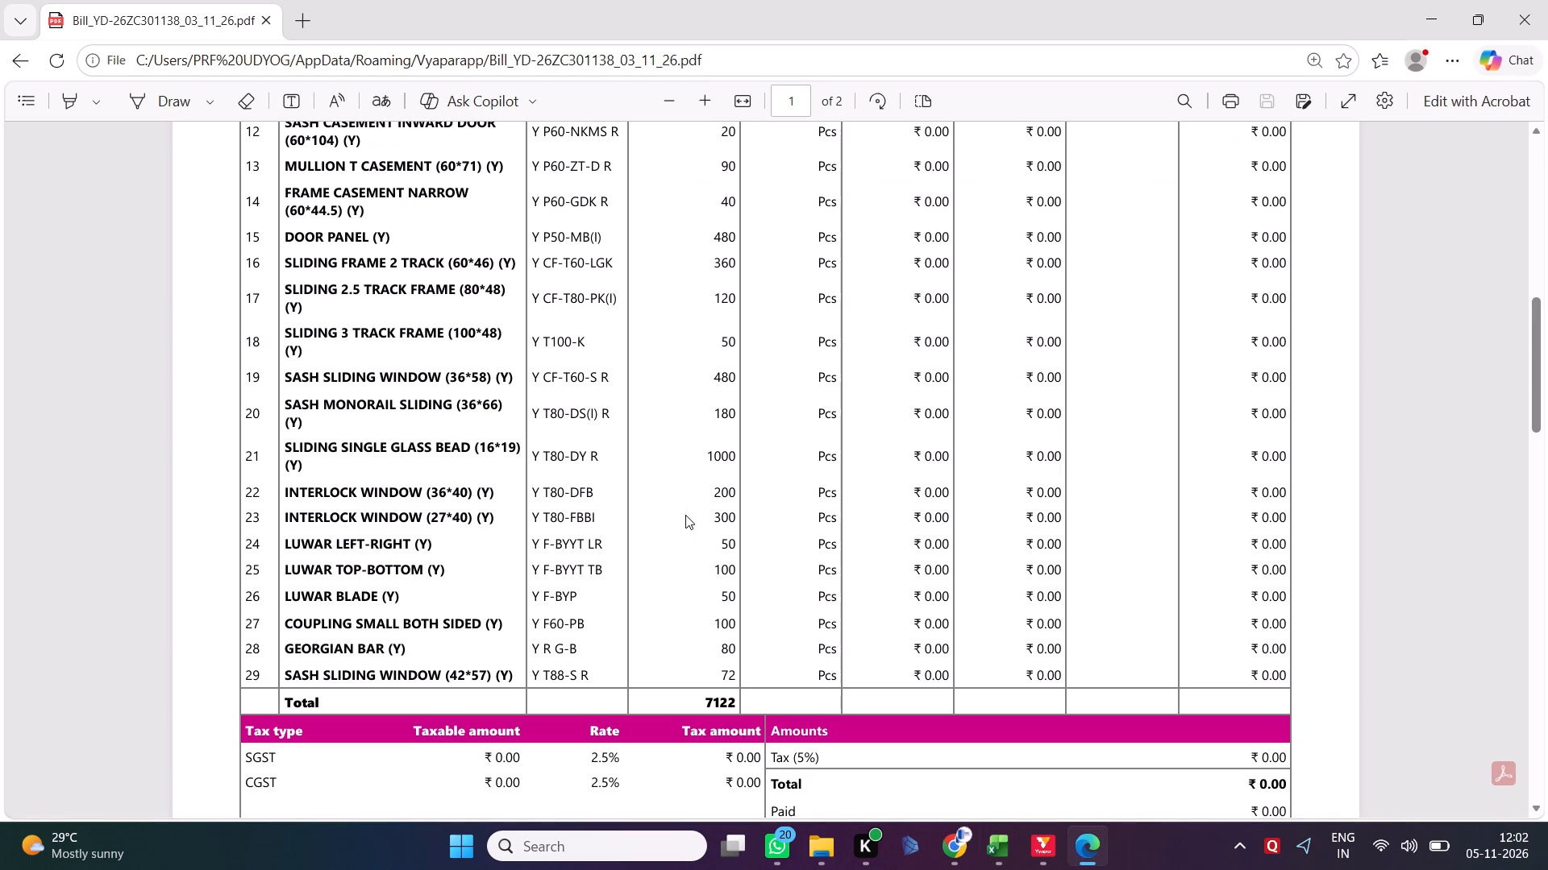
{"action": "key", "text": "alt+Tab"}
{"action": "key", "text": "alt+Tab"}
{"action": "key", "text": "alt+Tab"}
{"action": "type", "text": "200"}
{"action": "key", "text": "Return"}
Enter the bill quantity 300 for Y T80-FBBI, INTERLOCK WINDOW, in the YD-26ZC301138 column.
{"action": "key", "text": "alt+Tab"}
{"action": "key", "text": "alt+Tab"}
{"action": "key", "text": "alt+Tab"}
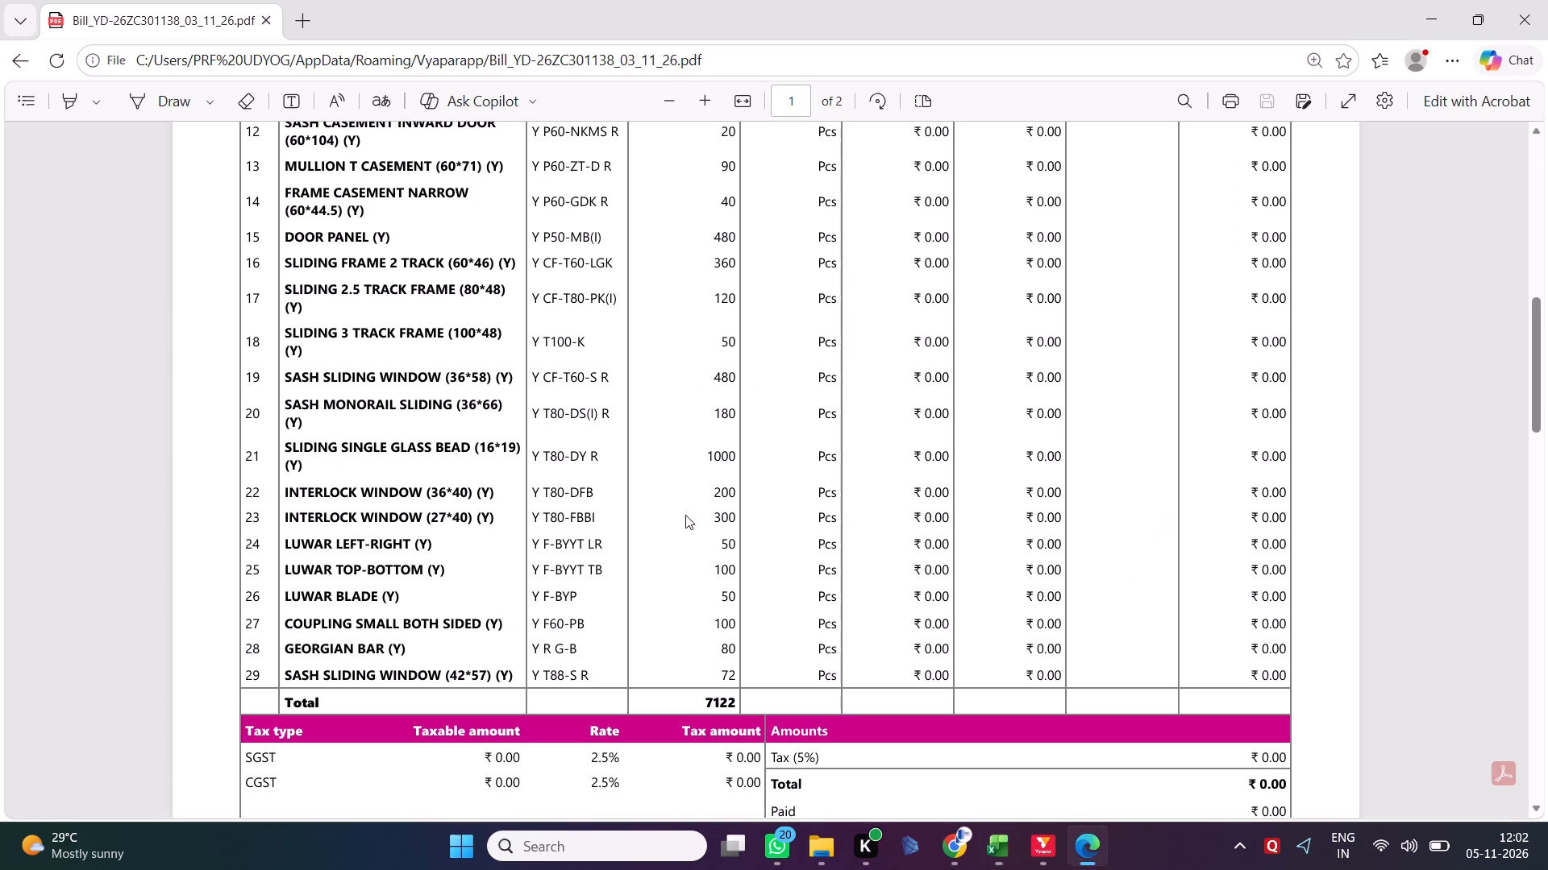
{"action": "key", "text": "alt+Tab"}
{"action": "type", "text": "300"}
{"action": "key", "text": "Return"}
Under ACCESSORISE PROFILE, enter the bill quantities 50 for LUWAR LEFT-RIGHT and 100 for LUWAR TOP-BOTTOM in the YD-26ZC301138 column.
{"action": "key", "text": "alt+Tab"}
{"action": "key", "text": "alt+Tab"}
{"action": "key", "text": "Down"}
{"action": "key", "text": "Down"}
{"action": "key", "text": "Down"}
{"action": "key", "text": "Down"}
{"action": "key", "text": "Down"}
{"action": "key", "text": "Down"}
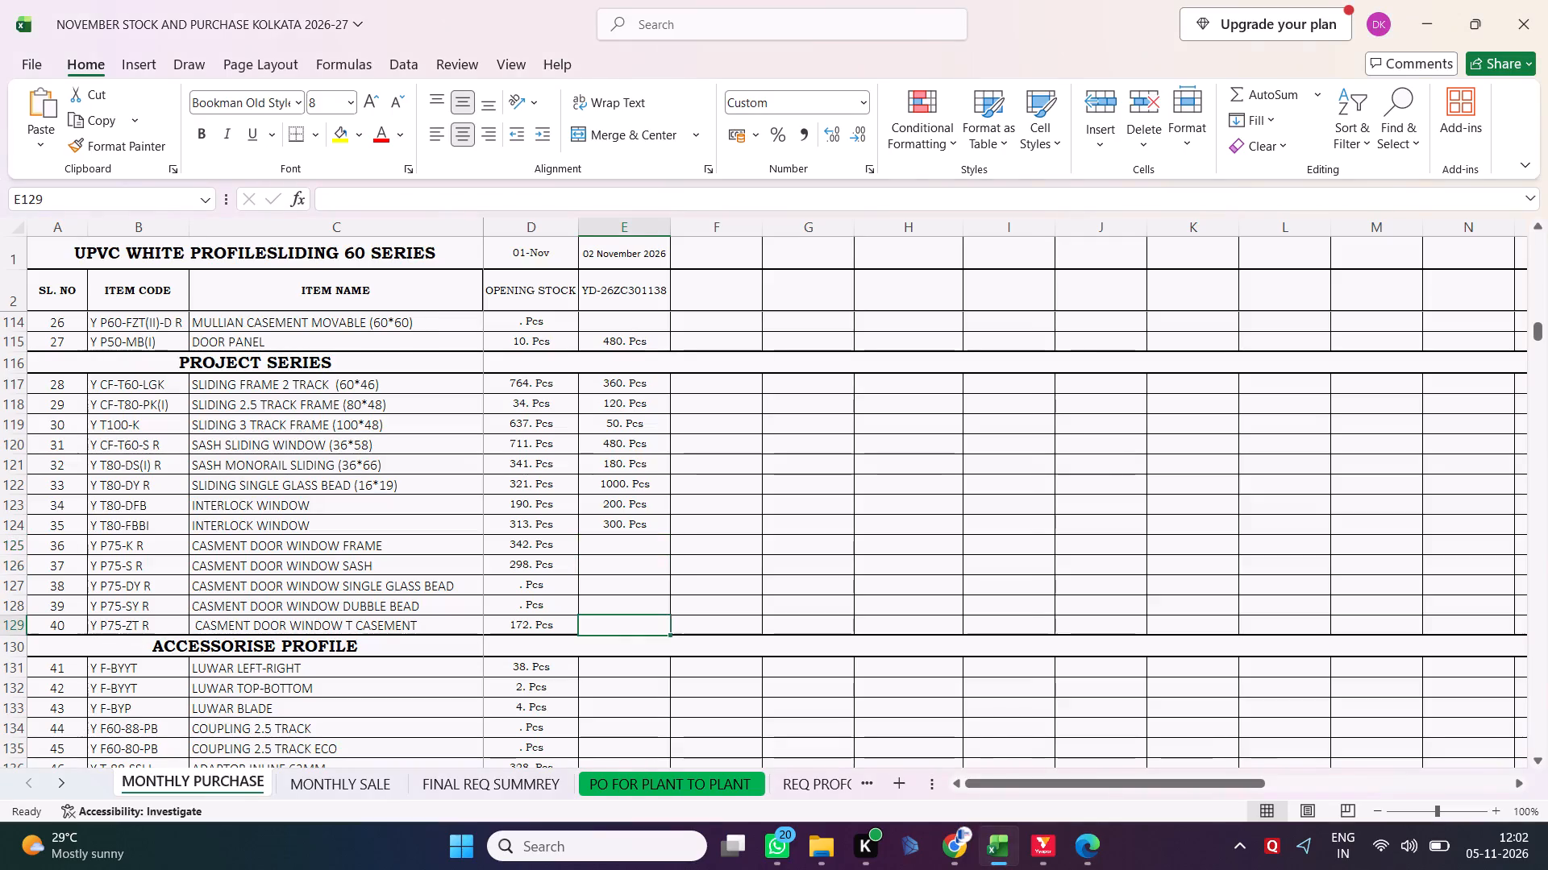
{"action": "key", "text": "alt+Tab"}
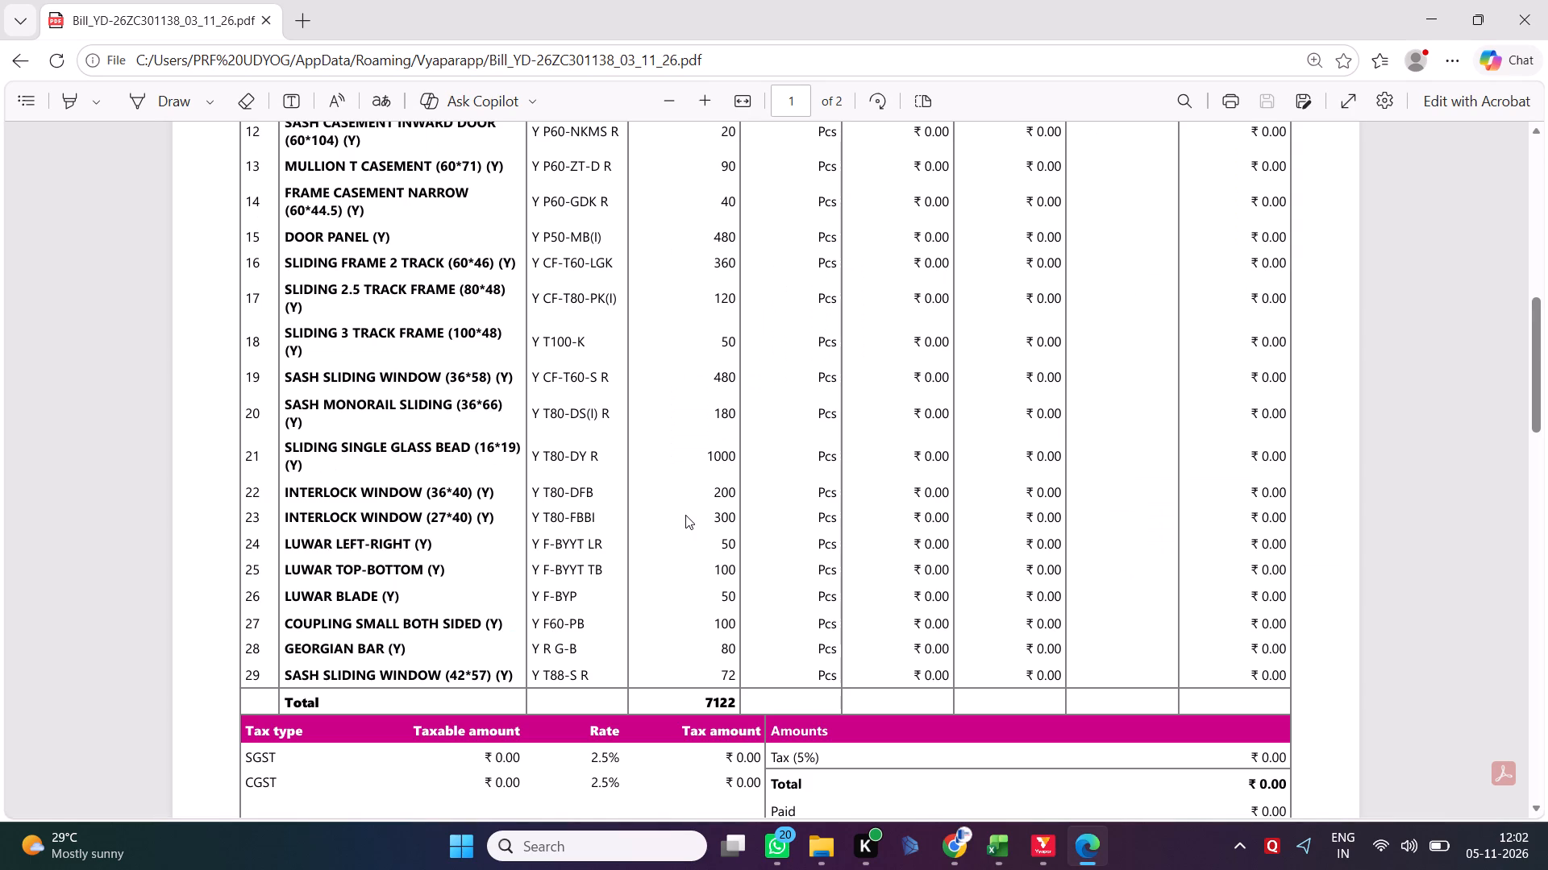
{"action": "key", "text": "alt+Tab"}
{"action": "type", "text": "50"}
{"action": "key", "text": "Return"}
{"action": "type", "text": "100"}
{"action": "key", "text": "Return"}
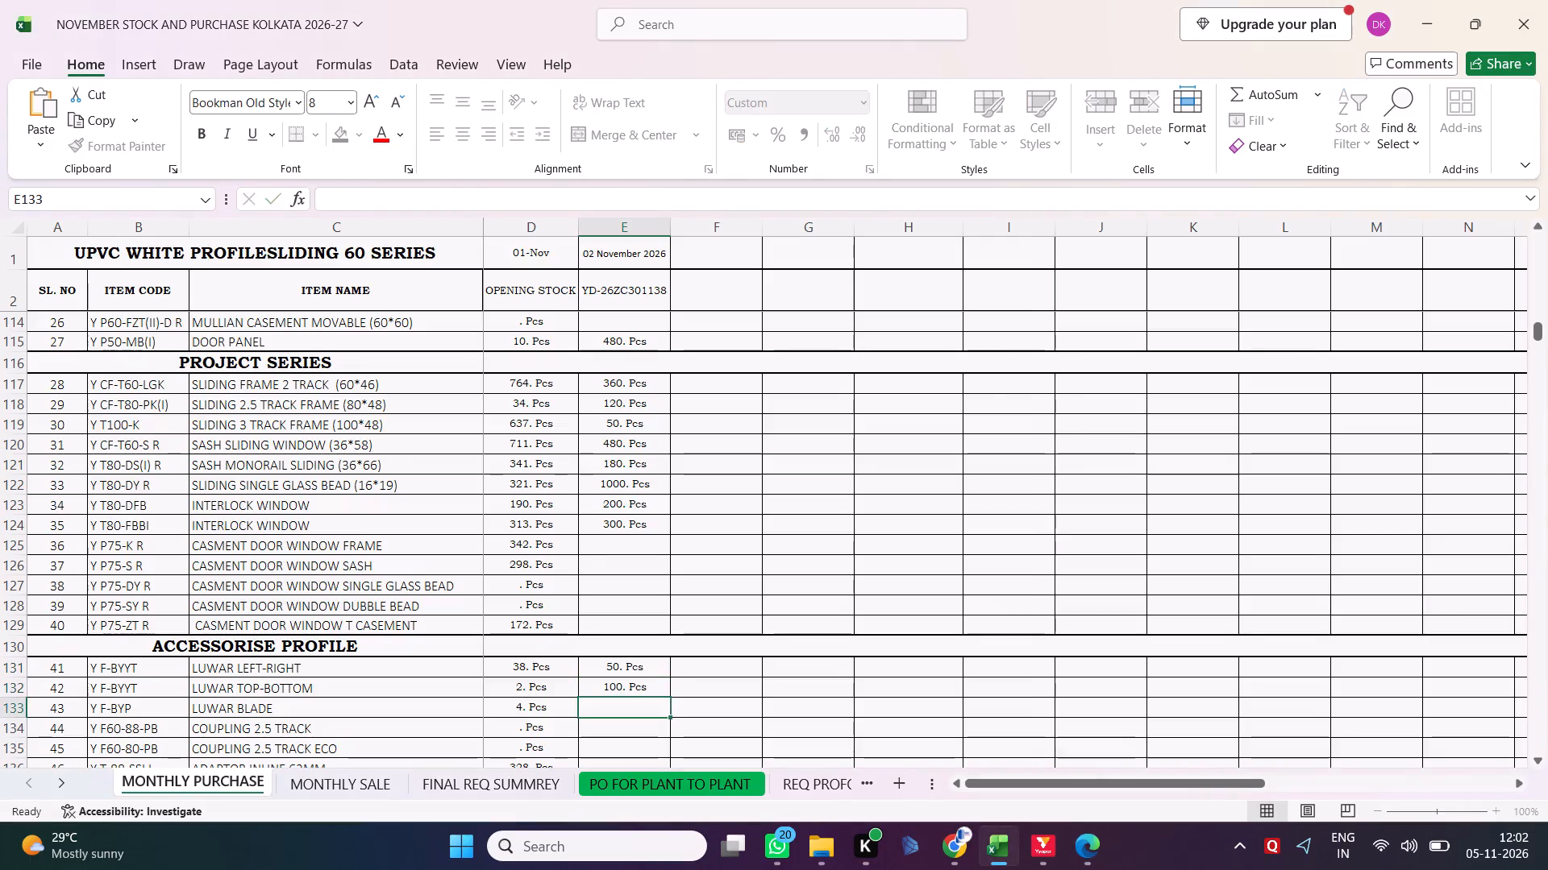
Enter the bill quantity 50 for Y F-BYP, LUWAR BLADE, in the YD-26ZC301138 column.
{"action": "key", "text": "alt+Tab"}
{"action": "key", "text": "alt+Tab"}
{"action": "type", "text": "50"}
{"action": "key", "text": "Return"}
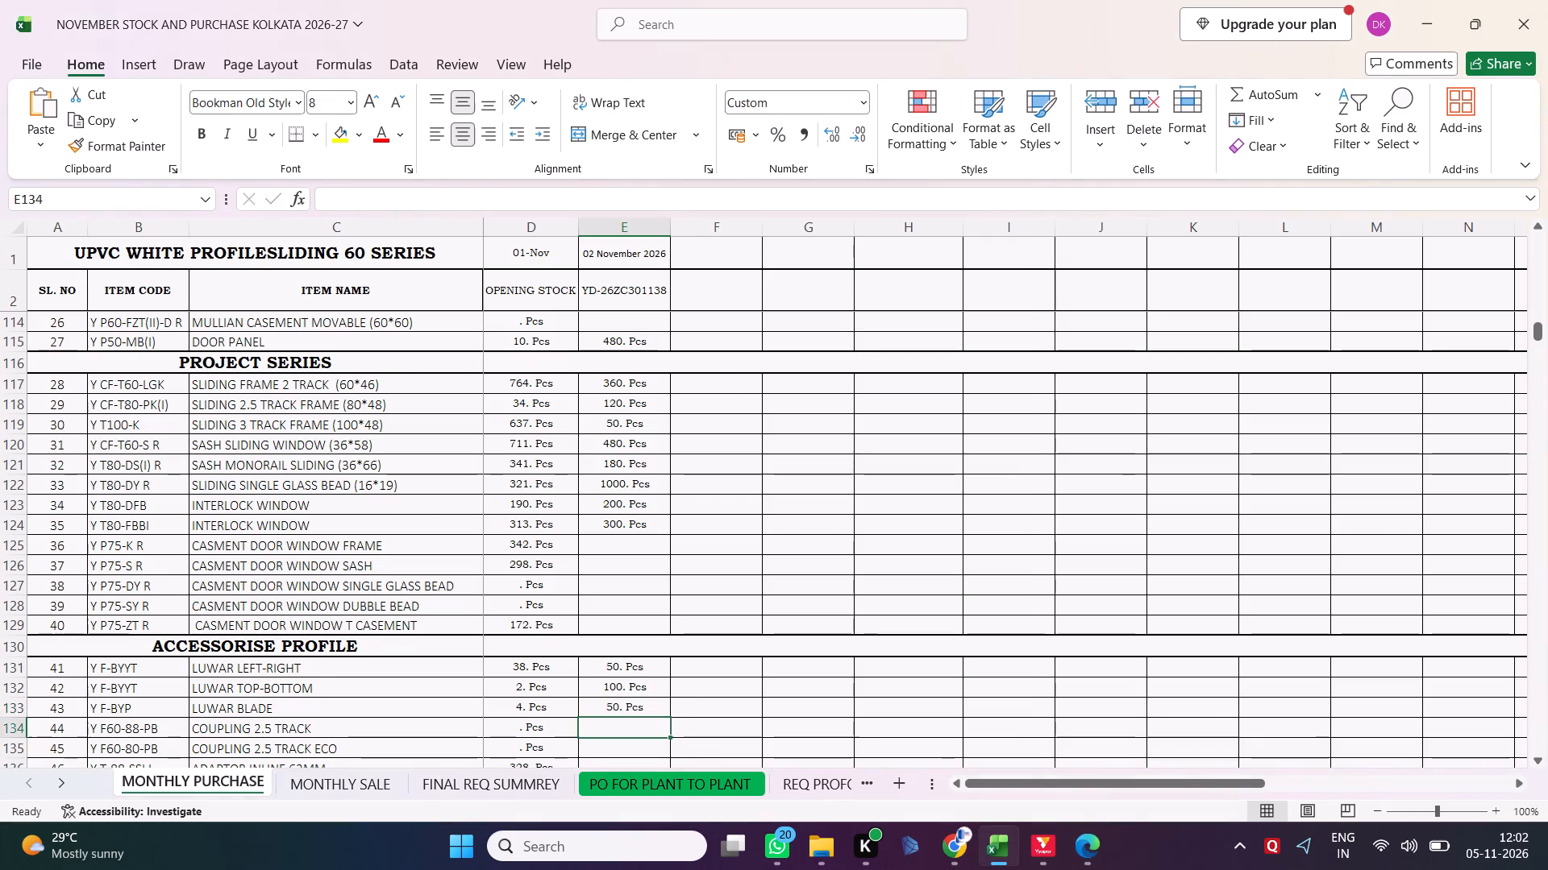
Enter the bill quantity 100 for Y F60-PB, COUPLING SMALL BOTH SIDED, in the YD-26ZC301138 column.
{"action": "key", "text": "alt+Tab"}
{"action": "key", "text": "alt+Tab"}
{"action": "key", "text": "Down"}
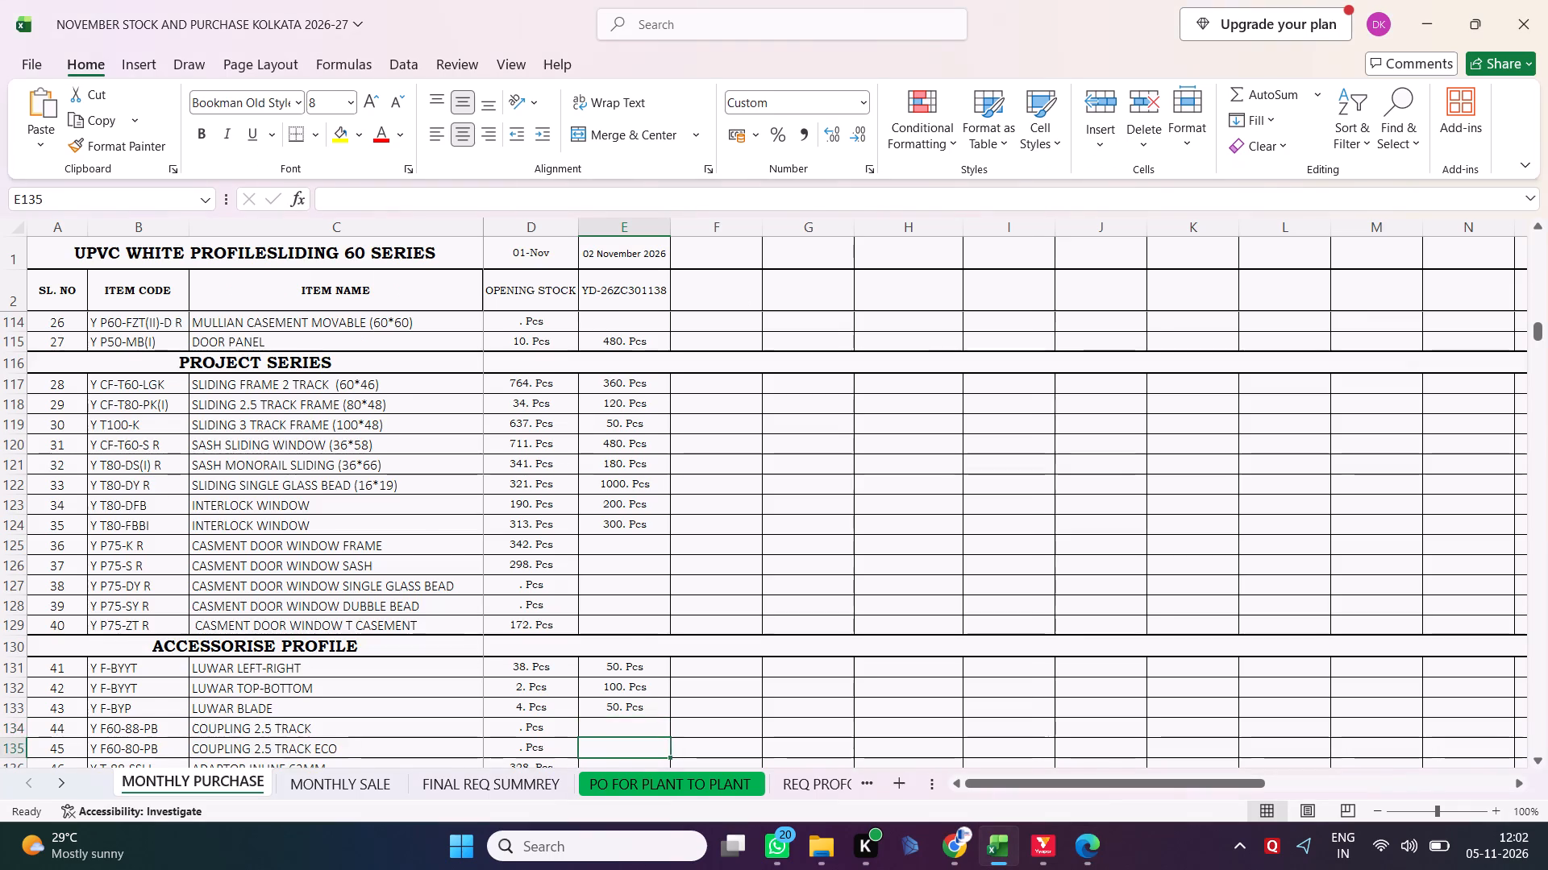
{"action": "key", "text": "Down"}
{"action": "key", "text": "Down"}
{"action": "key", "text": "Down"}
{"action": "key", "text": "Down"}
{"action": "key", "text": "Down"}
{"action": "key", "text": "Down"}
{"action": "key", "text": "Up"}
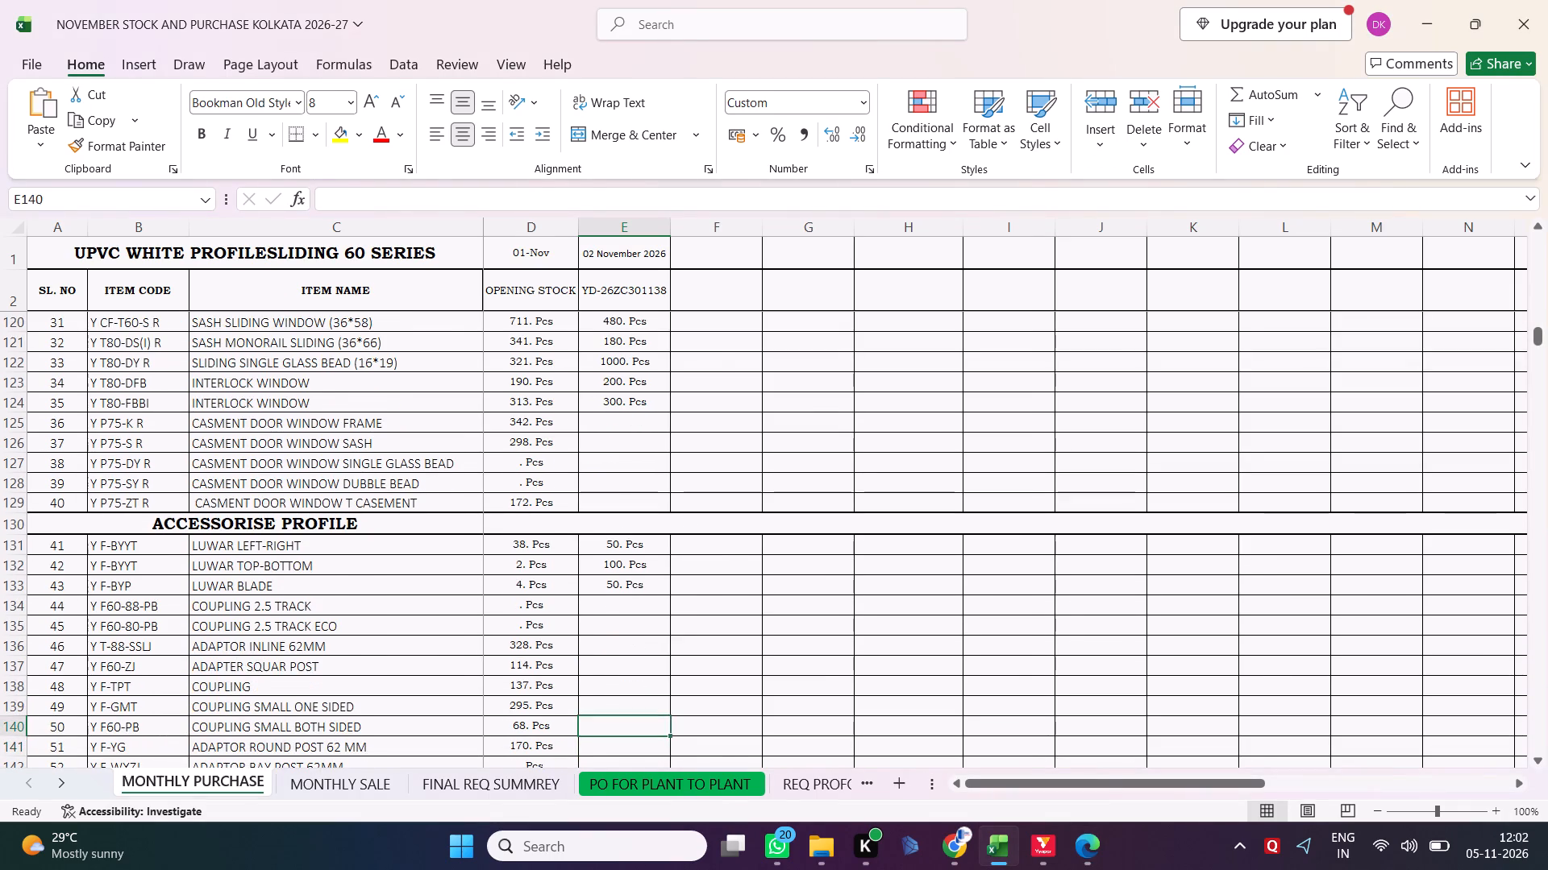
{"action": "key", "text": "alt+Tab"}
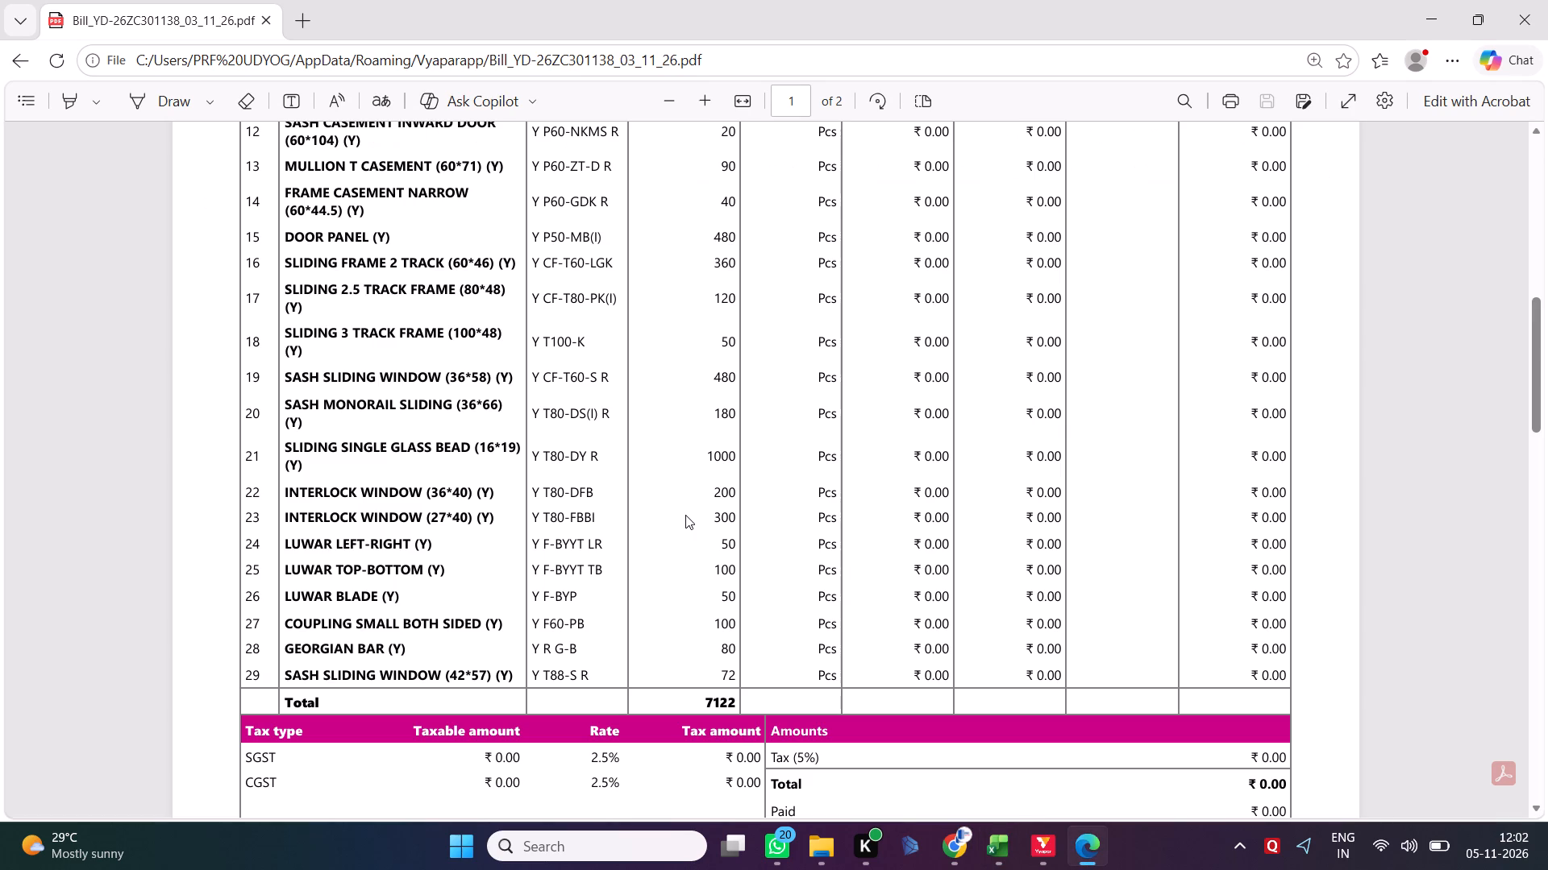
{"action": "key", "text": "alt+Tab"}
{"action": "type", "text": "100"}
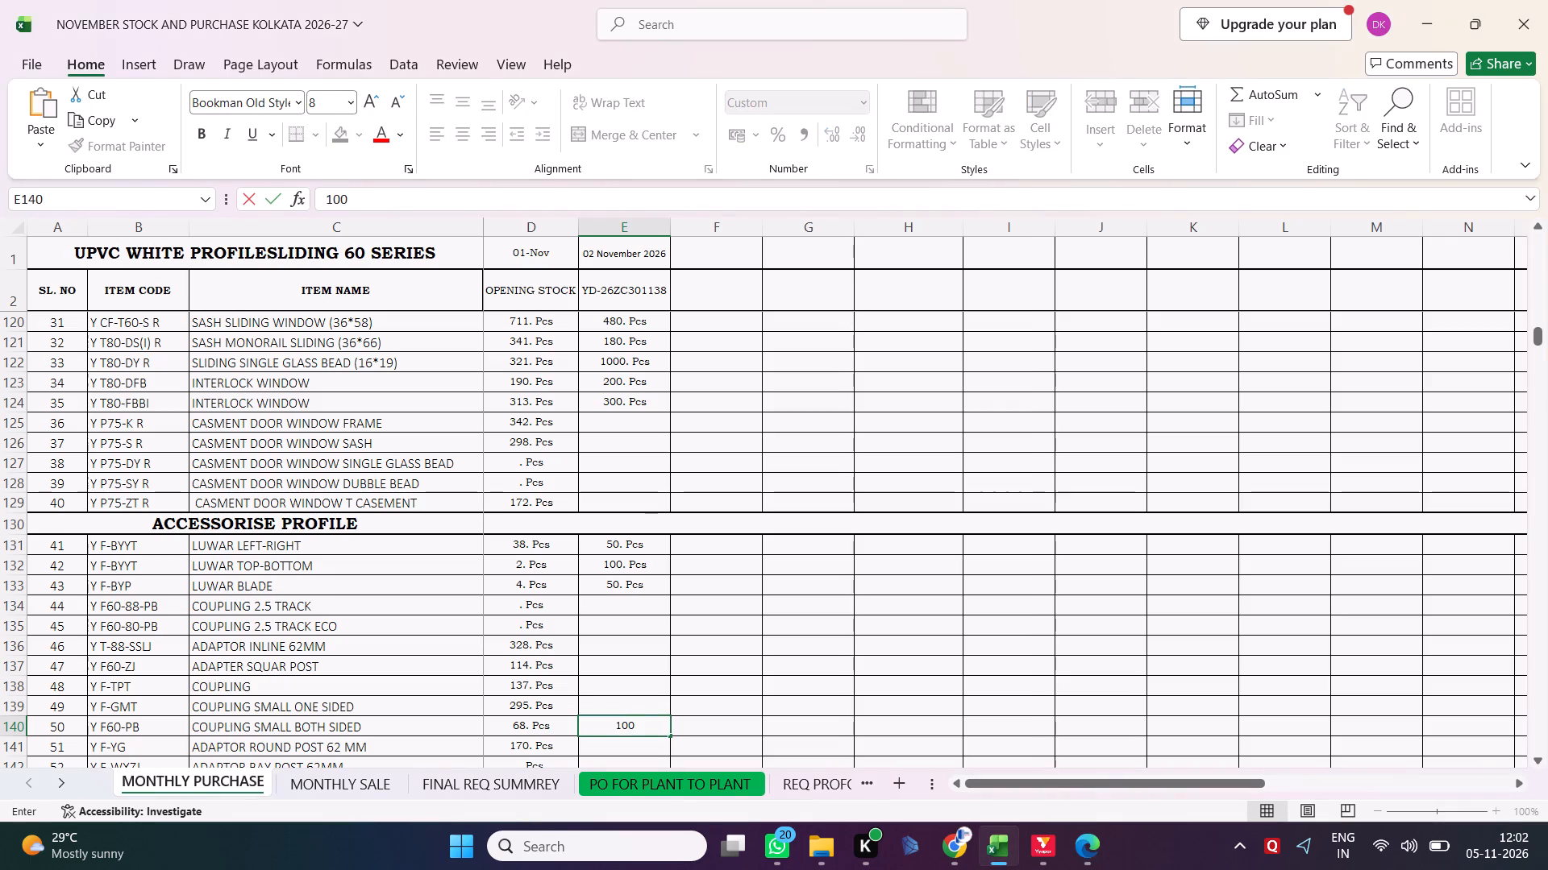
{"action": "key", "text": "Return"}
Enter the bill quantity 80 for Y R G-B, GEORGIAN BAR, in the YD-26ZC301138 column.
{"action": "key", "text": "alt+Tab"}
{"action": "key", "text": "alt+Tab"}
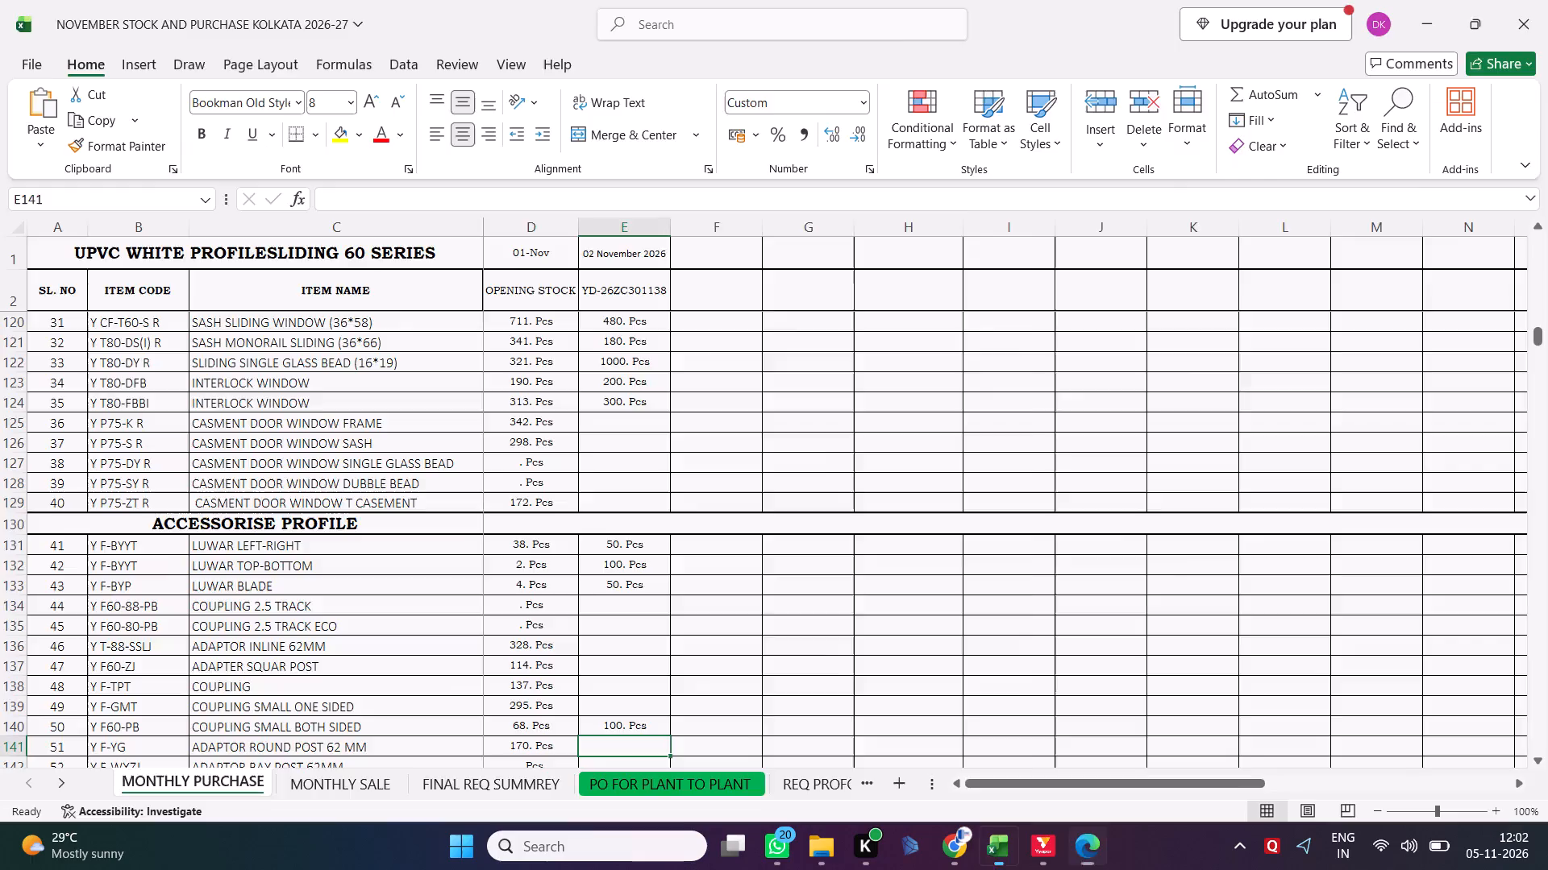
{"action": "key", "text": "alt+Tab"}
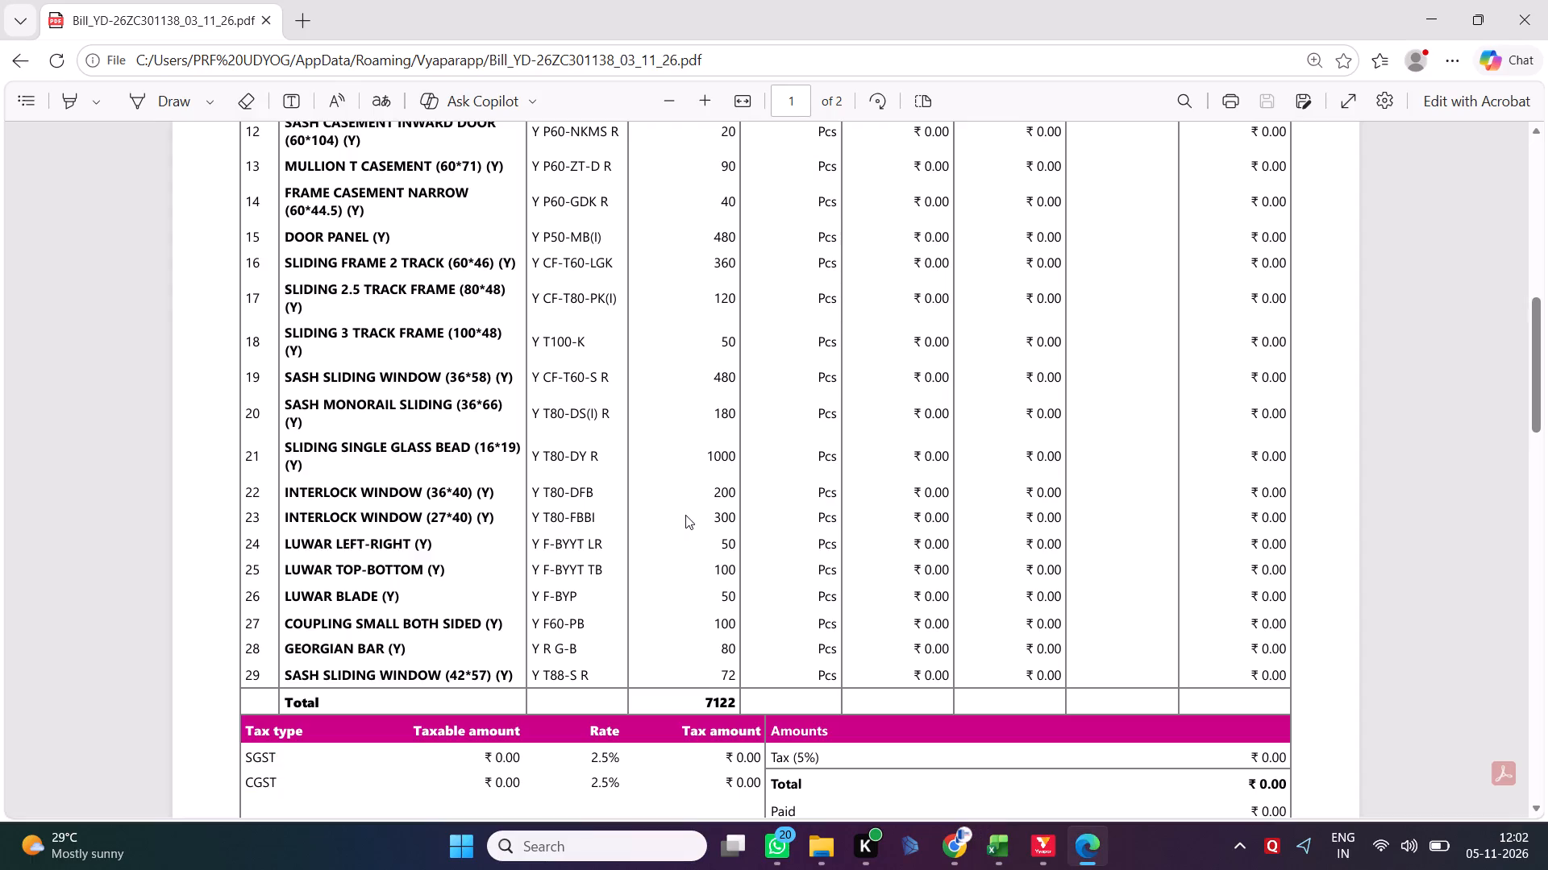
{"action": "key", "text": "alt+Tab"}
{"action": "key", "text": "Down"}
{"action": "key", "text": "Down"}
{"action": "key", "text": "Down"}
{"action": "key", "text": "Down"}
{"action": "key", "text": "Down"}
{"action": "key", "text": "Down"}
{"action": "key", "text": "Up"}
{"action": "key", "text": "Up"}
{"action": "key", "text": "Up"}
{"action": "key", "text": "Up"}
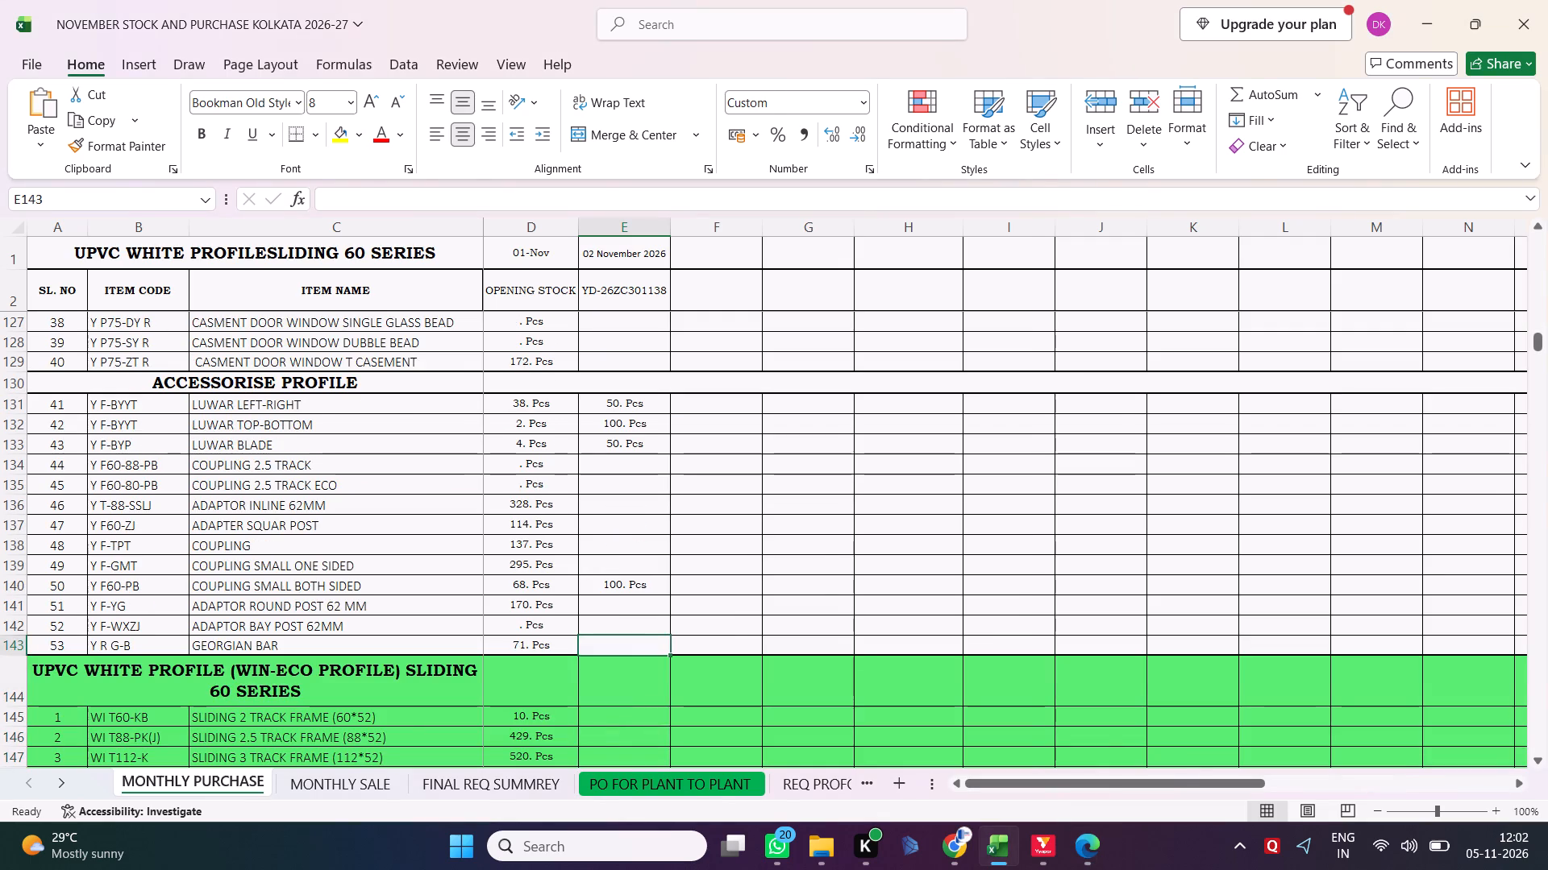
{"action": "key", "text": "alt+Tab"}
{"action": "key", "text": "alt+Tab"}
{"action": "type", "text": "80"}
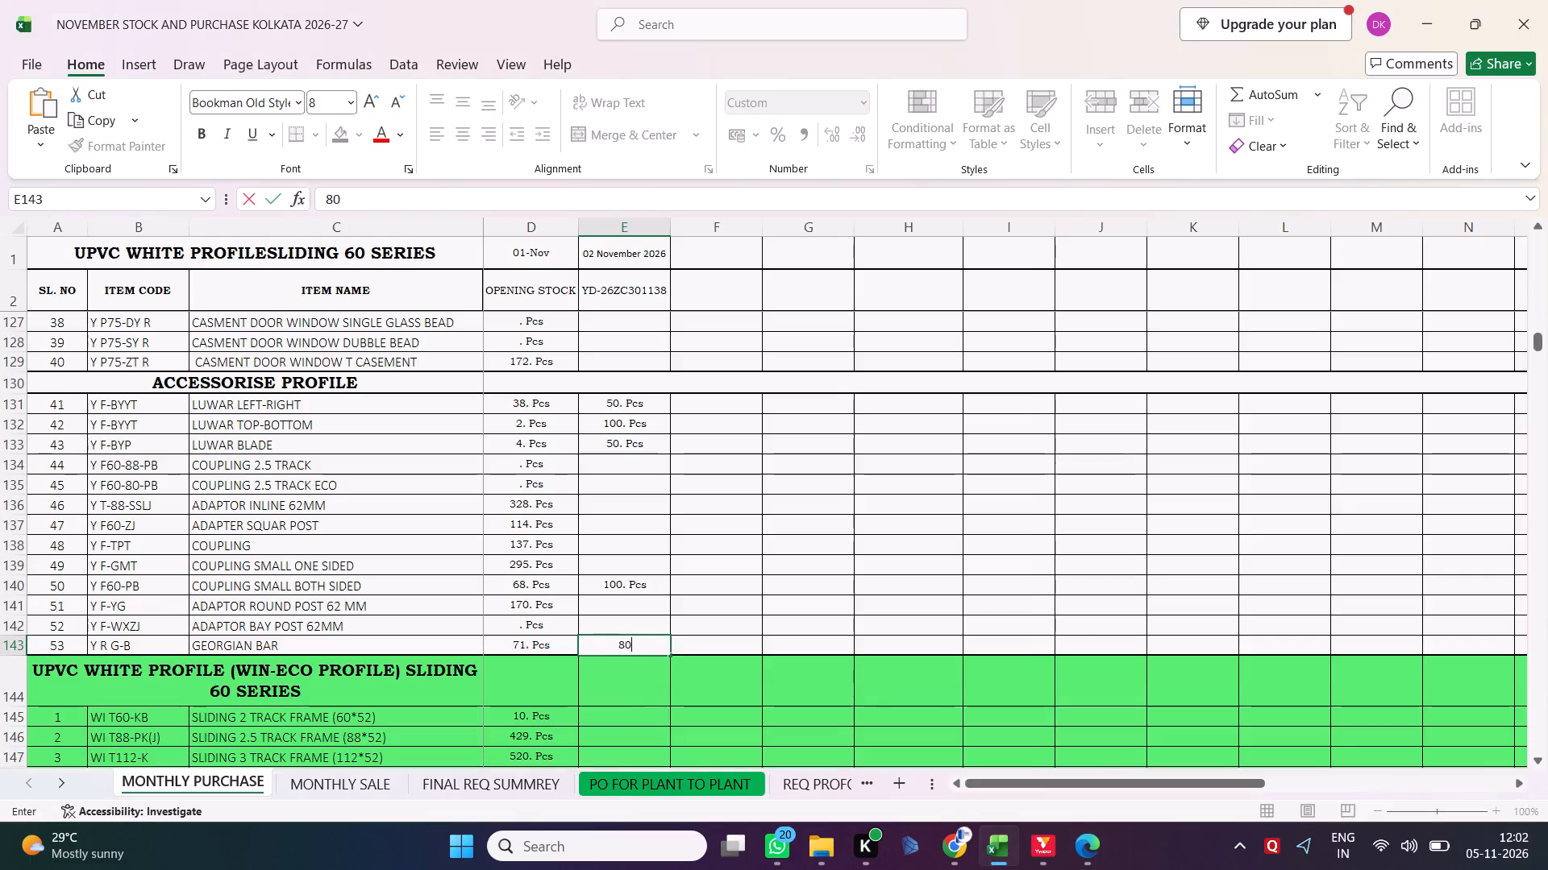
{"action": "key", "text": "Return"}
Enter the bill quantity 72 for Y T88-S R, SASH SLIDING WINDOW (42*57), in the YD-26ZC301138 column under Y SERIES PROFILE.
{"action": "key", "text": "alt+Tab"}
{"action": "key", "text": "alt+Tab"}
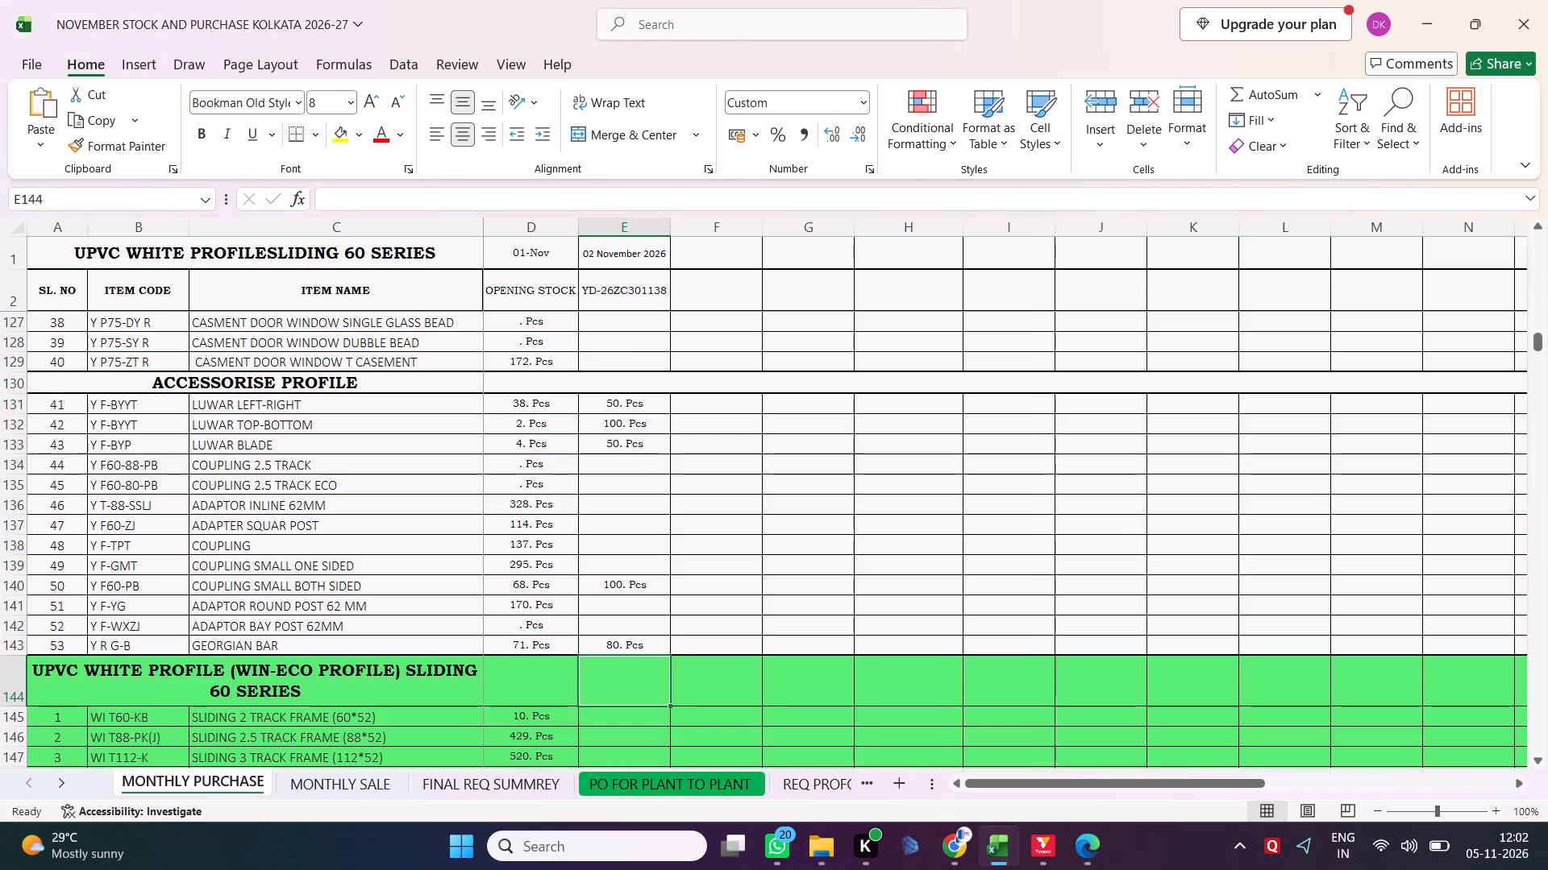
{"action": "scroll", "coordinate": [685, 515], "scroll_direction": "up", "scroll_amount": 7}
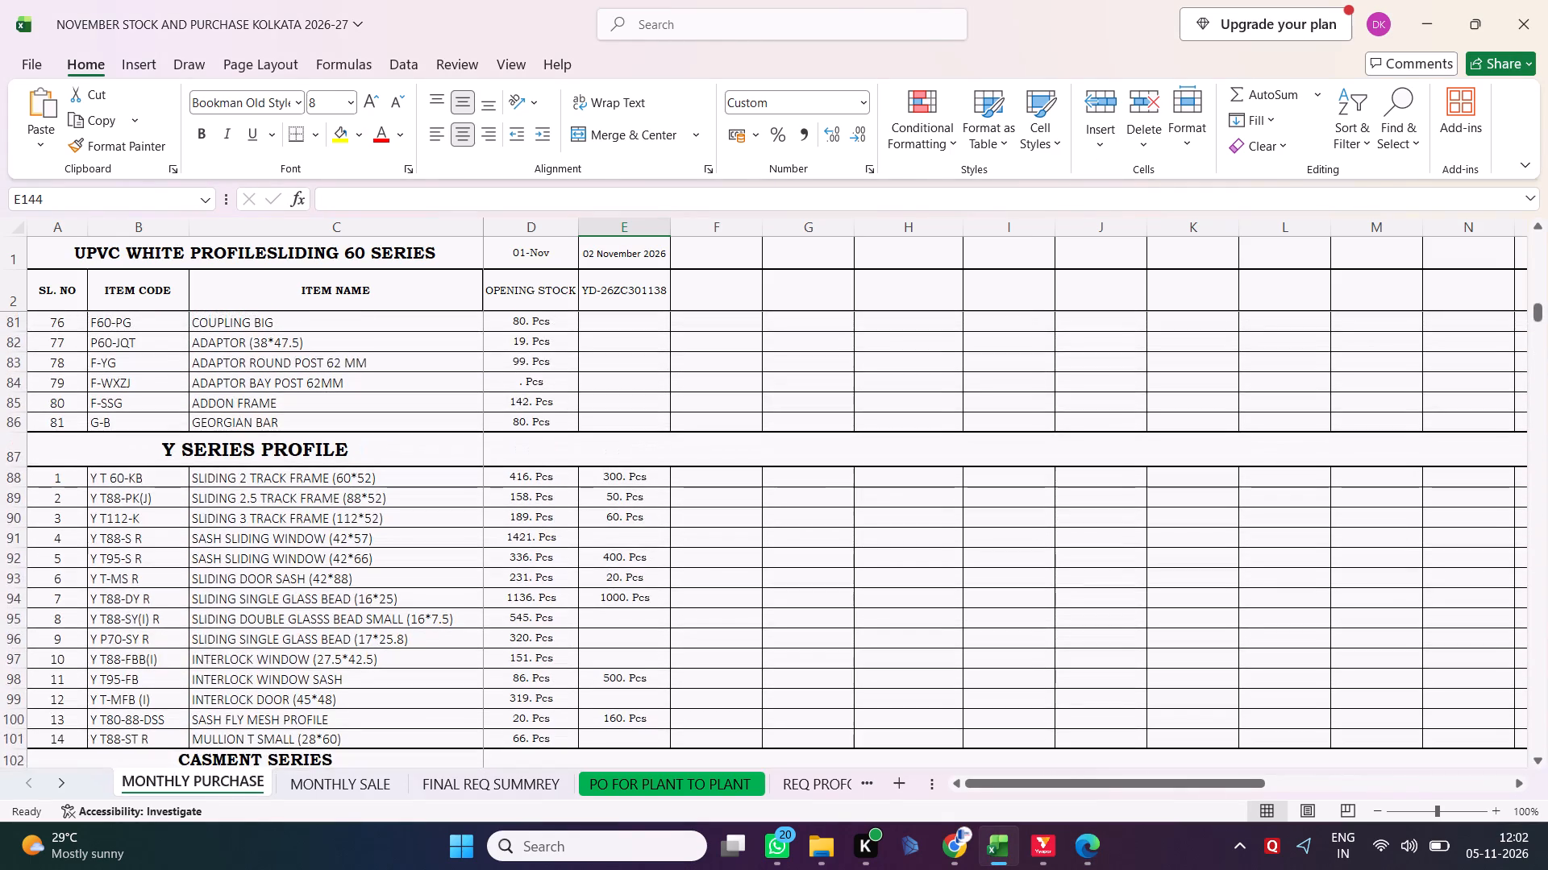
{"action": "left_click", "coordinate": [629, 537]}
{"action": "key", "text": "alt+Tab"}
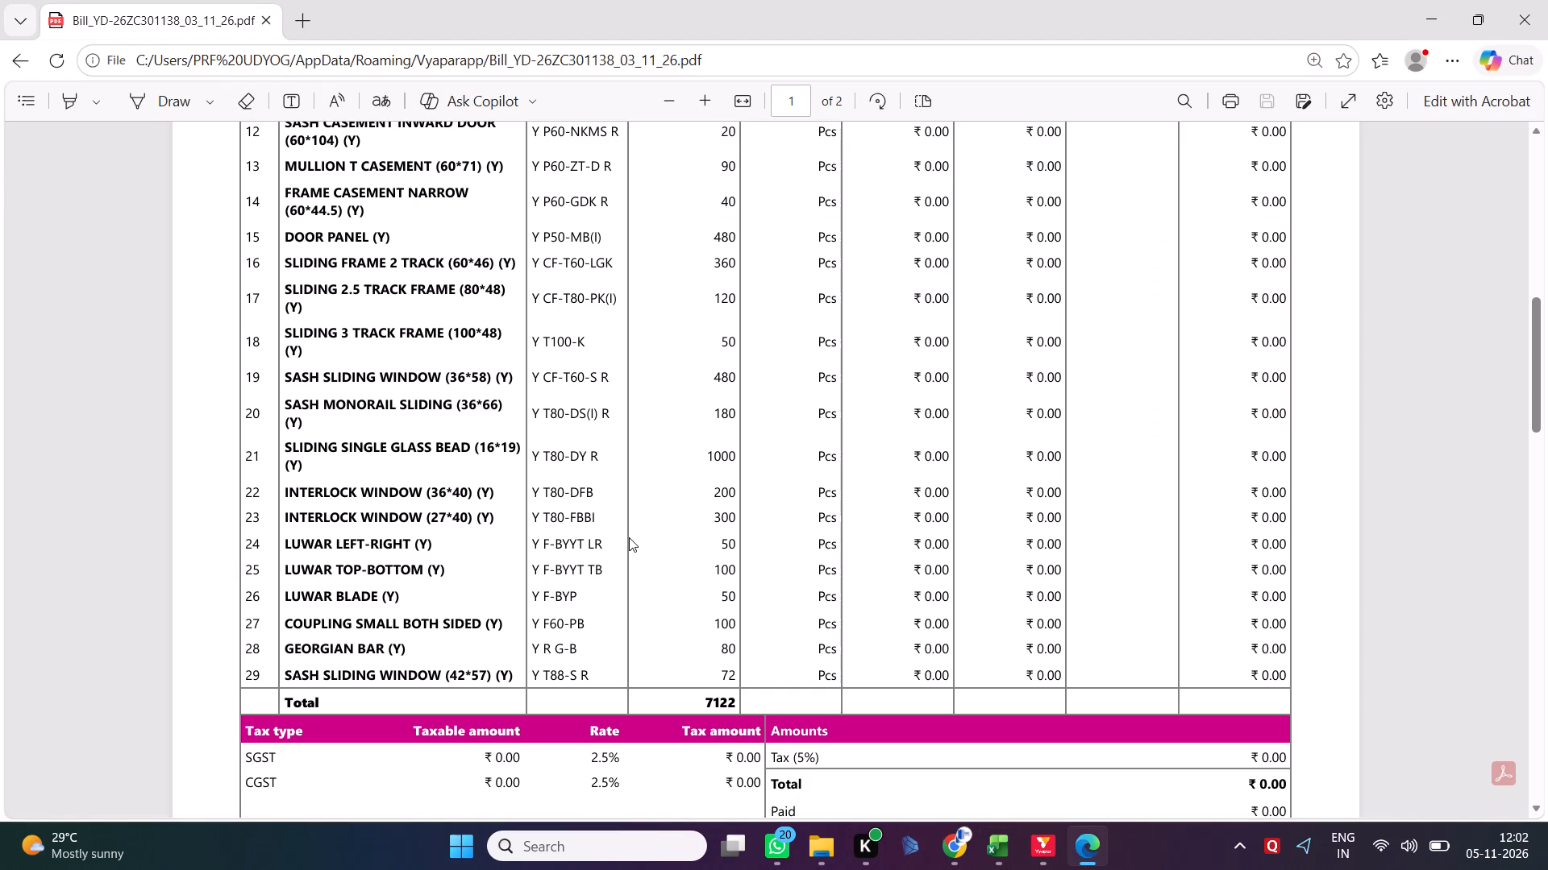
{"action": "key", "text": "alt+Tab"}
{"action": "type", "text": "72"}
{"action": "key", "text": "Return"}
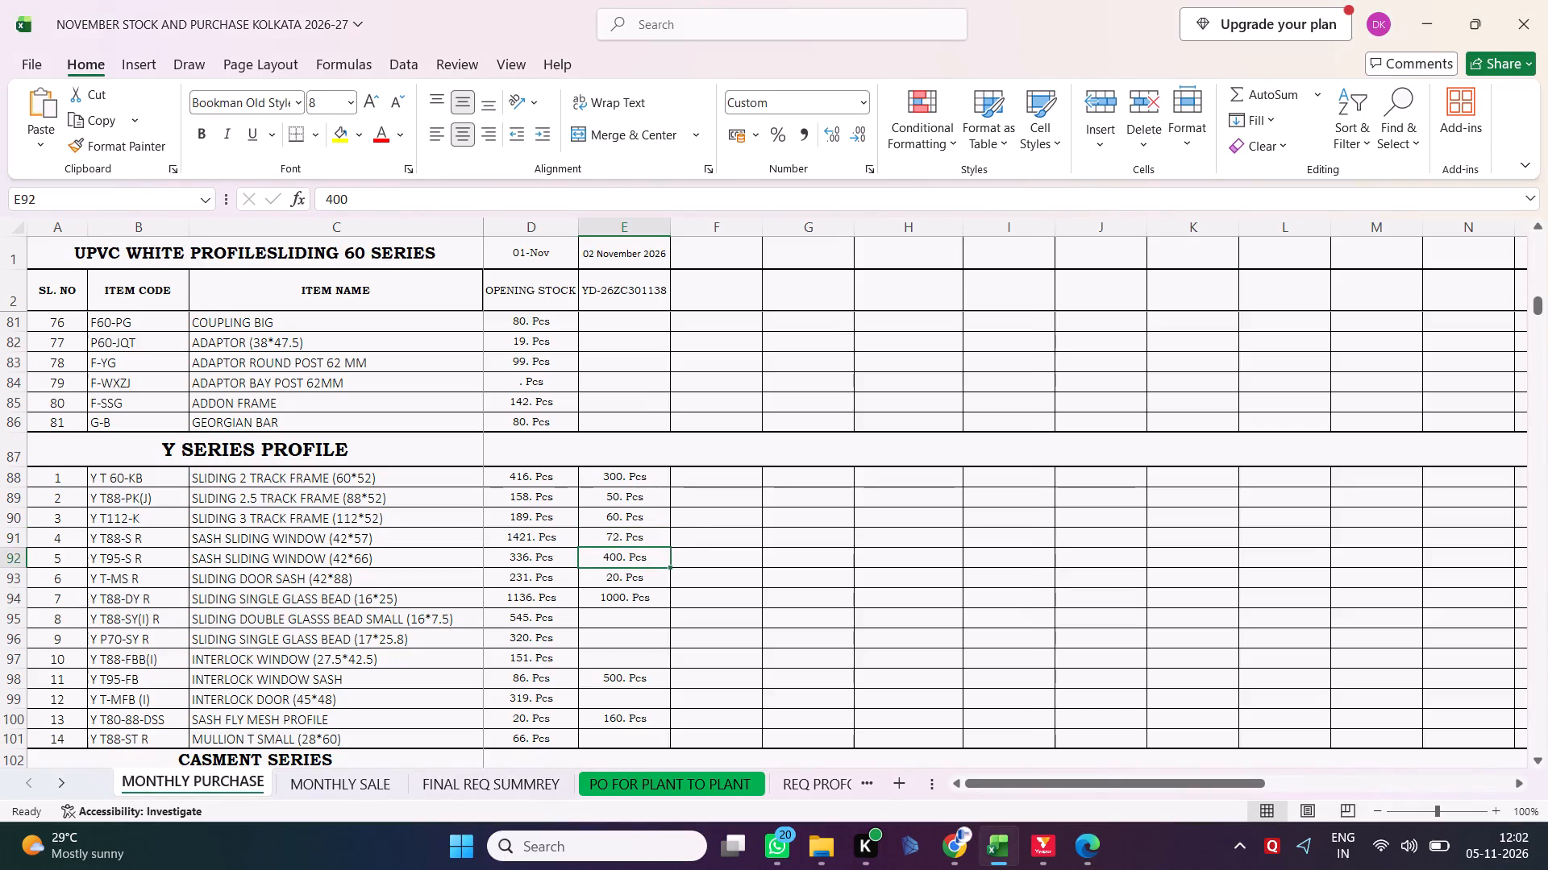
Check the YD-26ZC301138 quantities under Y SERIES PROFILE against the first item lines of the bill PDF.
{"action": "key", "text": "alt+Tab"}
{"action": "scroll", "coordinate": [629, 537], "scroll_direction": "up", "scroll_amount": 2}
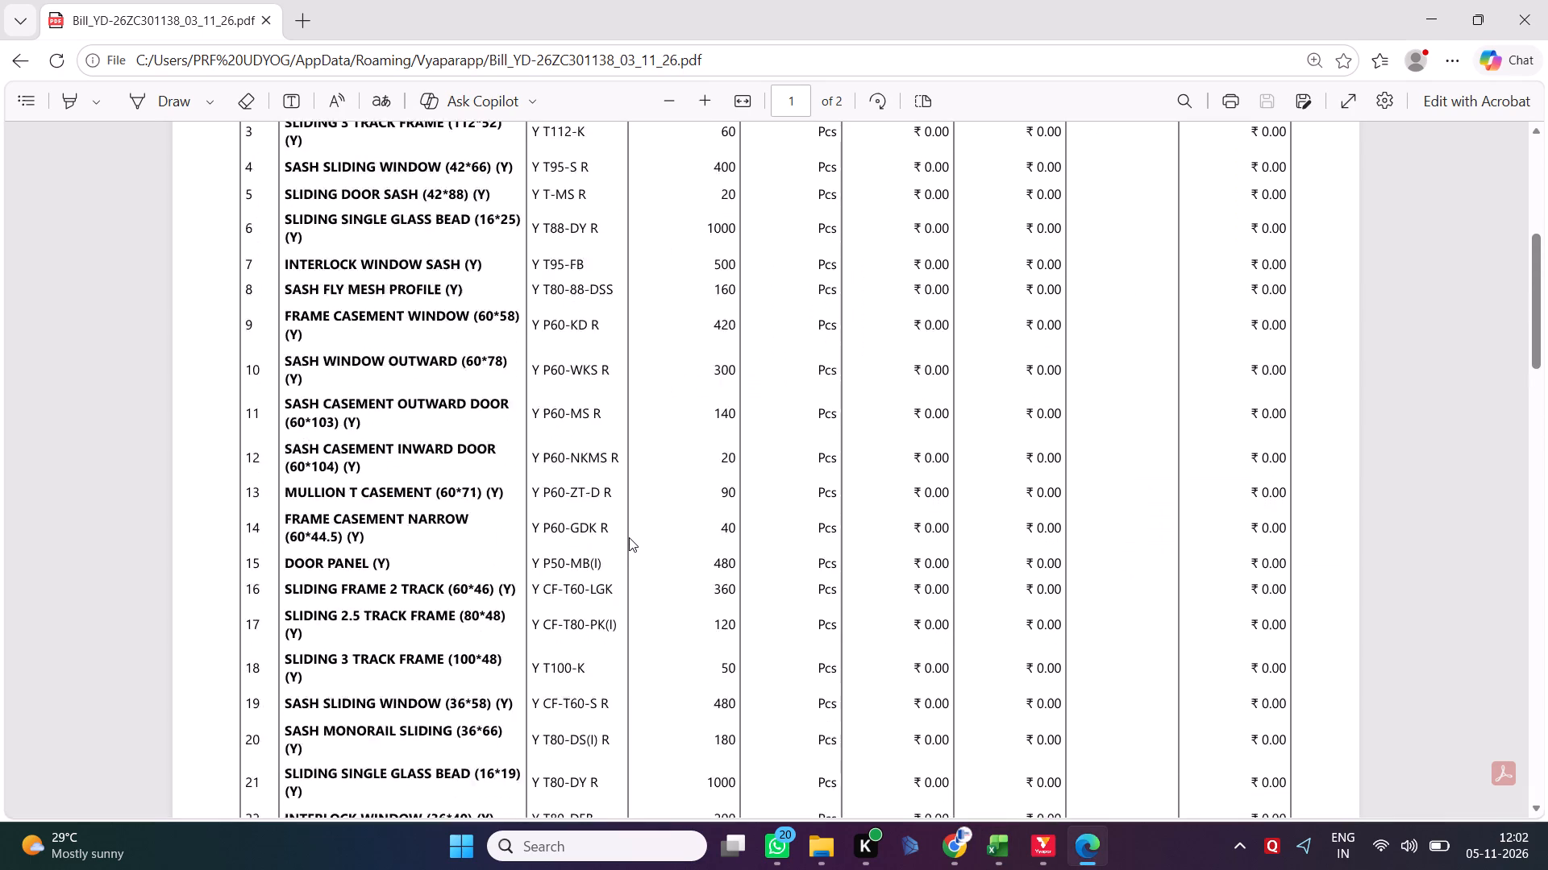
{"action": "scroll", "coordinate": [629, 537], "scroll_direction": "up", "scroll_amount": 4}
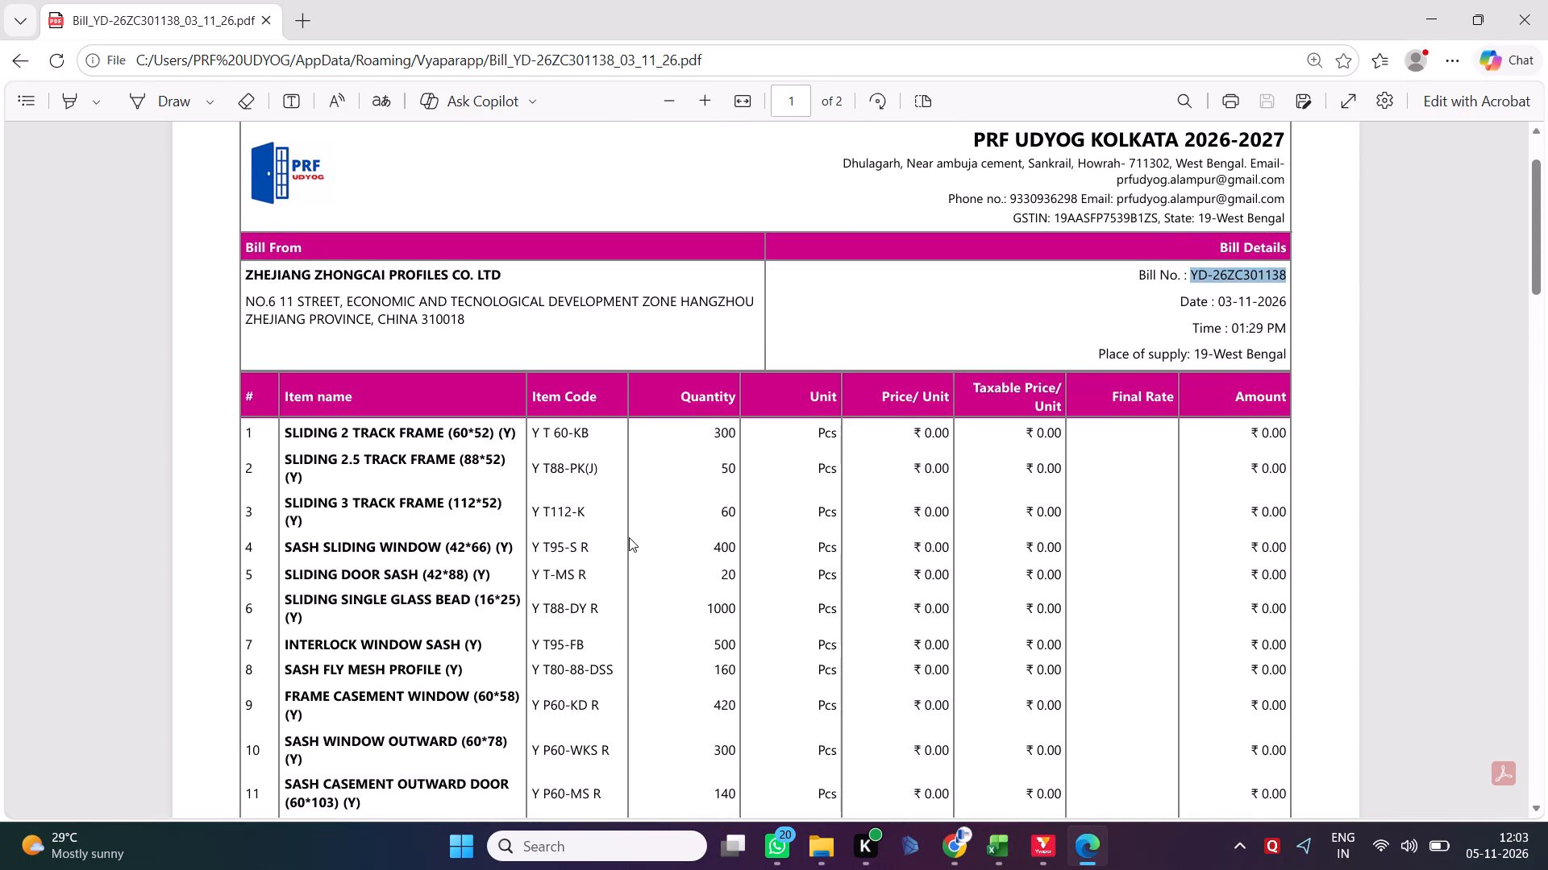
{"action": "scroll", "coordinate": [629, 537], "scroll_direction": "down", "scroll_amount": 1}
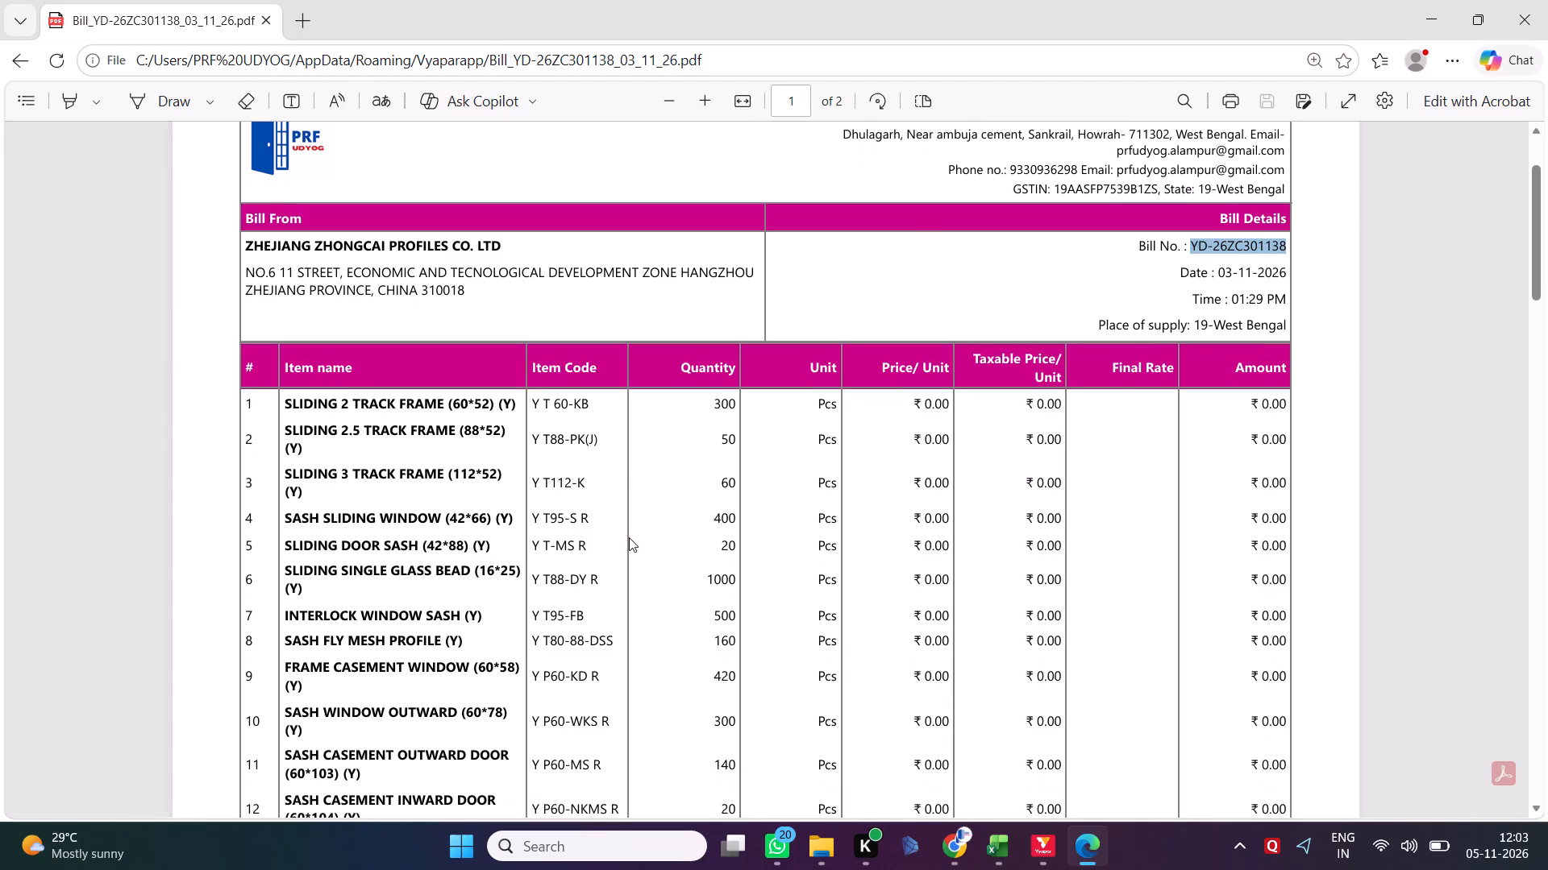
Open proforma invoice PI YD-26ZC301139 from the OCTOBER CONTAINER folder, examine its item quantities, and close it and bill YD-26ZC301138.
{"action": "key", "text": "alt+Tab"}
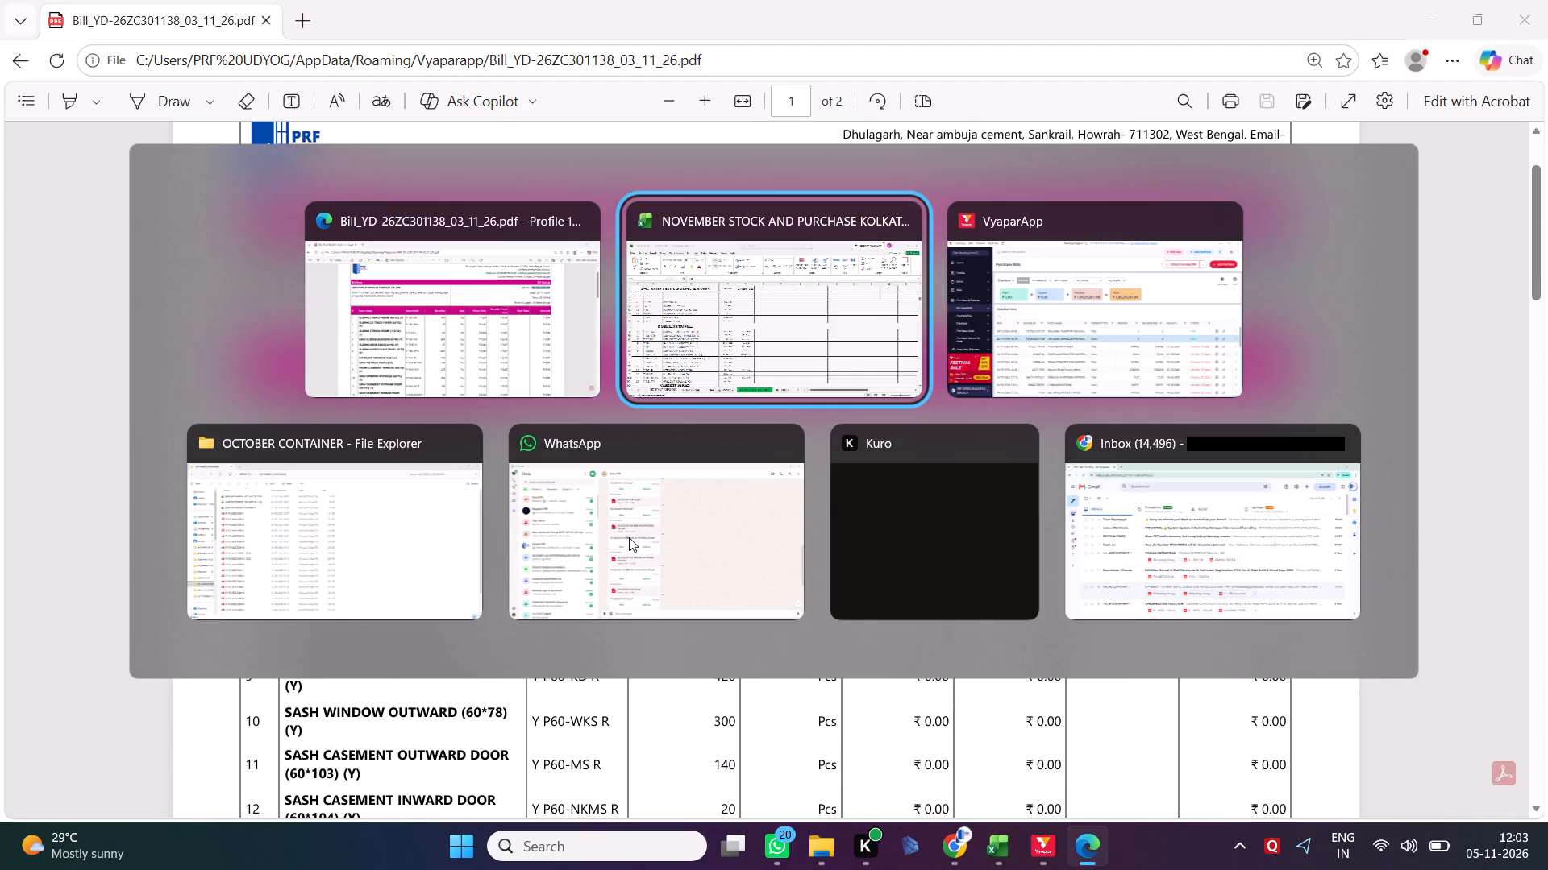
{"action": "key", "text": "alt+Tab"}
{"action": "key", "text": "alt+Tab"}
{"action": "key", "text": "alt+Tab"}
{"action": "key", "text": "alt+shift+Tab"}
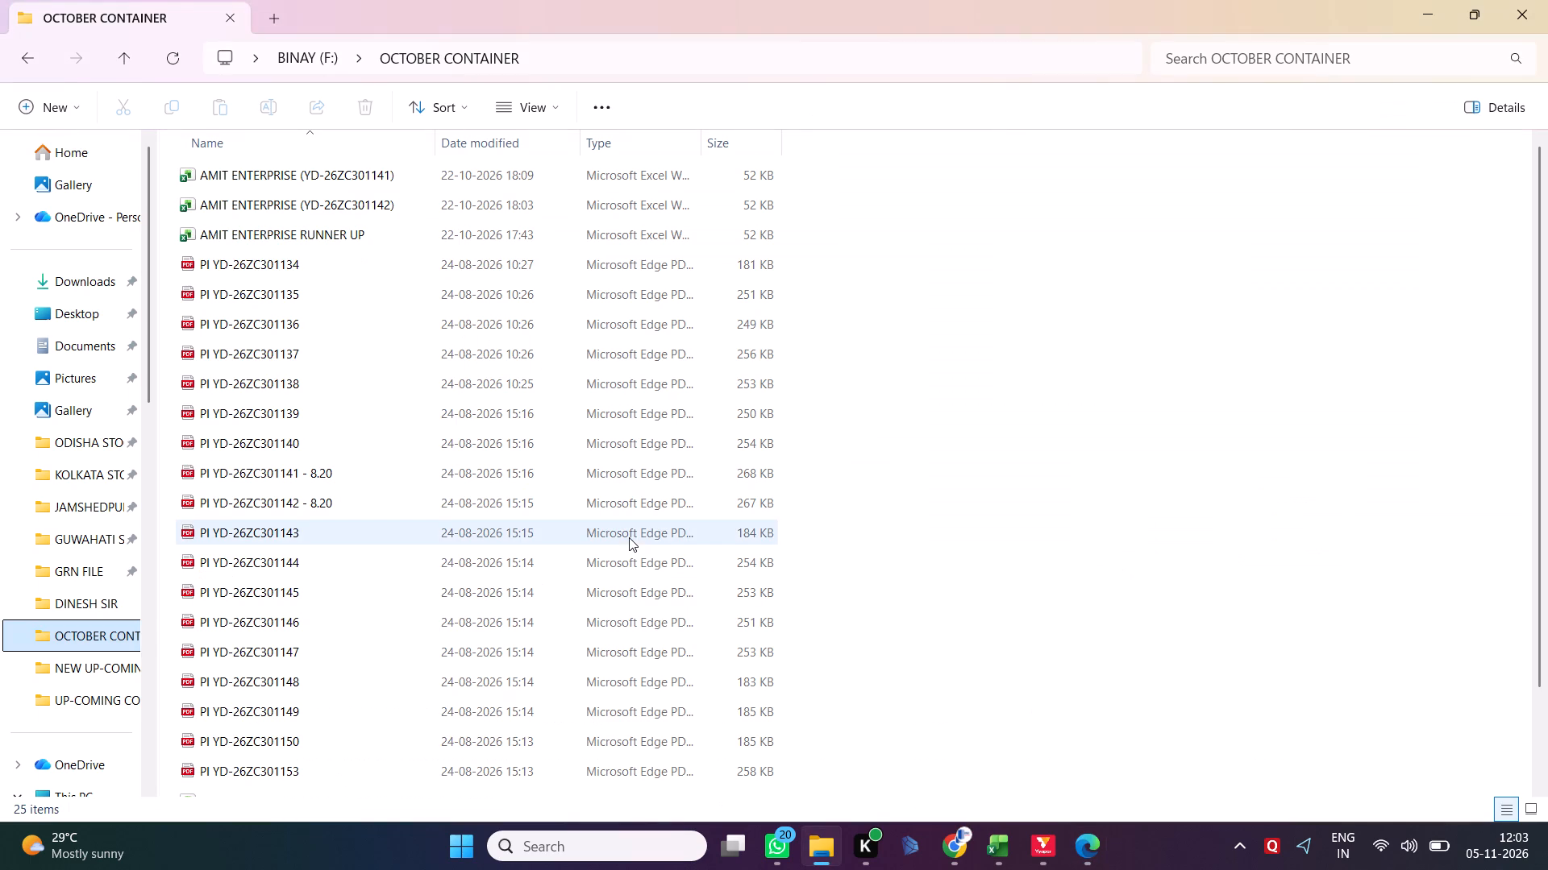
{"action": "double_click", "coordinate": [314, 404]}
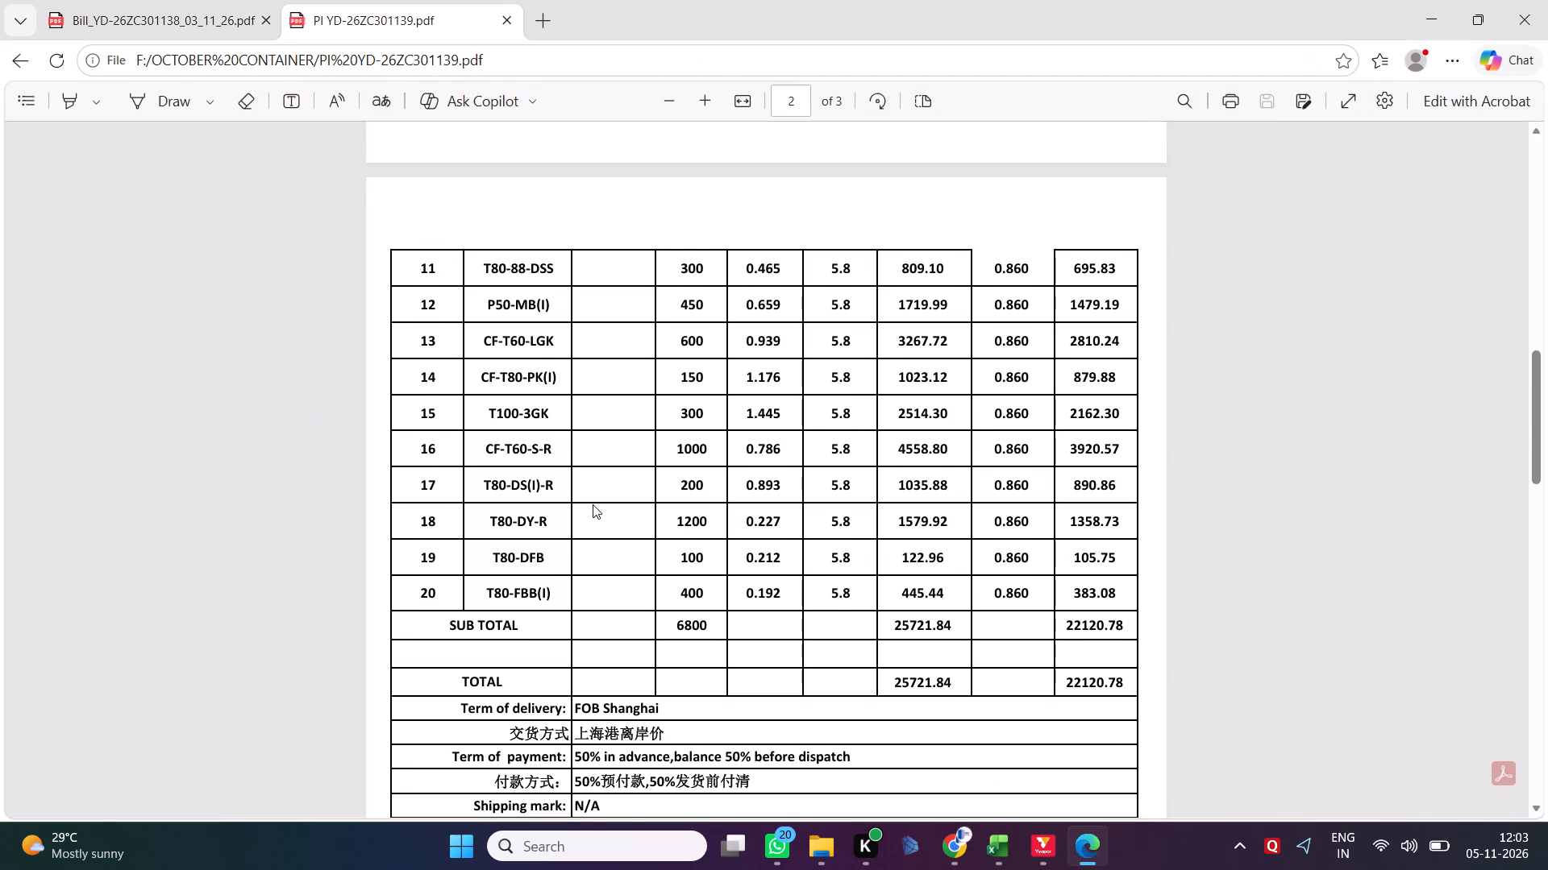
{"action": "scroll", "coordinate": [593, 504], "scroll_direction": "up", "scroll_amount": 6}
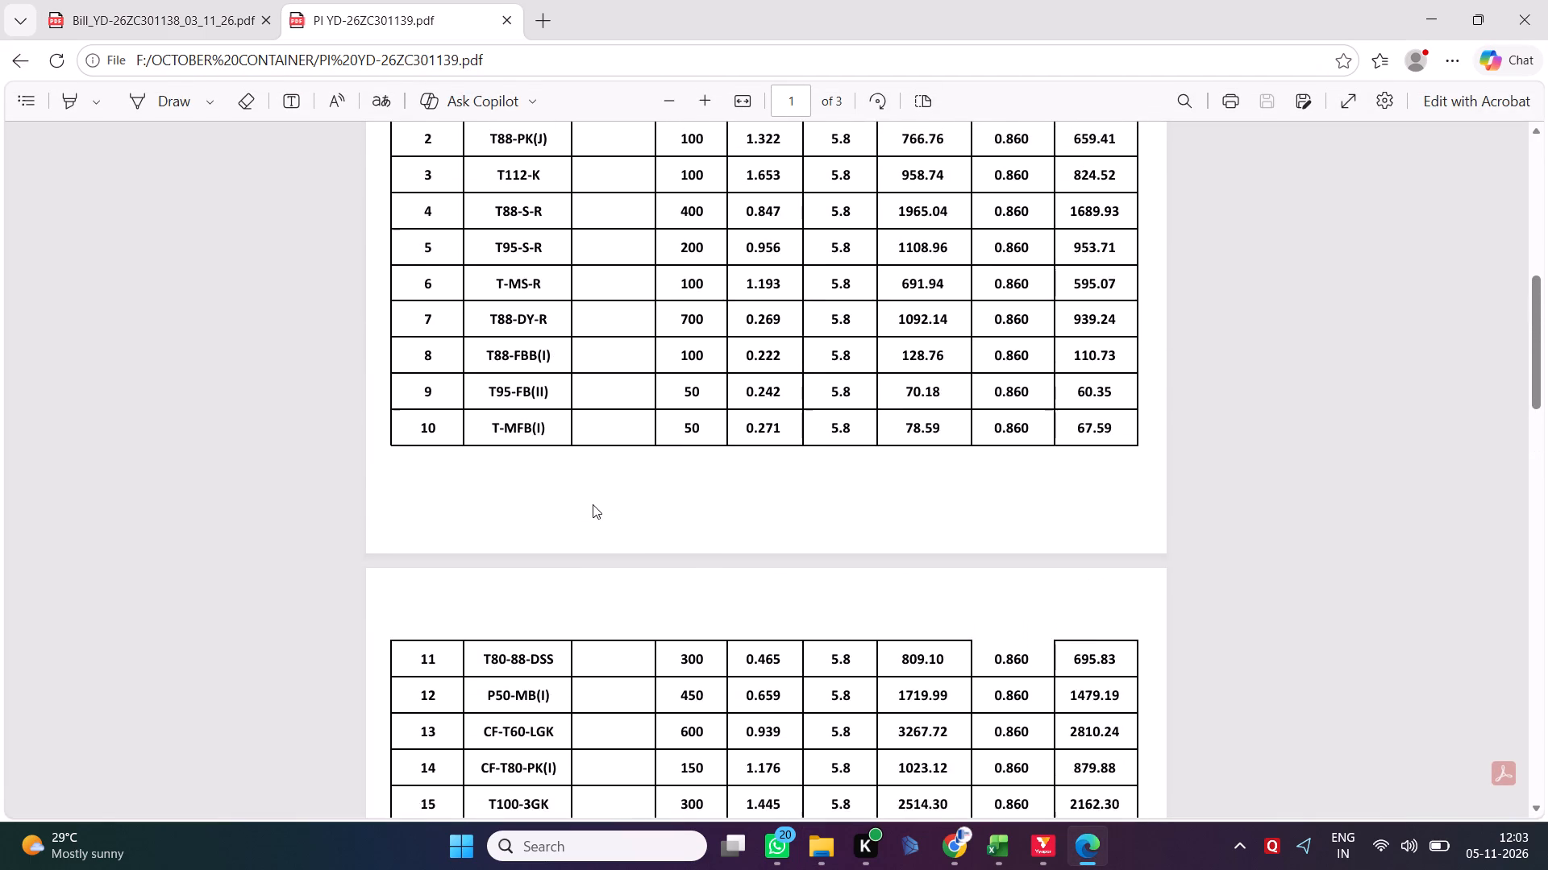
{"action": "scroll", "coordinate": [593, 504], "scroll_direction": "up", "scroll_amount": 3}
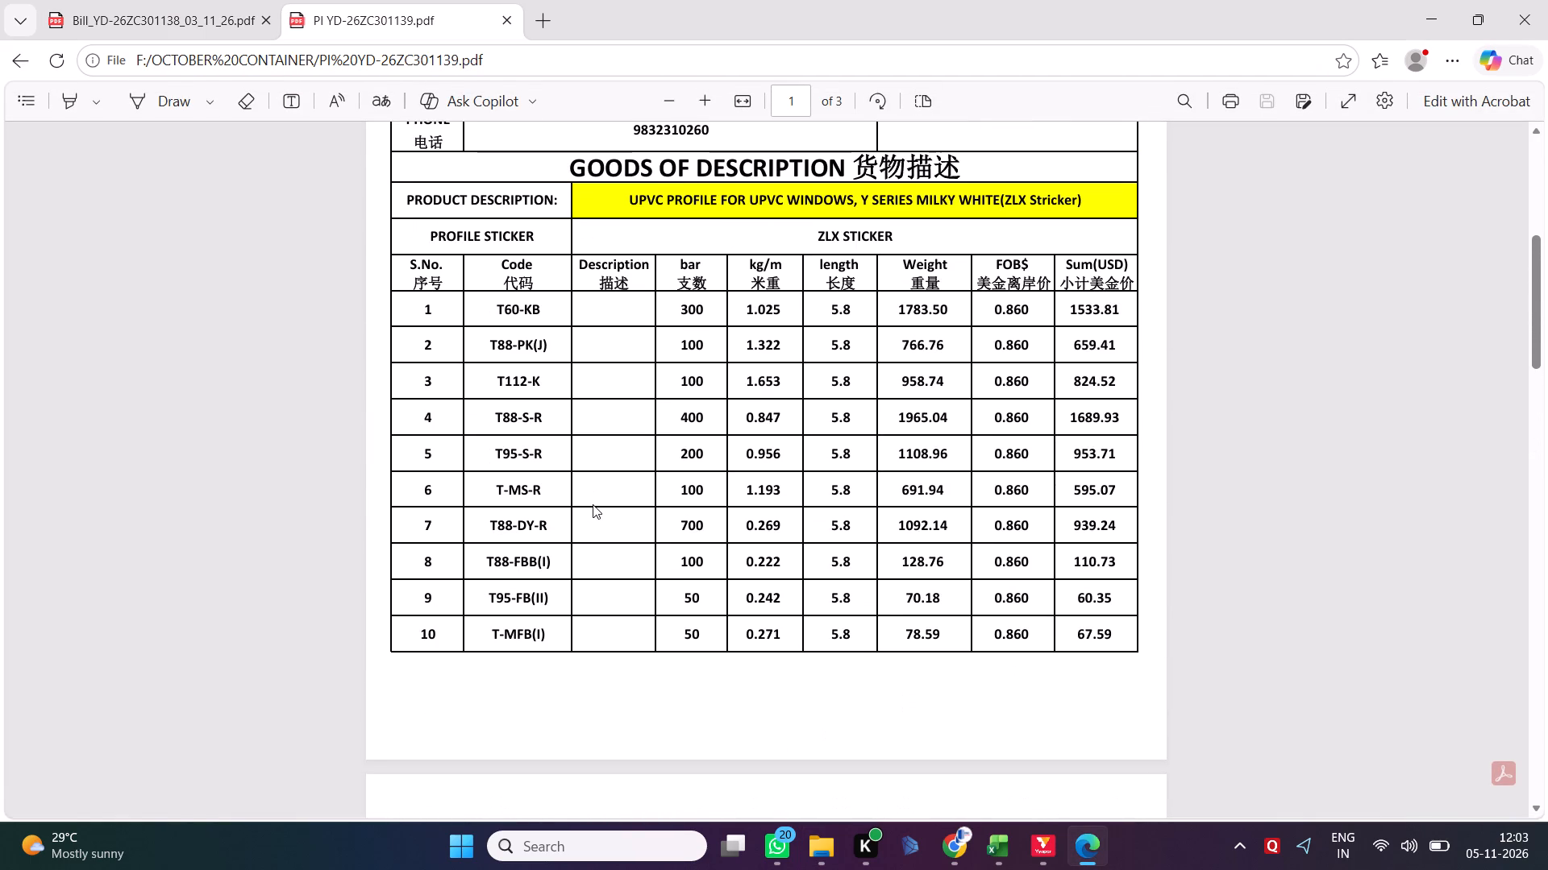
{"action": "left_click", "coordinate": [506, 24]}
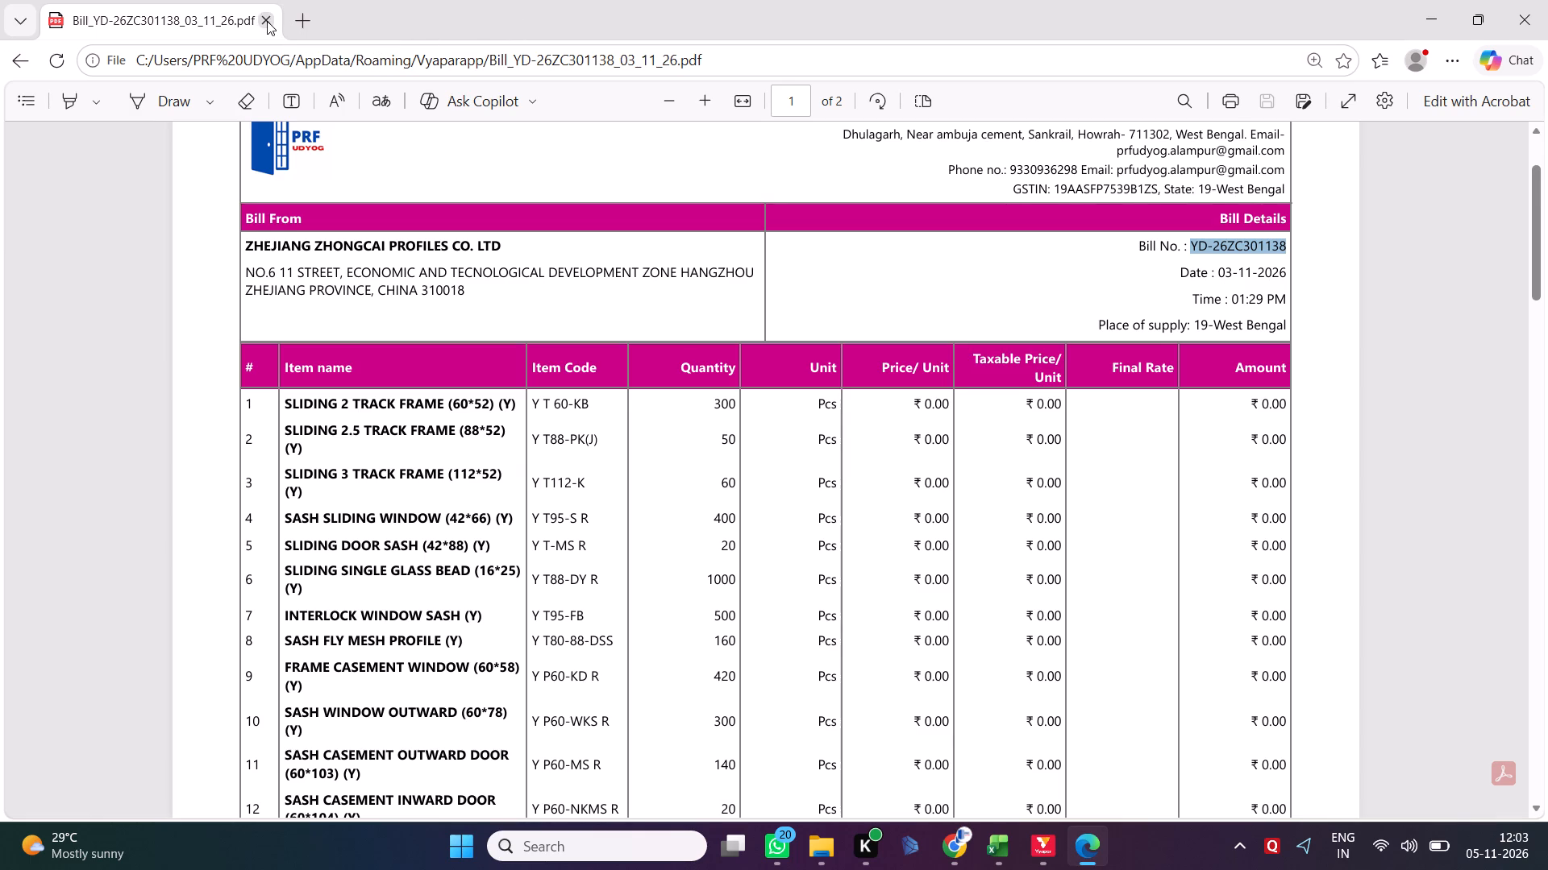
{"action": "left_click", "coordinate": [267, 21]}
Switch to Vyapar and open purchase bill YD-26ZC301139 as a PDF.
{"action": "key", "text": "alt+Tab"}
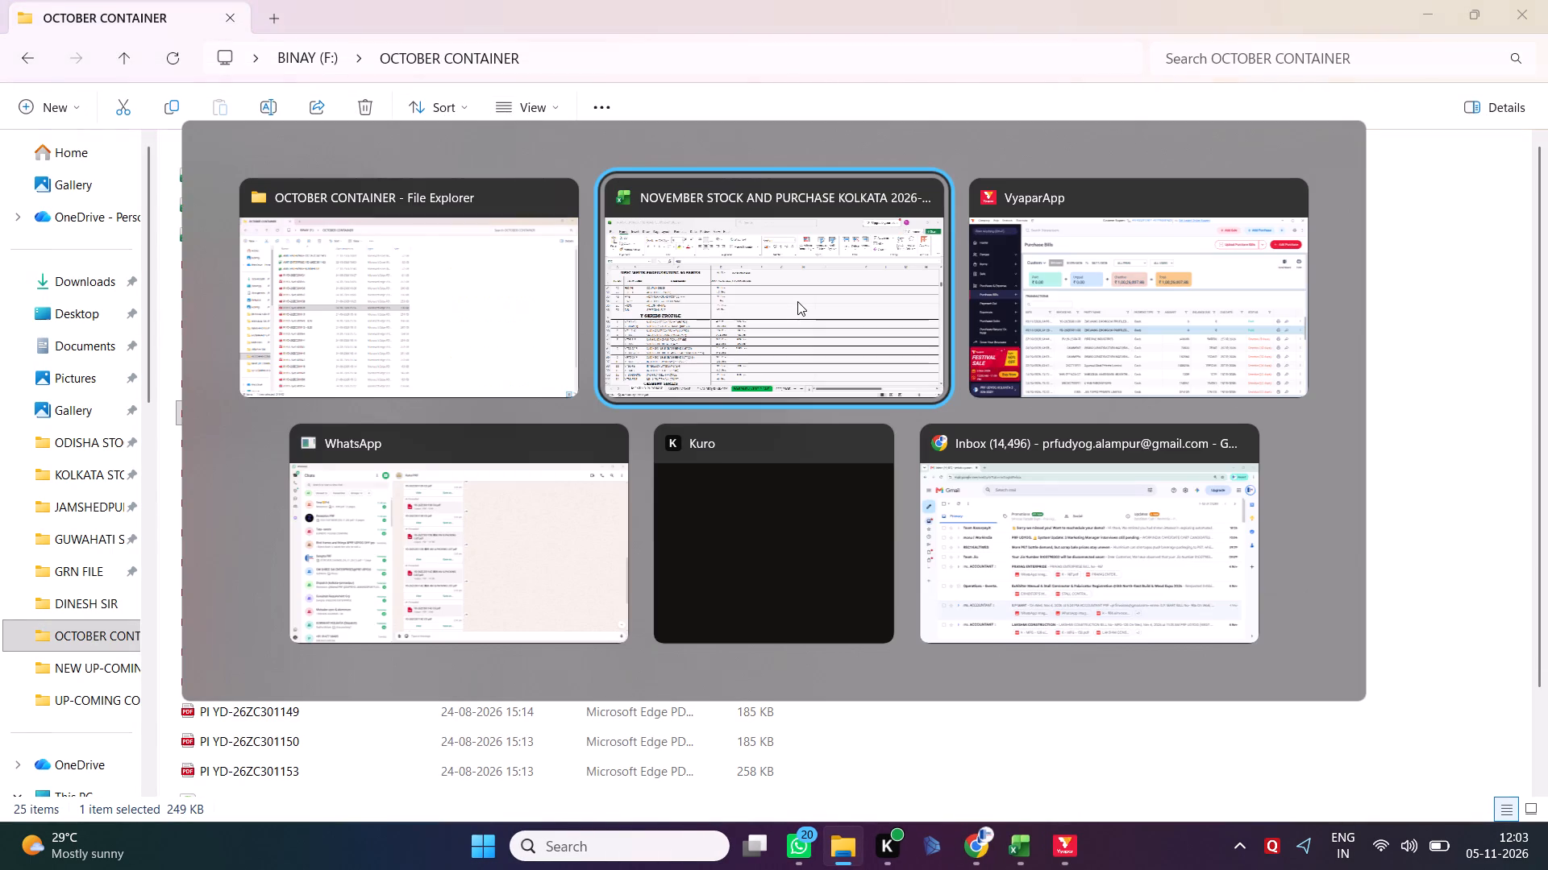
{"action": "key", "text": "alt+Tab"}
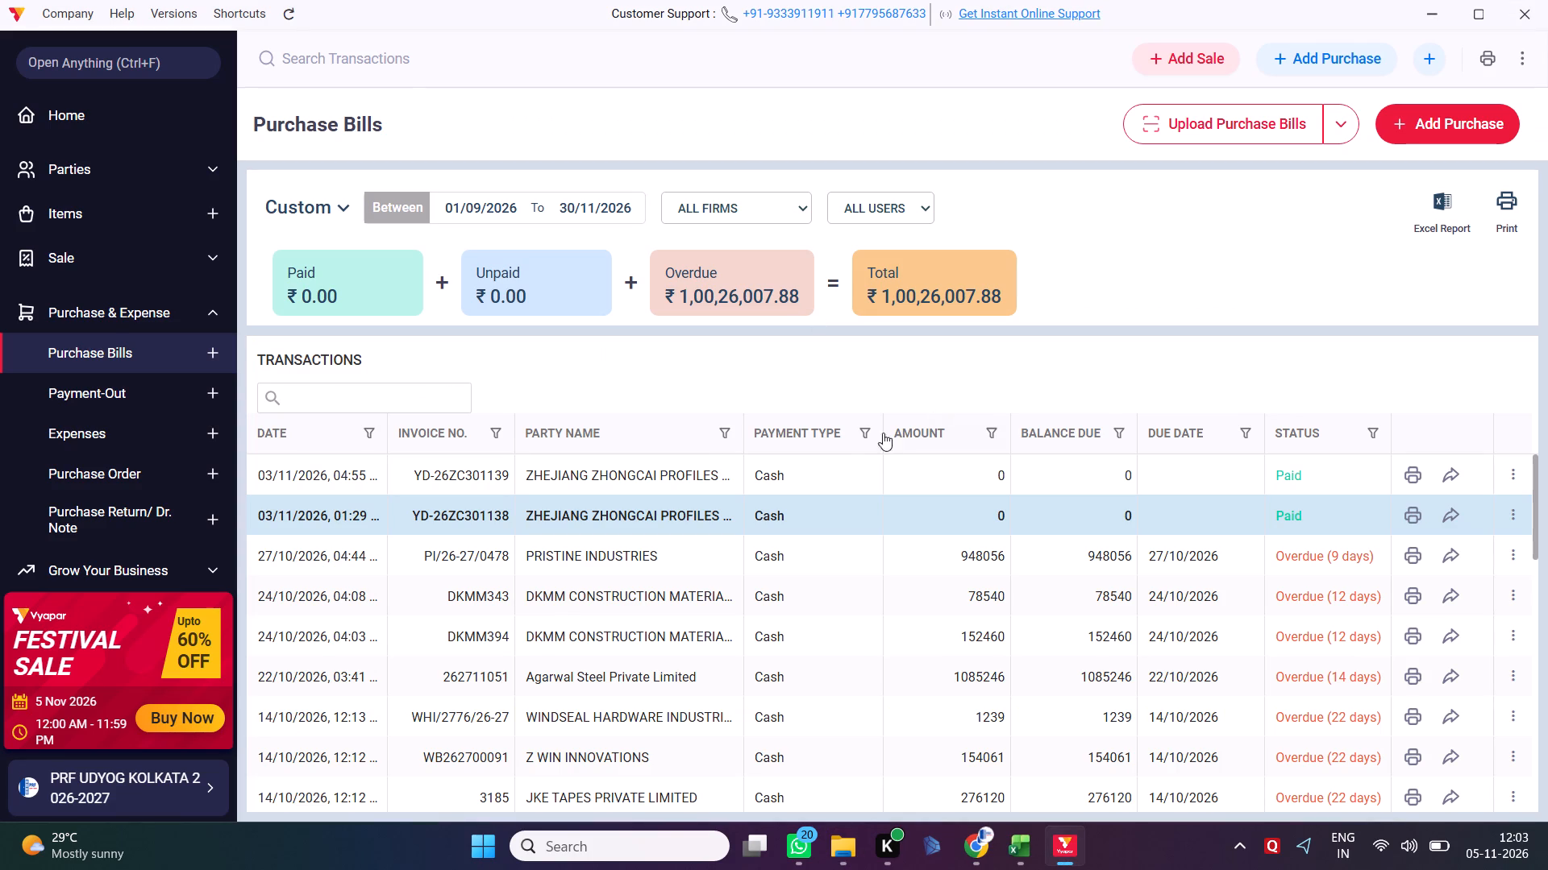
{"action": "left_click", "coordinate": [651, 474]}
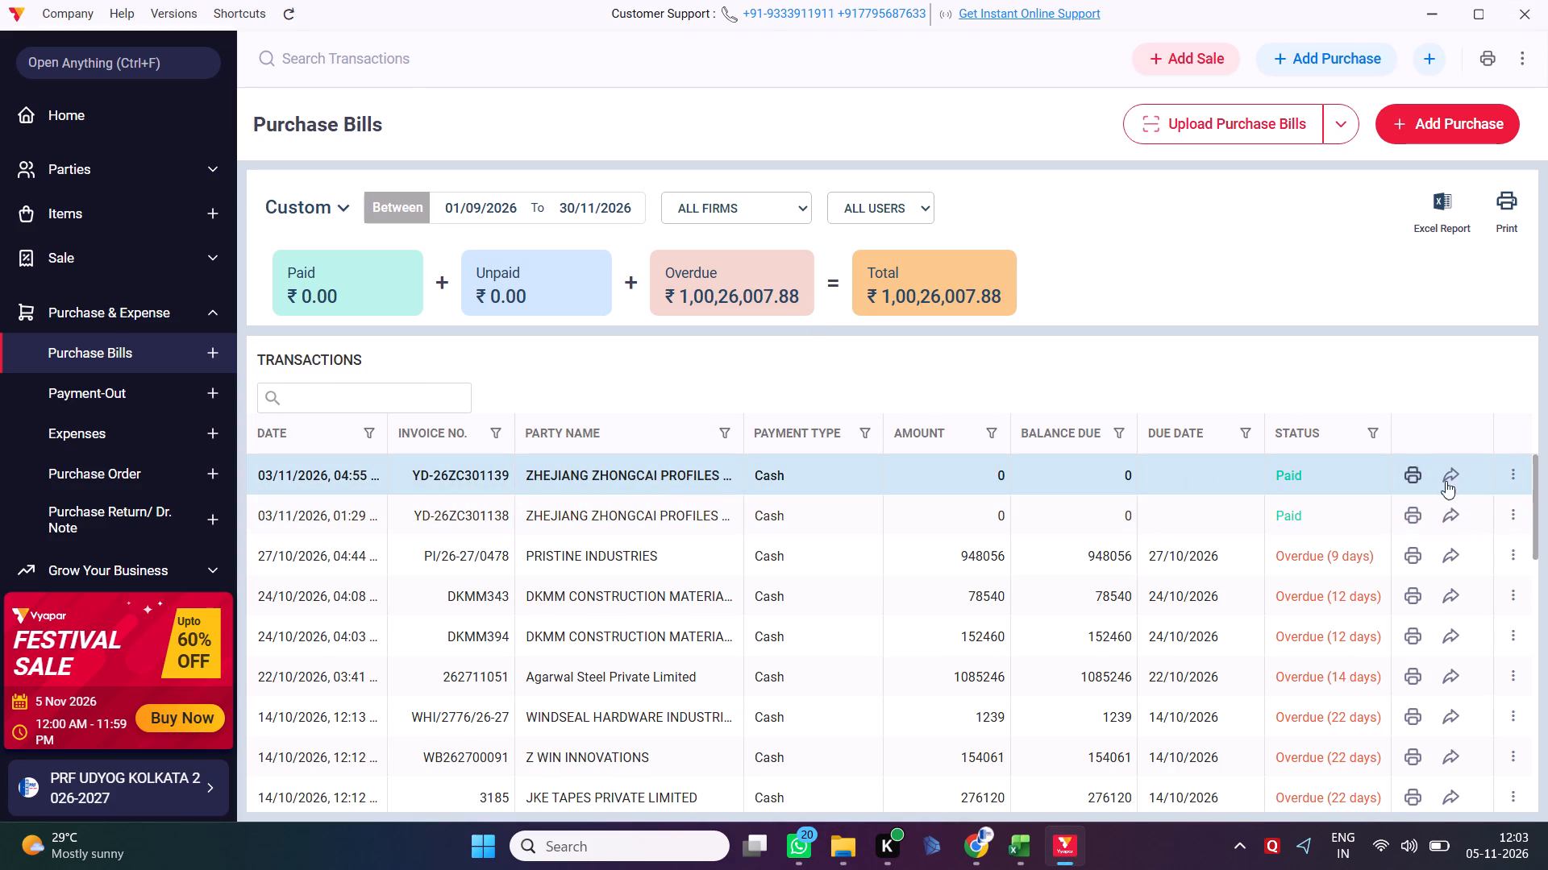
{"action": "left_click", "coordinate": [1516, 467]}
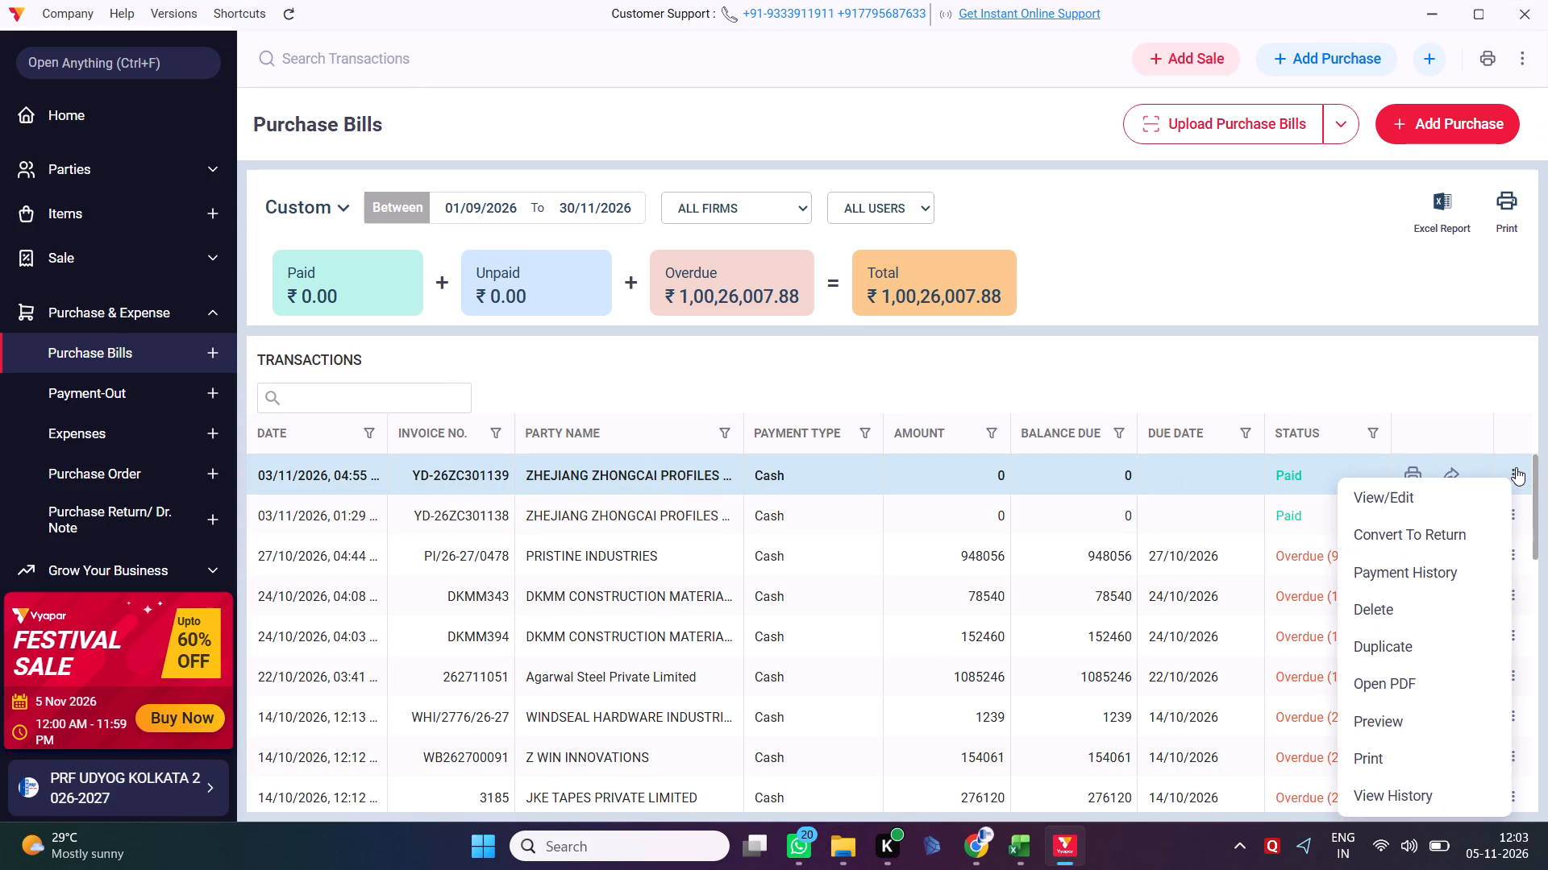
{"action": "left_click", "coordinate": [1393, 685]}
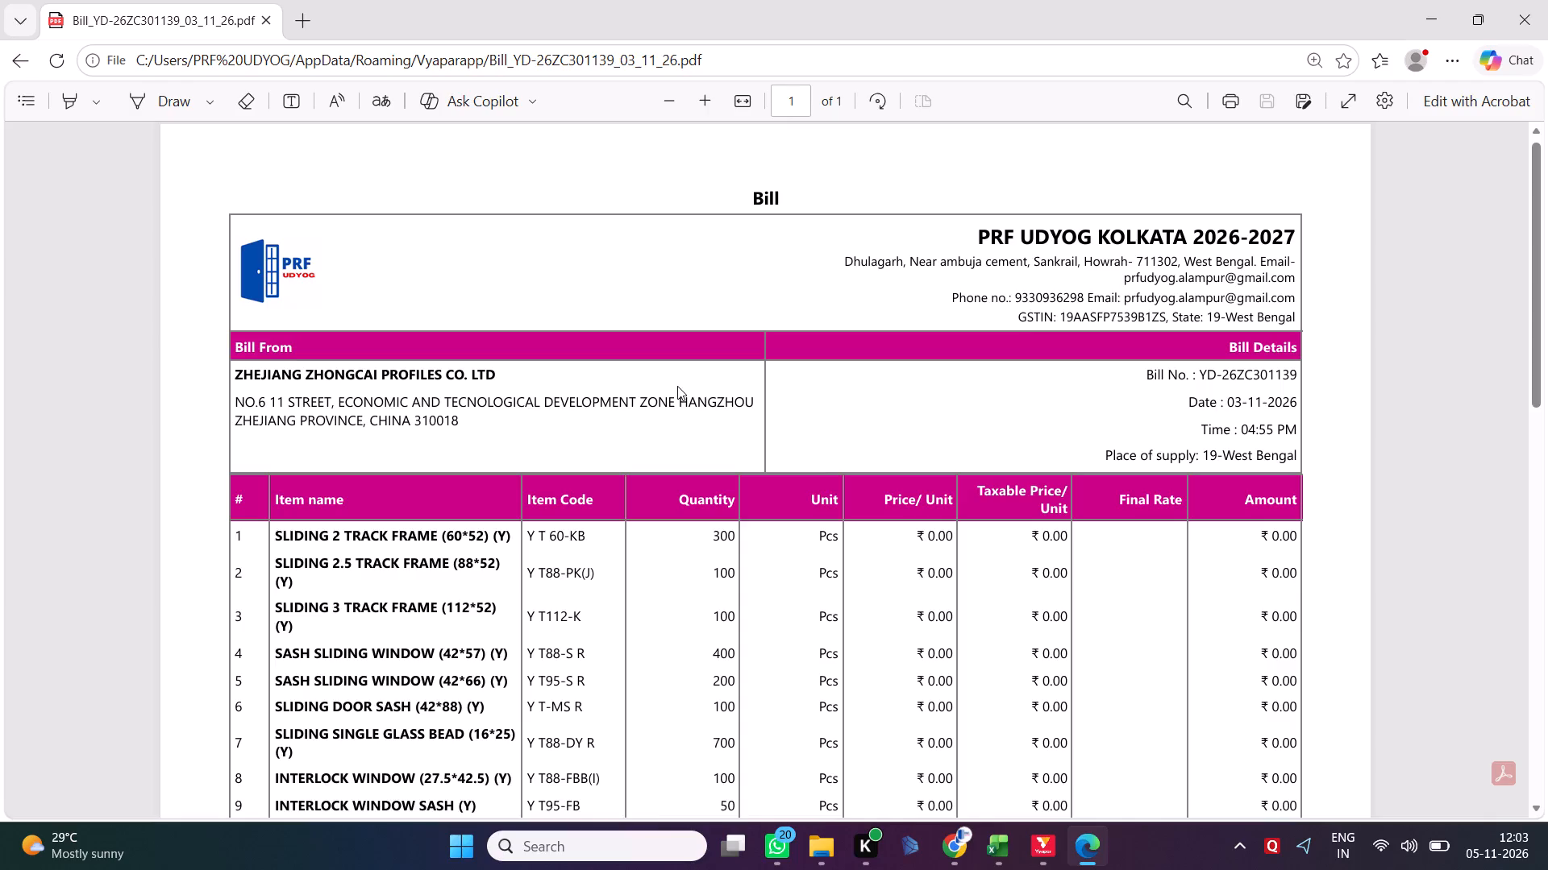
Open proforma invoice PI YD-26ZC301147 from the OCTOBER CONTAINER folder and close the PDF window.
{"action": "key", "text": "alt+Tab"}
{"action": "key", "text": "alt+Tab"}
{"action": "scroll", "coordinate": [468, 570], "scroll_direction": "down", "scroll_amount": 1}
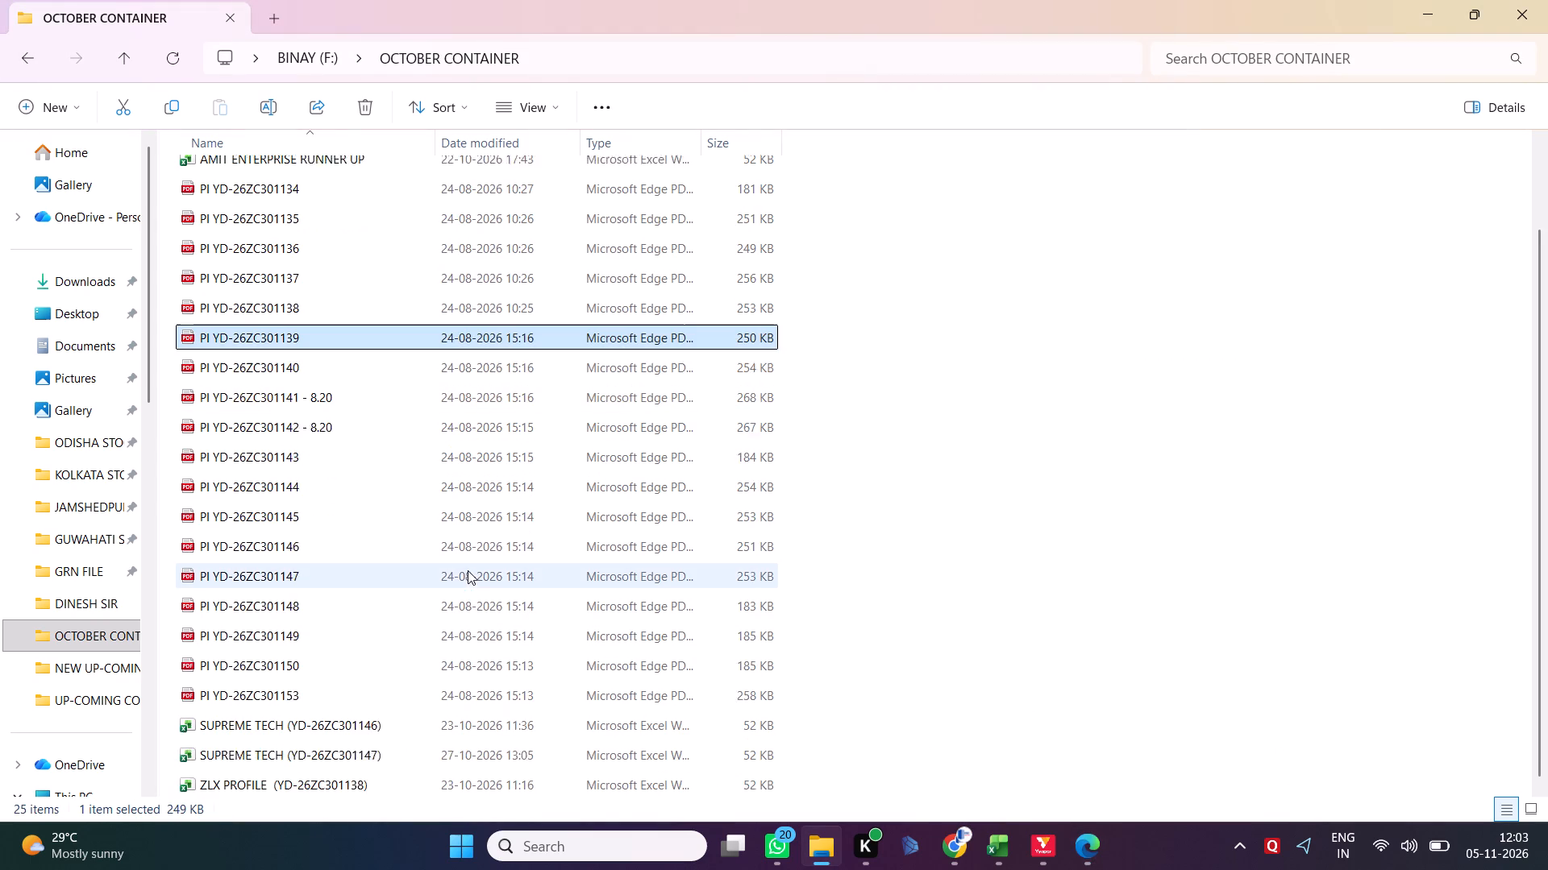
{"action": "scroll", "coordinate": [468, 570], "scroll_direction": "down", "scroll_amount": 1}
{"action": "double_click", "coordinate": [356, 549]}
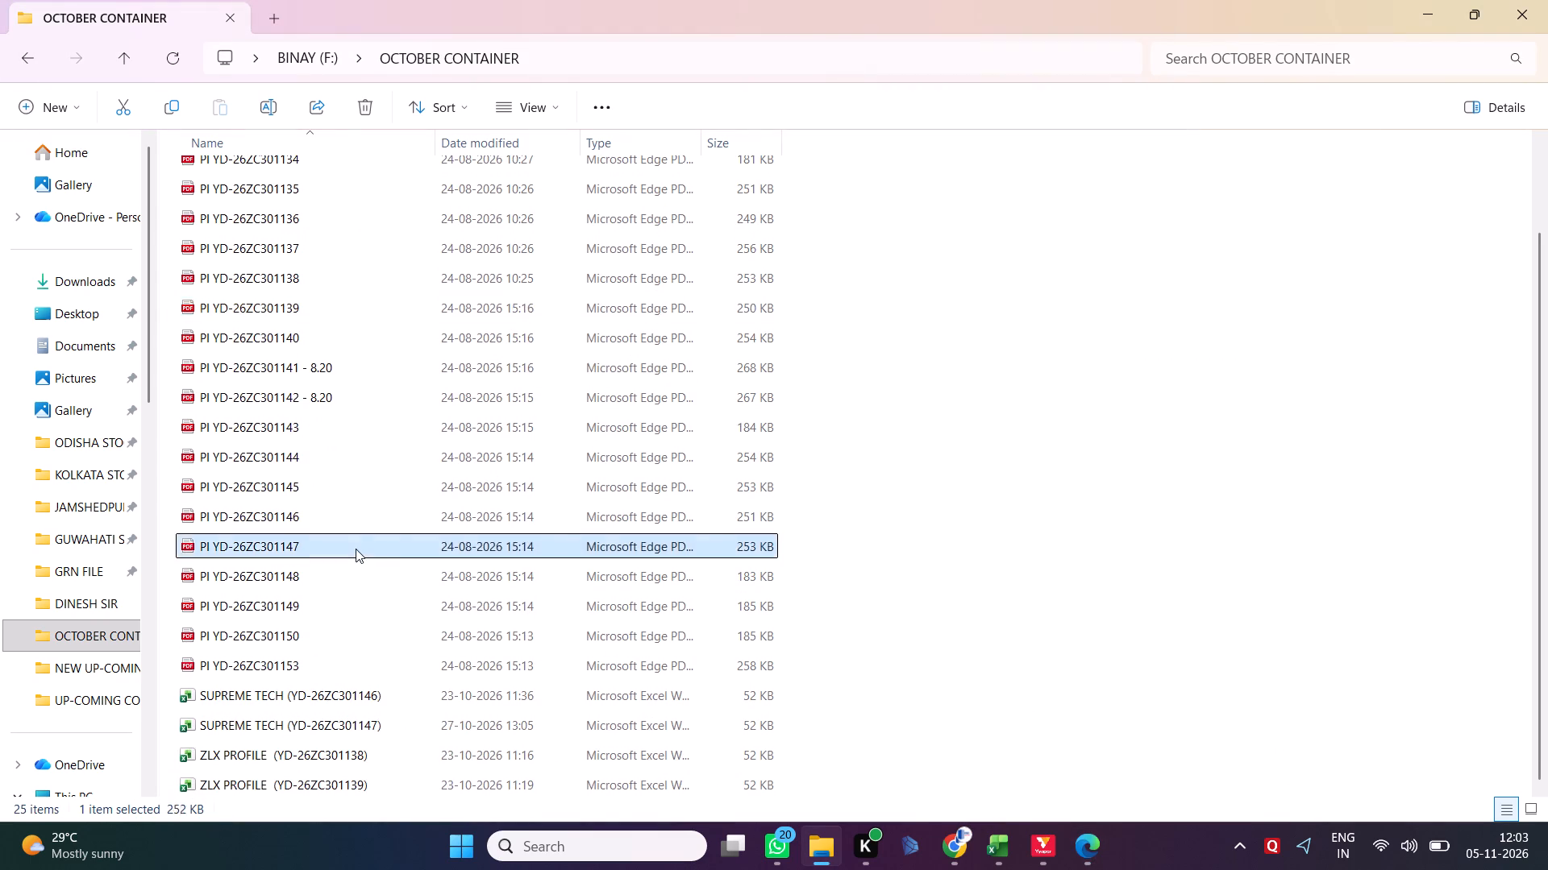
{"action": "left_click", "coordinate": [1547, 0]}
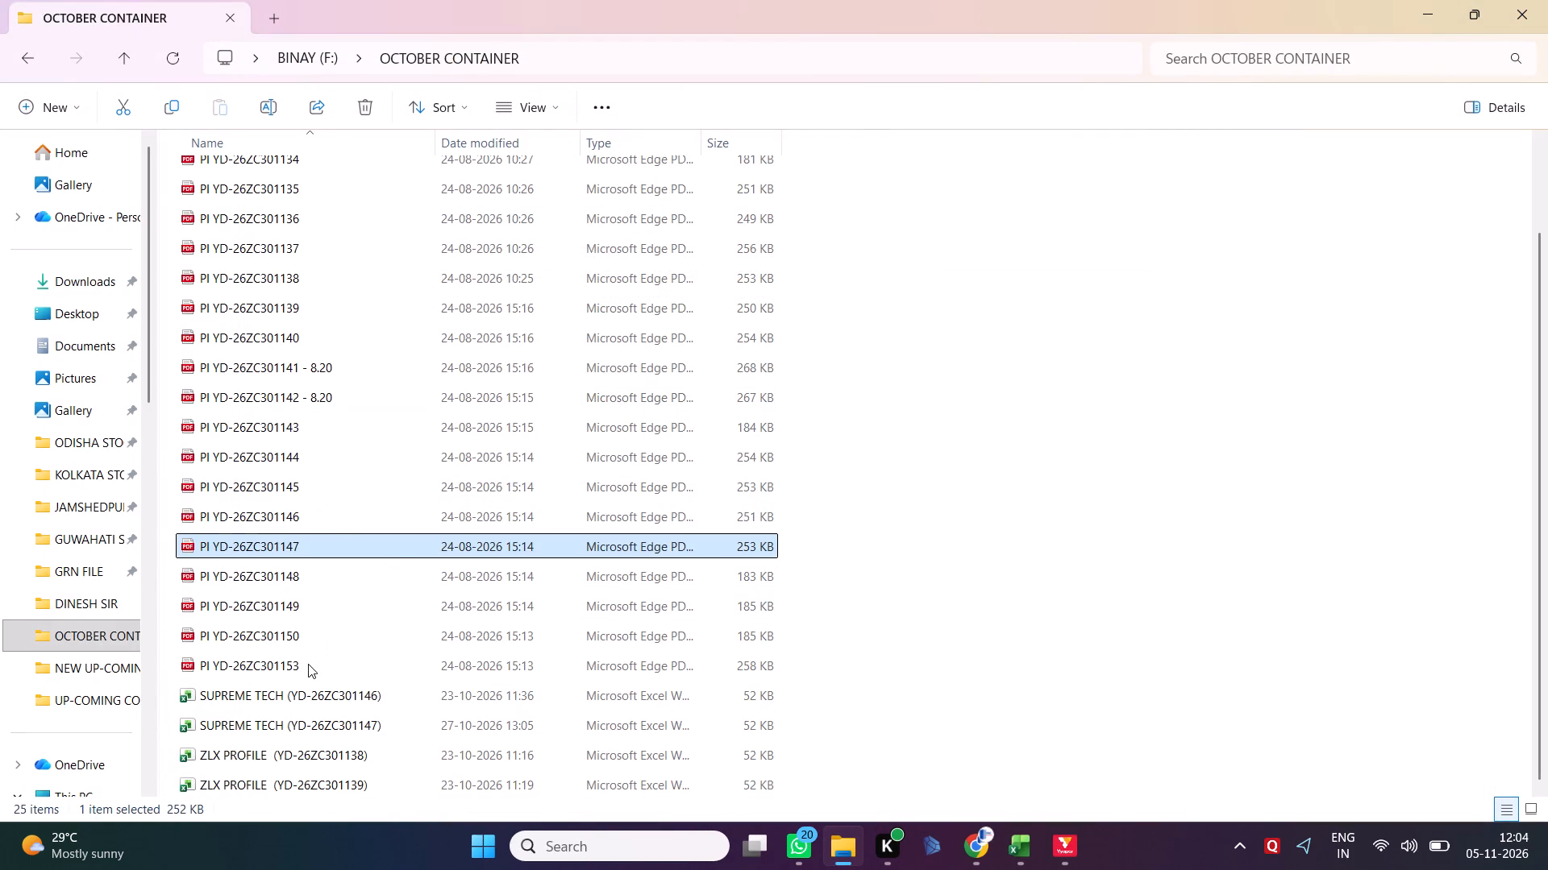
Open proforma invoice PI YD-26ZC301153 from the OCTOBER CONTAINER folder.
{"action": "double_click", "coordinate": [308, 664]}
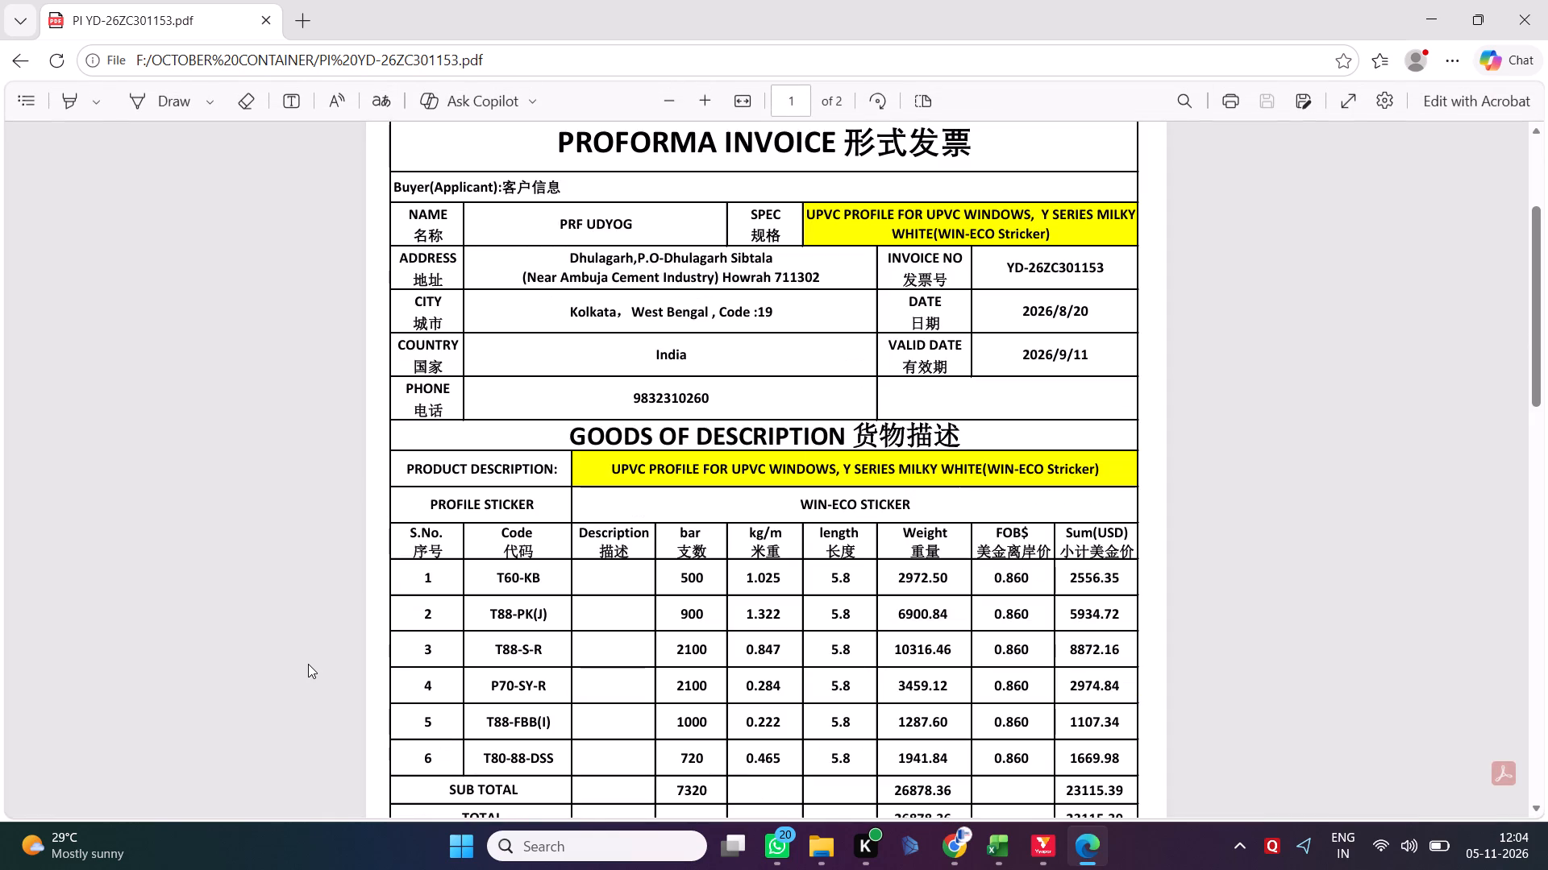
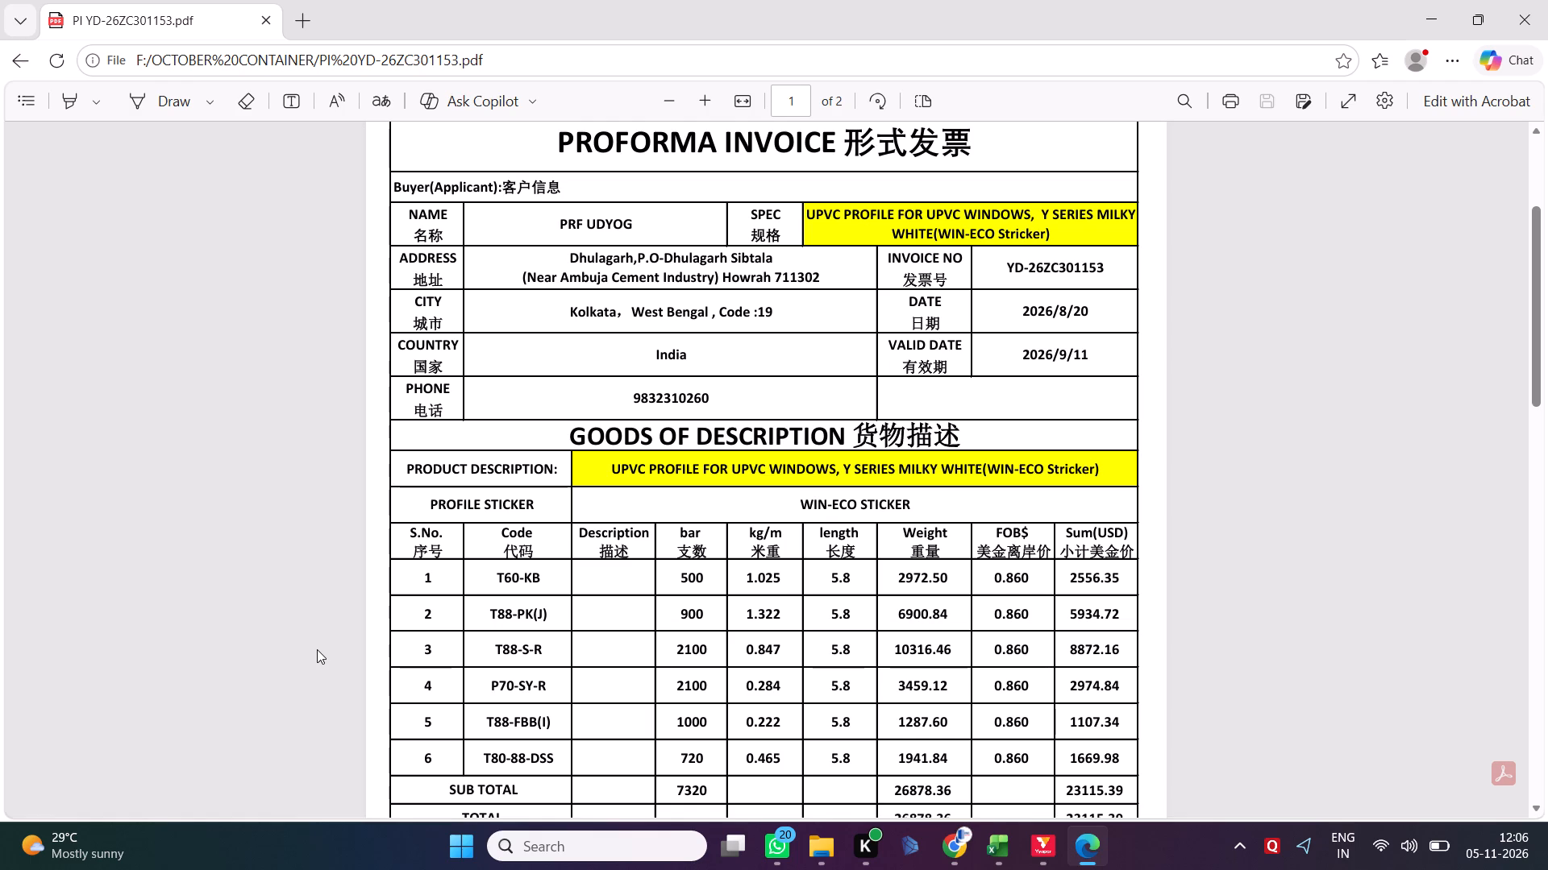
Close the PDF window showing proforma invoice PI YD-26ZC301153.
{"action": "left_click", "coordinate": [1547, 0]}
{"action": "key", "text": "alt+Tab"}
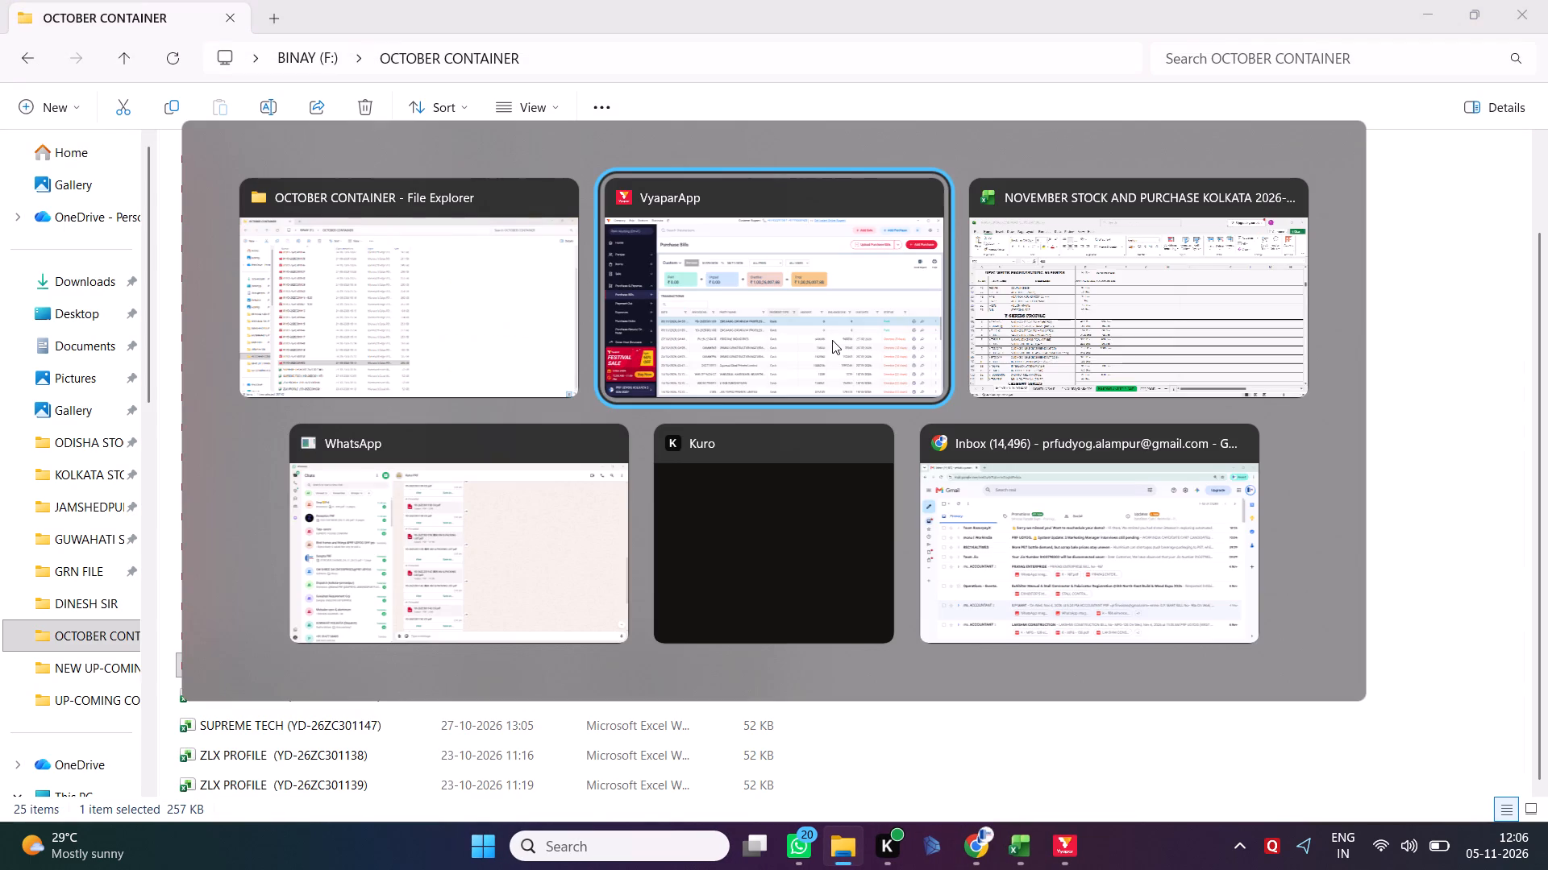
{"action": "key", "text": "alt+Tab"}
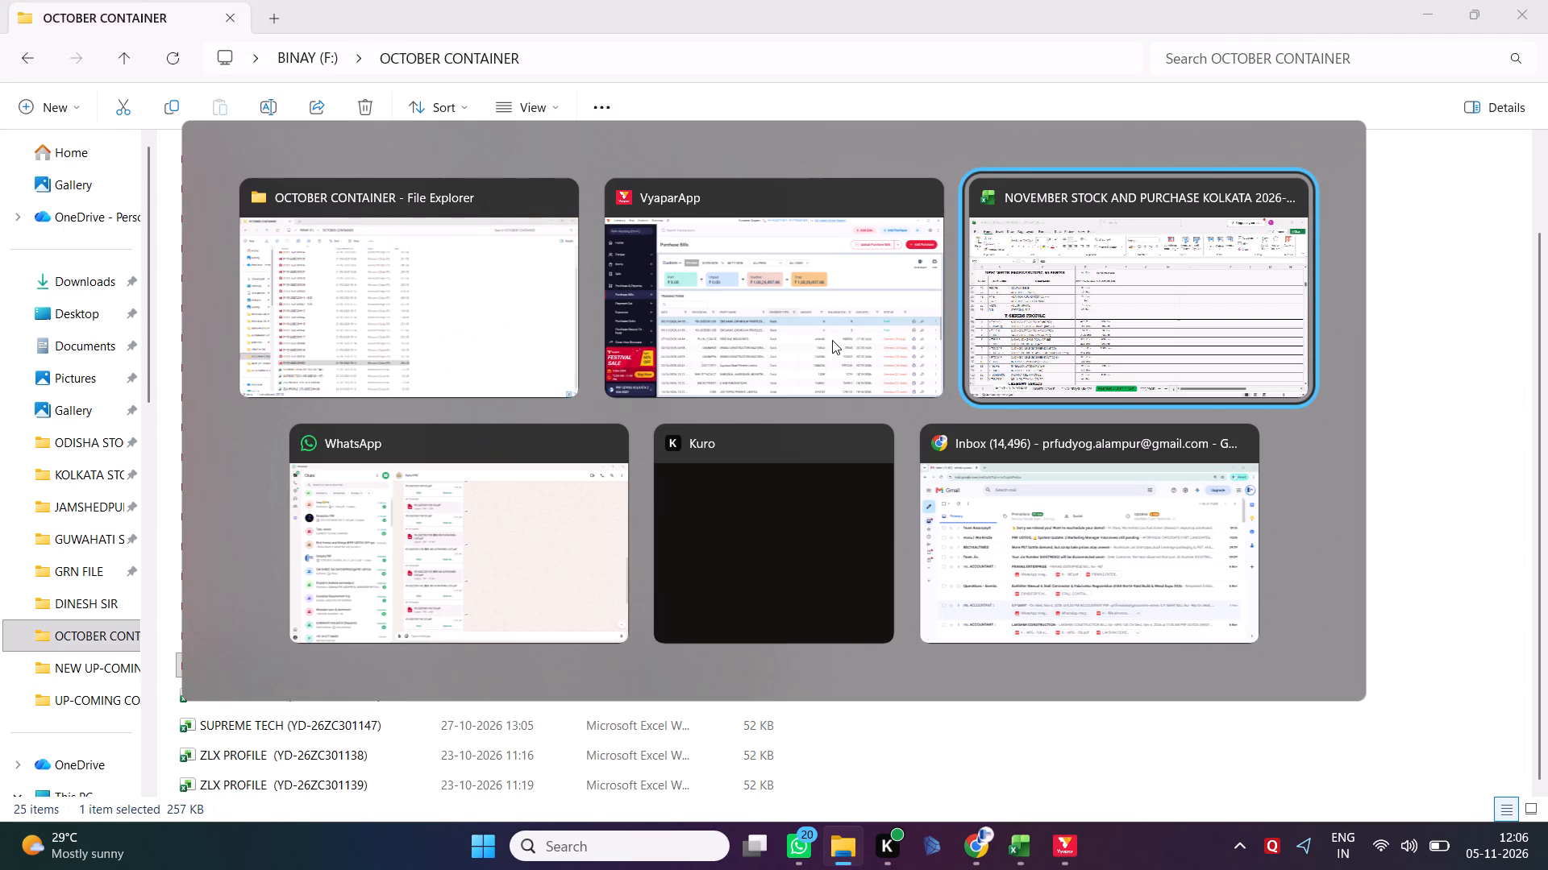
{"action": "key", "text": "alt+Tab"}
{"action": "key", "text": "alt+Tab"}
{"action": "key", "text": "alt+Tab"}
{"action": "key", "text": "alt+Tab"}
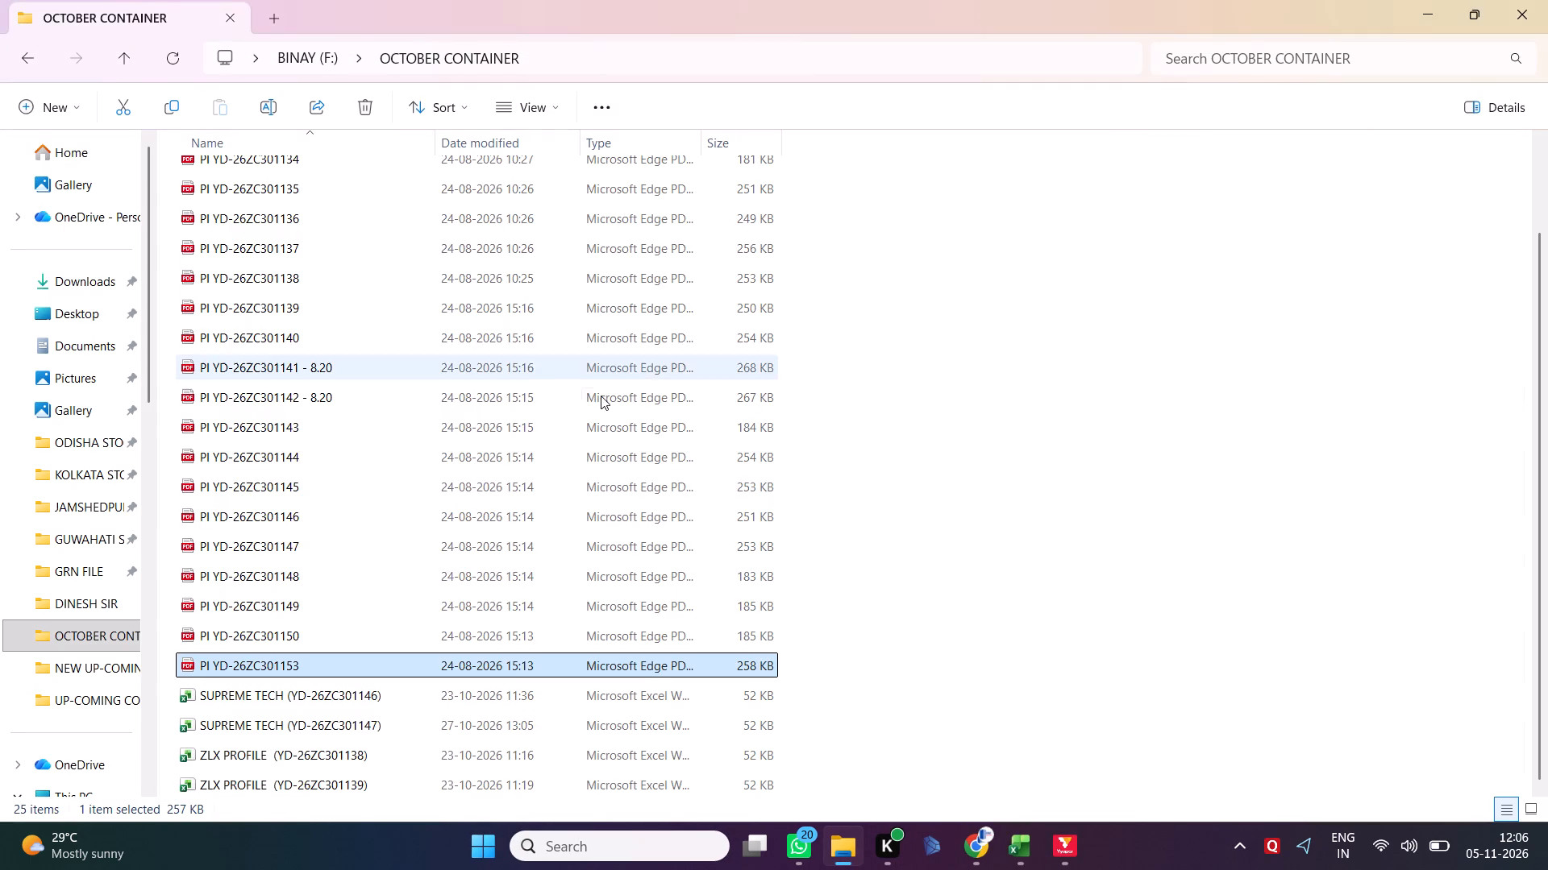
Open the NOVEMBER ODISHA STOCK AND PURCHASE 2026-27 workbook from the ODISHA STOCK folder.
{"action": "left_click", "coordinate": [91, 444]}
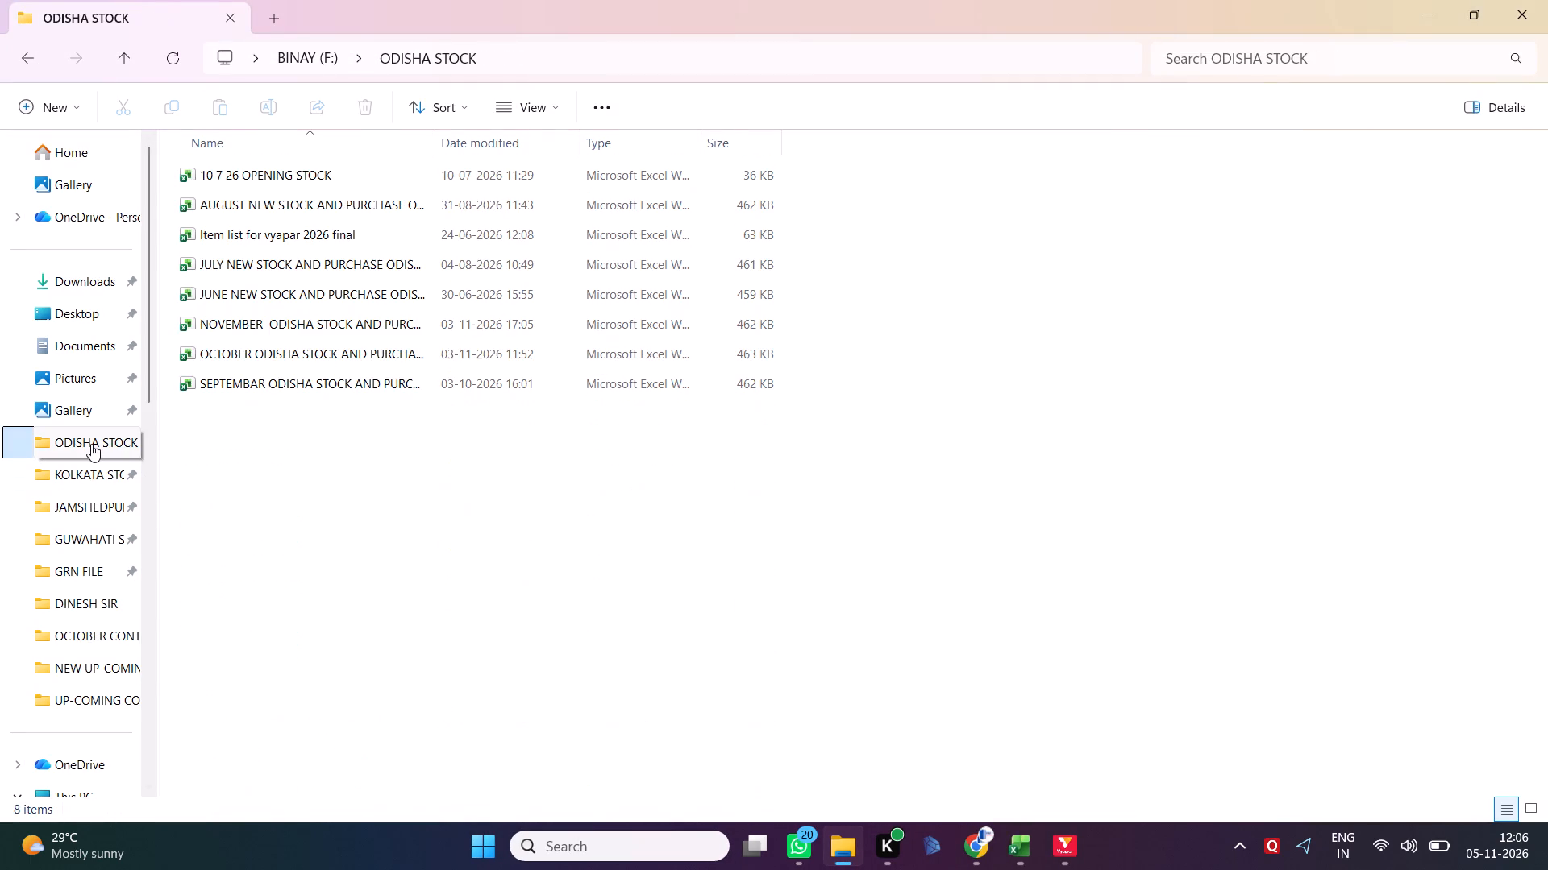
{"action": "double_click", "coordinate": [283, 323]}
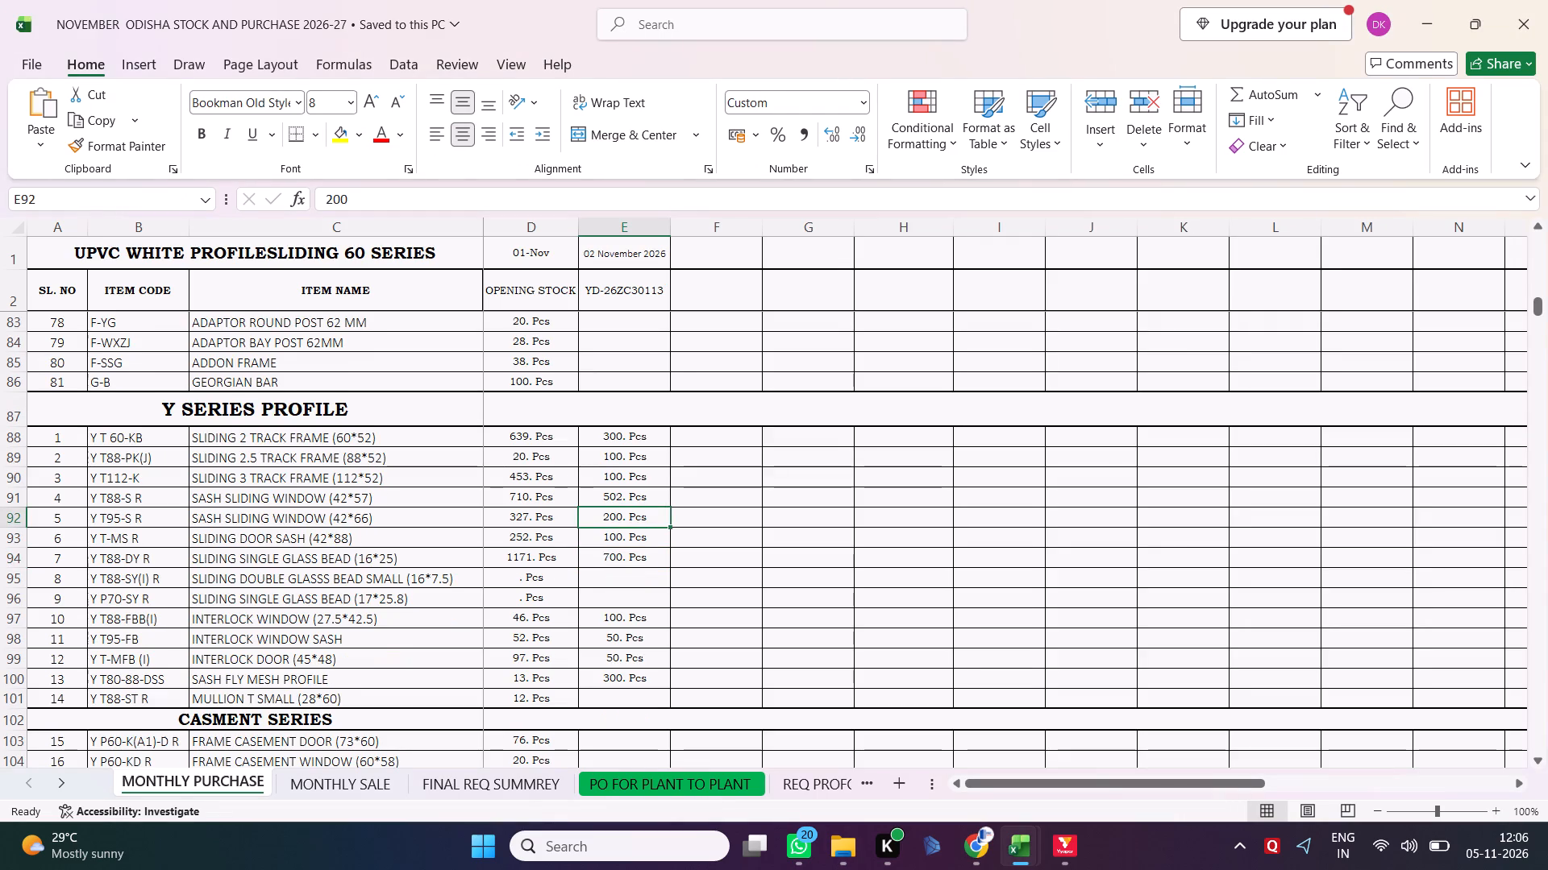
Examine the bill number heading and the Y series quantities entered for 02 November 2026 on the MONTHLY PURCHASE sheet.
{"action": "scroll", "coordinate": [667, 503], "scroll_direction": "up", "scroll_amount": 13}
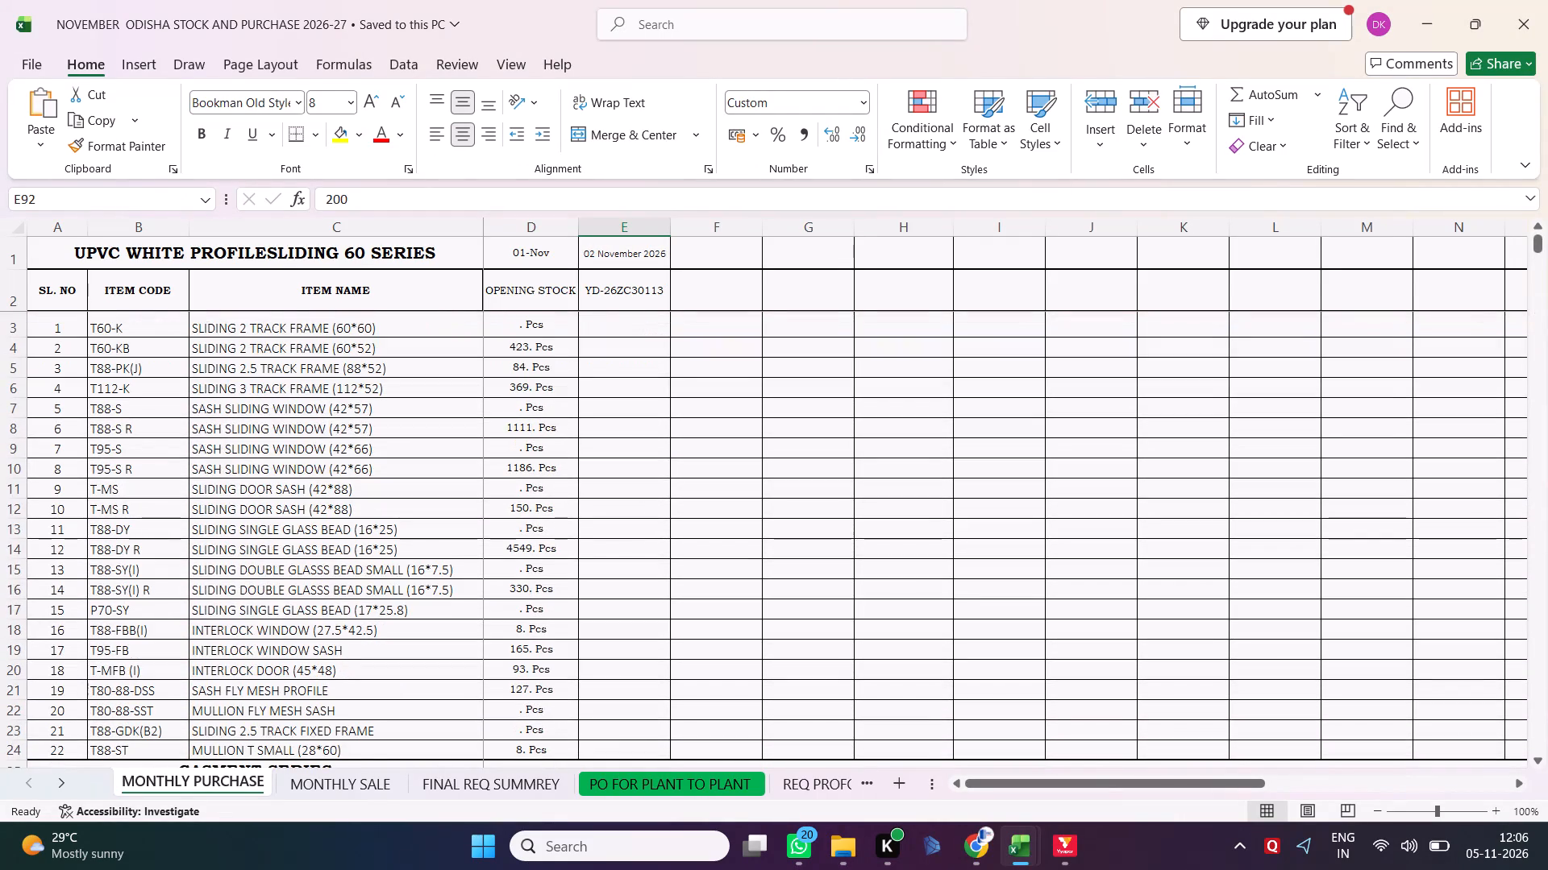
{"action": "left_click", "coordinate": [621, 292]}
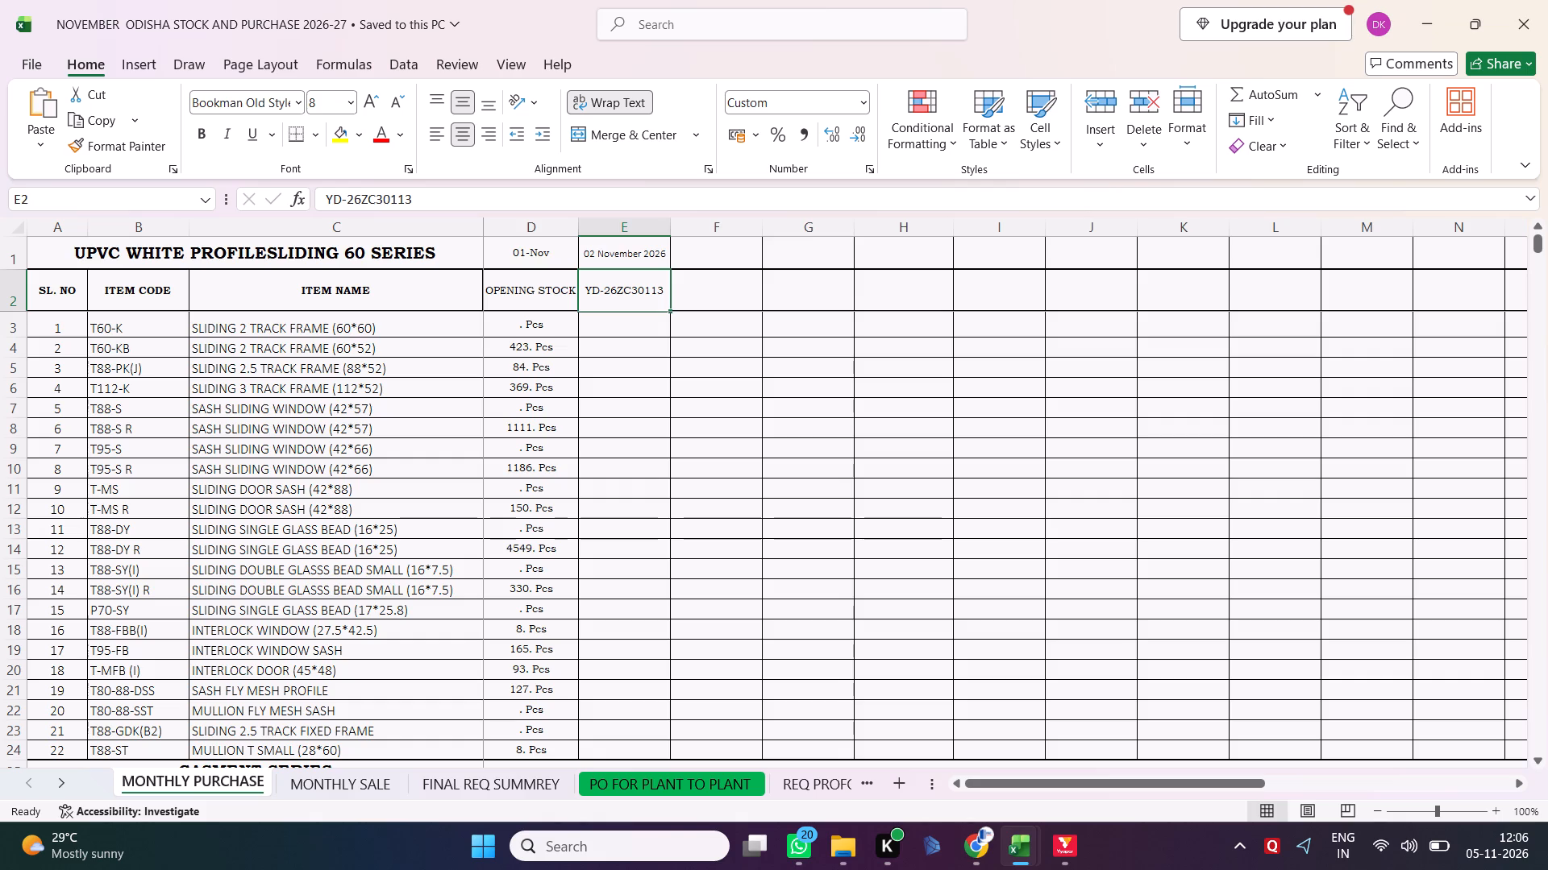
{"action": "scroll", "coordinate": [717, 407], "scroll_direction": "down", "scroll_amount": 5}
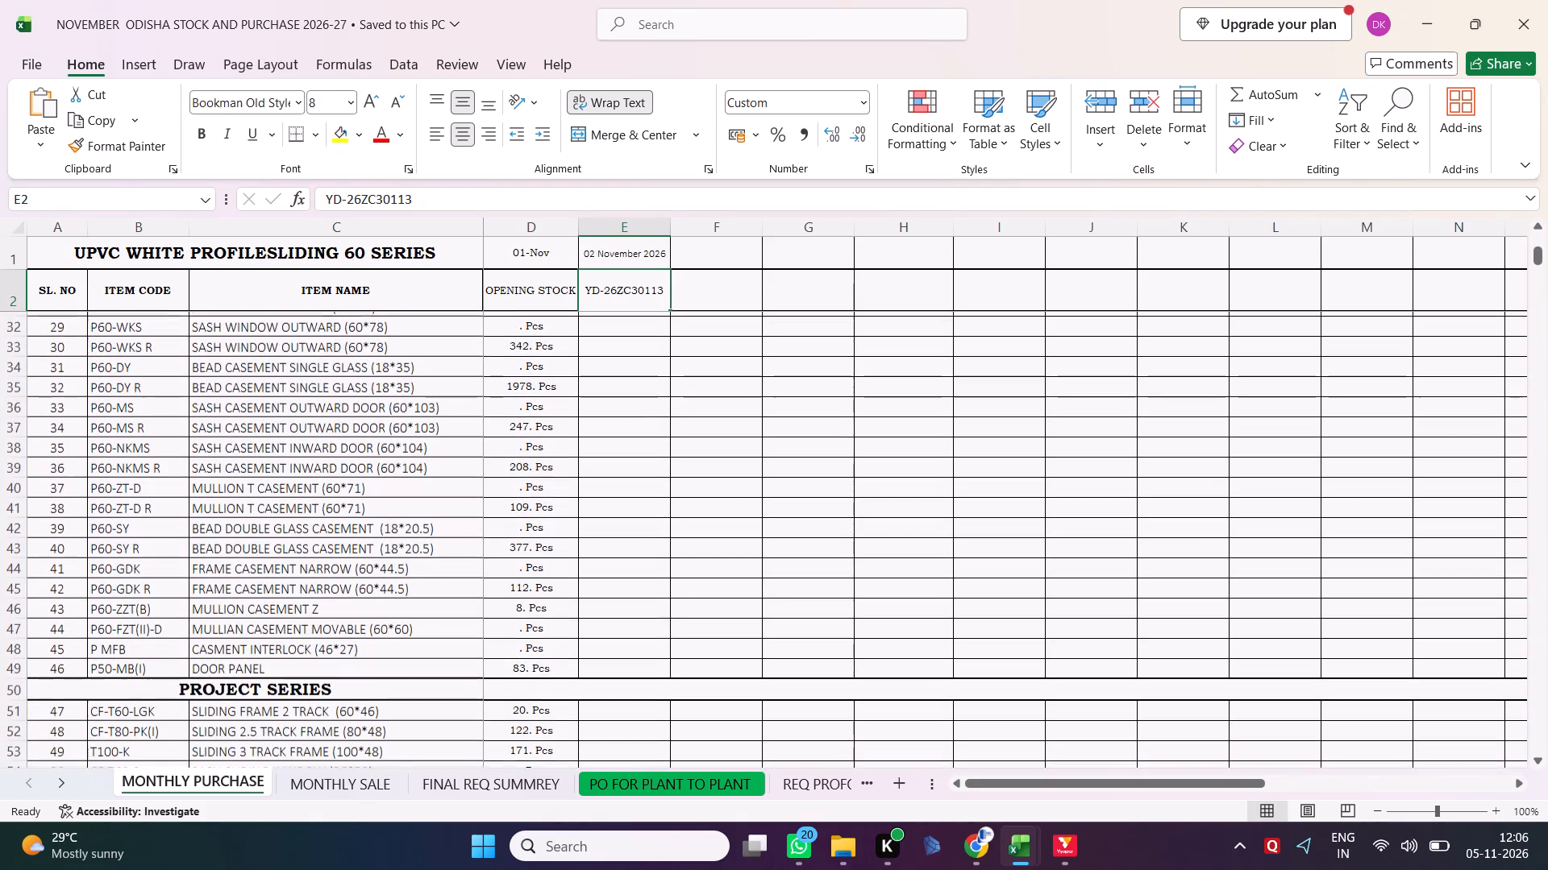
{"action": "scroll", "coordinate": [717, 407], "scroll_direction": "down", "scroll_amount": 6}
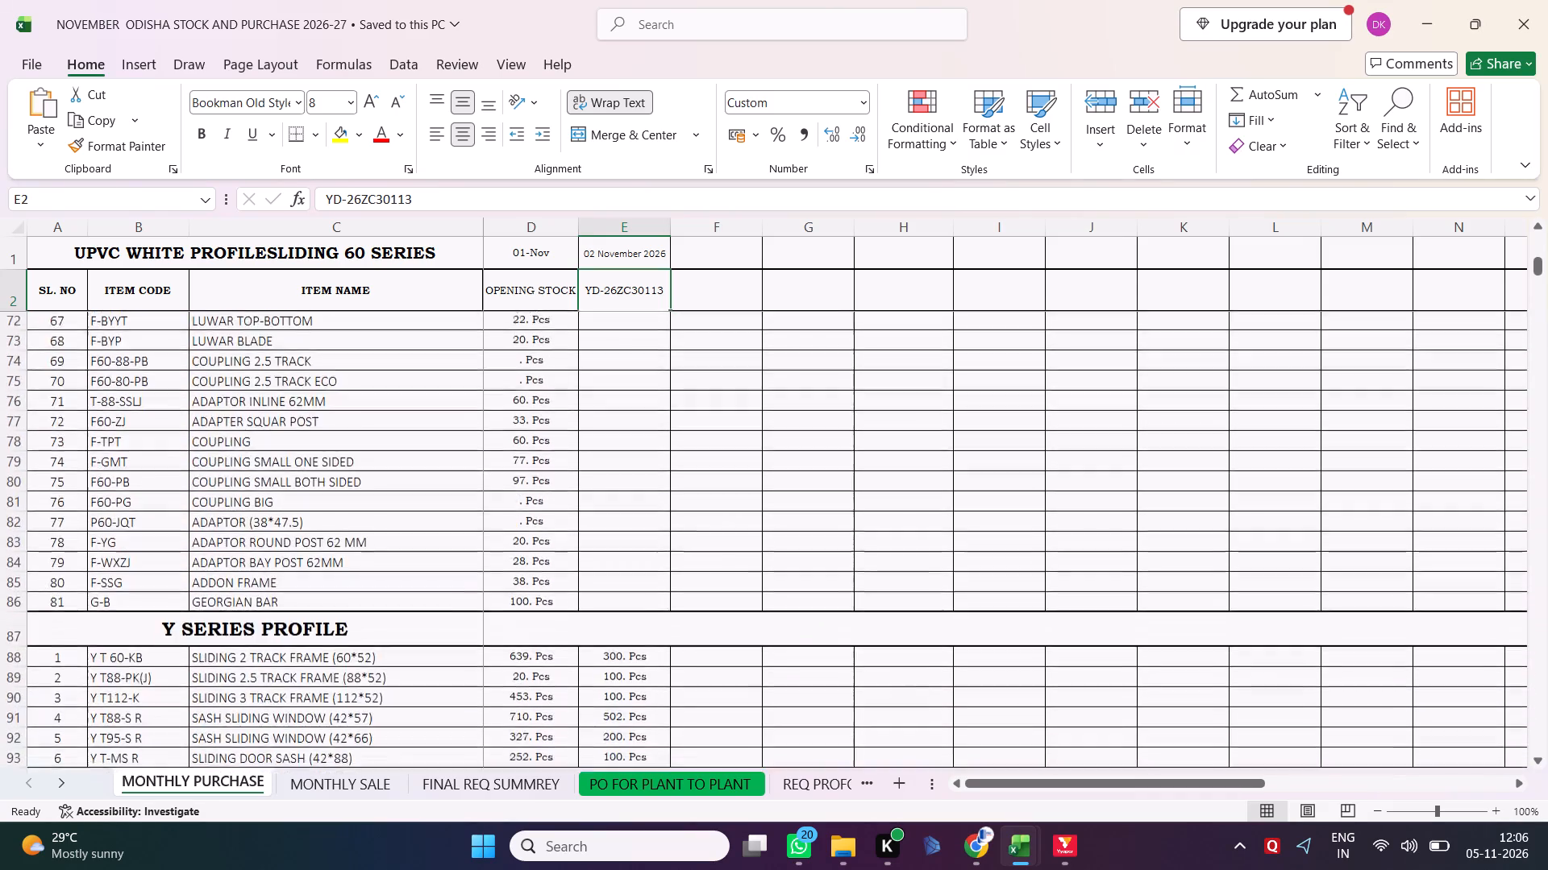
{"action": "scroll", "coordinate": [717, 407], "scroll_direction": "down", "scroll_amount": 2}
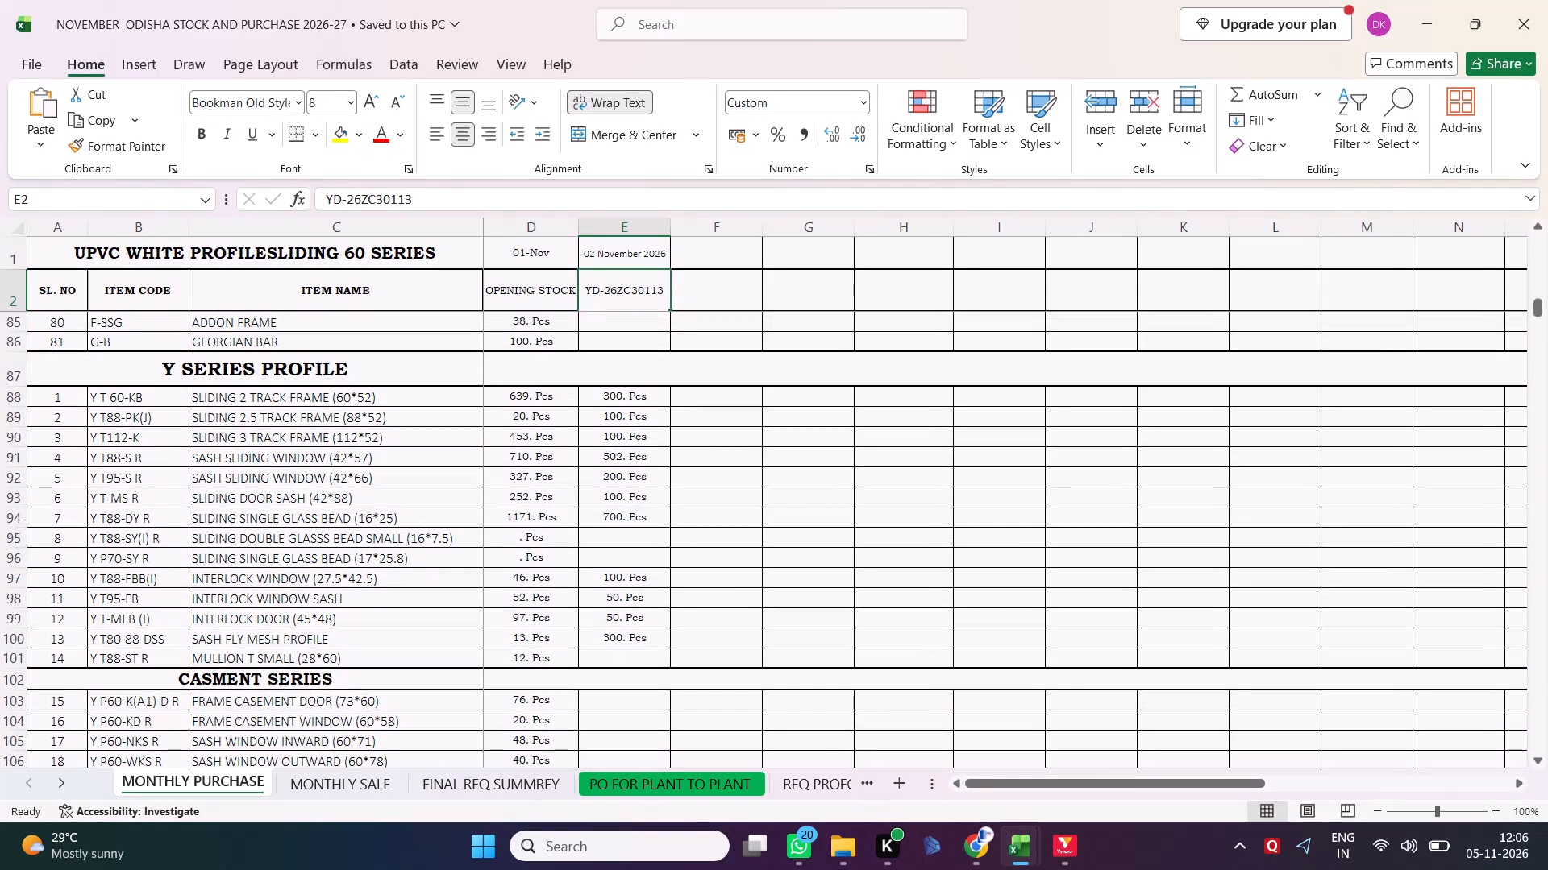
{"action": "left_click", "coordinate": [650, 461]}
{"action": "scroll", "coordinate": [772, 532], "scroll_direction": "up", "scroll_amount": 3}
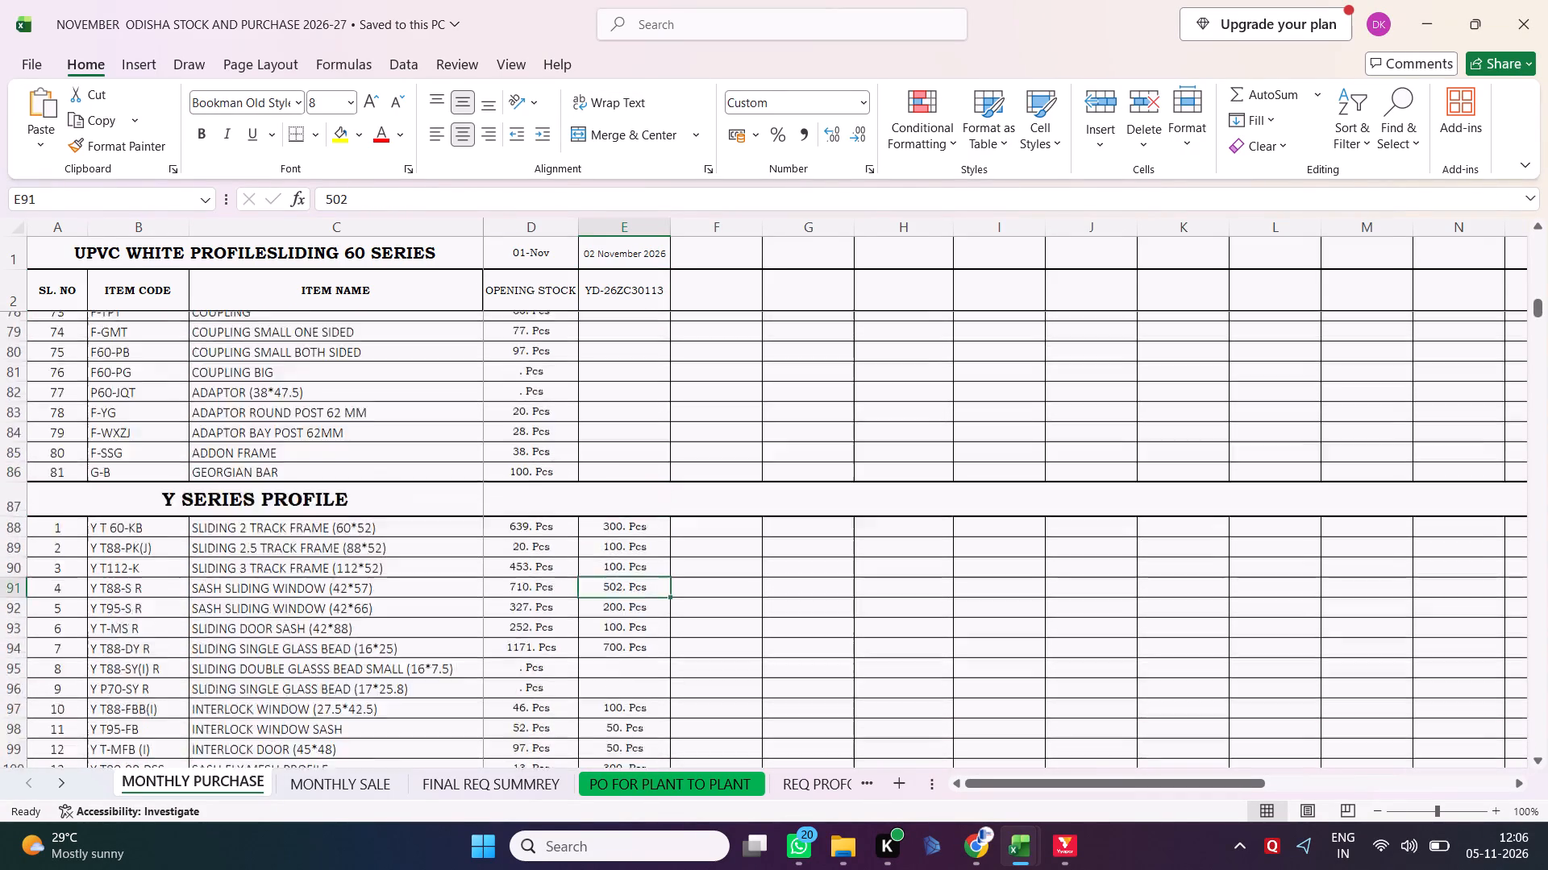
{"action": "scroll", "coordinate": [772, 532], "scroll_direction": "up", "scroll_amount": 4}
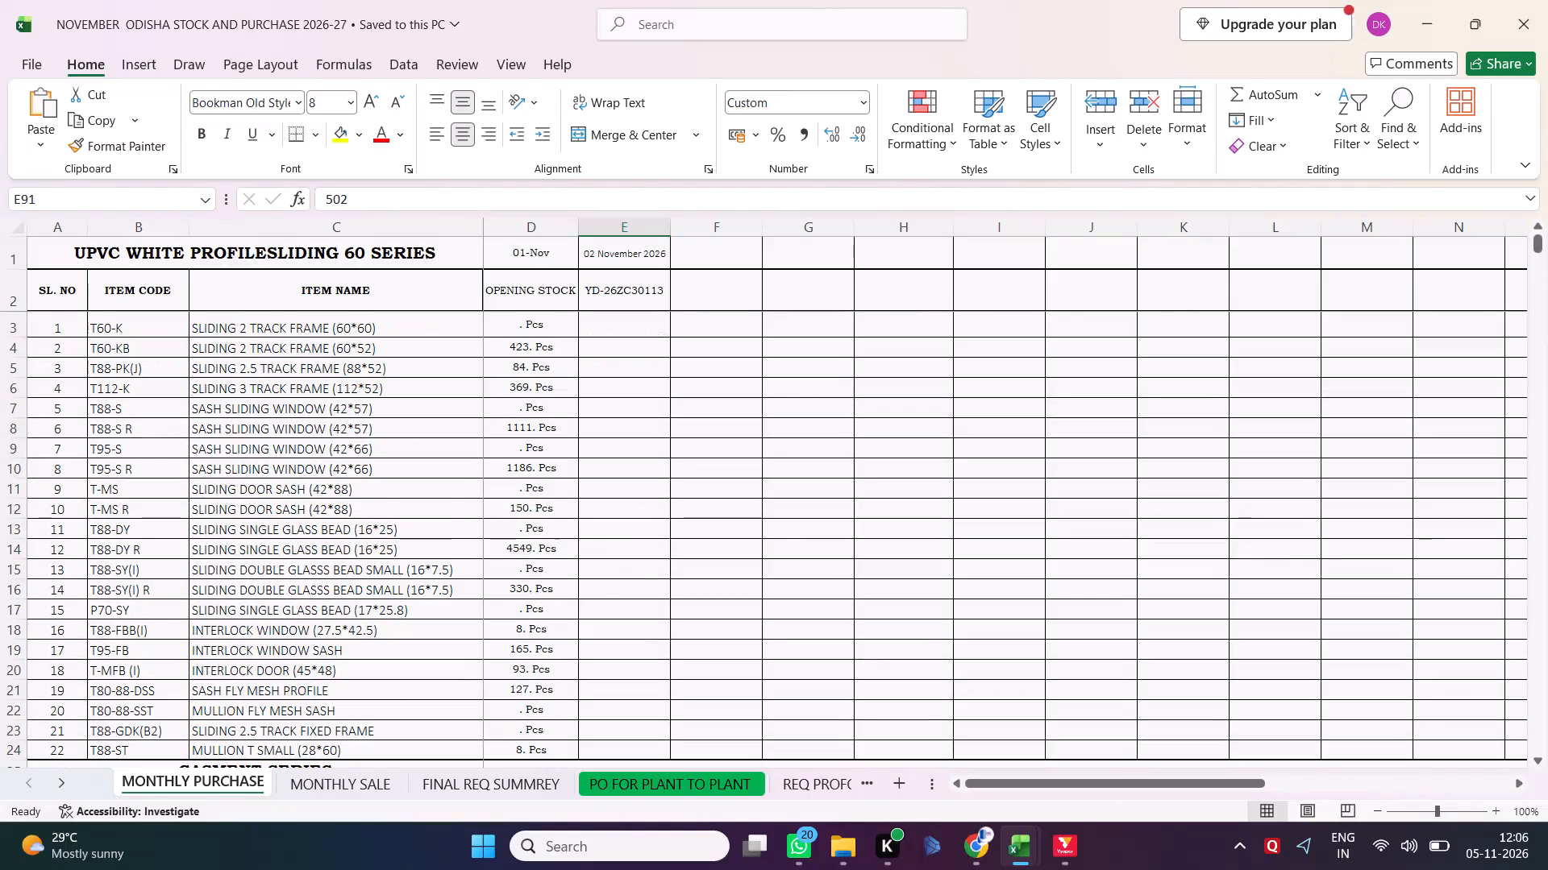
Open proforma invoice PI YD-26ZC301139 from the OCTOBER CONTAINER folder and copy its invoice number.
{"action": "key", "text": "alt+Tab"}
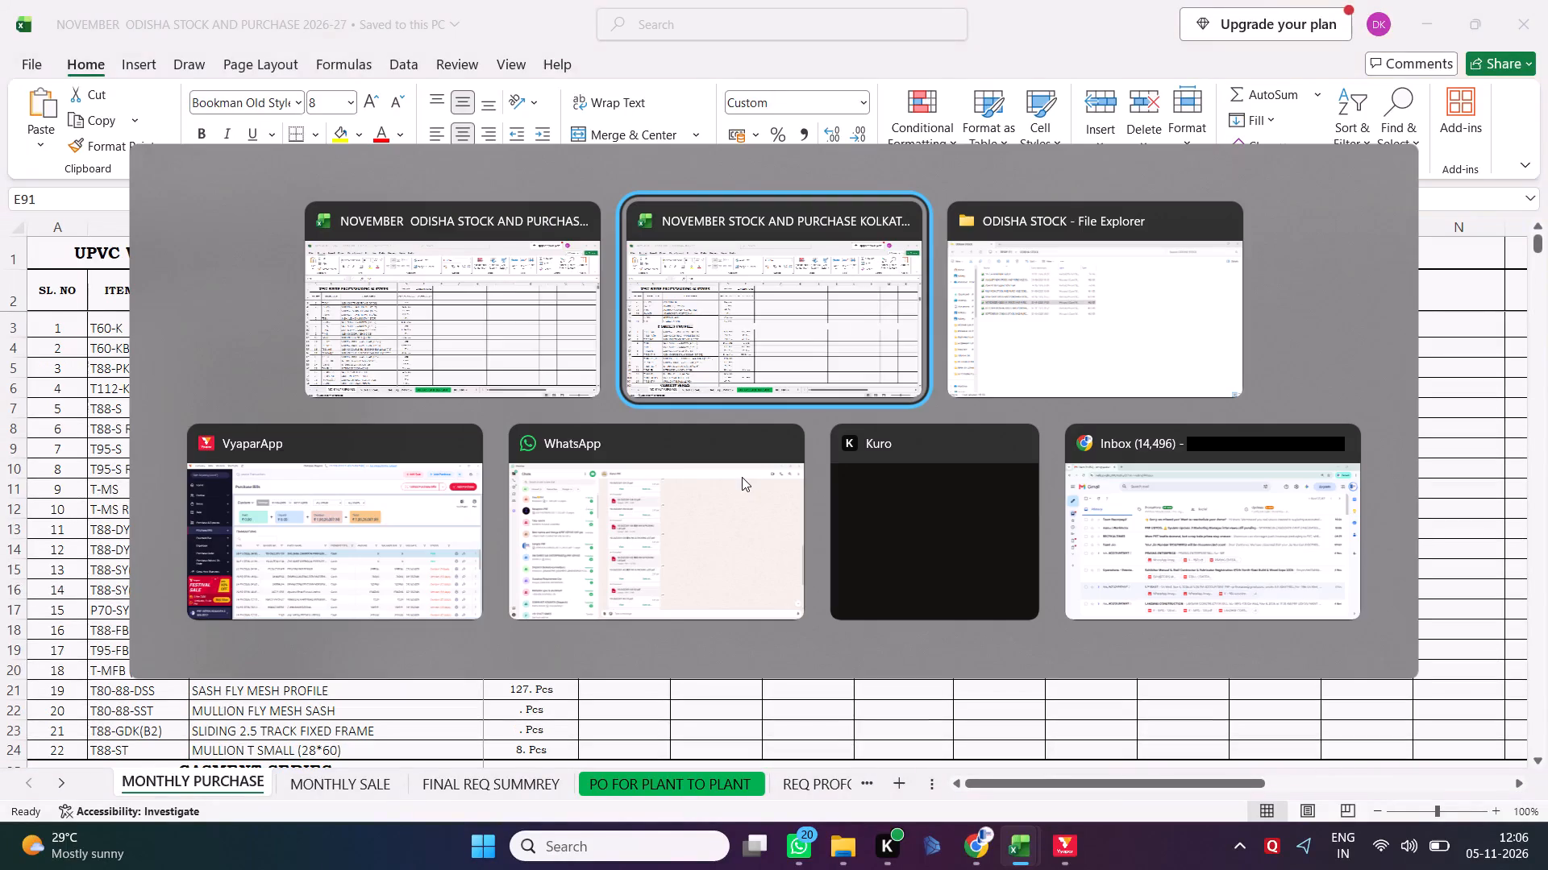
{"action": "key", "text": "alt+Tab"}
{"action": "key", "text": "alt+Tab"}
{"action": "key", "text": "alt+Tab"}
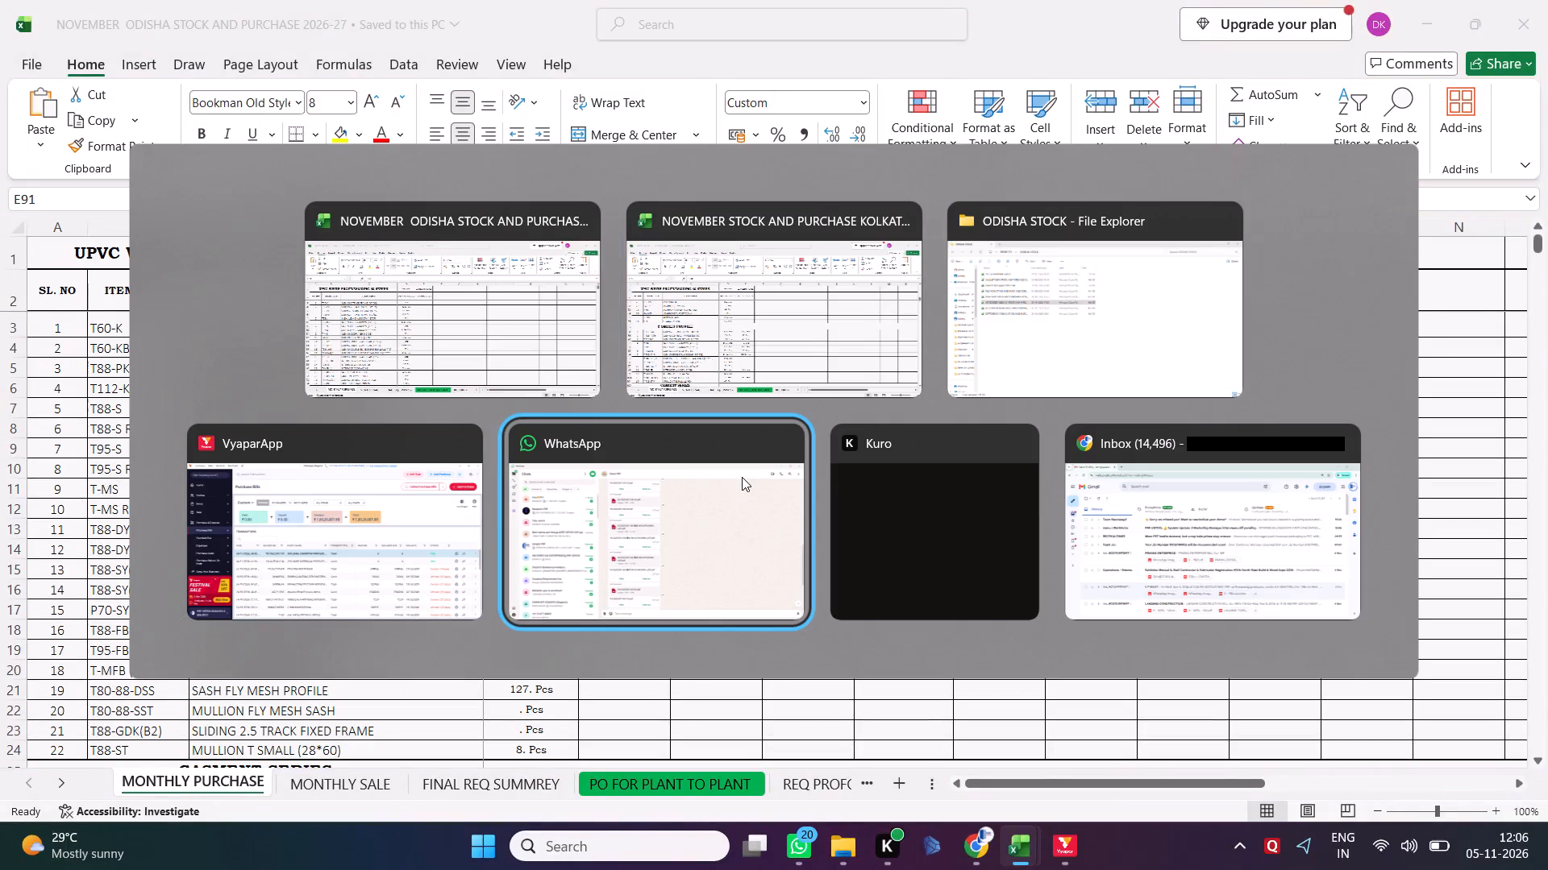
{"action": "key", "text": "alt+shift+Tab"}
{"action": "key", "text": "alt+shift+Tab"}
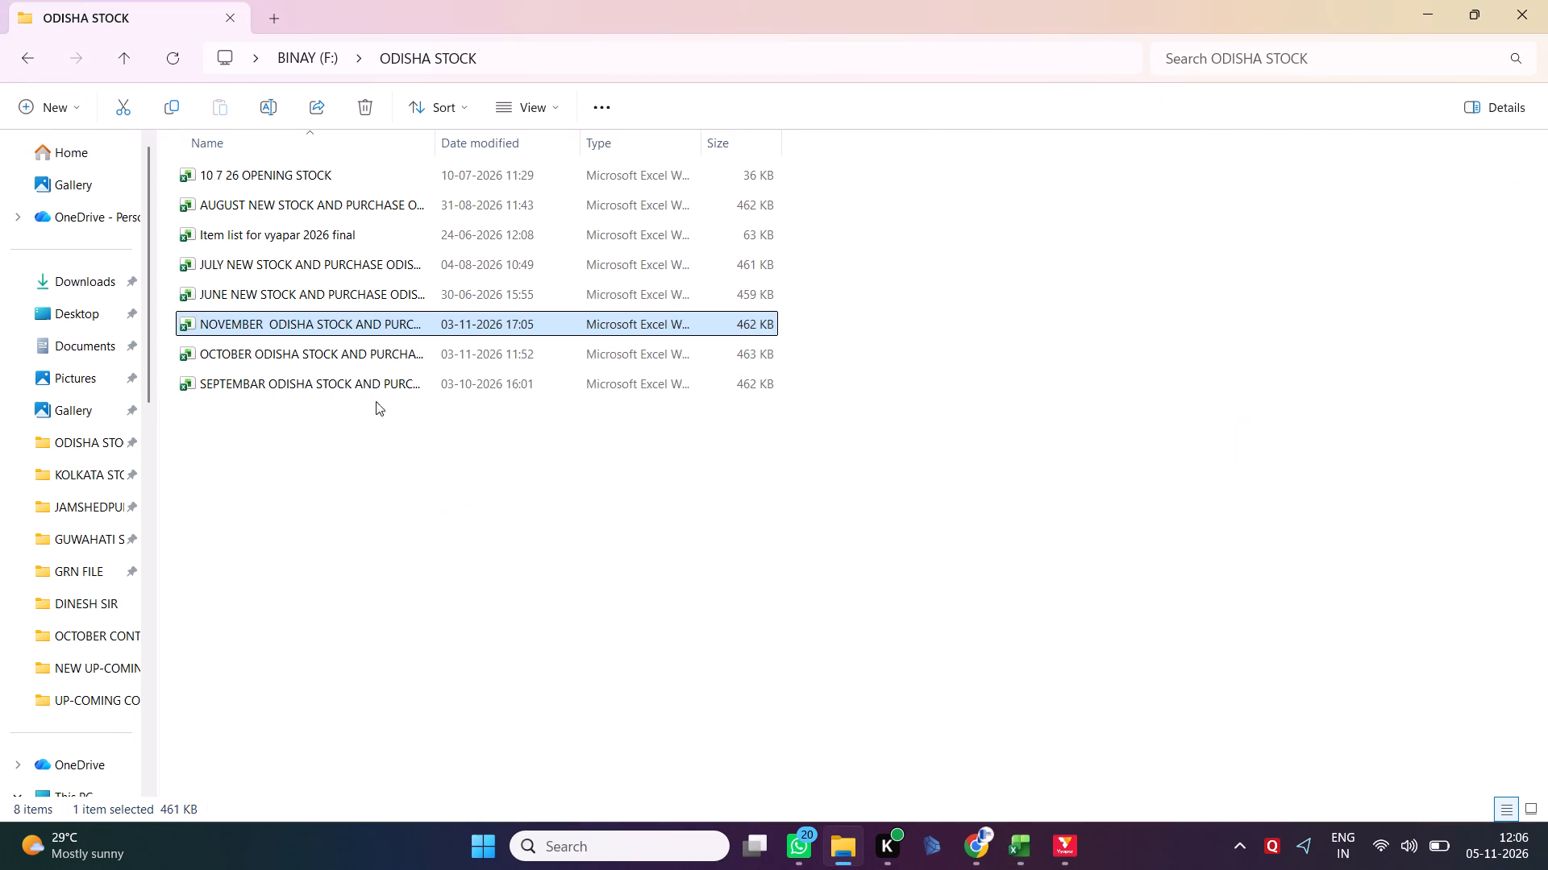
{"action": "left_click", "coordinate": [79, 640]}
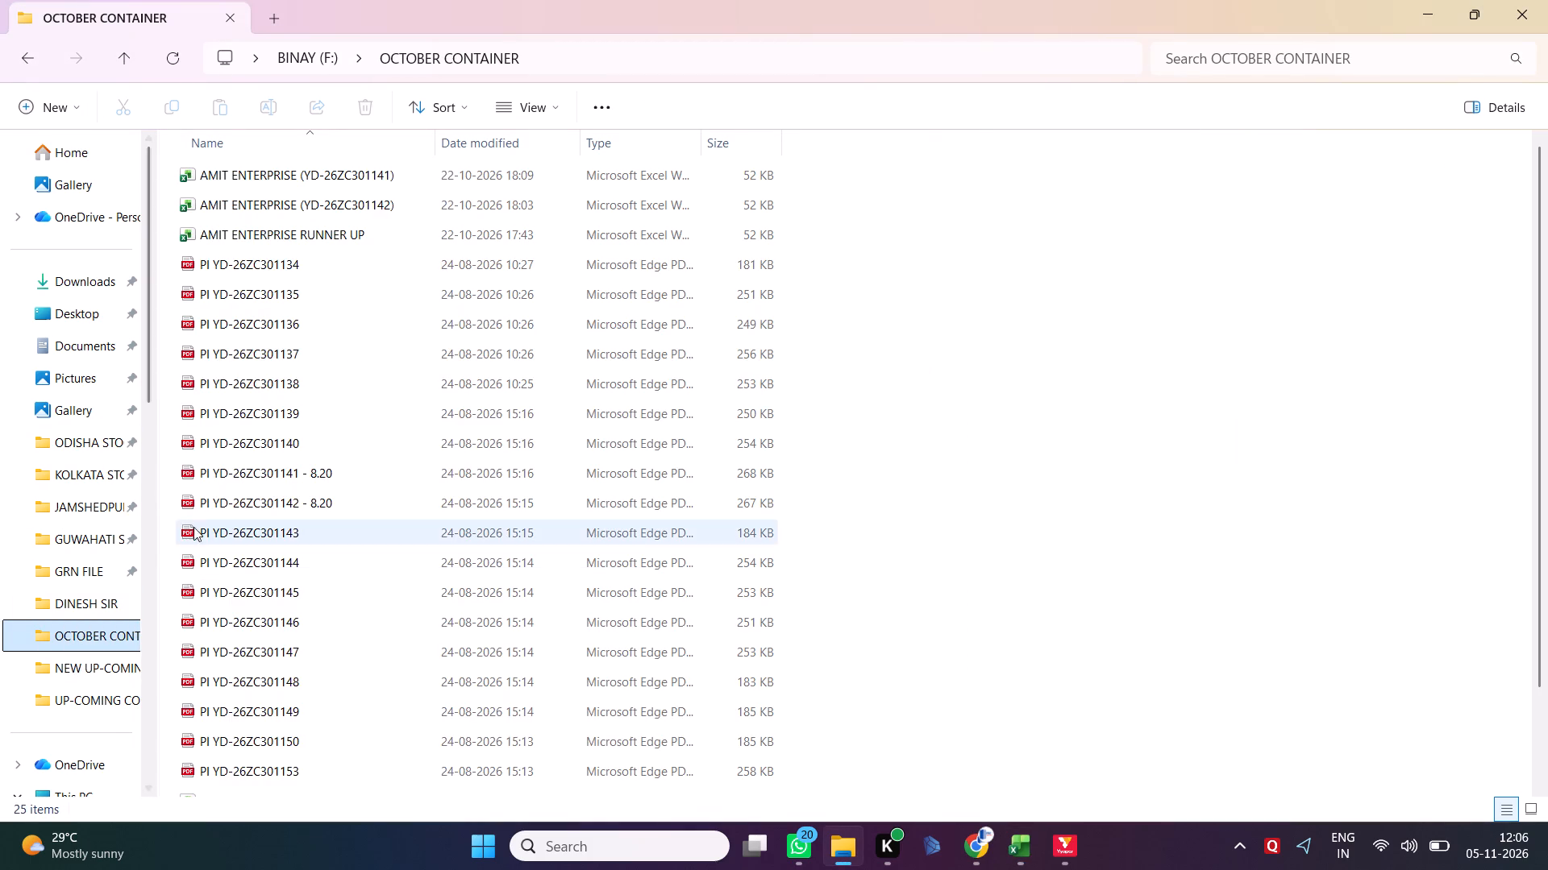
{"action": "double_click", "coordinate": [263, 406]}
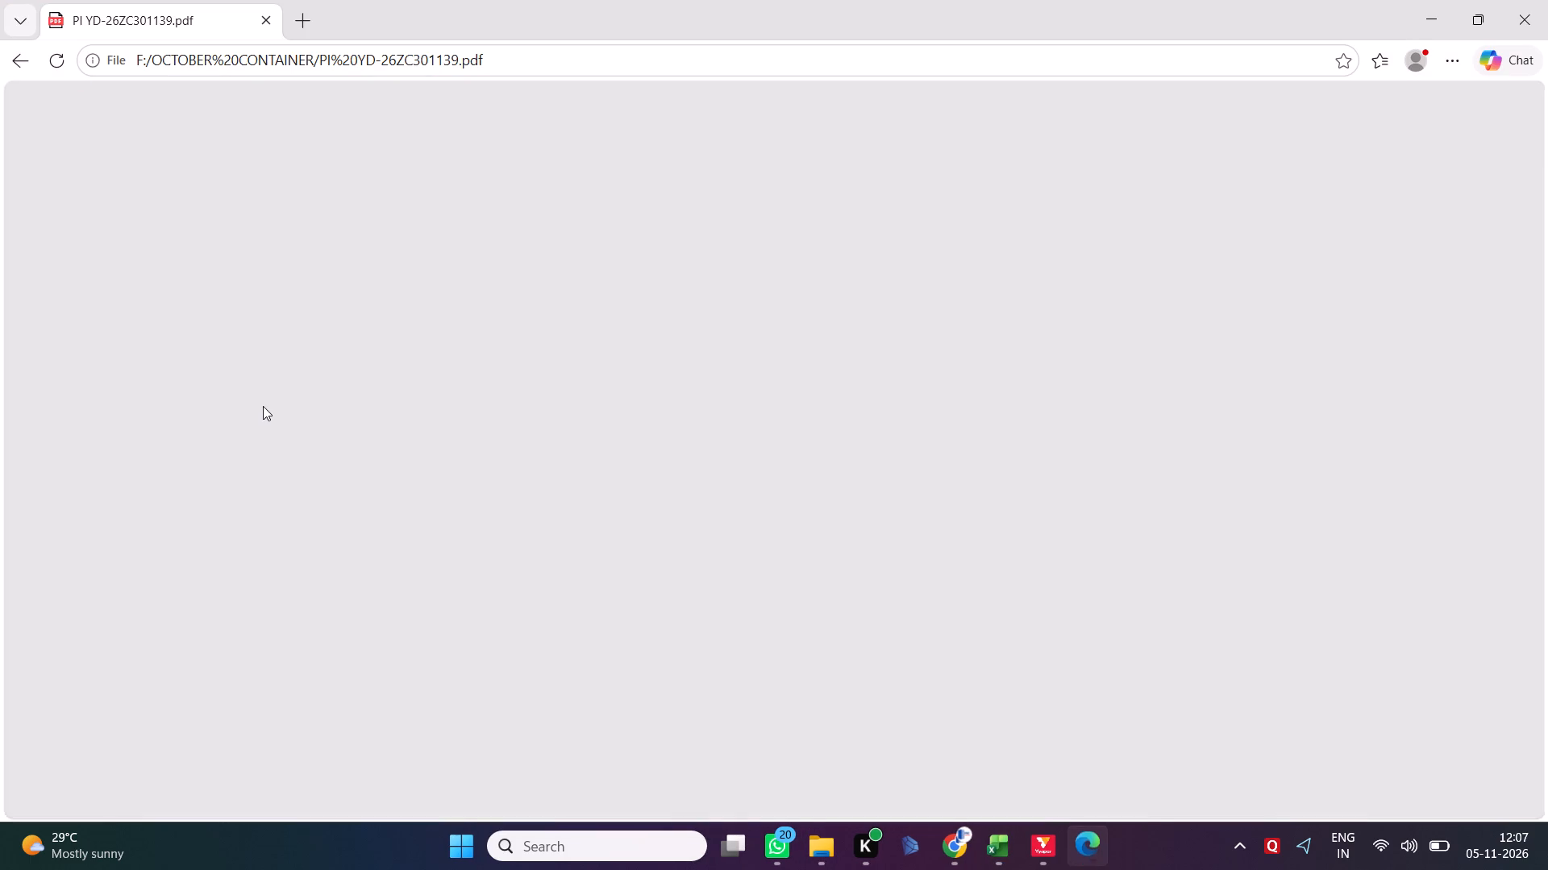
{"action": "scroll", "coordinate": [786, 499], "scroll_direction": "up", "scroll_amount": 1}
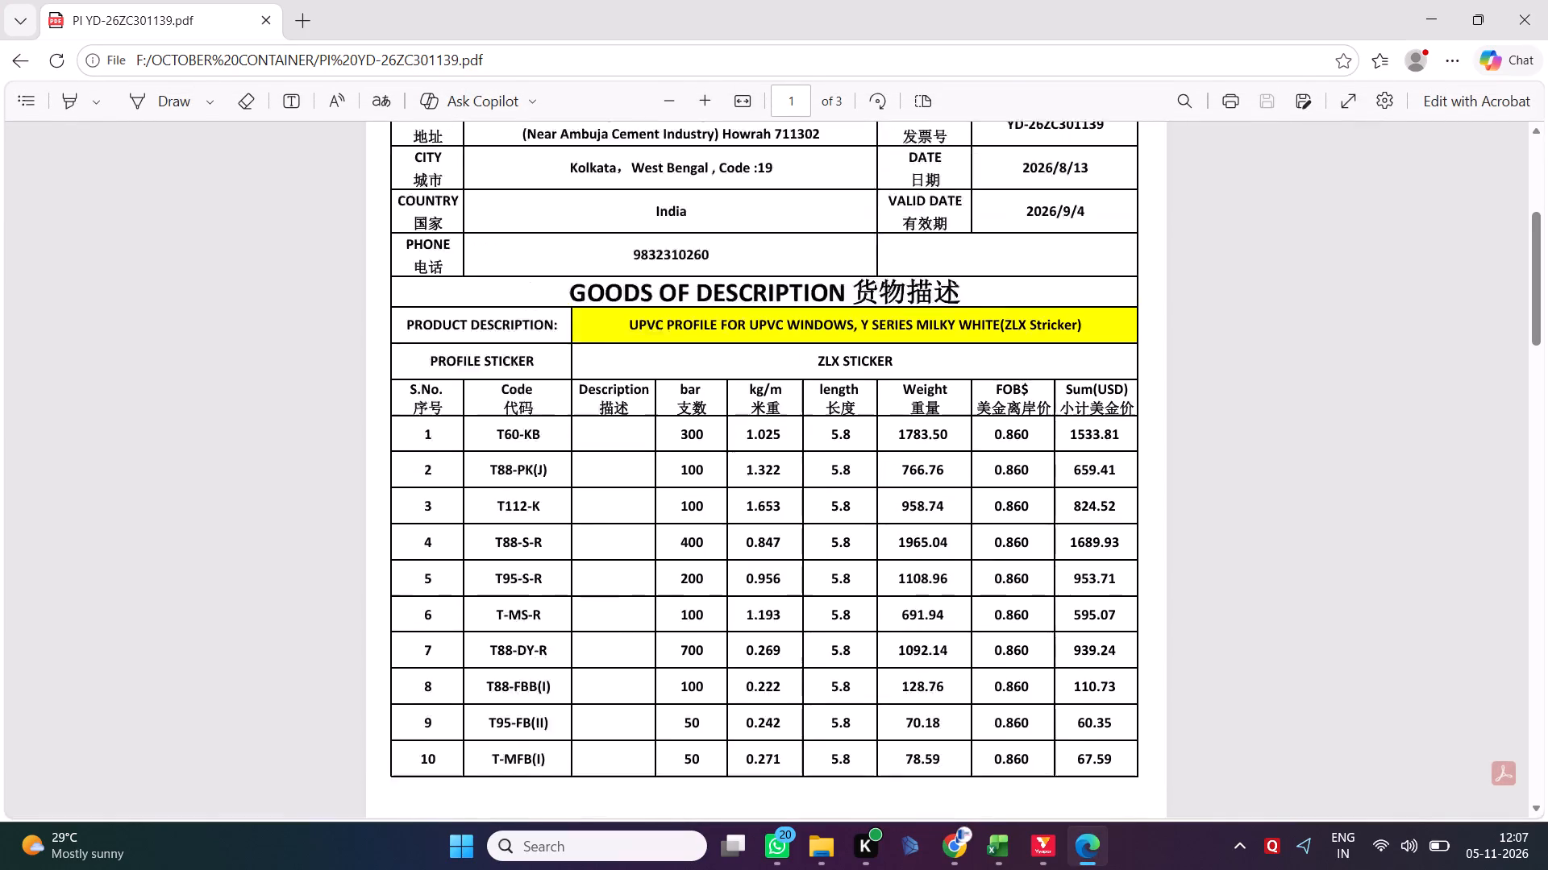
{"action": "scroll", "coordinate": [786, 499], "scroll_direction": "up", "scroll_amount": 2}
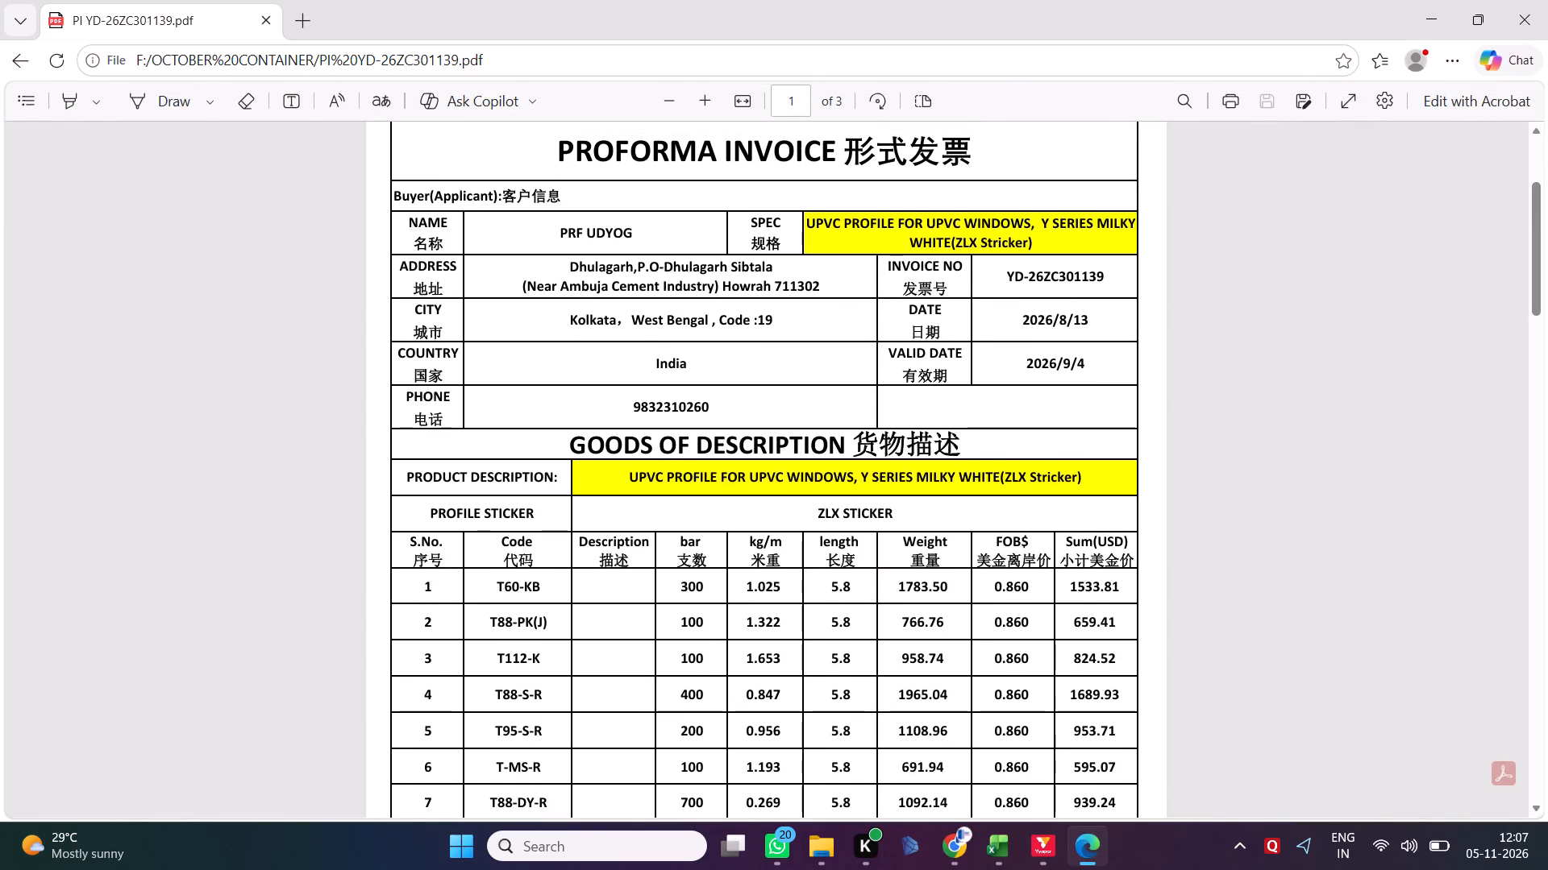
{"action": "left_click_drag", "start_coordinate": [1003, 277], "coordinate": [1109, 276]}
{"action": "key", "text": "ctrl+c"}
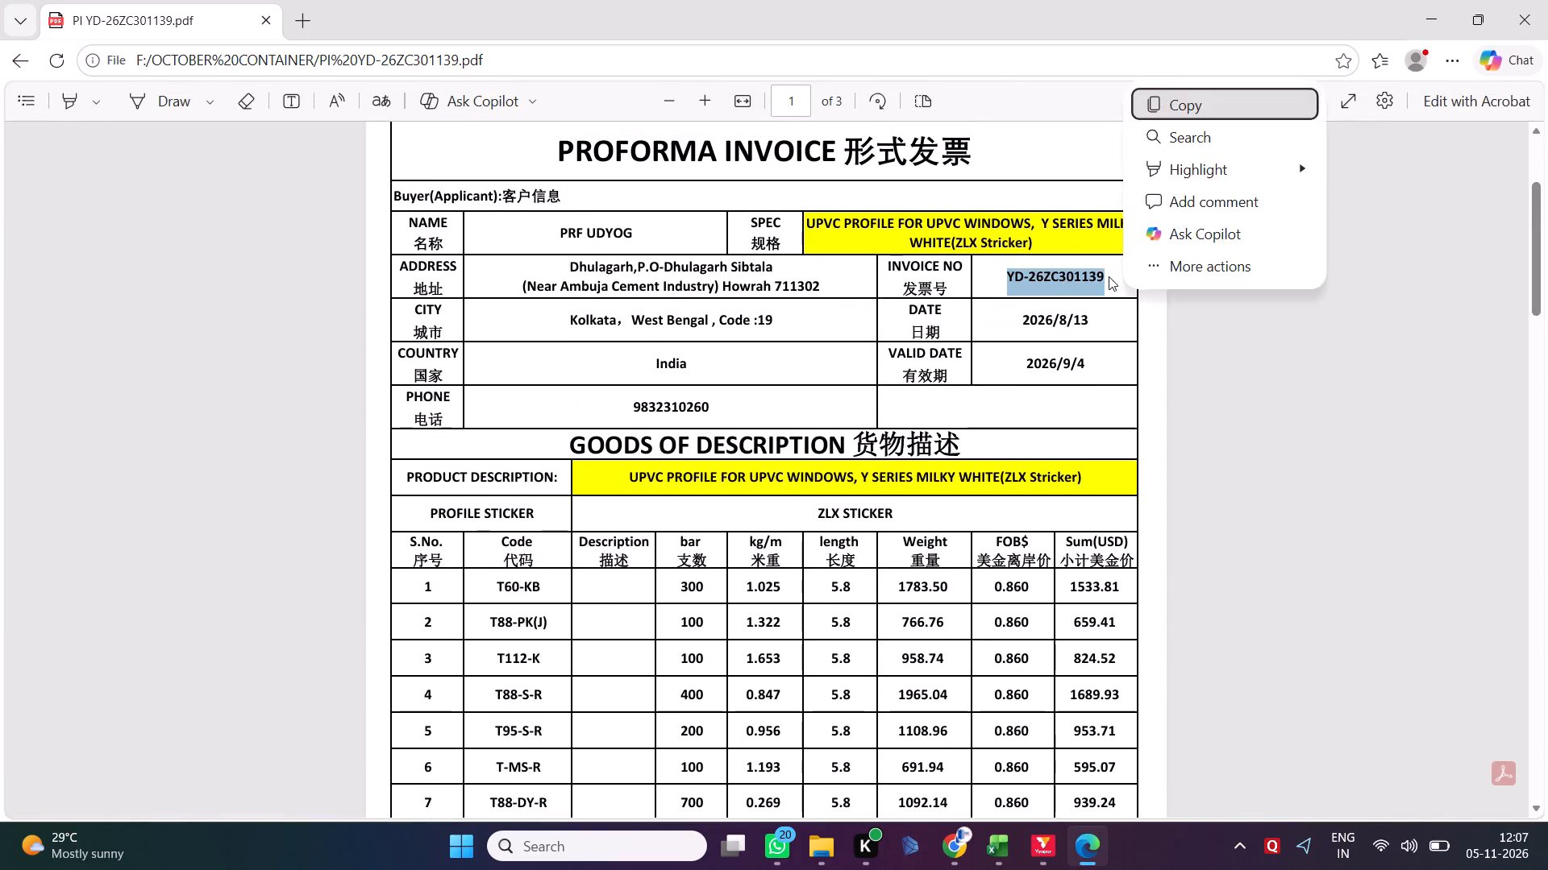
In the November Odisha workbook, replace the bill number under 02 November 2026 in cell E2 with YD-26ZC301139.
{"action": "key", "text": "alt+Tab"}
{"action": "key", "text": "alt+Tab"}
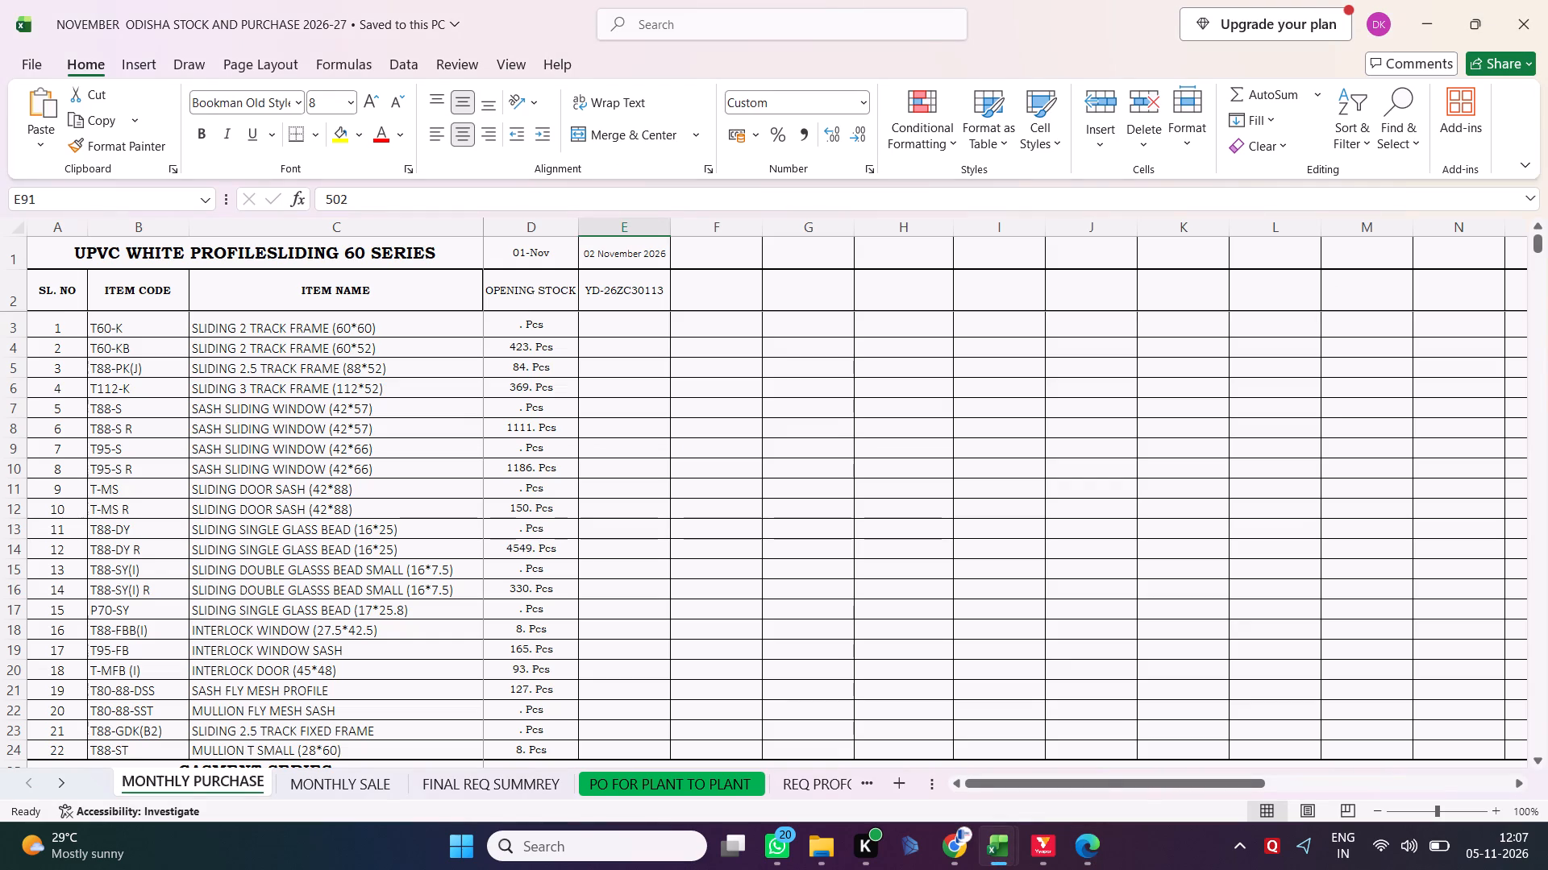
{"action": "scroll", "coordinate": [668, 397], "scroll_direction": "up", "scroll_amount": 5}
{"action": "left_click", "coordinate": [619, 295]}
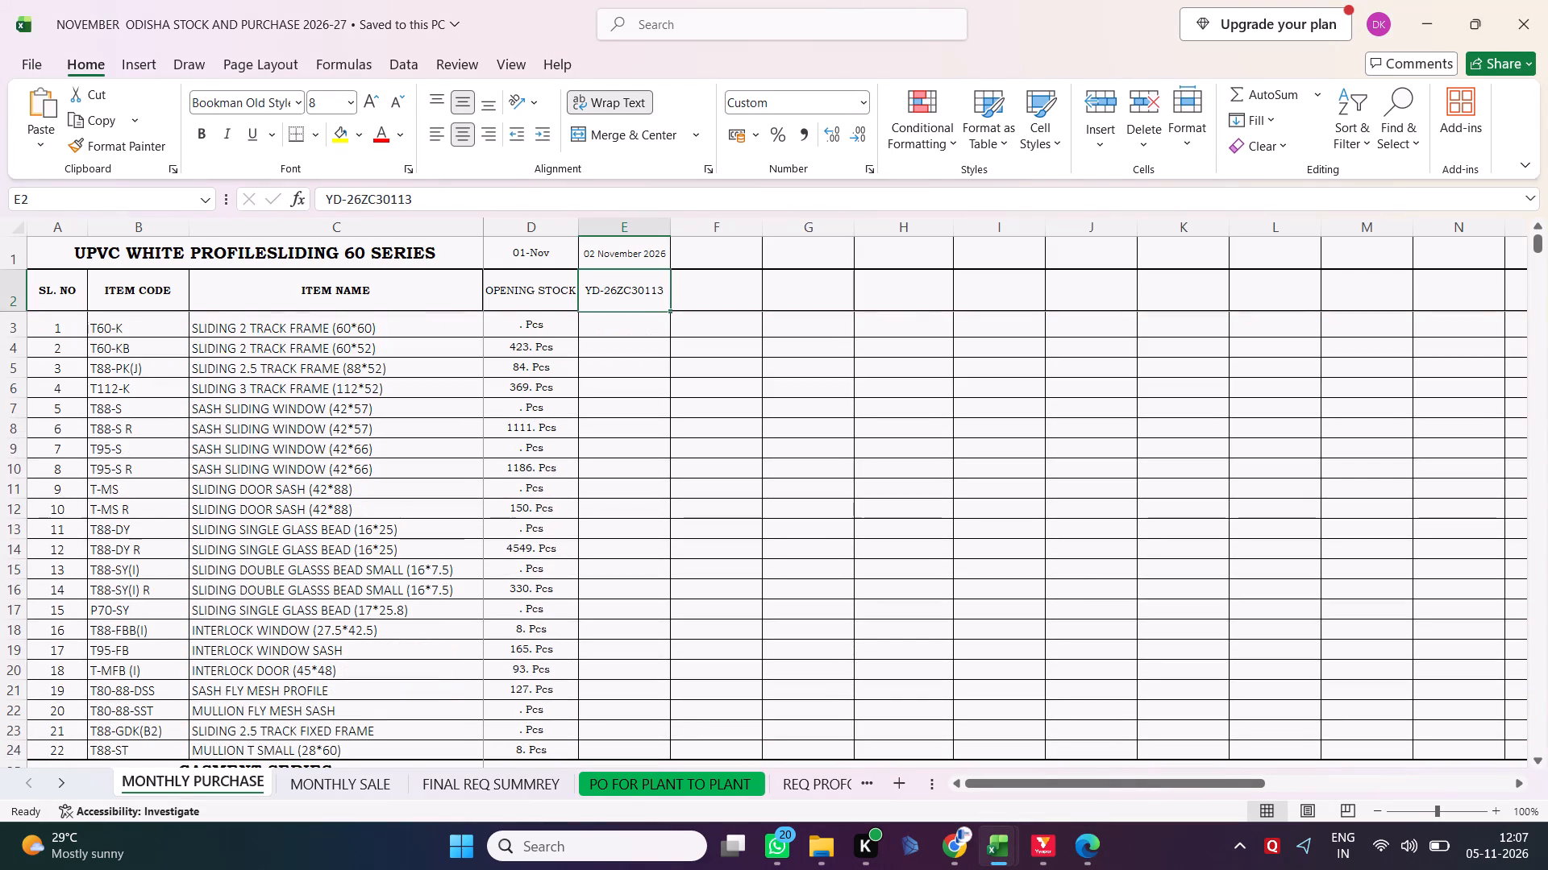
{"action": "left_click", "coordinate": [434, 203]}
{"action": "triple_click", "coordinate": [434, 203]}
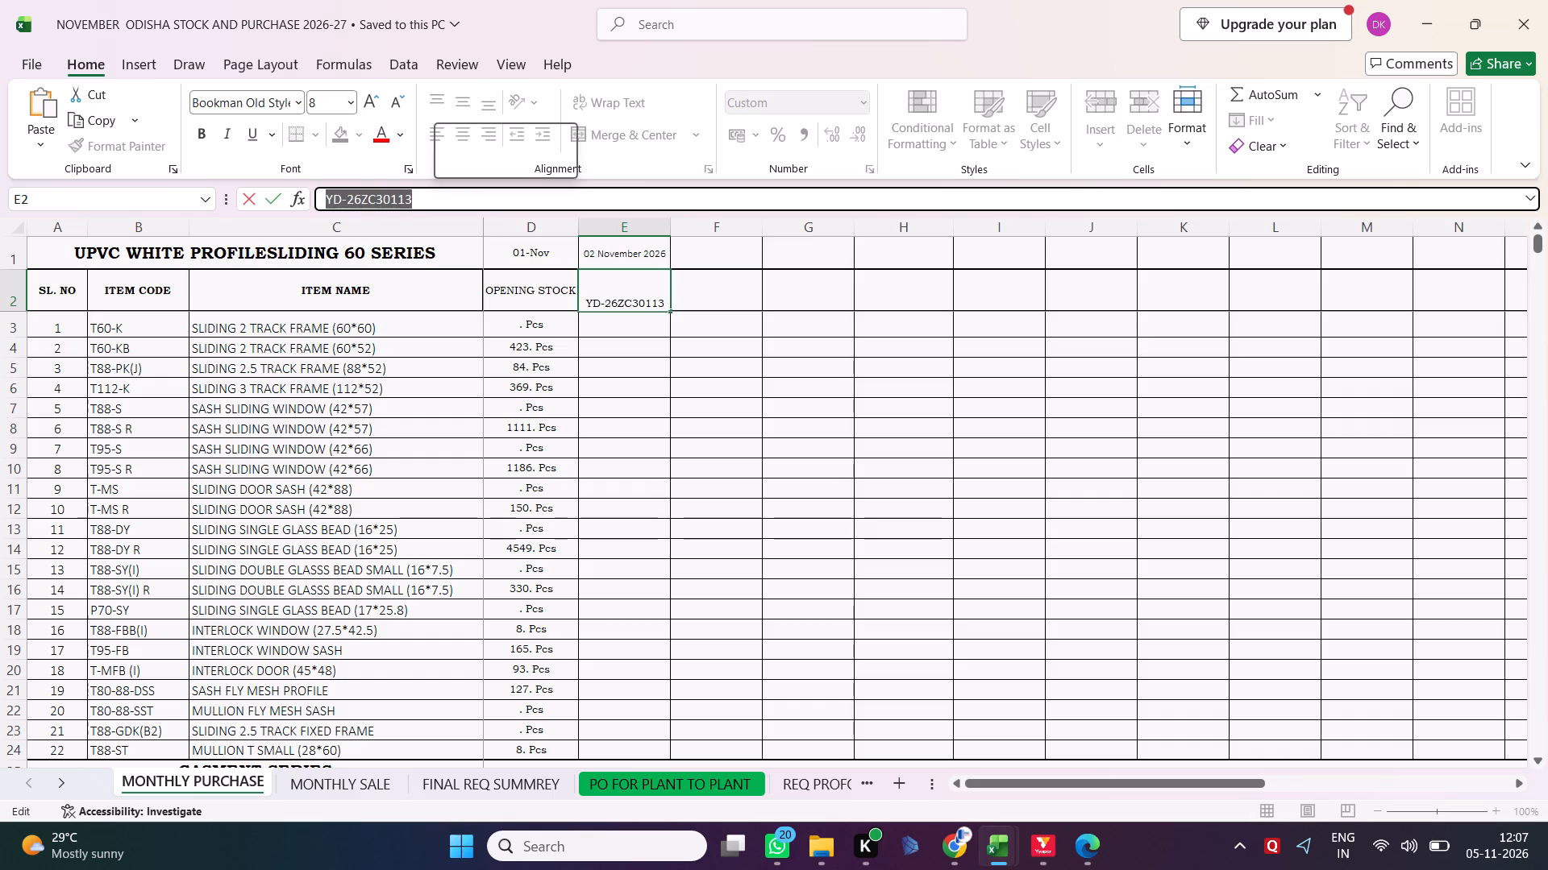
{"action": "left_click", "coordinate": [434, 203]}
{"action": "triple_click", "coordinate": [434, 203]}
{"action": "left_click", "coordinate": [434, 203]}
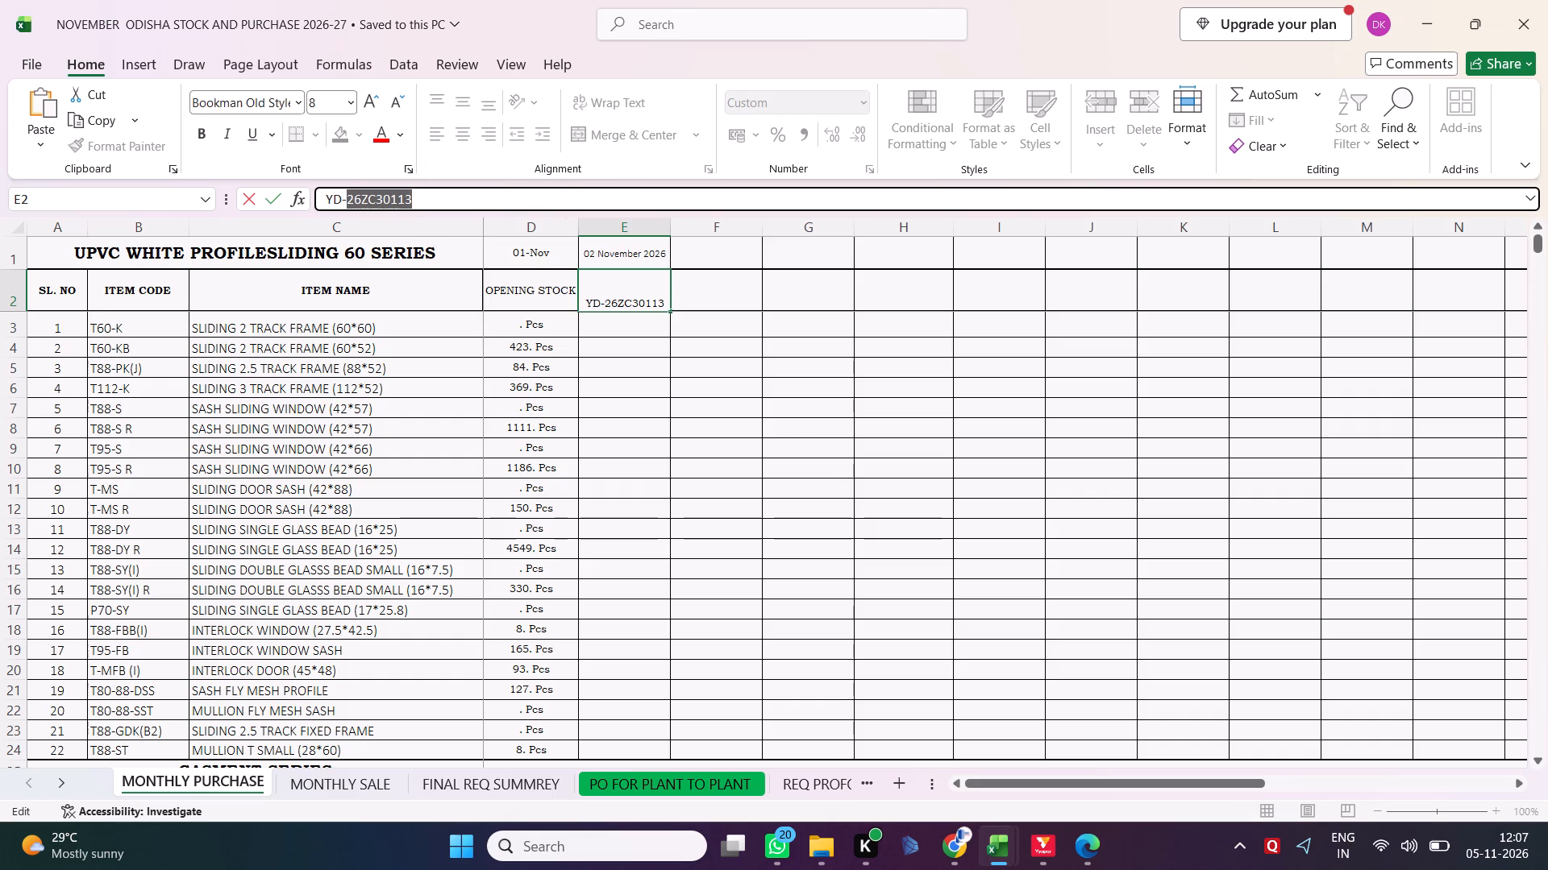
{"action": "double_click", "coordinate": [434, 203]}
{"action": "left_click", "coordinate": [434, 203]}
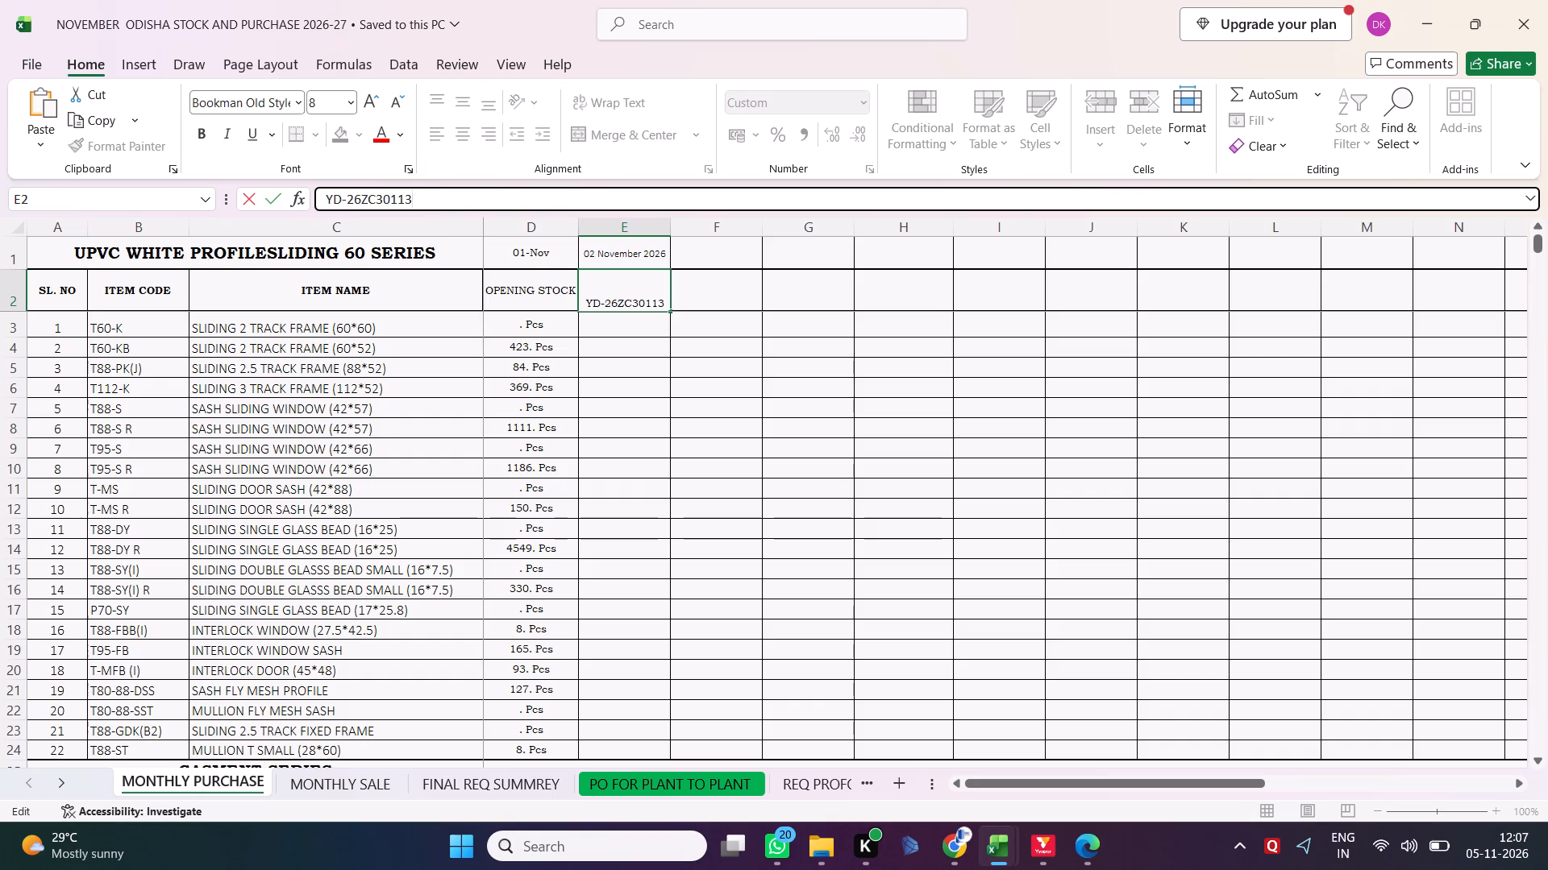
{"action": "double_click", "coordinate": [434, 203]}
{"action": "left_click", "coordinate": [434, 203]}
{"action": "triple_click", "coordinate": [434, 203]}
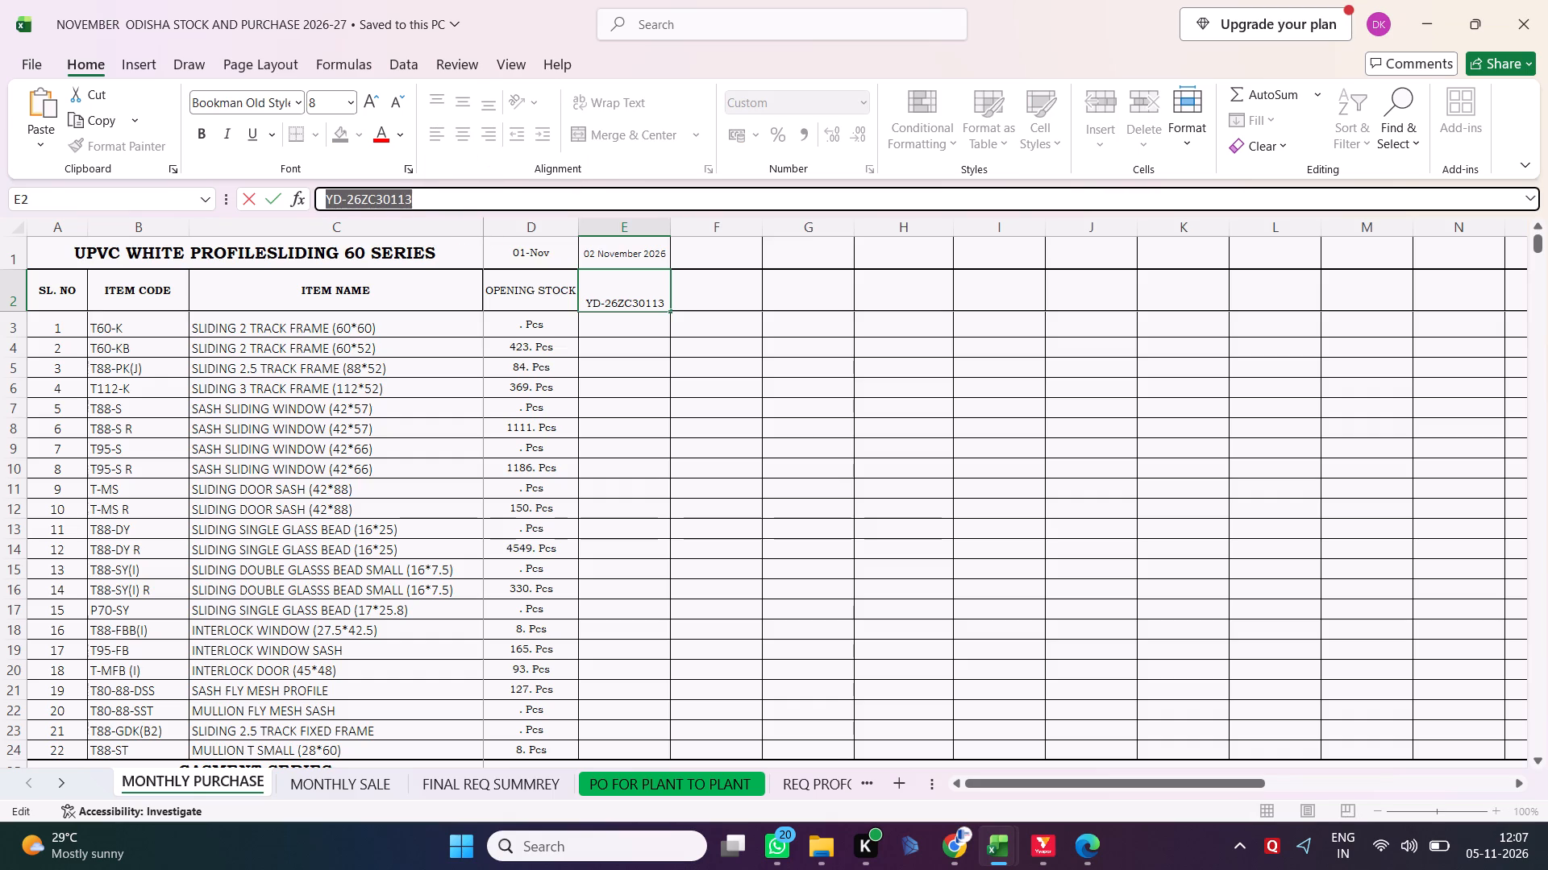
{"action": "key", "text": "ctrl+v"}
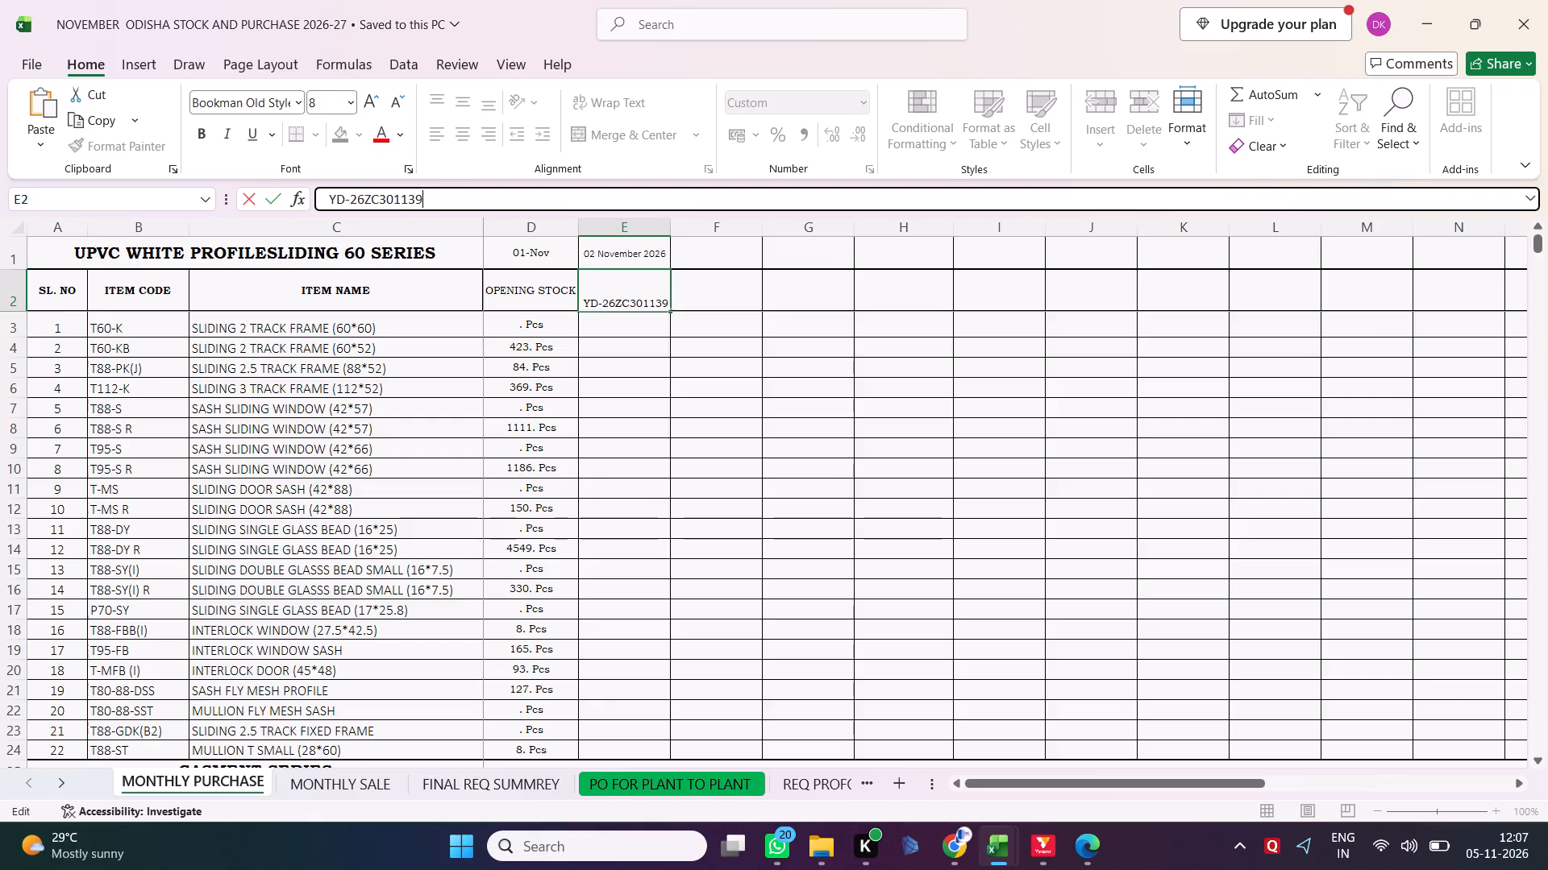
{"action": "key", "text": "Return"}
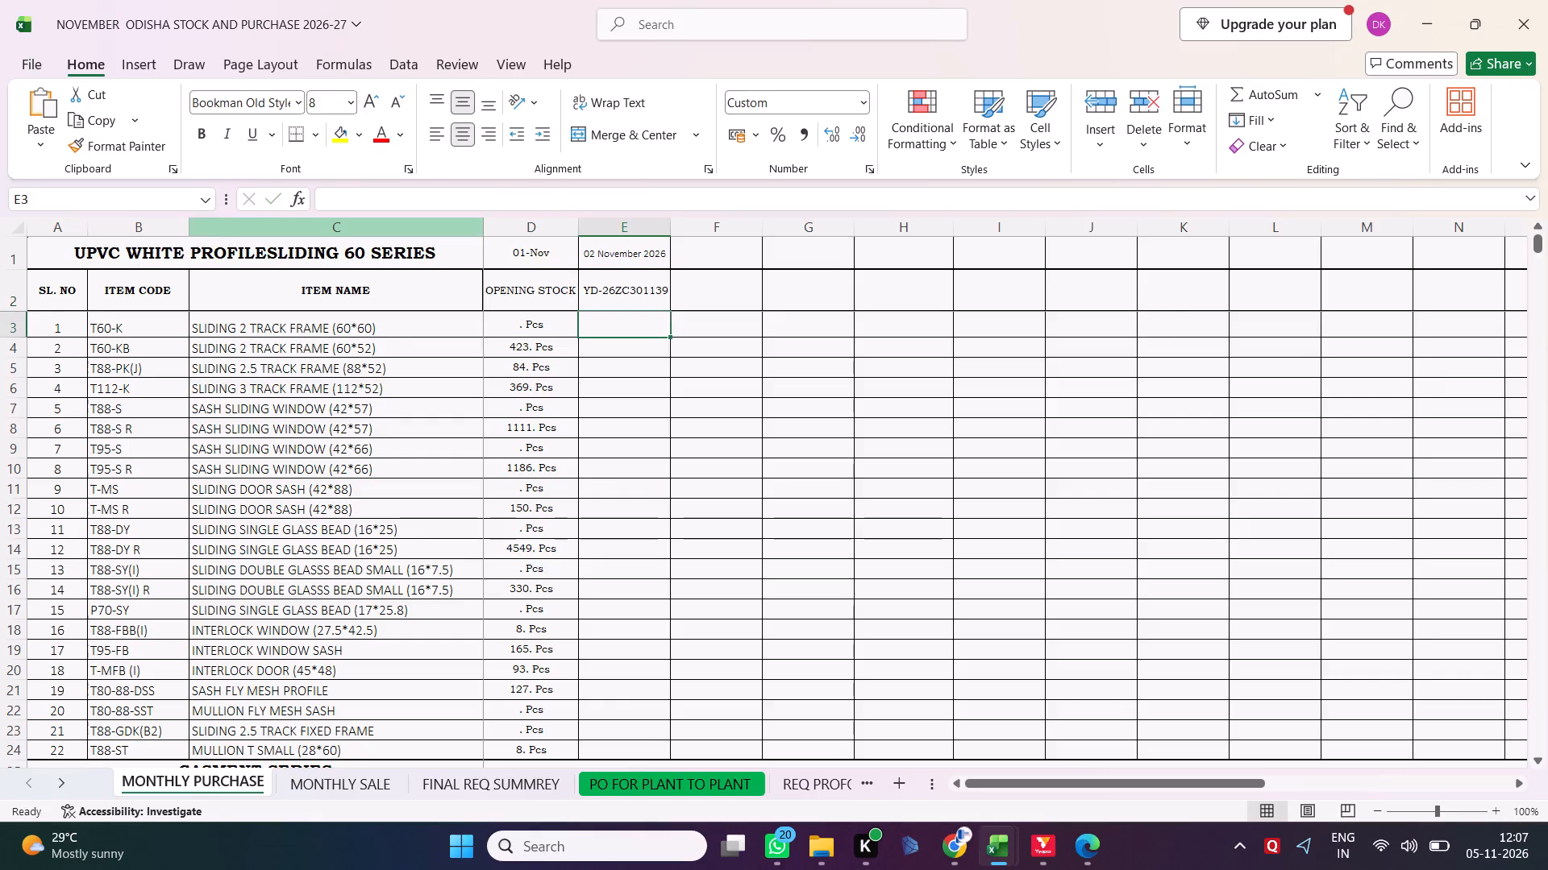
Switch back to proforma invoice PI YD-26ZC301139, examine its item quantities through the subtotal, and close the PDF.
{"action": "key", "text": "alt+Tab"}
{"action": "scroll", "coordinate": [603, 474], "scroll_direction": "down", "scroll_amount": 1}
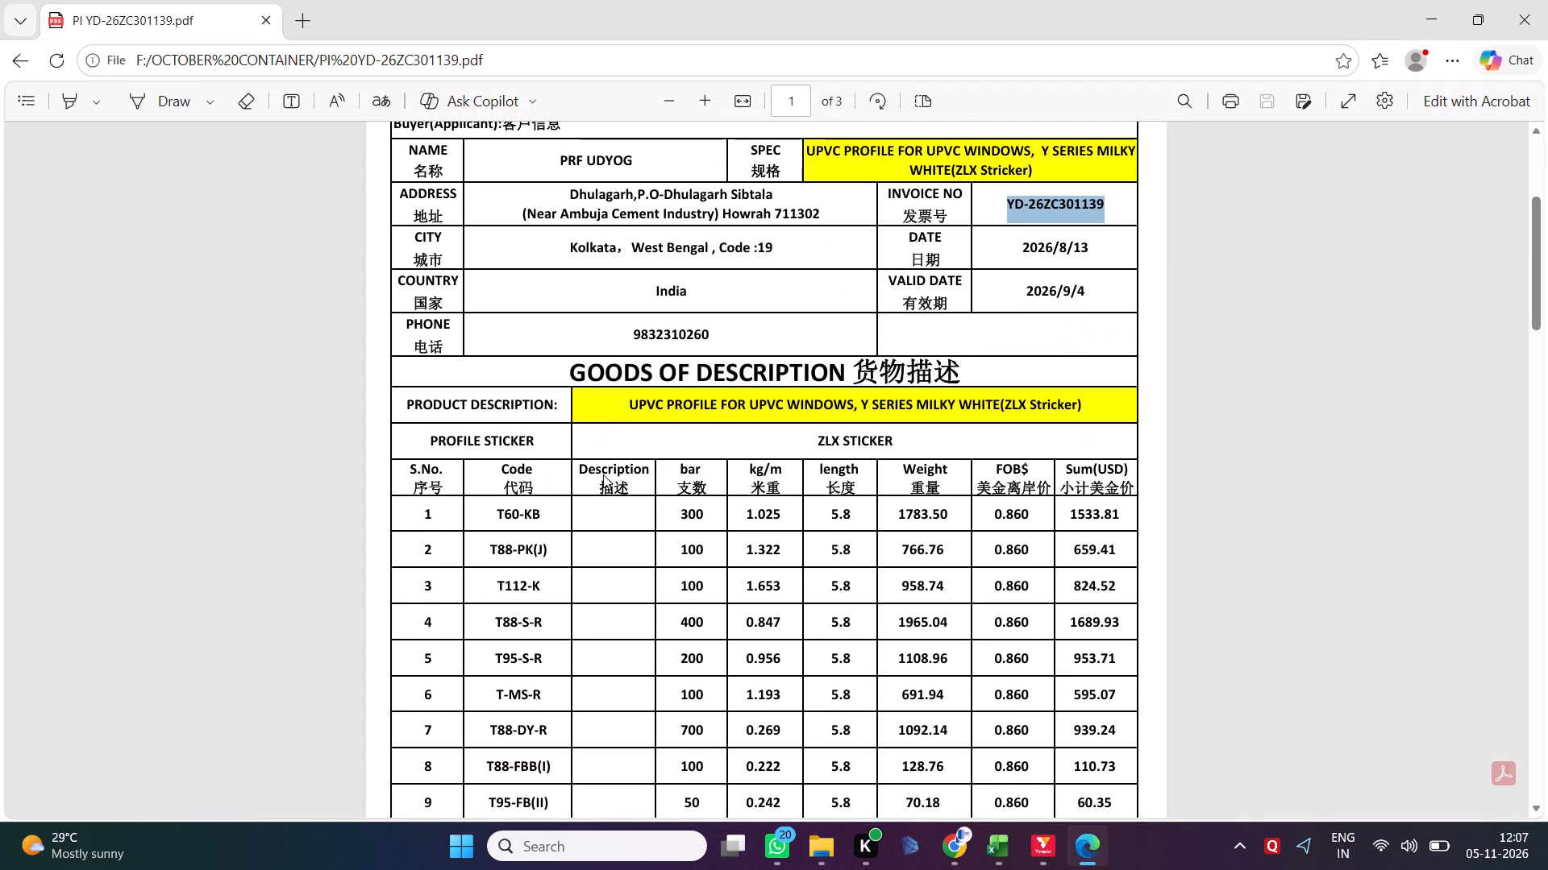
{"action": "scroll", "coordinate": [603, 474], "scroll_direction": "down", "scroll_amount": 4}
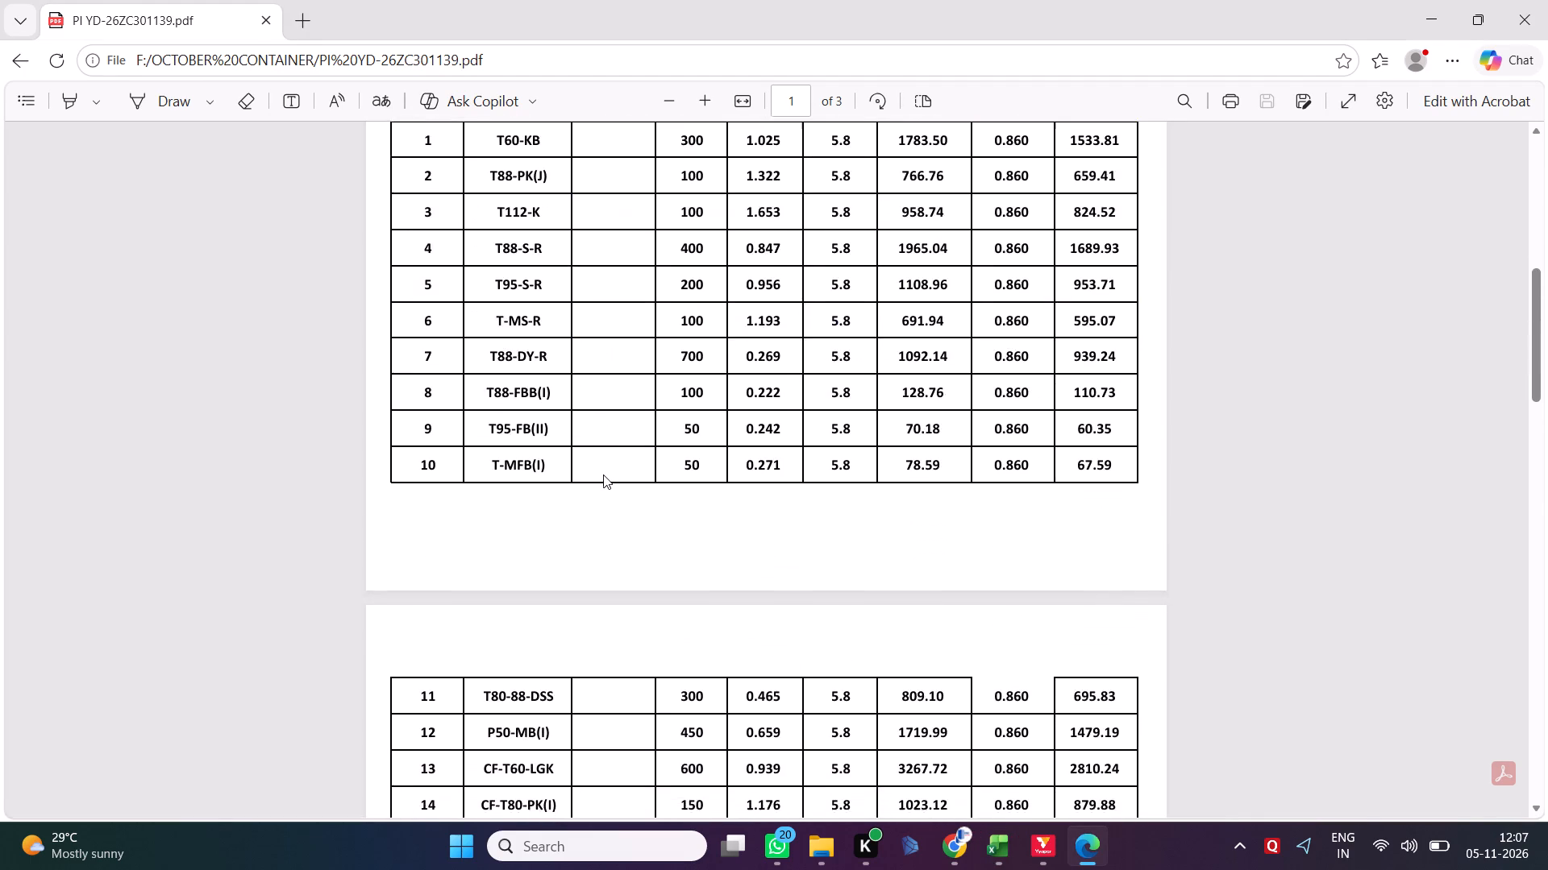
{"action": "scroll", "coordinate": [603, 474], "scroll_direction": "down", "scroll_amount": 3}
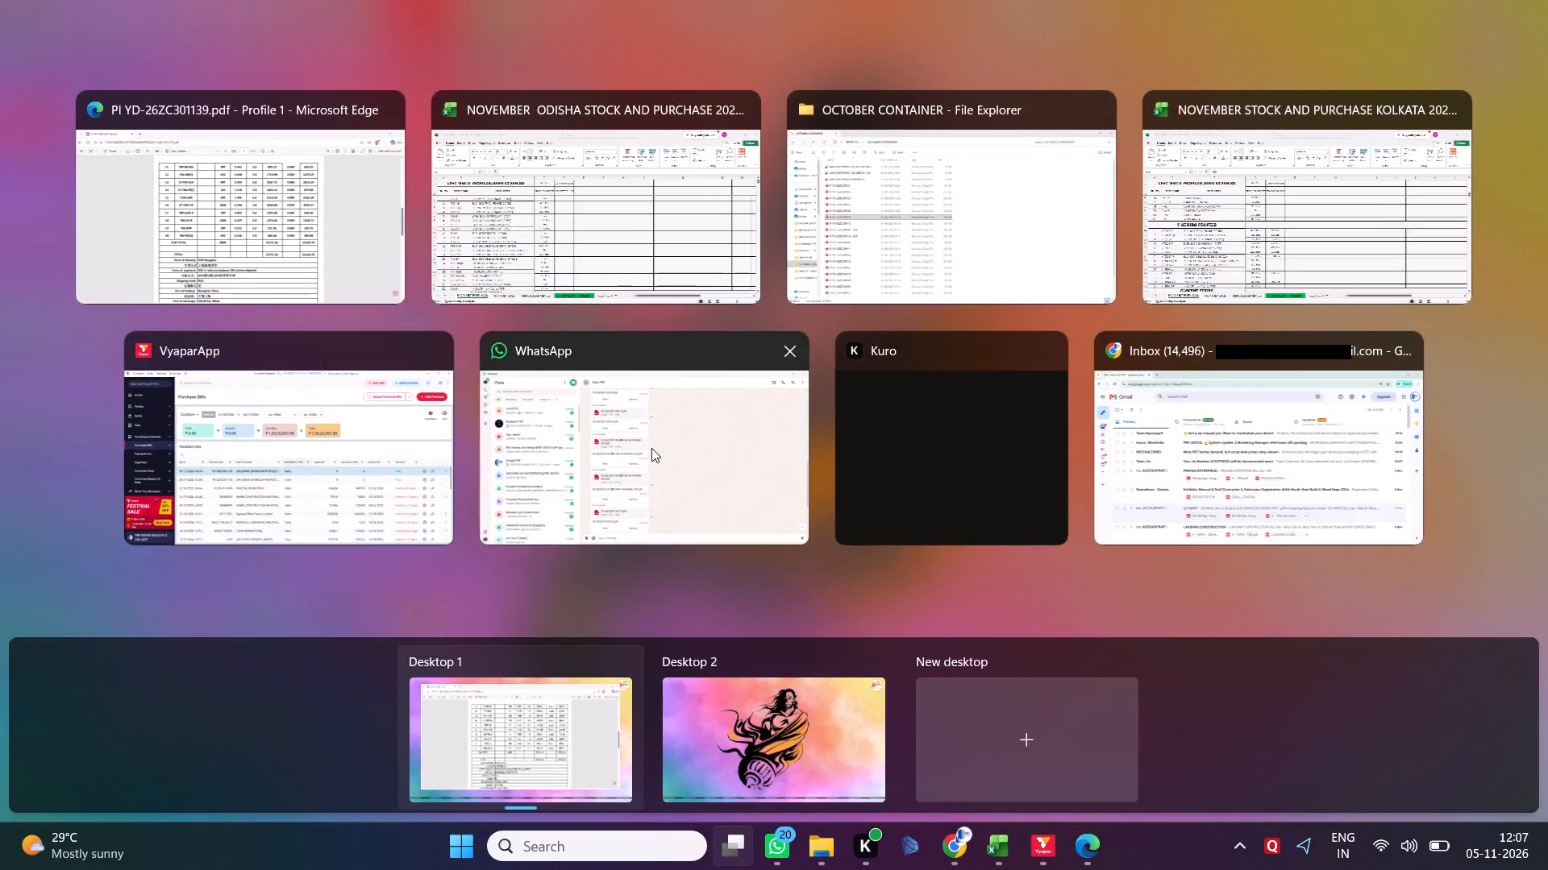
{"action": "left_click", "coordinate": [279, 197]}
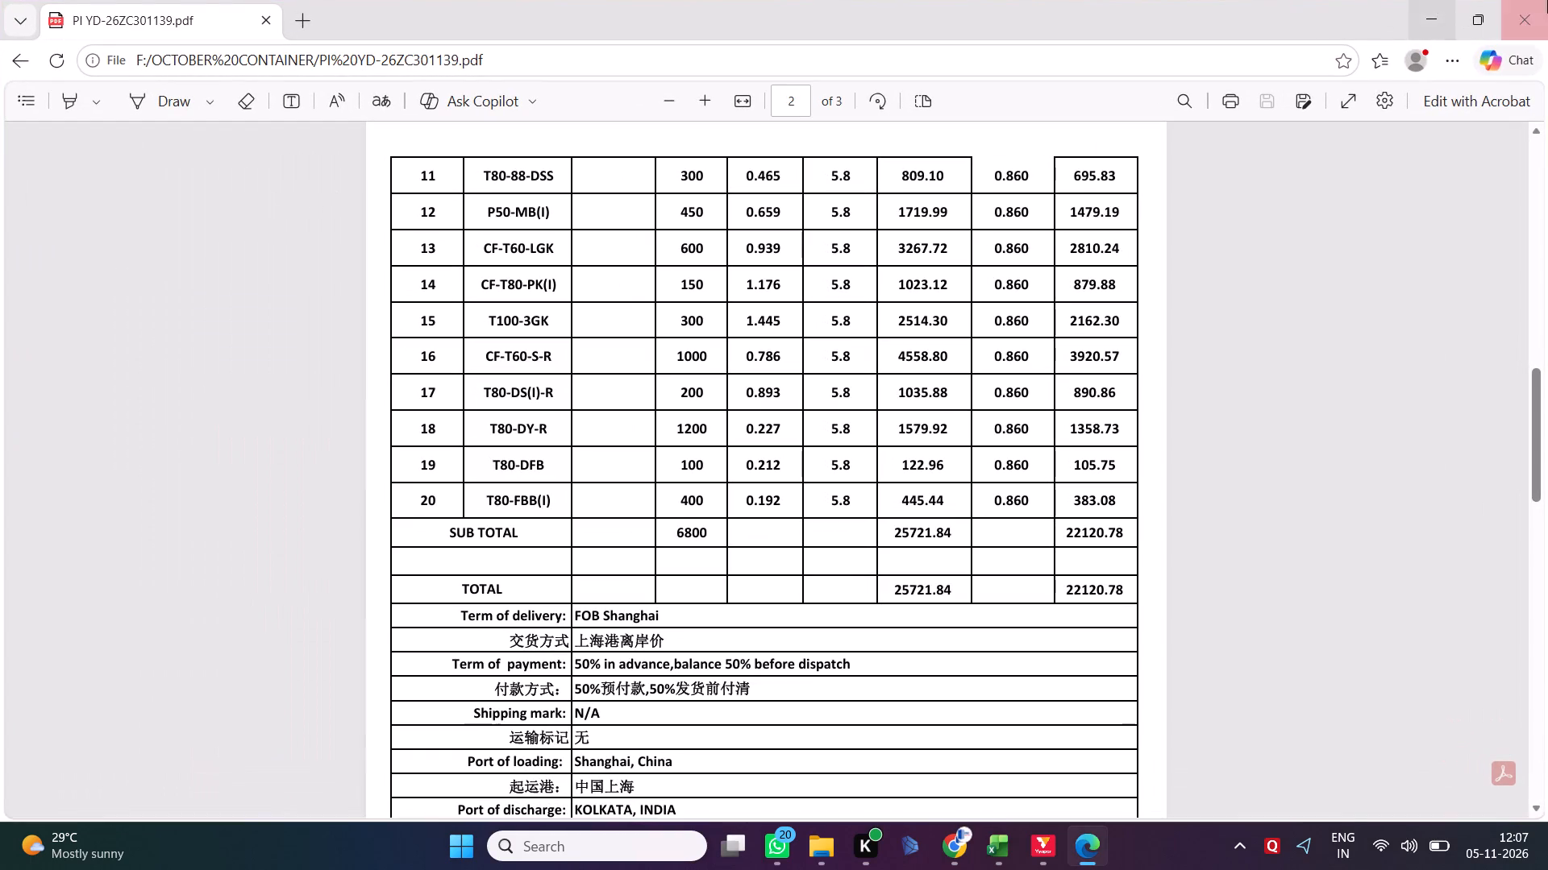
{"action": "left_click", "coordinate": [1547, 0]}
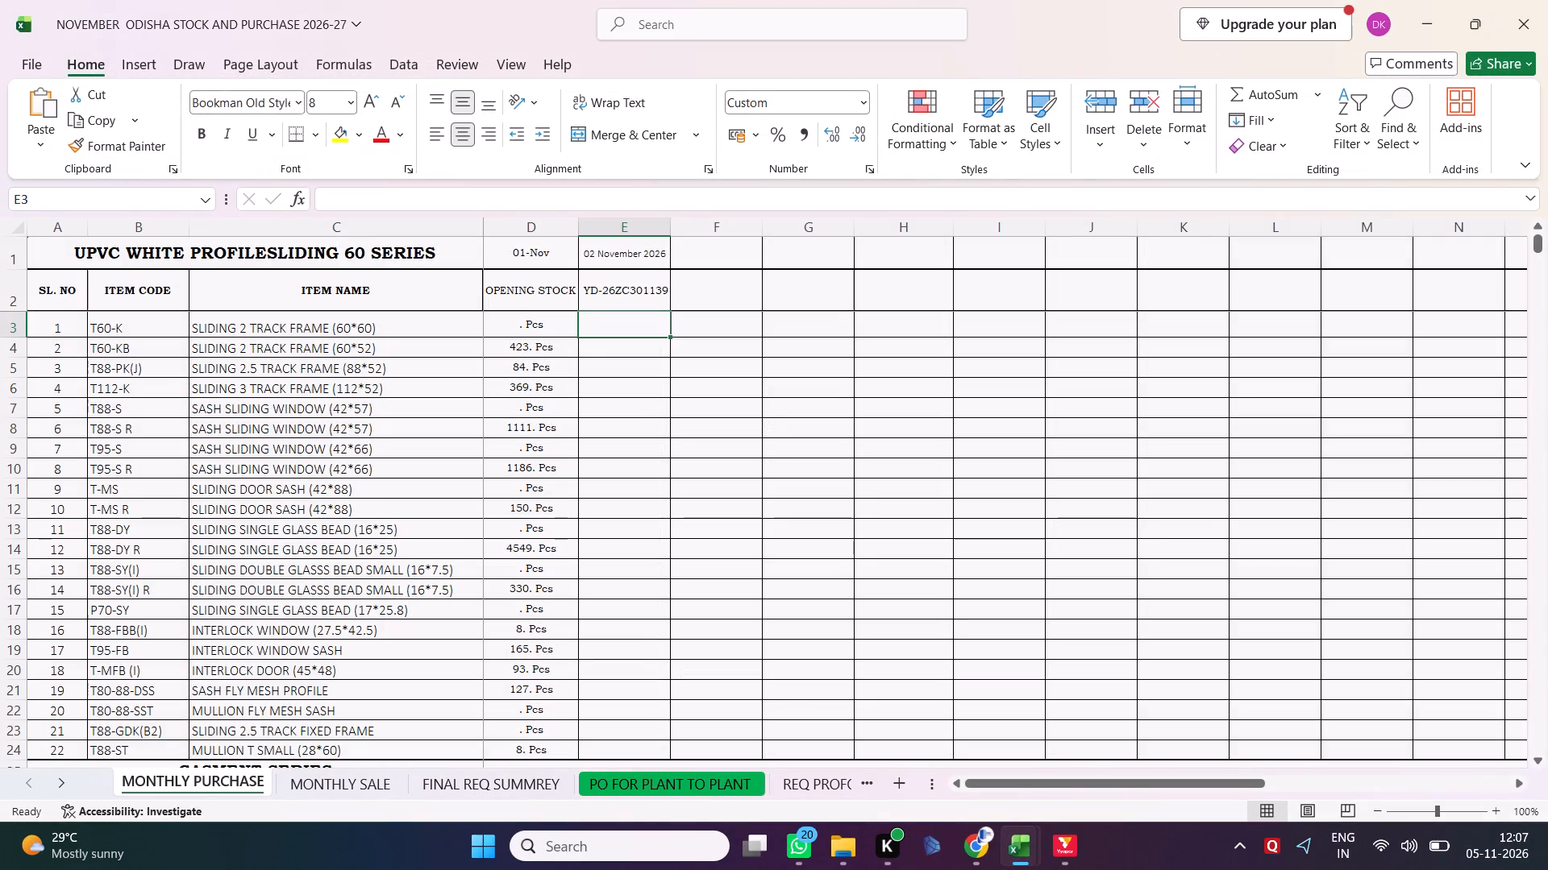
In the Odisha workbook's MONTHLY PURCHASE sheet, copy the Y series quantities under 02 November 2026, cells E88 to E124.
{"action": "scroll", "coordinate": [758, 536], "scroll_direction": "up", "scroll_amount": 3}
{"action": "scroll", "coordinate": [758, 536], "scroll_direction": "down", "scroll_amount": 2}
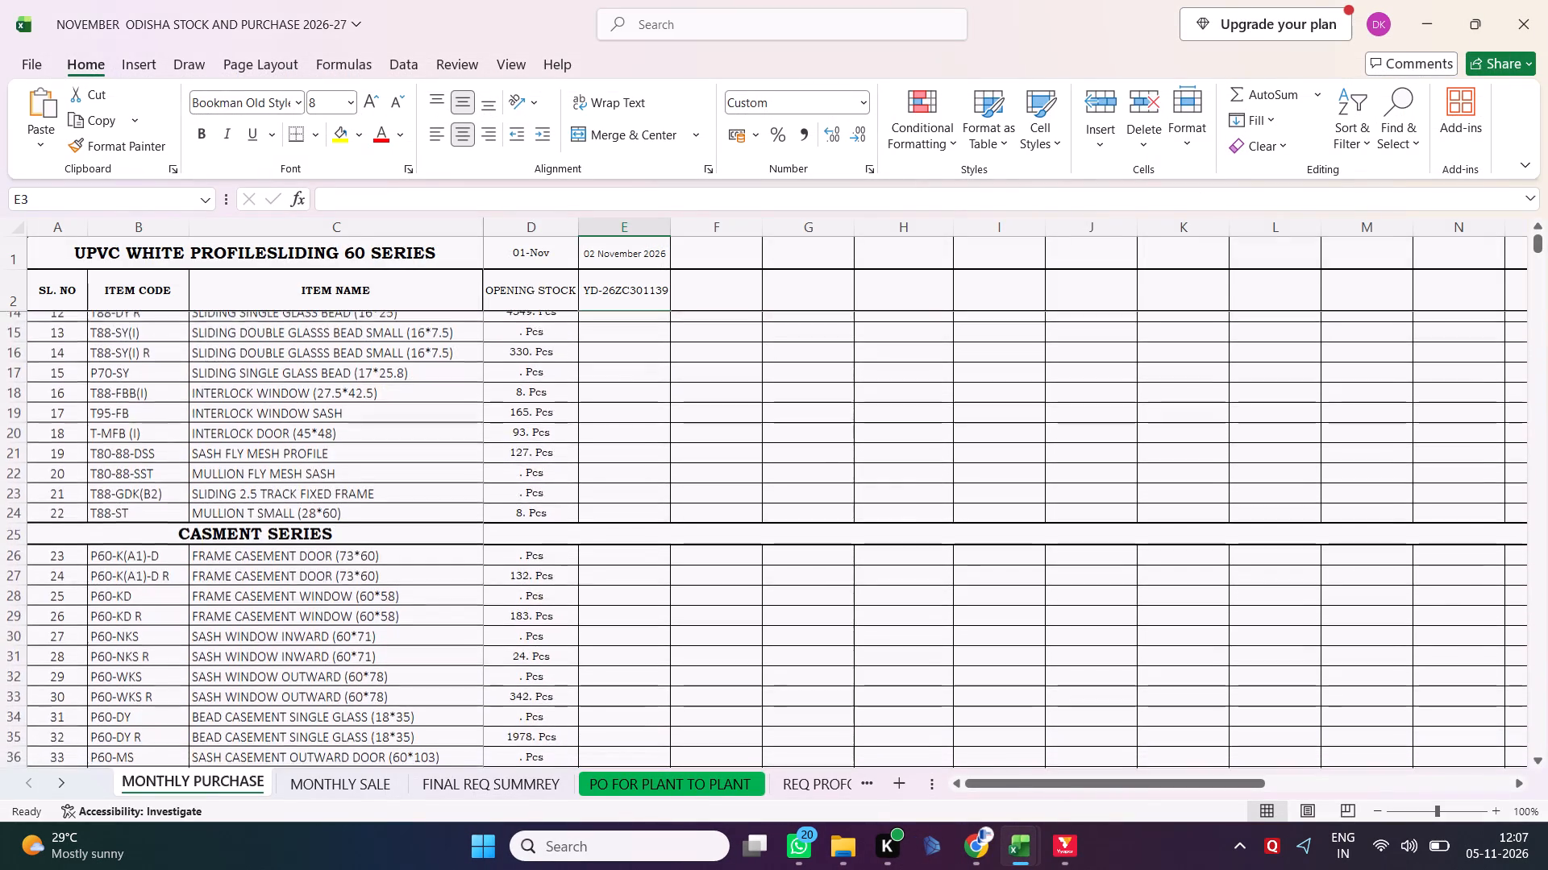
{"action": "scroll", "coordinate": [758, 536], "scroll_direction": "down", "scroll_amount": 2}
{"action": "scroll", "coordinate": [908, 424], "scroll_direction": "down", "scroll_amount": 6}
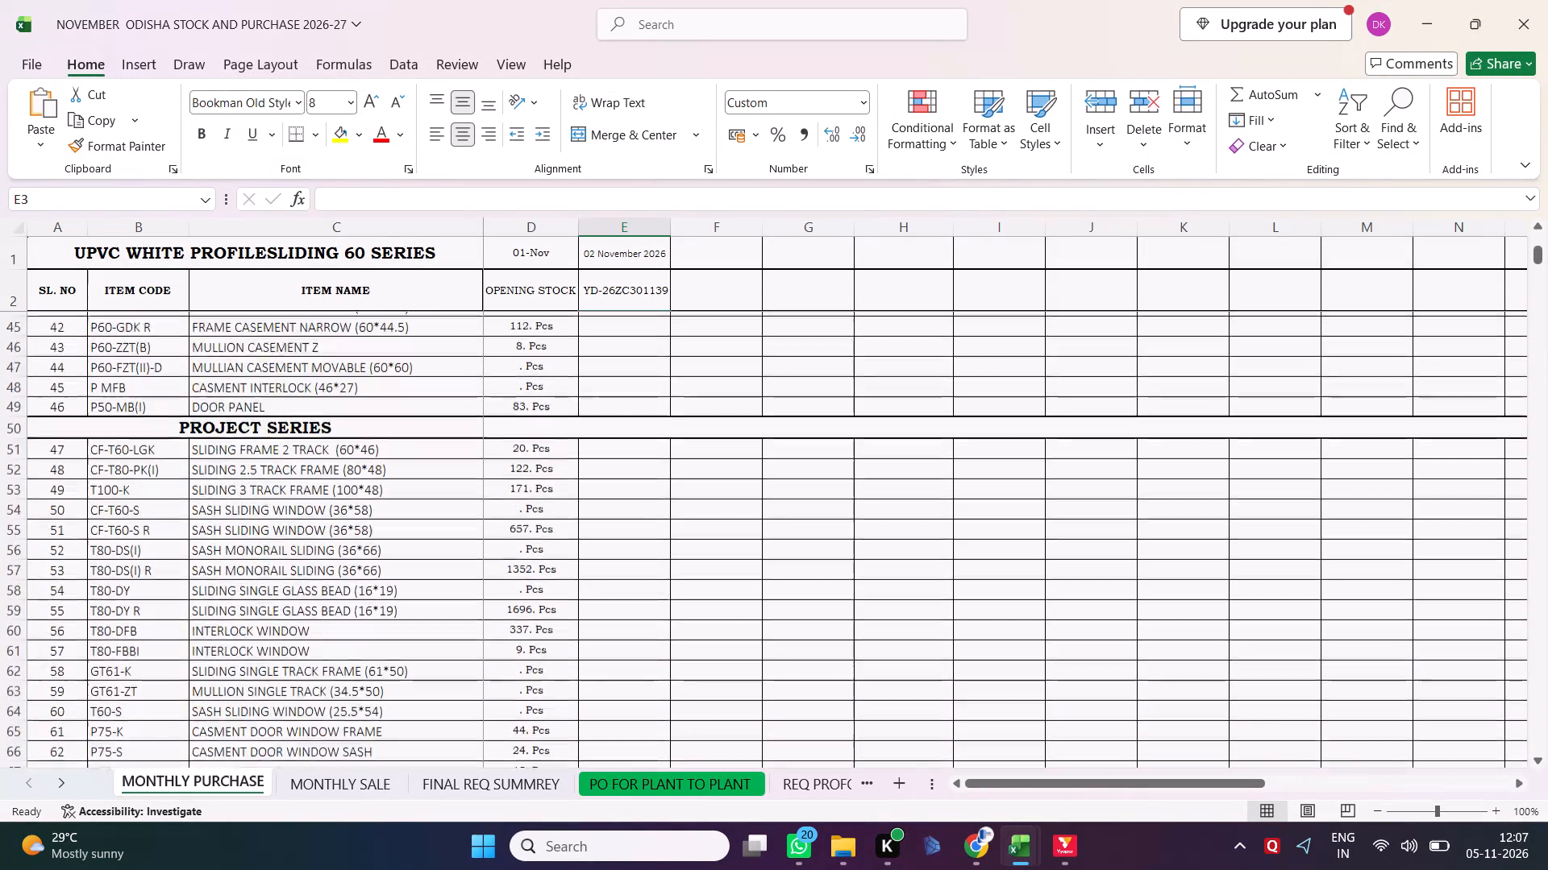
{"action": "scroll", "coordinate": [908, 424], "scroll_direction": "down", "scroll_amount": 5}
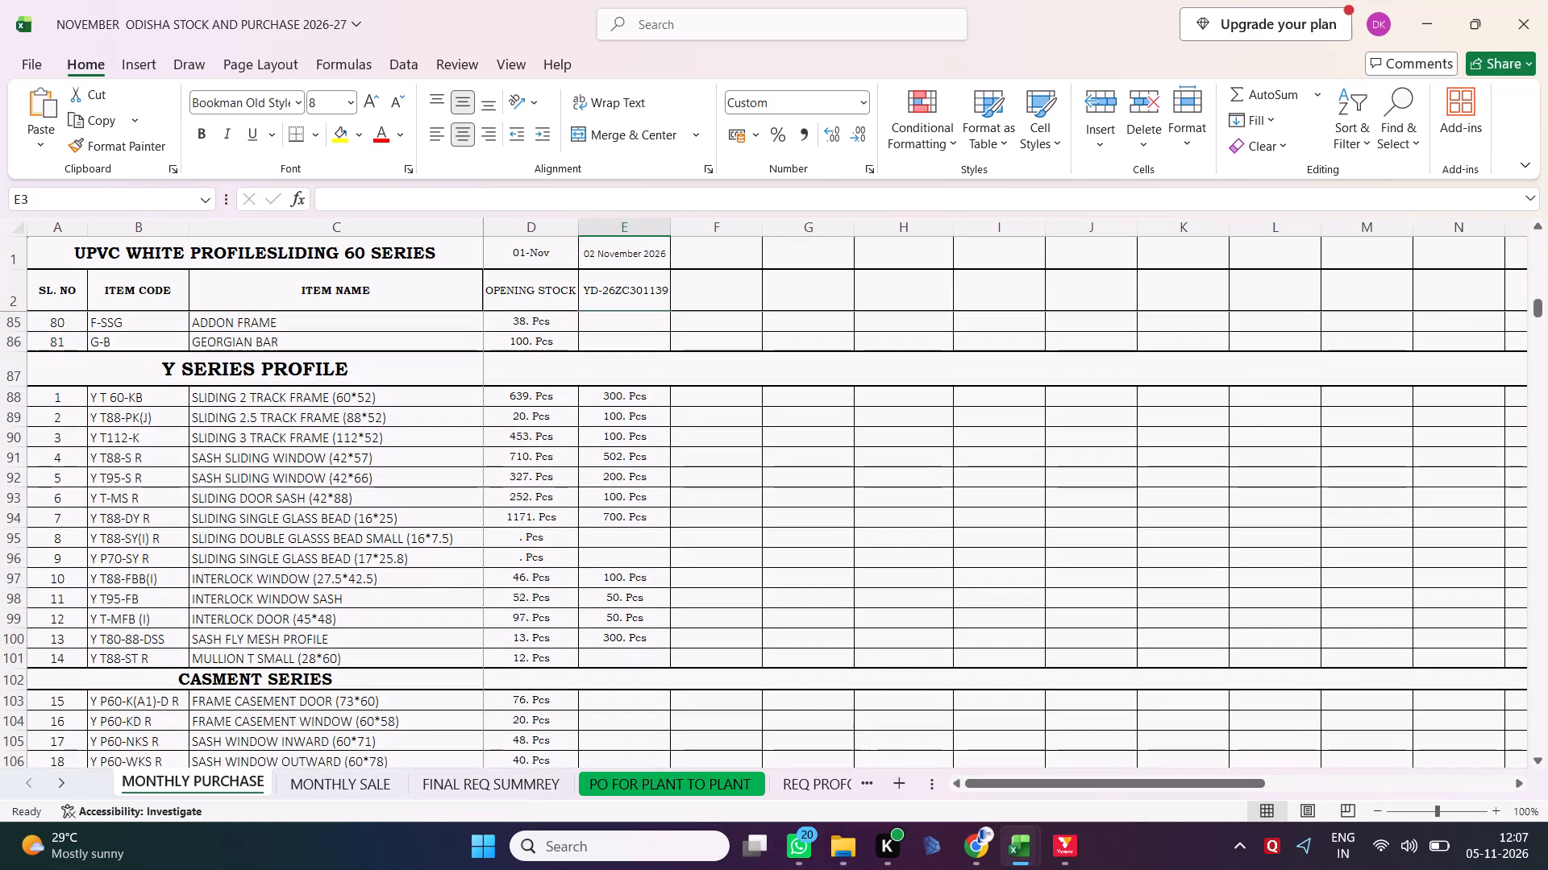
{"action": "left_click", "coordinate": [635, 395]}
{"action": "key", "text": "shift+Down"}
{"action": "key", "text": "shift+Down"}
{"action": "key", "text": "shift+Down"}
{"action": "key", "text": "shift+Down"}
{"action": "key", "text": "shift+Down"}
{"action": "key", "text": "shift+Down"}
{"action": "key", "text": "shift+Down"}
{"action": "key", "text": "shift+Down"}
{"action": "key", "text": "shift+Down"}
{"action": "key", "text": "shift+Down"}
{"action": "key", "text": "shift+Down"}
{"action": "key", "text": "shift+Down"}
{"action": "key", "text": "shift+Down"}
{"action": "key", "text": "shift+Down"}
{"action": "key", "text": "shift+Down"}
{"action": "key", "text": "shift+Down"}
{"action": "key", "text": "shift+Down"}
{"action": "key", "text": "shift+Down"}
{"action": "key", "text": "shift+Down"}
{"action": "key", "text": "shift+Down"}
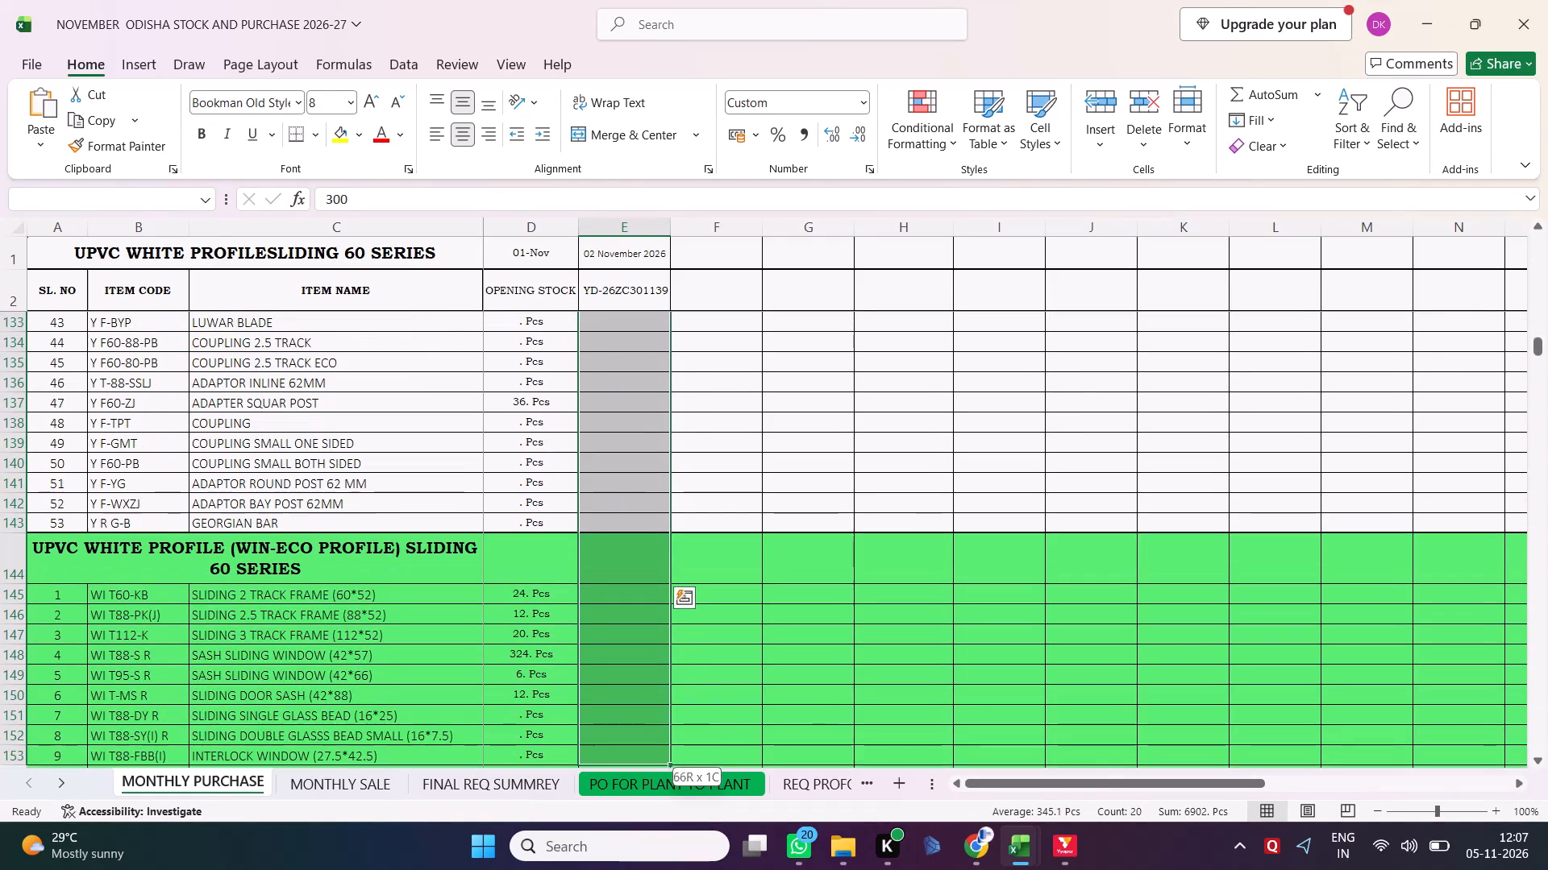
{"action": "key", "text": "shift+Up"}
{"action": "key", "text": "shift+Up"}
{"action": "key", "text": "shift+Up"}
{"action": "key", "text": "shift+Up"}
{"action": "key", "text": "shift+Up"}
{"action": "key", "text": "shift+Up"}
{"action": "key", "text": "shift+Up"}
{"action": "key", "text": "shift+Up"}
{"action": "key", "text": "shift+Up"}
{"action": "key", "text": "shift+Up"}
{"action": "key", "text": "shift+Up"}
{"action": "key", "text": "shift+Up"}
{"action": "key", "text": "shift+Up"}
{"action": "key", "text": "shift+Up"}
{"action": "key", "text": "shift+Up"}
{"action": "key", "text": "shift+Up"}
{"action": "key", "text": "shift+Up"}
{"action": "key", "text": "shift+Up"}
{"action": "key", "text": "shift+Up"}
{"action": "key", "text": "shift+Up"}
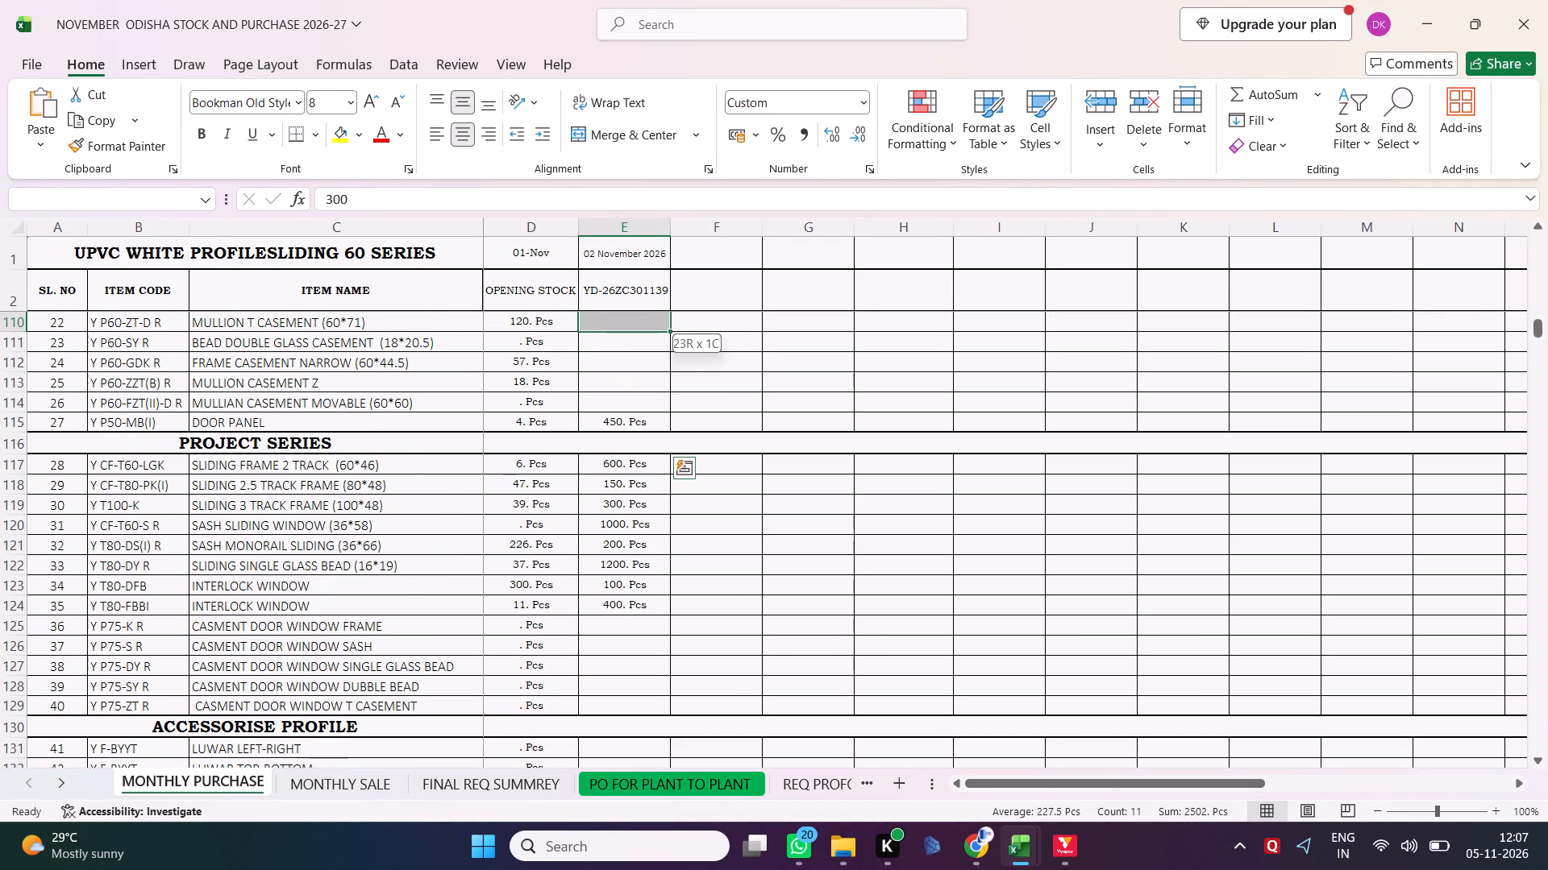
{"action": "key", "text": "shift+Down"}
{"action": "key", "text": "shift+Down"}
{"action": "key", "text": "shift+Down"}
{"action": "key", "text": "shift+Down"}
{"action": "key", "text": "shift+Down"}
{"action": "key", "text": "shift+Down"}
{"action": "key", "text": "shift+Down"}
{"action": "key", "text": "shift+Down"}
{"action": "key", "text": "shift+Down"}
{"action": "key", "text": "shift+Down"}
{"action": "key", "text": "shift+Down"}
{"action": "key", "text": "shift+Down"}
{"action": "key", "text": "shift+Down"}
{"action": "key", "text": "shift+Down"}
{"action": "key", "text": "shift+Down"}
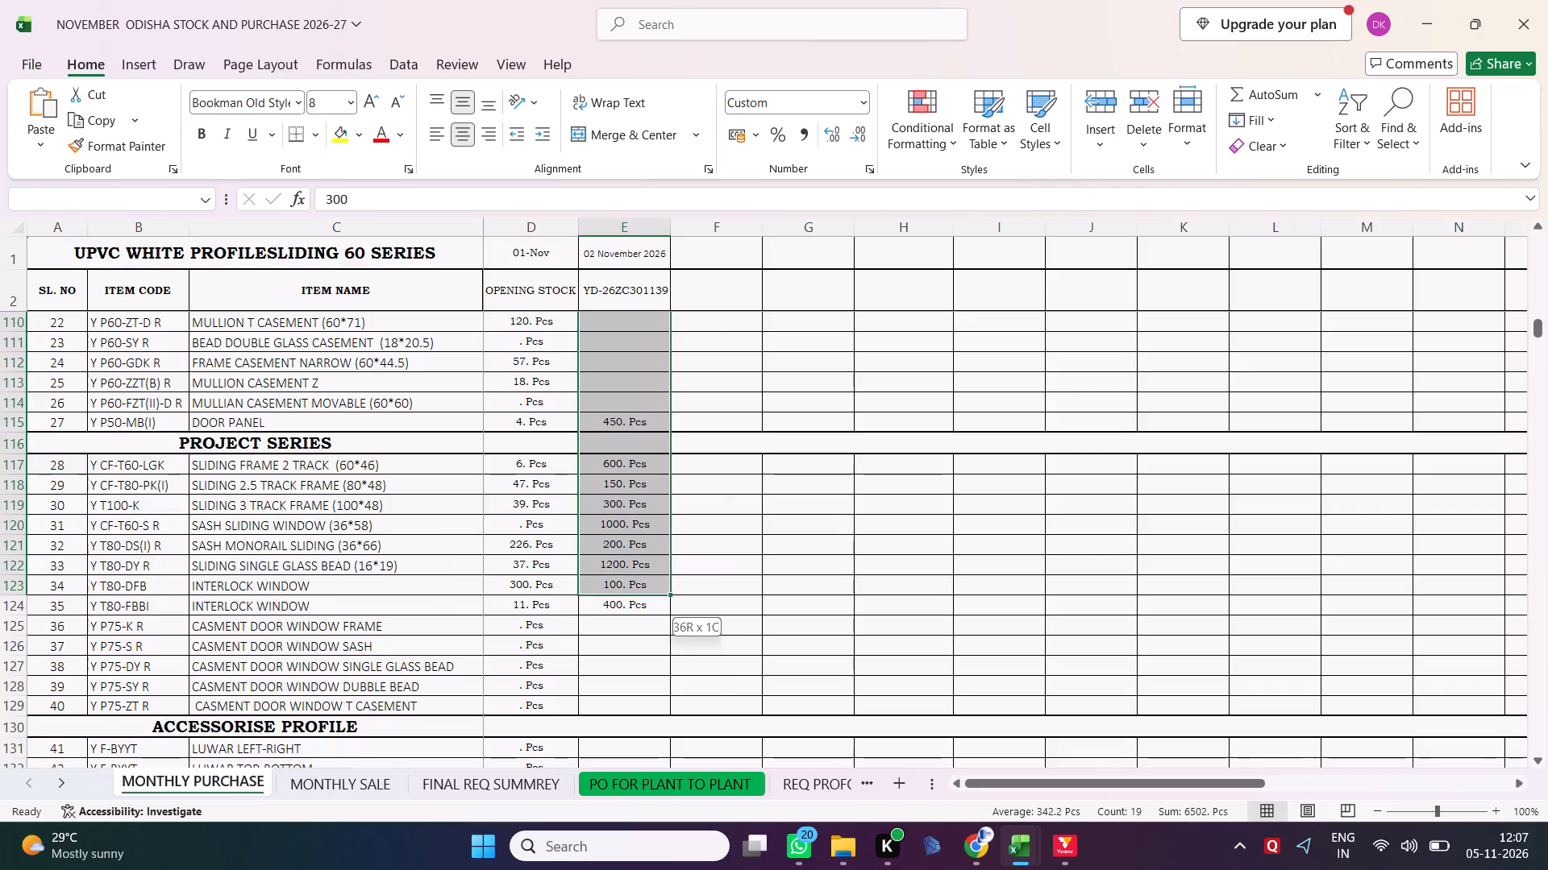
{"action": "key", "text": "shift+Down"}
{"action": "key", "text": "shift+Down"}
{"action": "key", "text": "shift+Down"}
{"action": "key", "text": "shift+Down"}
{"action": "key", "text": "shift+Up"}
{"action": "key", "text": "shift+Up"}
{"action": "key", "text": "shift+Up"}
{"action": "key", "text": "shift+Up"}
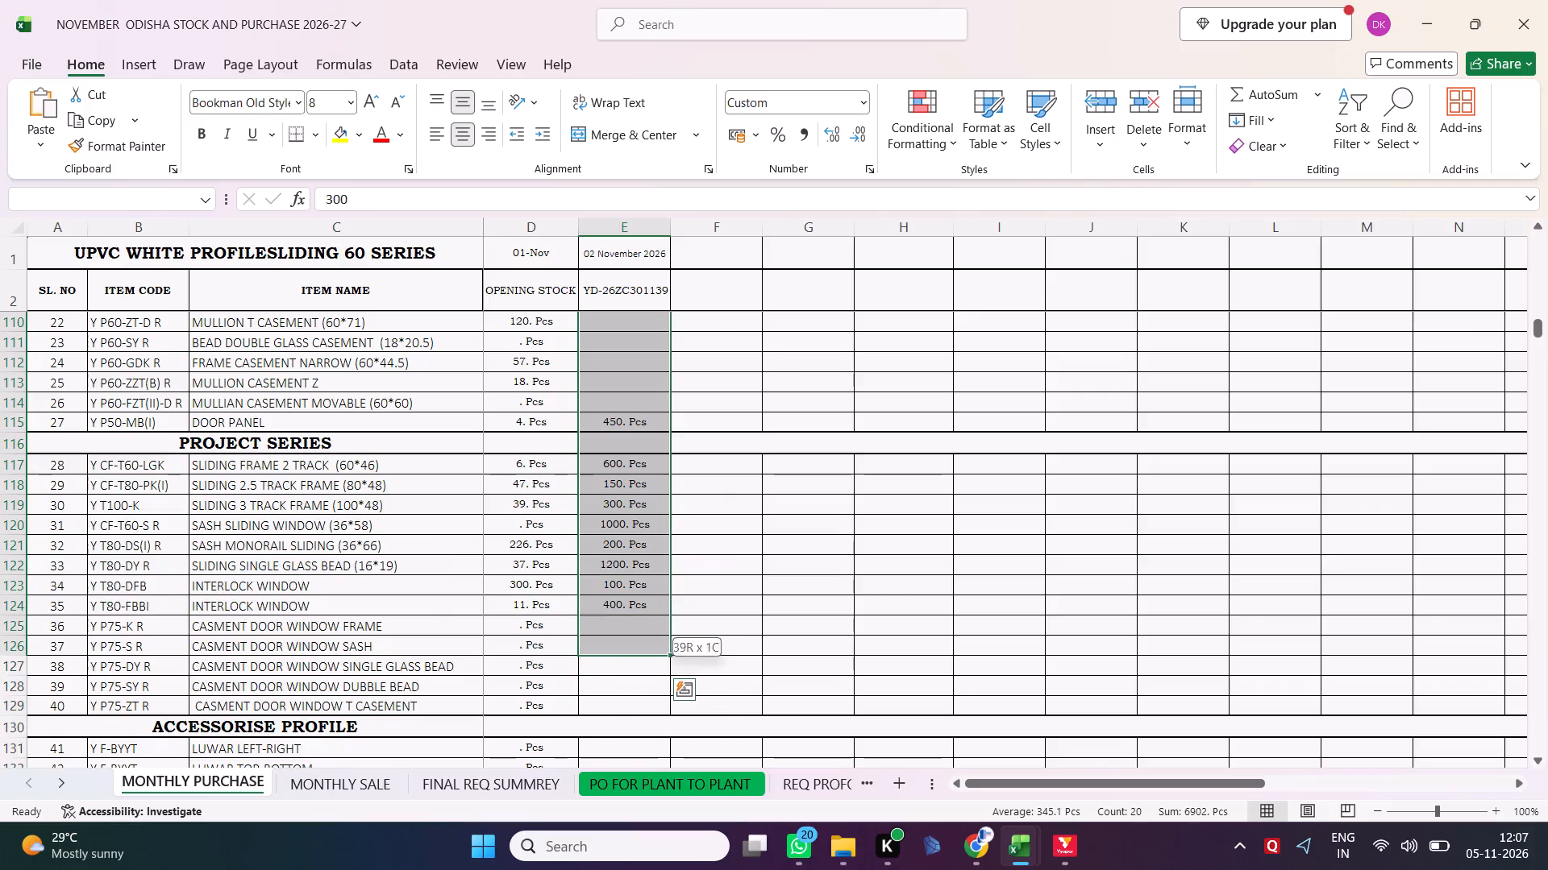
{"action": "key", "text": "shift+Up"}
{"action": "key", "text": "ctrl+c"}
Switch to the November Kolkata workbook and clear the Y series quantities under 02 November 2026, cells E88 to E143.
{"action": "key", "text": "alt+Tab"}
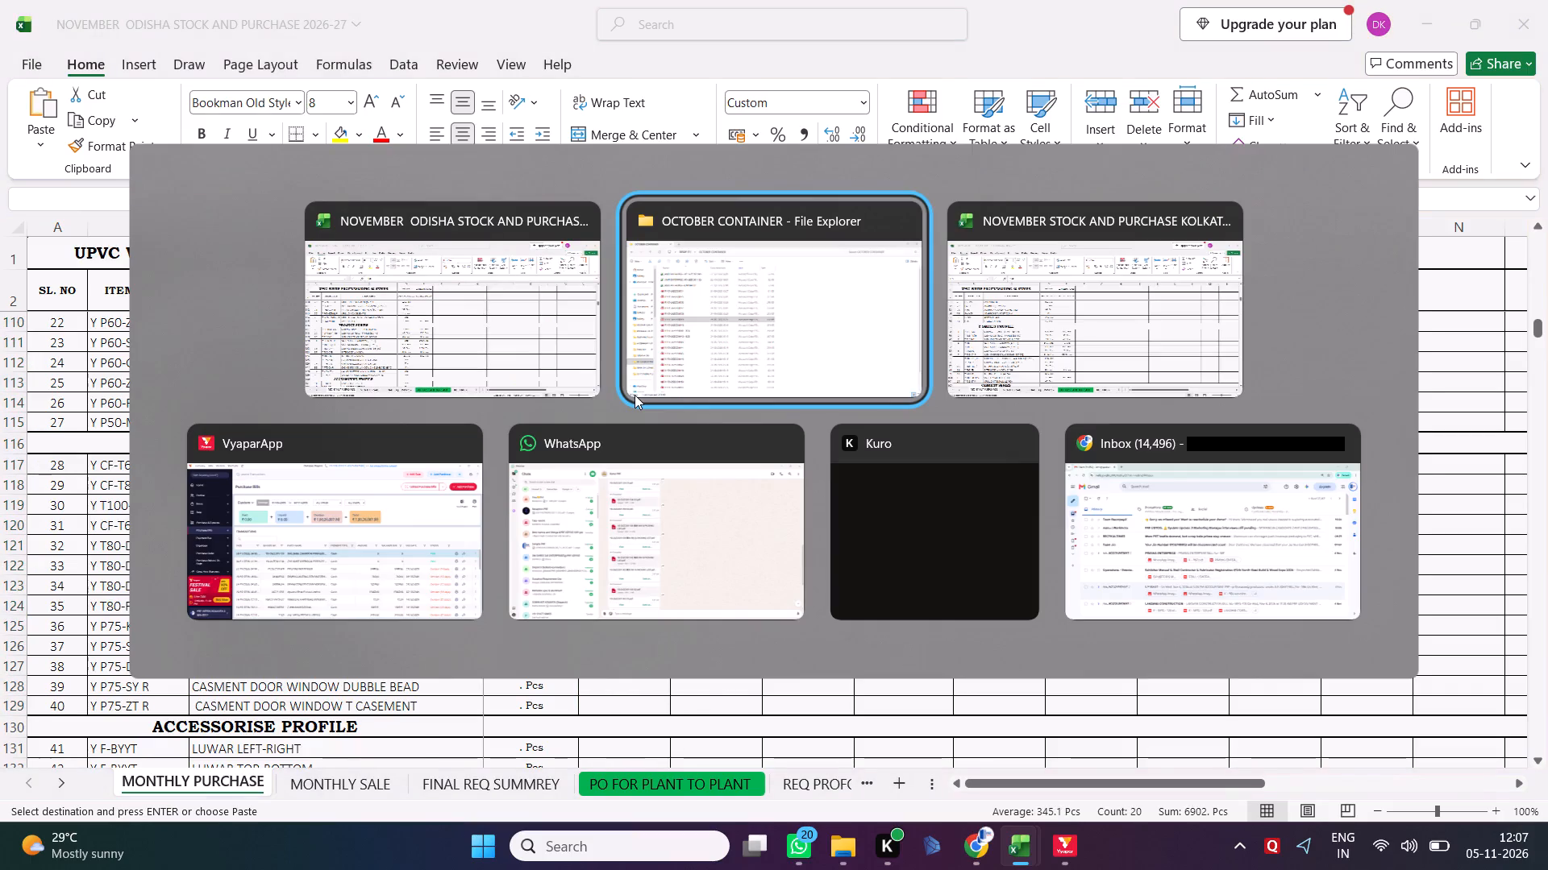
{"action": "key", "text": "alt+Tab"}
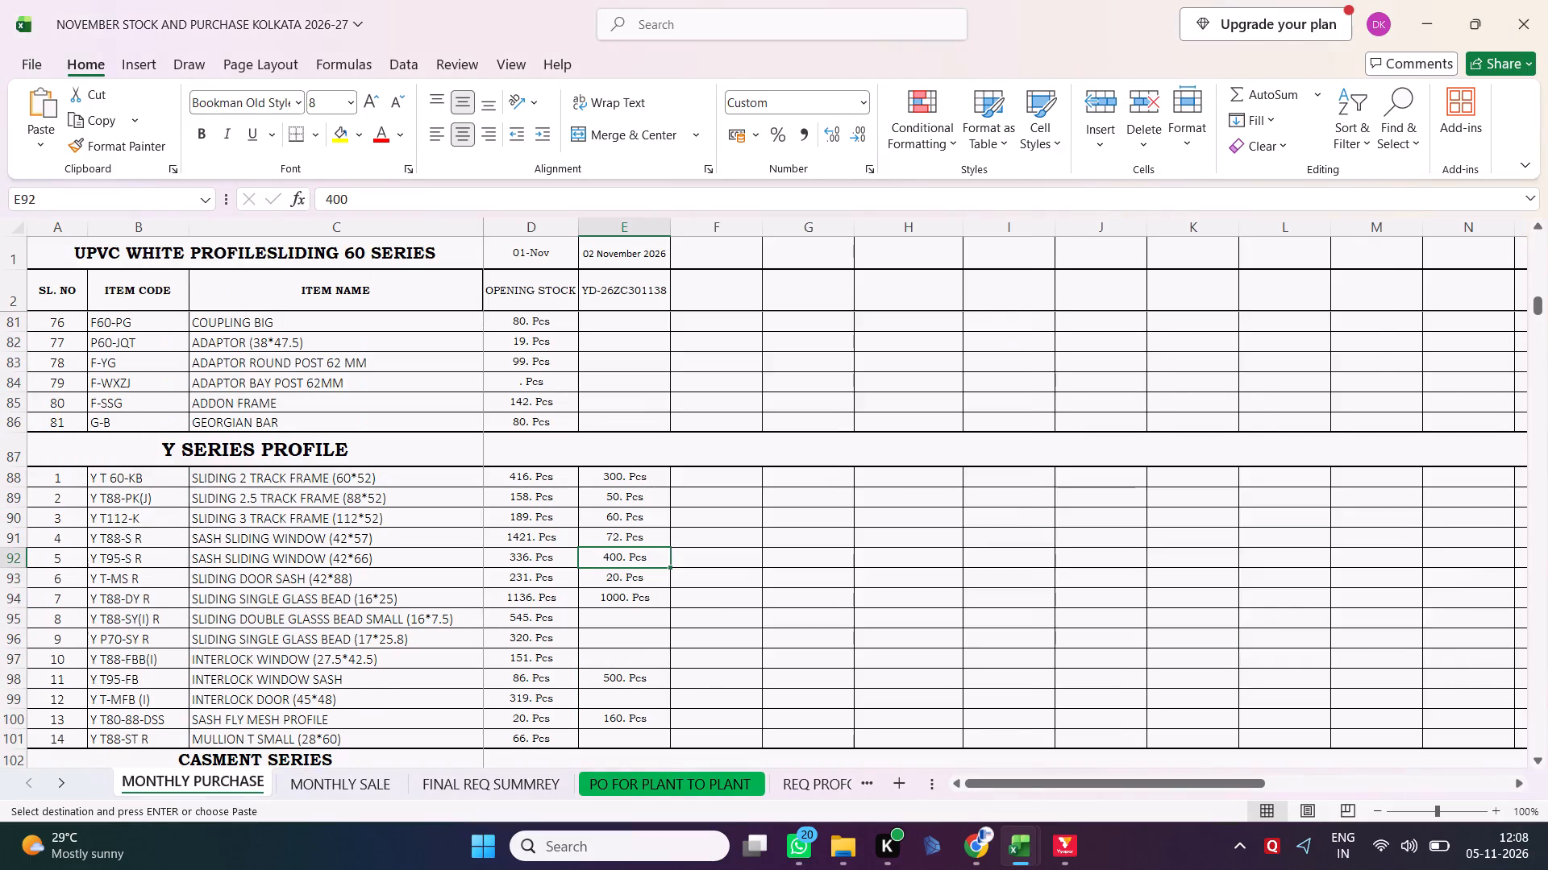
{"action": "left_click", "coordinate": [645, 475]}
{"action": "key", "text": "shift+Down"}
{"action": "key", "text": "shift+Down"}
{"action": "key", "text": "shift+Down"}
{"action": "key", "text": "shift+Down"}
{"action": "key", "text": "shift+Down"}
{"action": "key", "text": "shift+Down"}
{"action": "key", "text": "shift+Down"}
{"action": "key", "text": "shift+Down"}
{"action": "key", "text": "shift+Down"}
{"action": "key", "text": "shift+Down"}
{"action": "key", "text": "shift+Down"}
{"action": "key", "text": "shift+Down"}
{"action": "key", "text": "shift+Down"}
{"action": "key", "text": "shift+Down"}
{"action": "key", "text": "shift+Down"}
{"action": "key", "text": "shift+Down"}
{"action": "key", "text": "shift+Down"}
{"action": "key", "text": "shift+Down"}
{"action": "key", "text": "shift+Down"}
{"action": "key", "text": "shift+Down"}
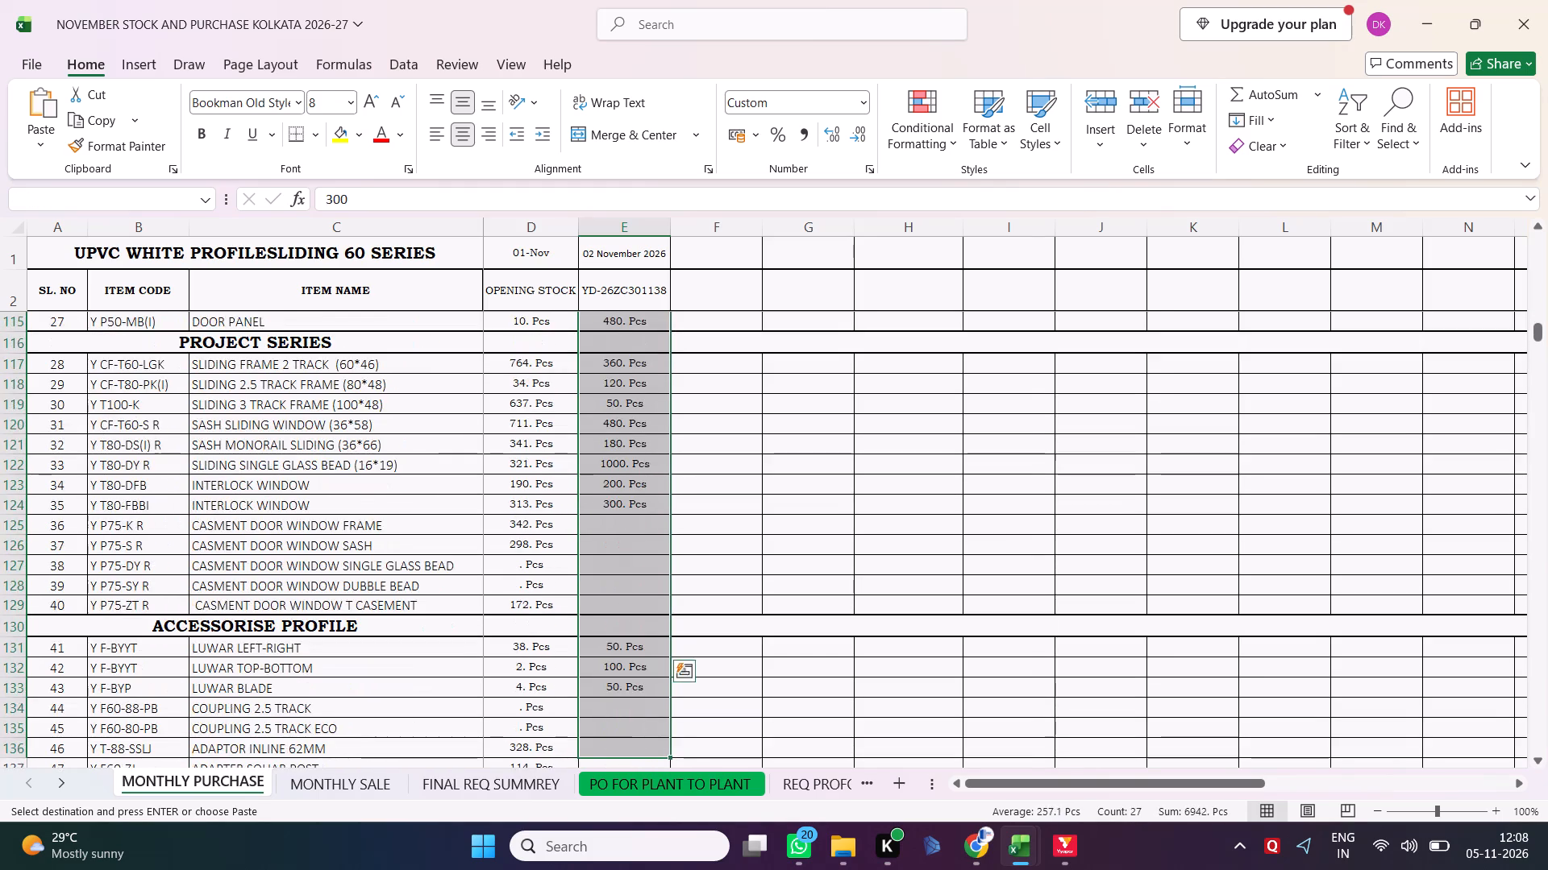
{"action": "key", "text": "shift+Down"}
{"action": "key", "text": "shift+Down"}
{"action": "key", "text": "shift+Down"}
{"action": "key", "text": "shift+Down"}
{"action": "key", "text": "shift+Down"}
{"action": "key", "text": "shift+Down"}
{"action": "key", "text": "shift+Down"}
{"action": "key", "text": "shift+Down"}
{"action": "key", "text": "shift+Down"}
{"action": "key", "text": "shift+Up"}
{"action": "key", "text": "shift+Up"}
{"action": "key", "text": "shift+Up"}
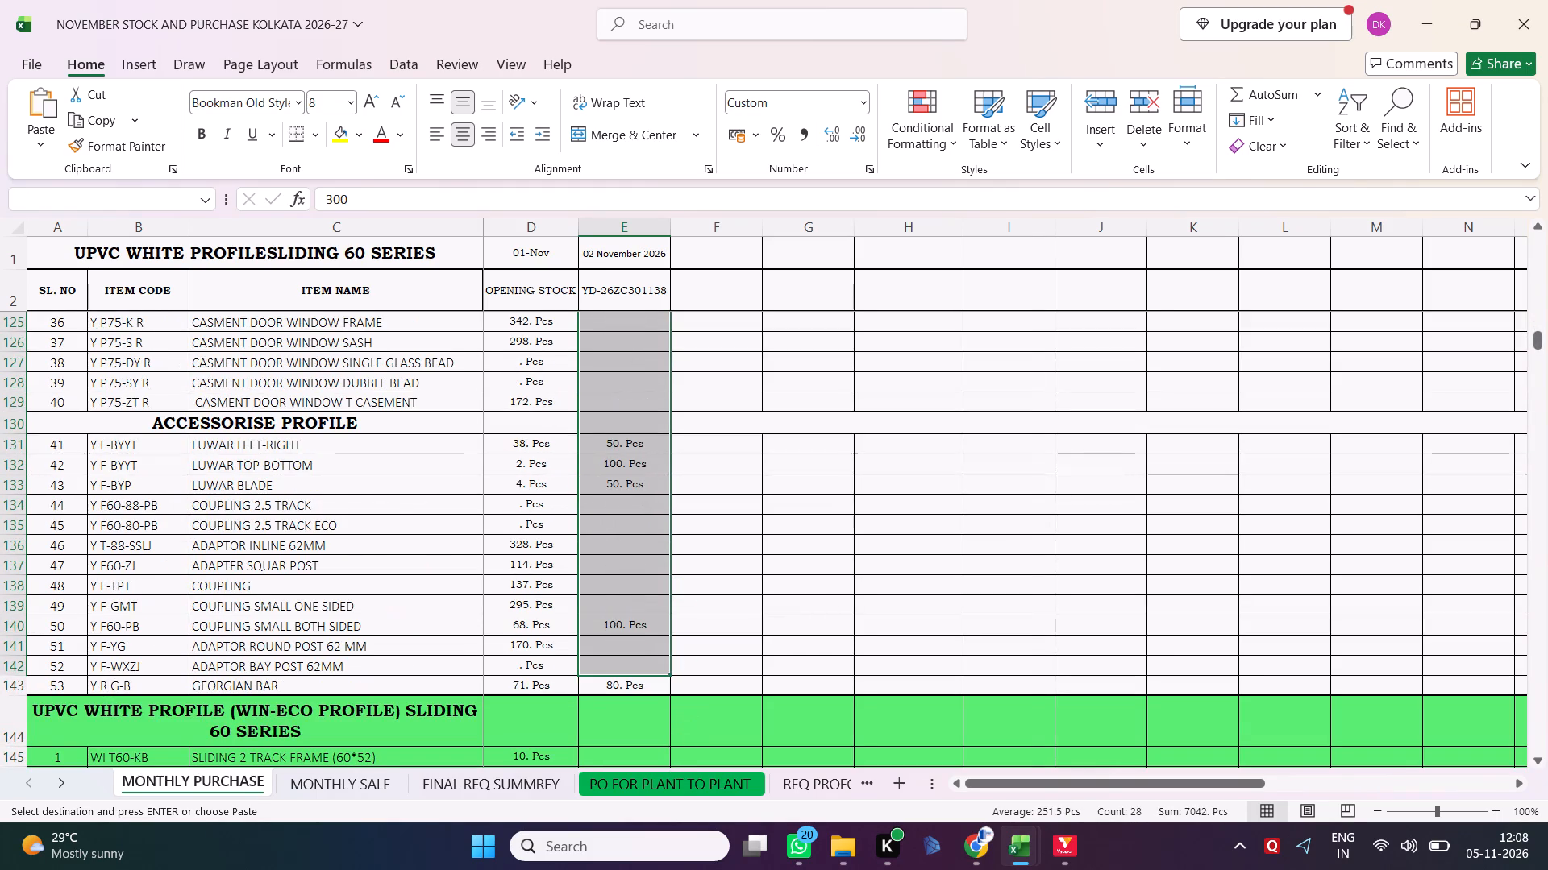
{"action": "key", "text": "shift+Down"}
{"action": "key", "text": "Delete"}
Copy the Odisha workbook's E88 to E124 quantities again and paste them as values into the Kolkata workbook starting at E88.
{"action": "scroll", "coordinate": [645, 475], "scroll_direction": "up", "scroll_amount": 5}
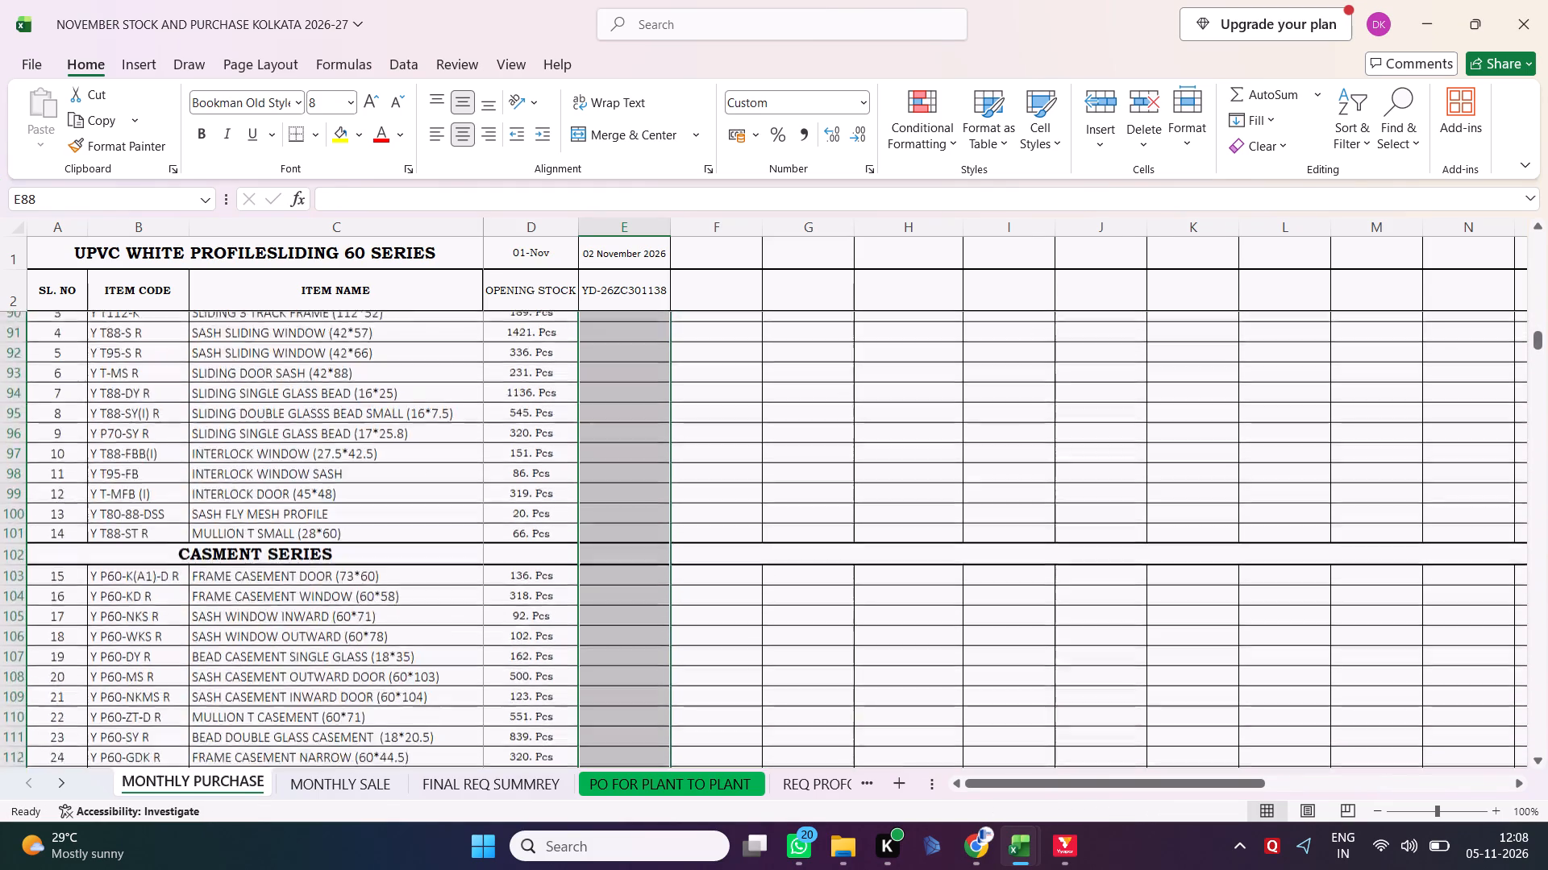
{"action": "scroll", "coordinate": [645, 475], "scroll_direction": "up", "scroll_amount": 1}
{"action": "left_click", "coordinate": [621, 516]}
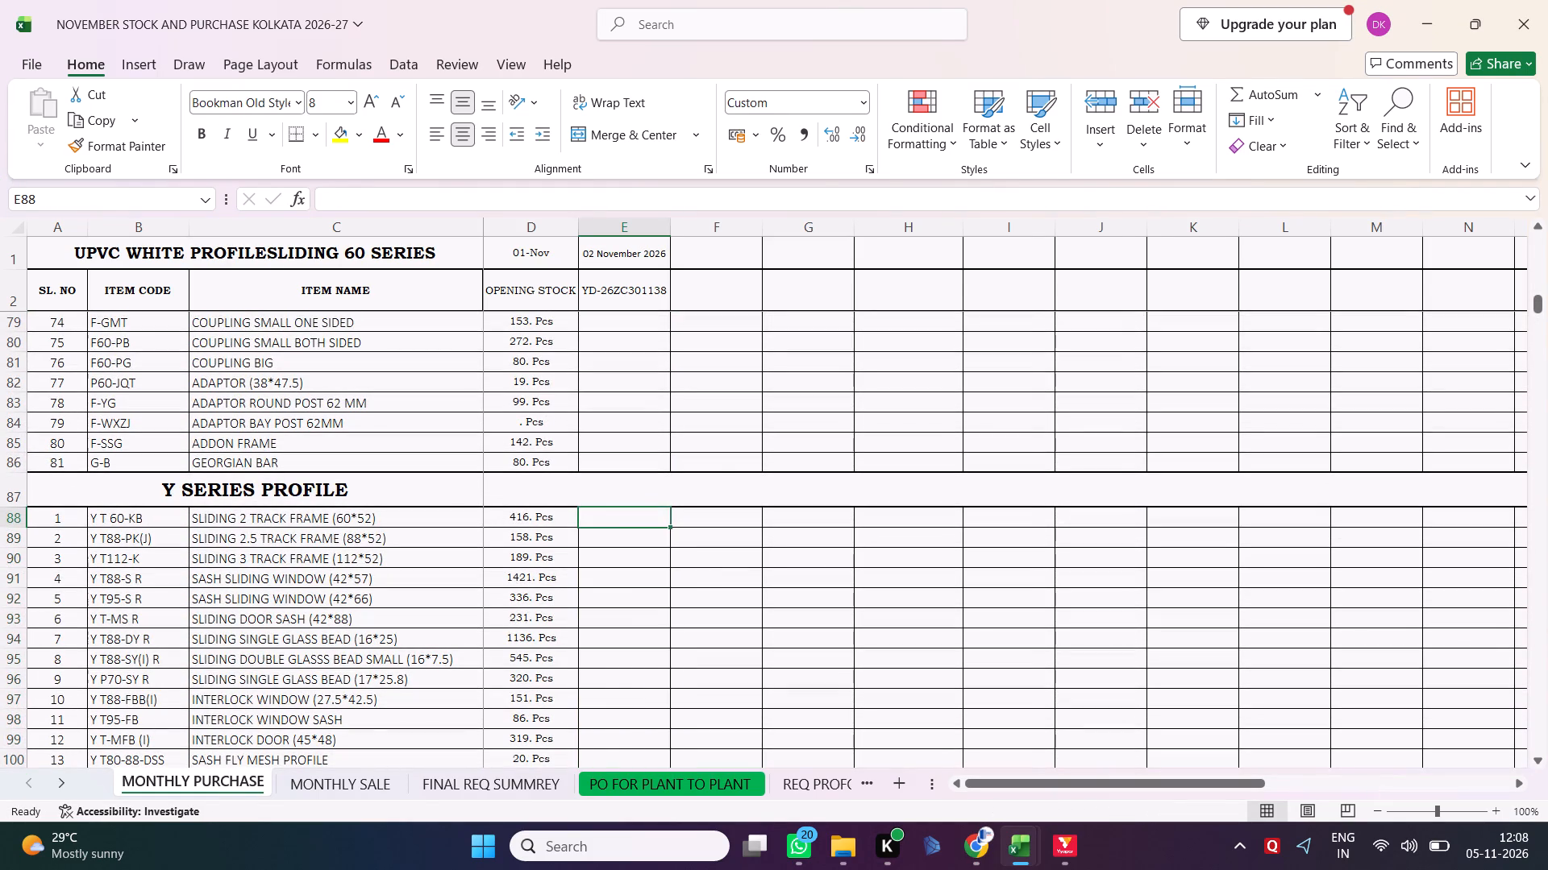
{"action": "right_click", "coordinate": [621, 516]}
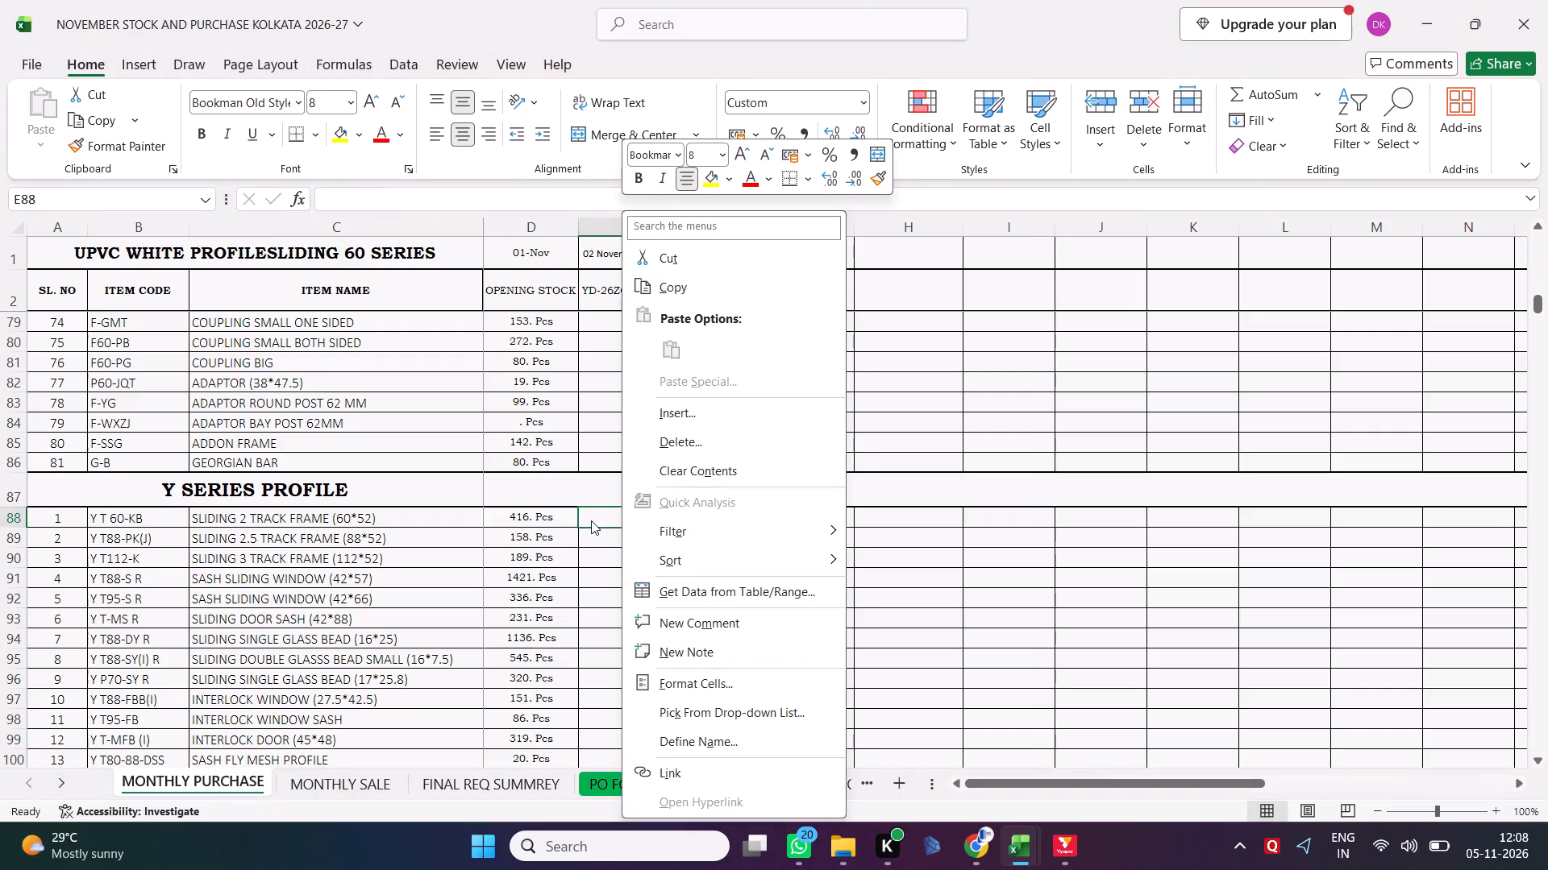
{"action": "left_click", "coordinate": [594, 517]}
{"action": "key", "text": "alt+Tab"}
{"action": "key", "text": "ctrl+c"}
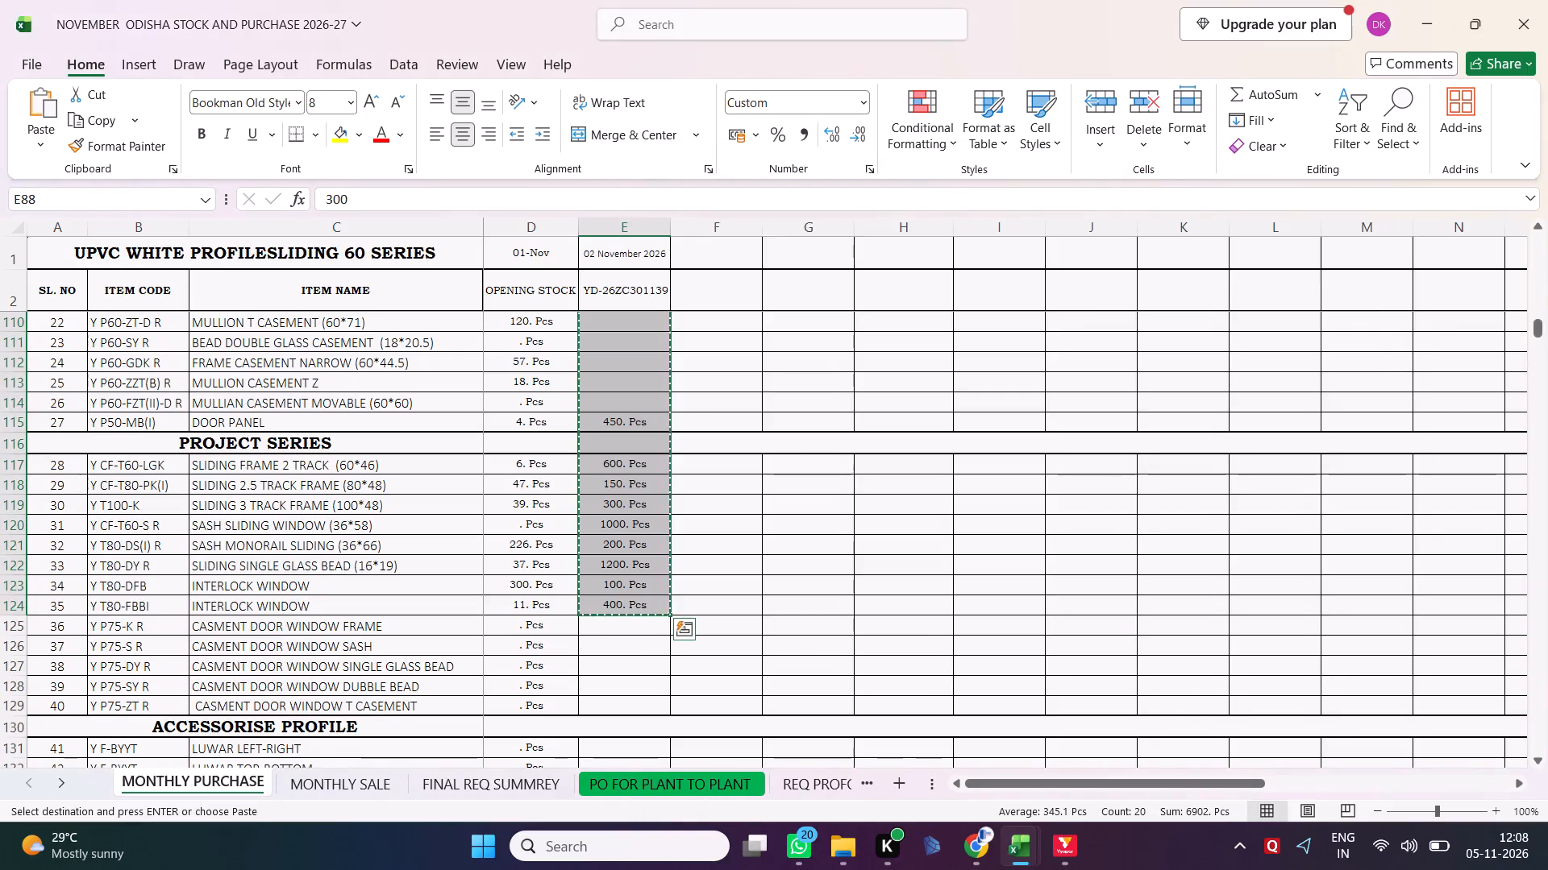
{"action": "key", "text": "alt+Tab"}
{"action": "right_click", "coordinate": [607, 518]}
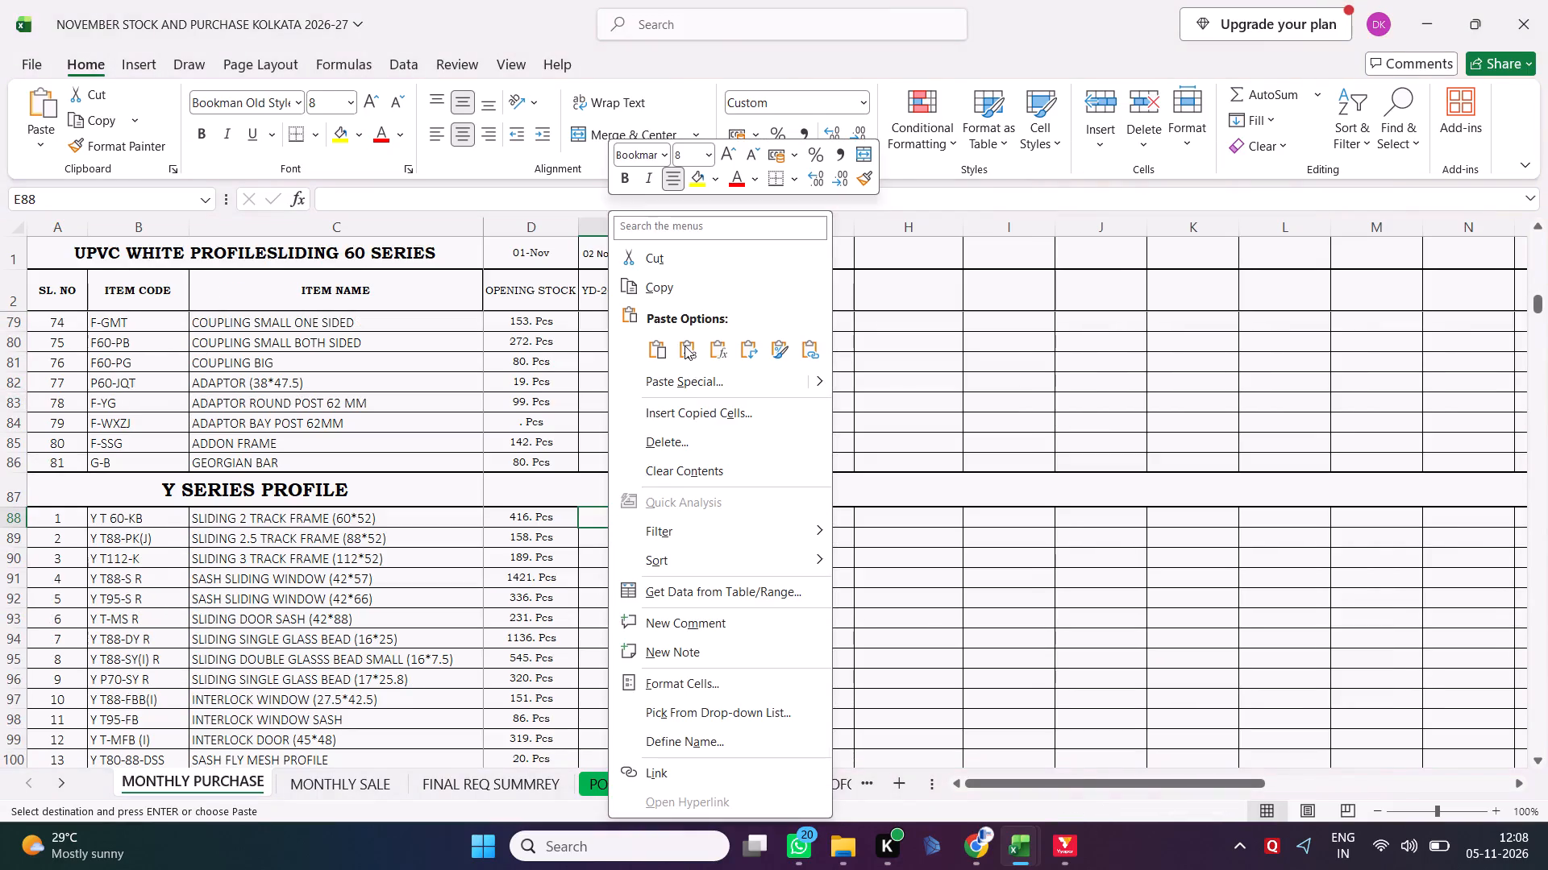
{"action": "left_click", "coordinate": [682, 345]}
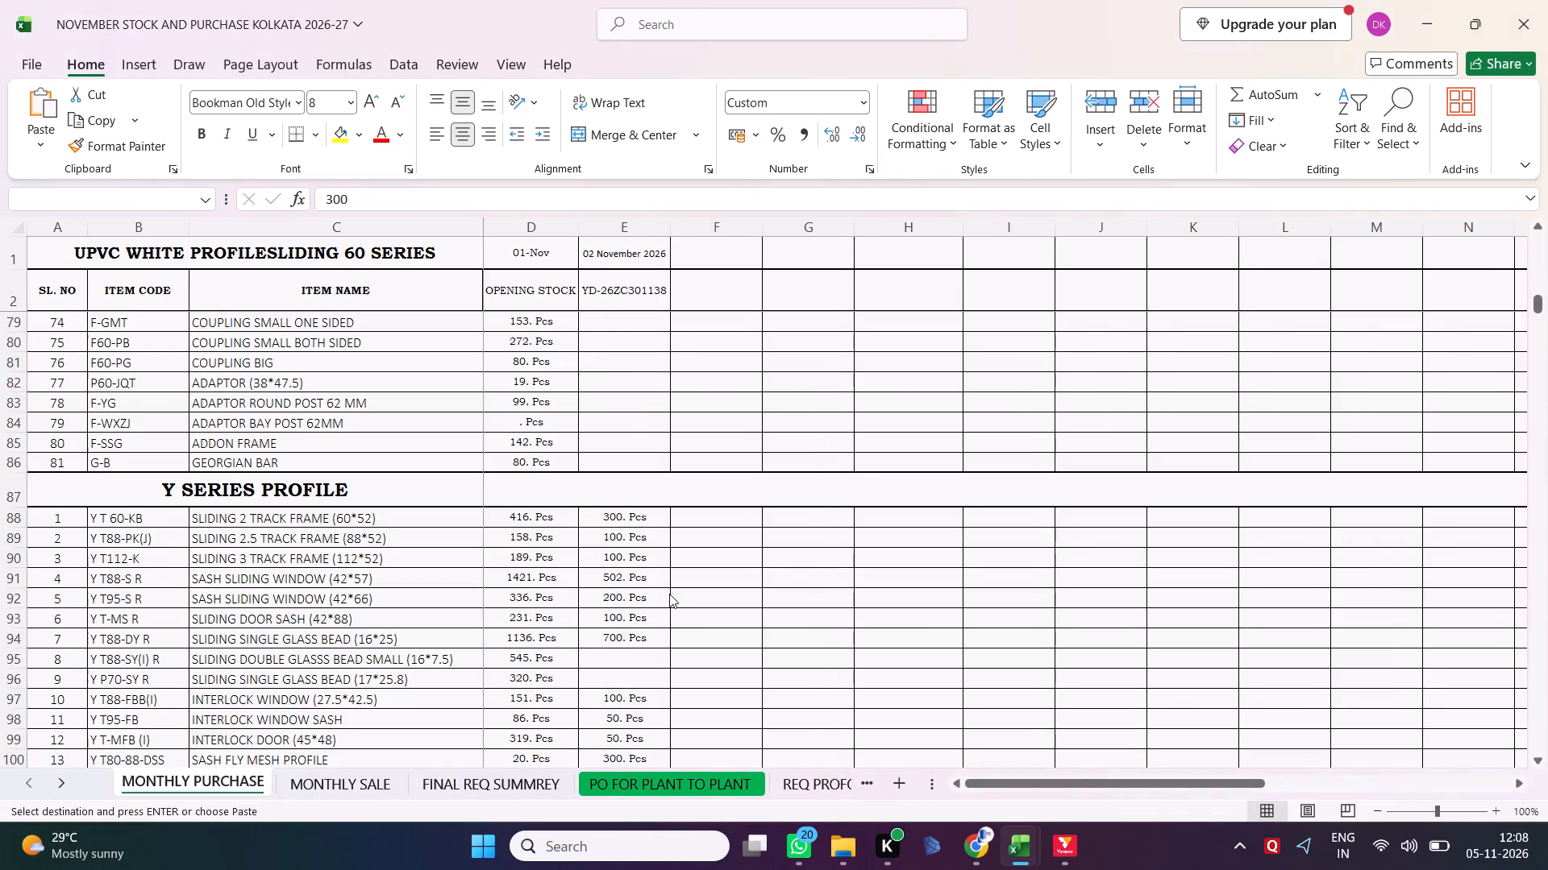
Change the Kolkata sheet's bill number in cell E2 to YD-26ZC301139.
{"action": "left_click", "coordinate": [636, 294]}
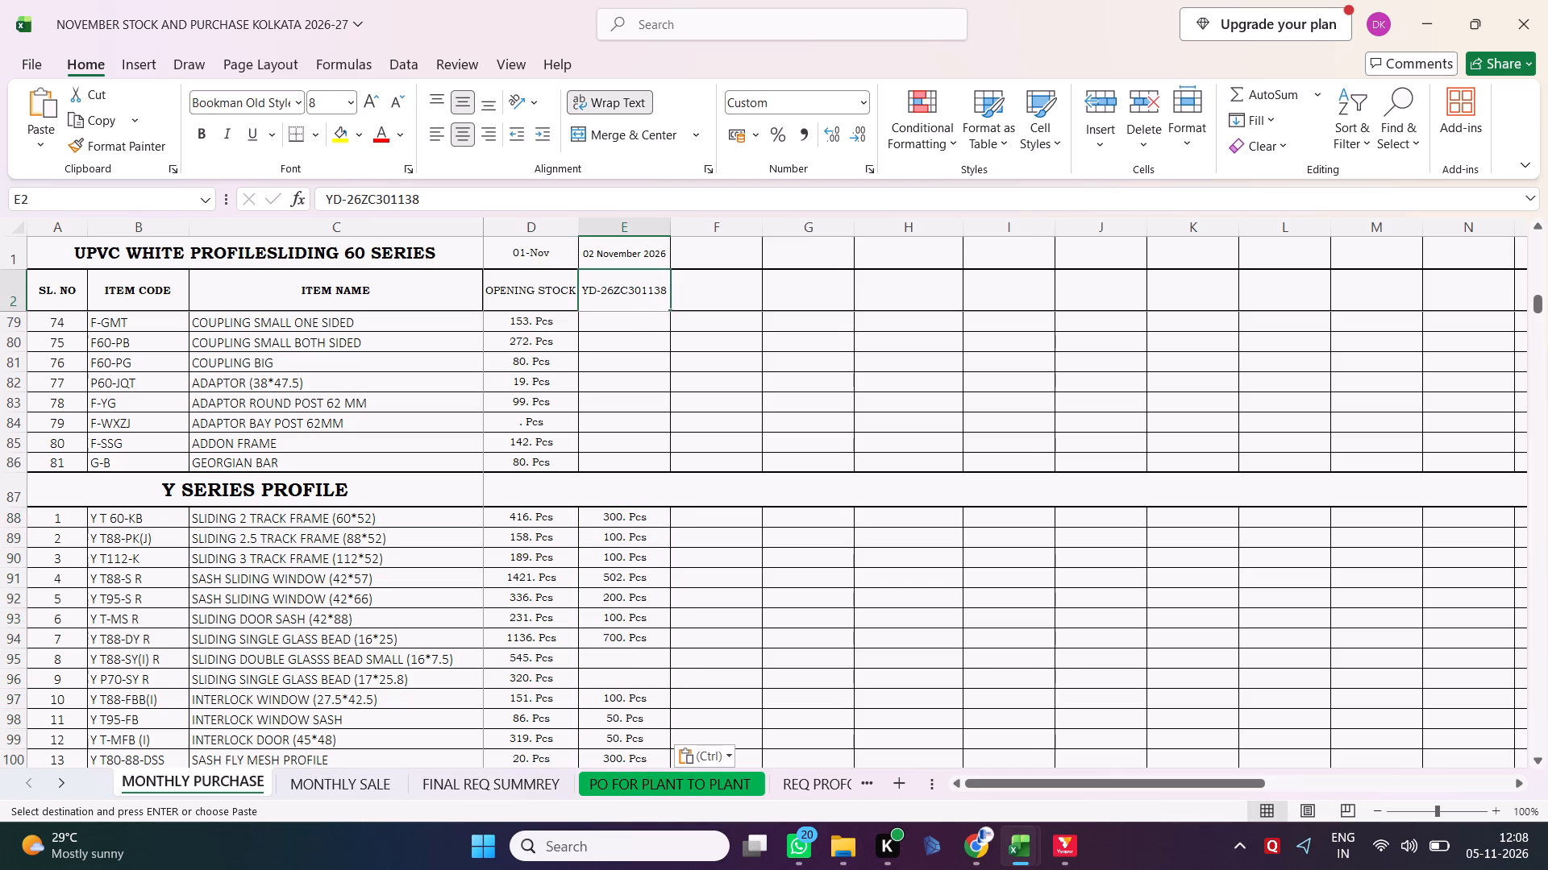
{"action": "left_click", "coordinate": [444, 199]}
{"action": "key", "text": "BackSpace"}
{"action": "key", "text": "9"}
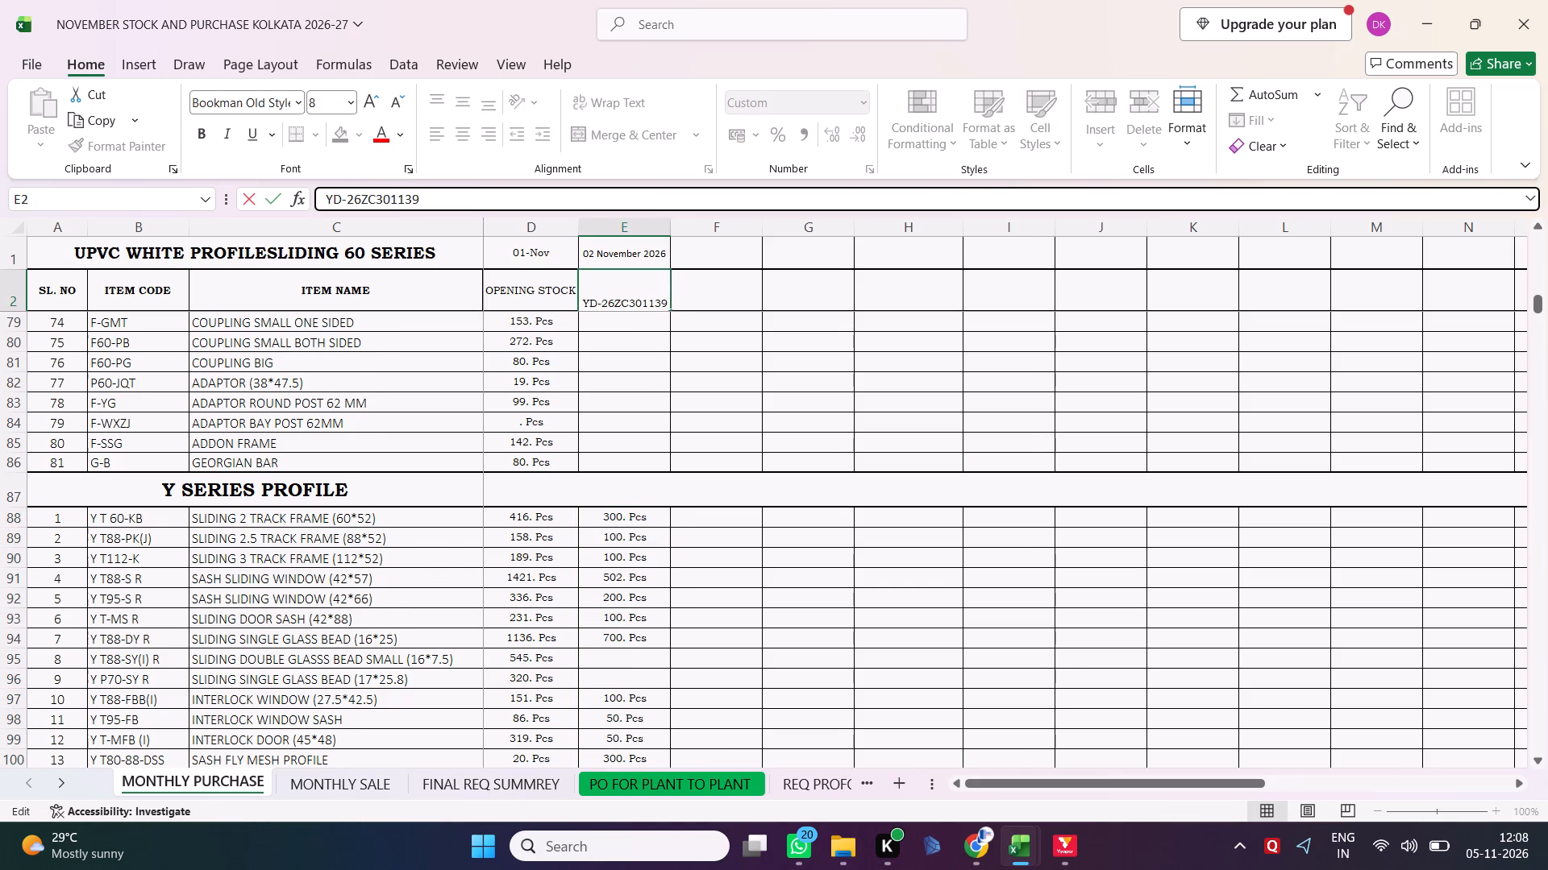
{"action": "key", "text": "Return"}
Look over the pasted Kolkata quantities, then switch to the November Odisha workbook, save it and close it.
{"action": "scroll", "coordinate": [527, 530], "scroll_direction": "down", "scroll_amount": 5}
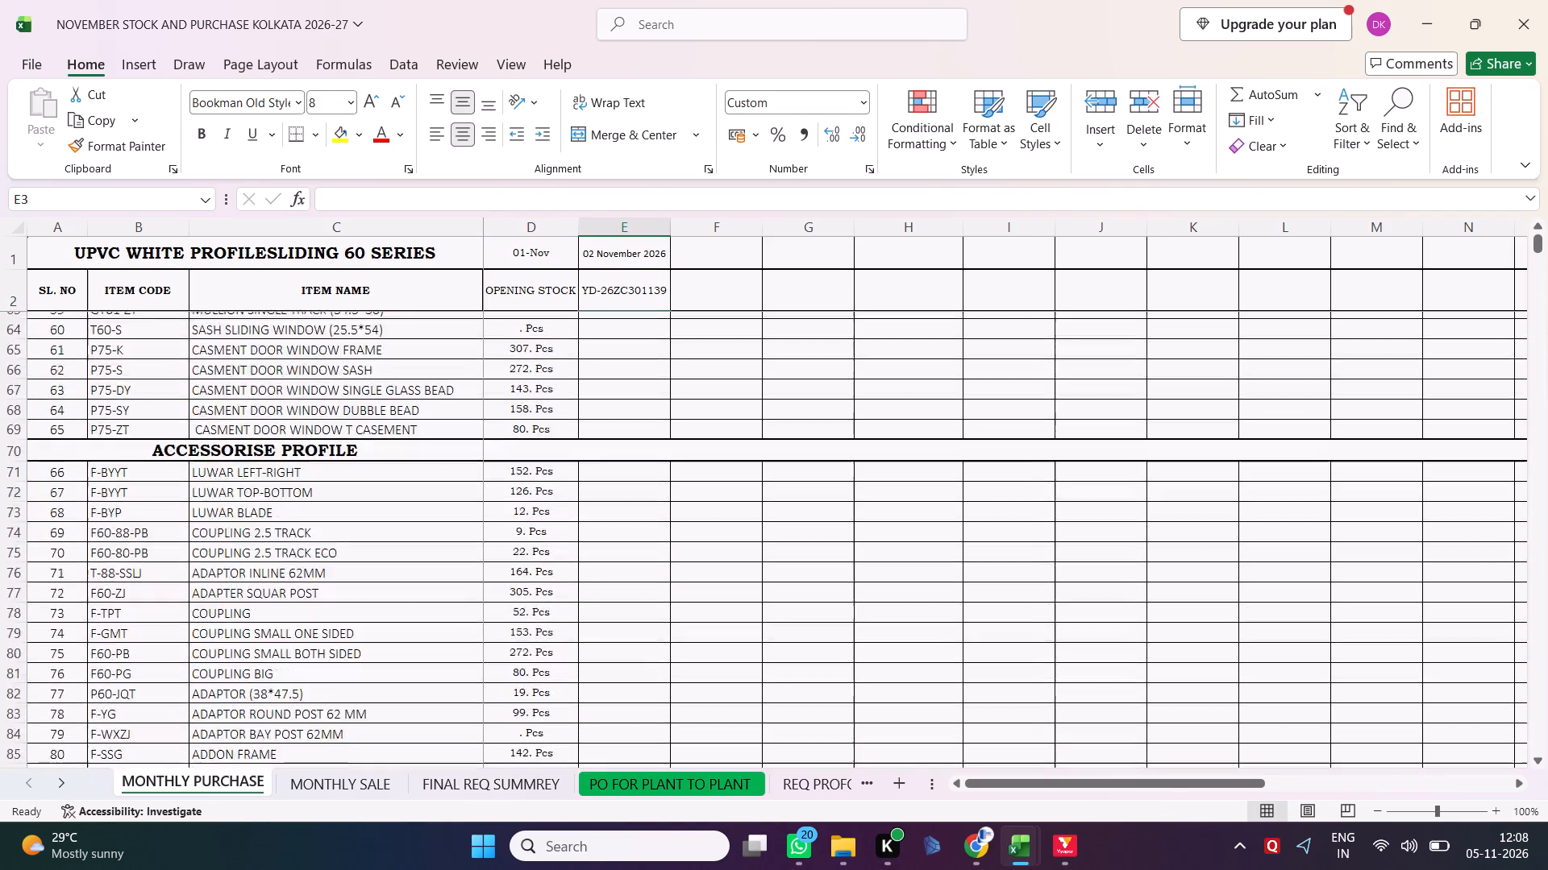
{"action": "scroll", "coordinate": [527, 530], "scroll_direction": "down", "scroll_amount": 5}
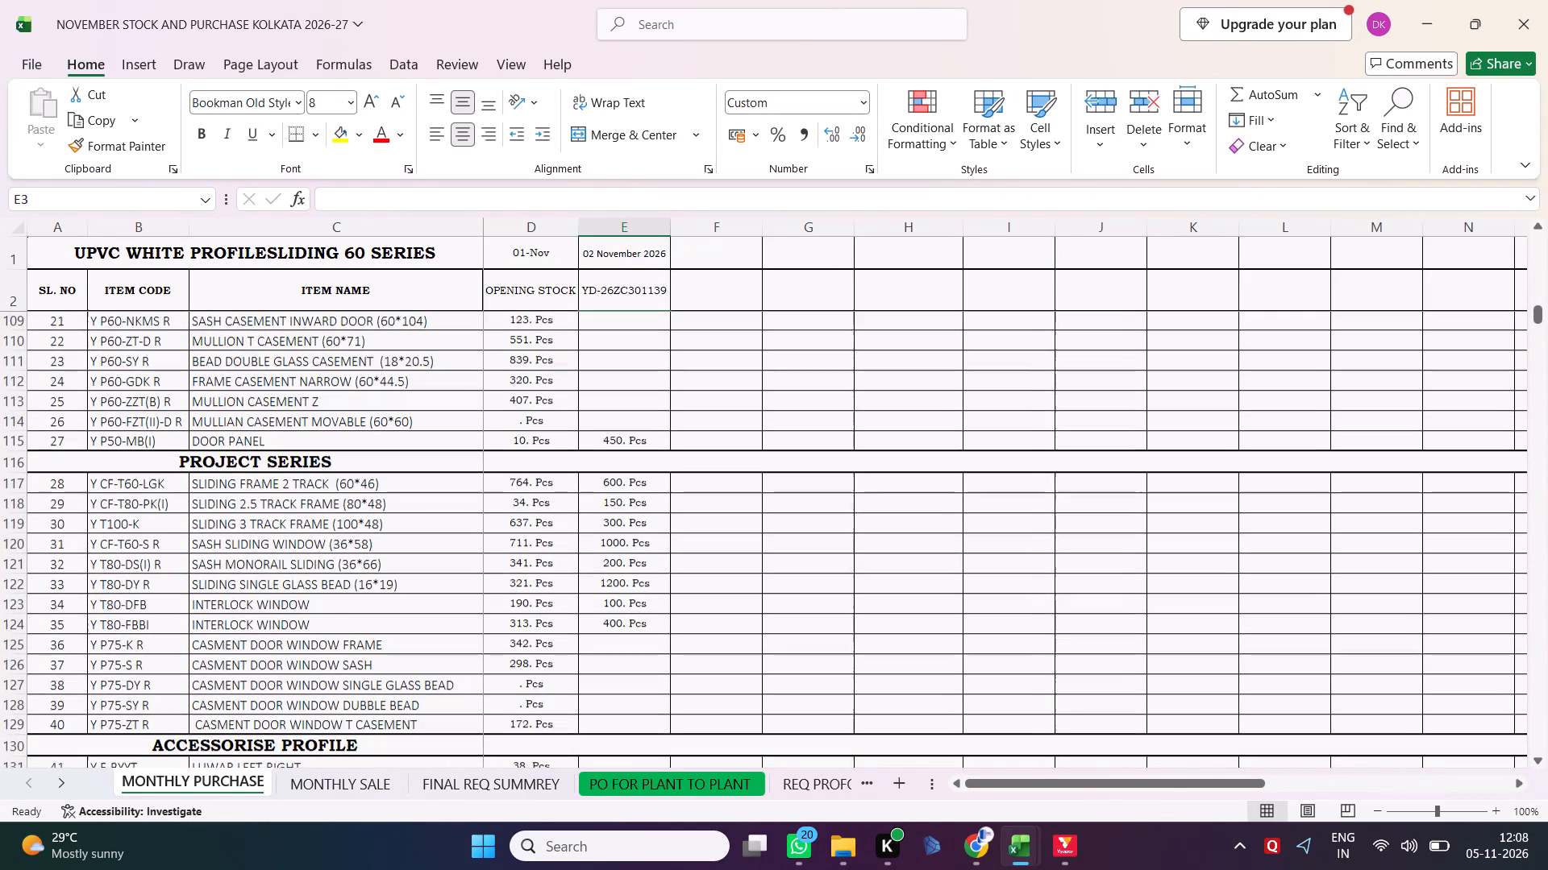
{"action": "scroll", "coordinate": [527, 530], "scroll_direction": "down", "scroll_amount": 1}
{"action": "key", "text": "alt+Tab"}
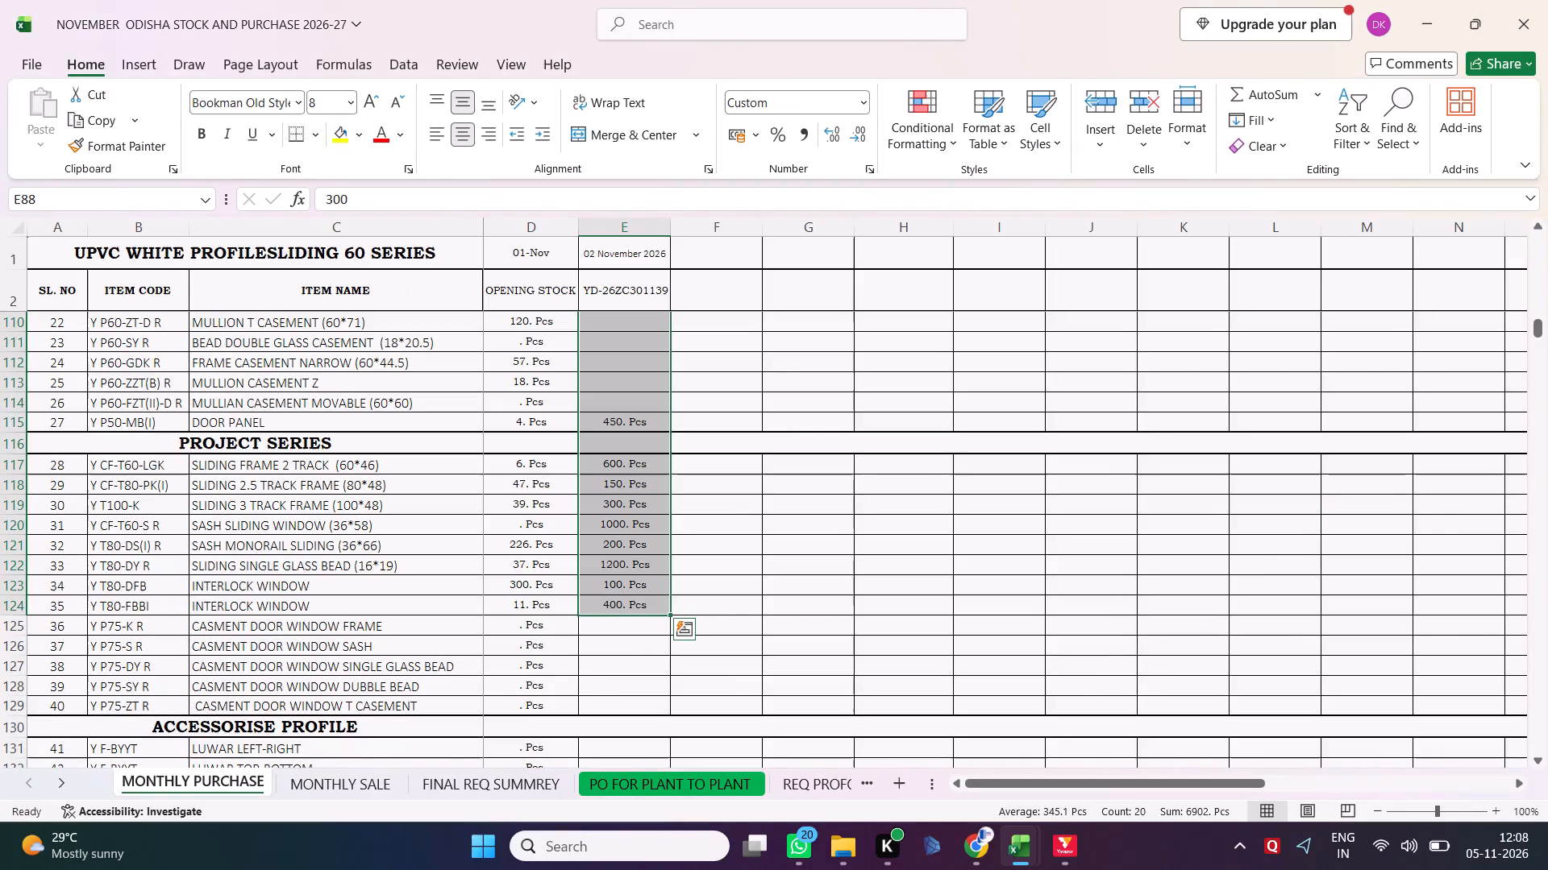
{"action": "left_click", "coordinate": [1037, 545]}
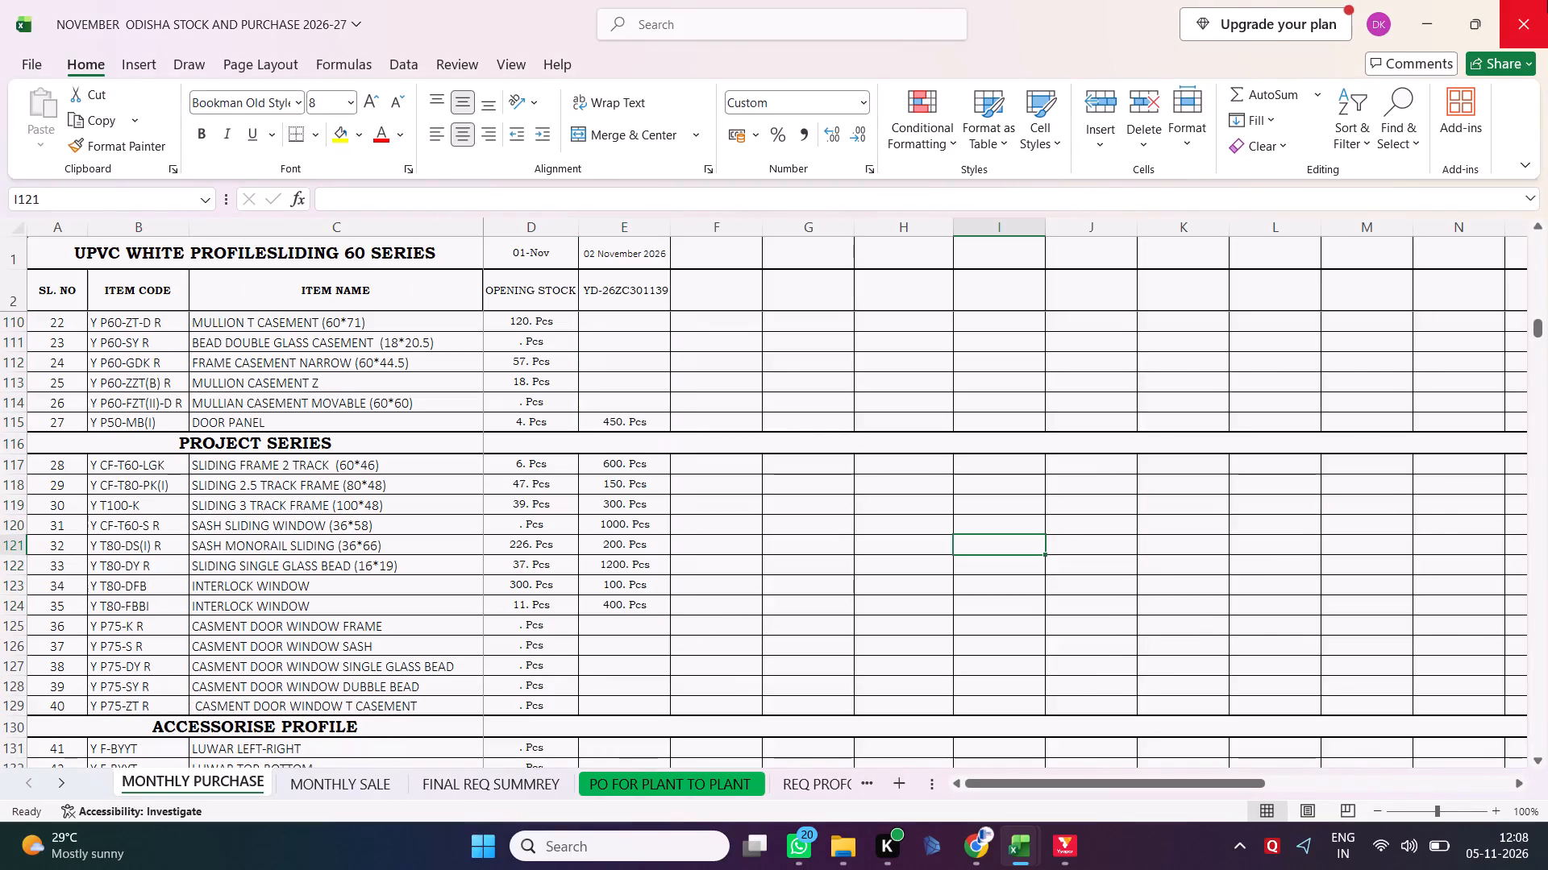
{"action": "left_click", "coordinate": [1547, 0]}
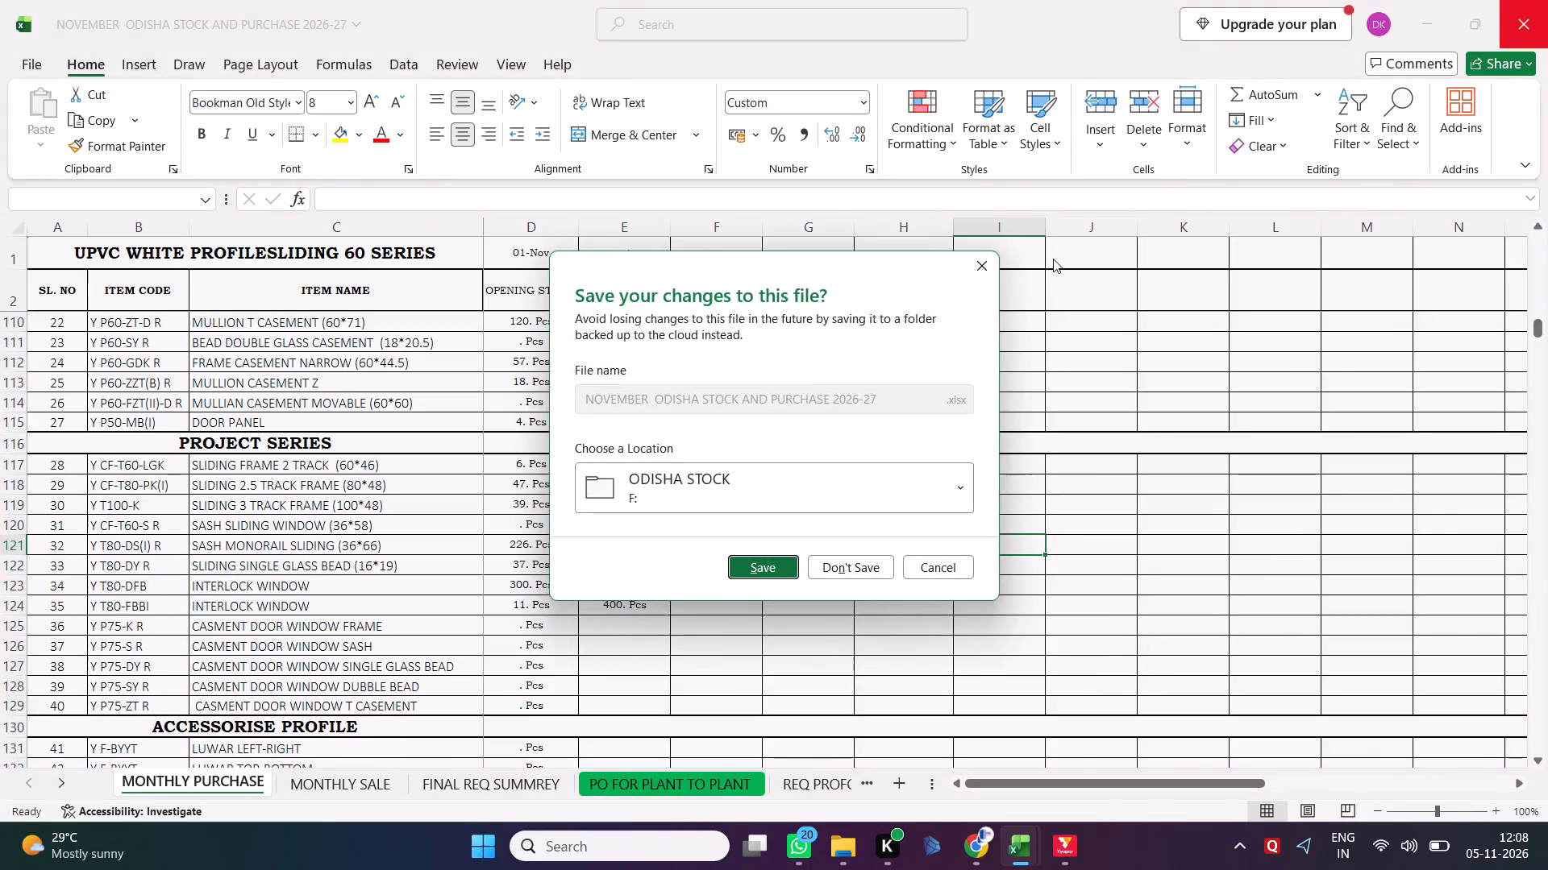
{"action": "left_click", "coordinate": [993, 267]}
{"action": "key", "text": "ctrl+s"}
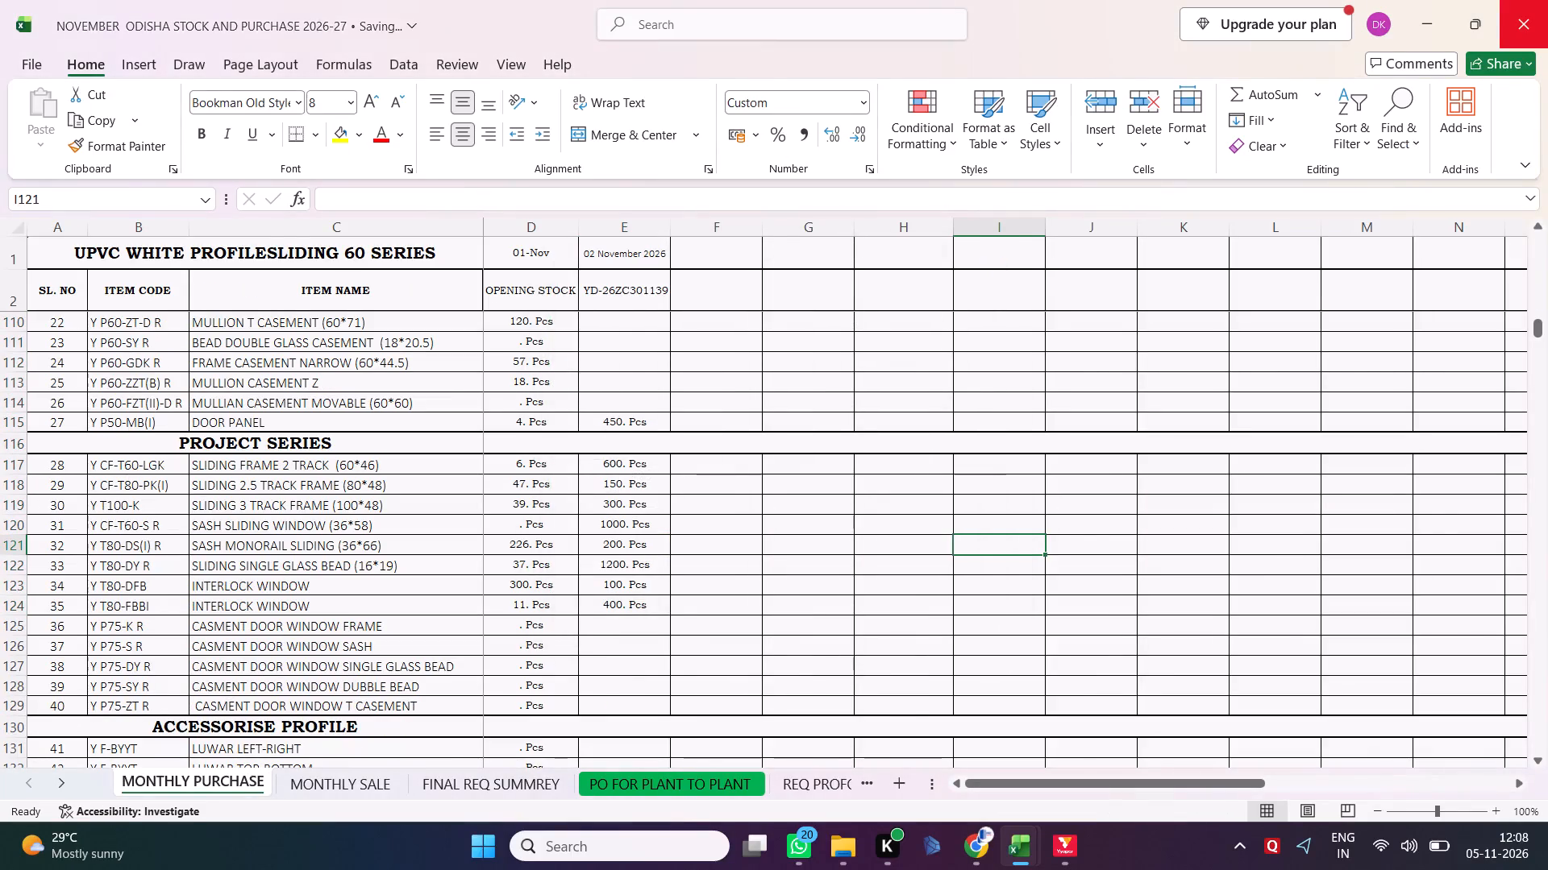
{"action": "left_click", "coordinate": [1547, 0]}
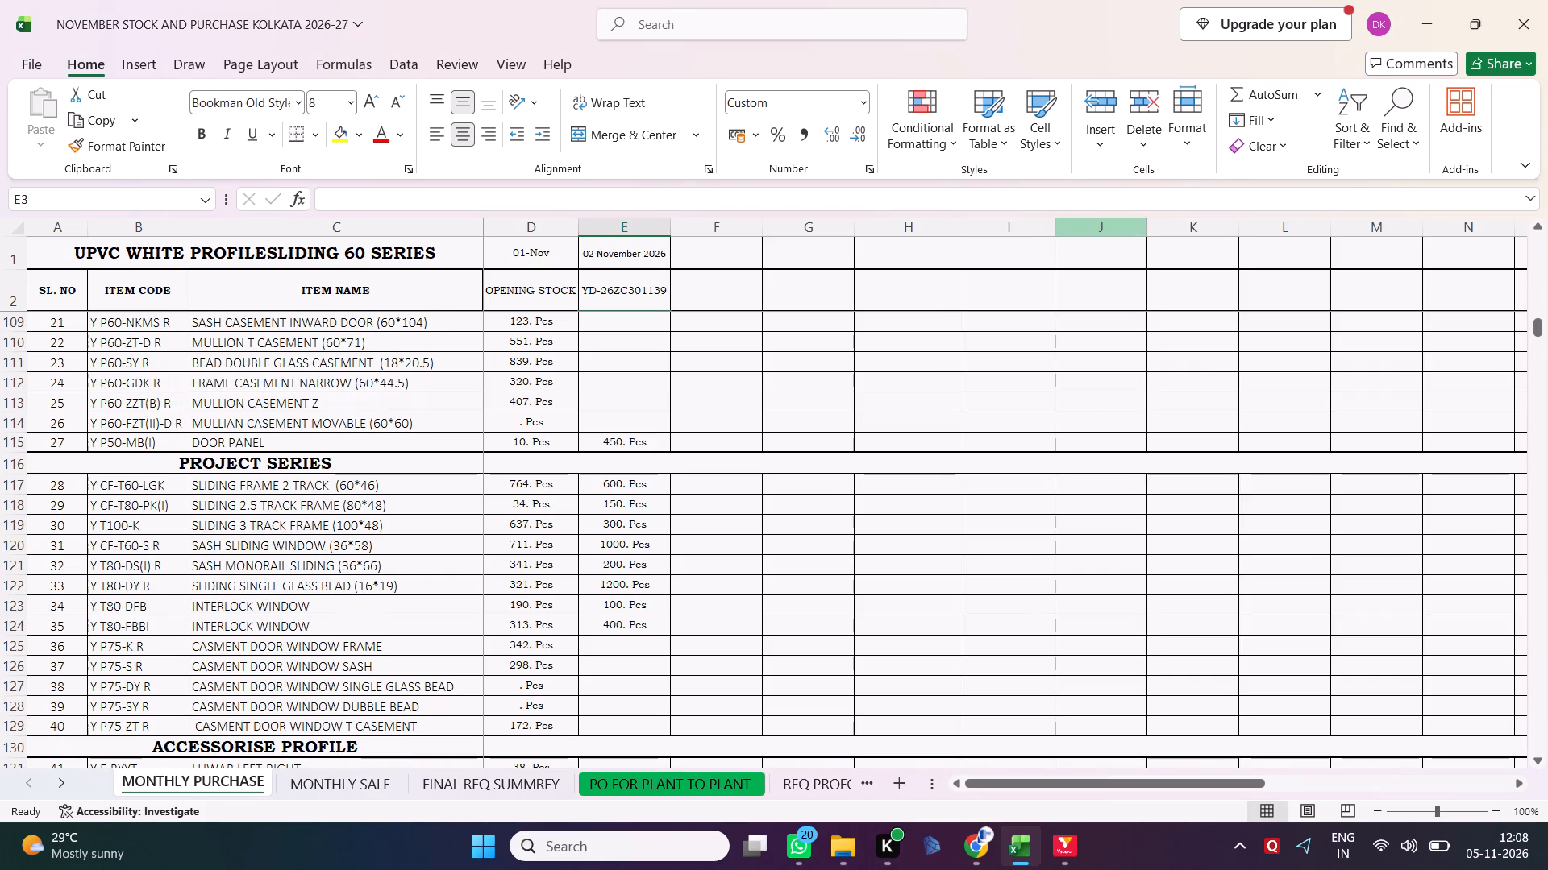
On the Kolkata workbook's MONTHLY SALE sheet, enter the date 1-11-26 in cell E1, the first column after opening stock.
{"action": "left_click", "coordinate": [356, 788]}
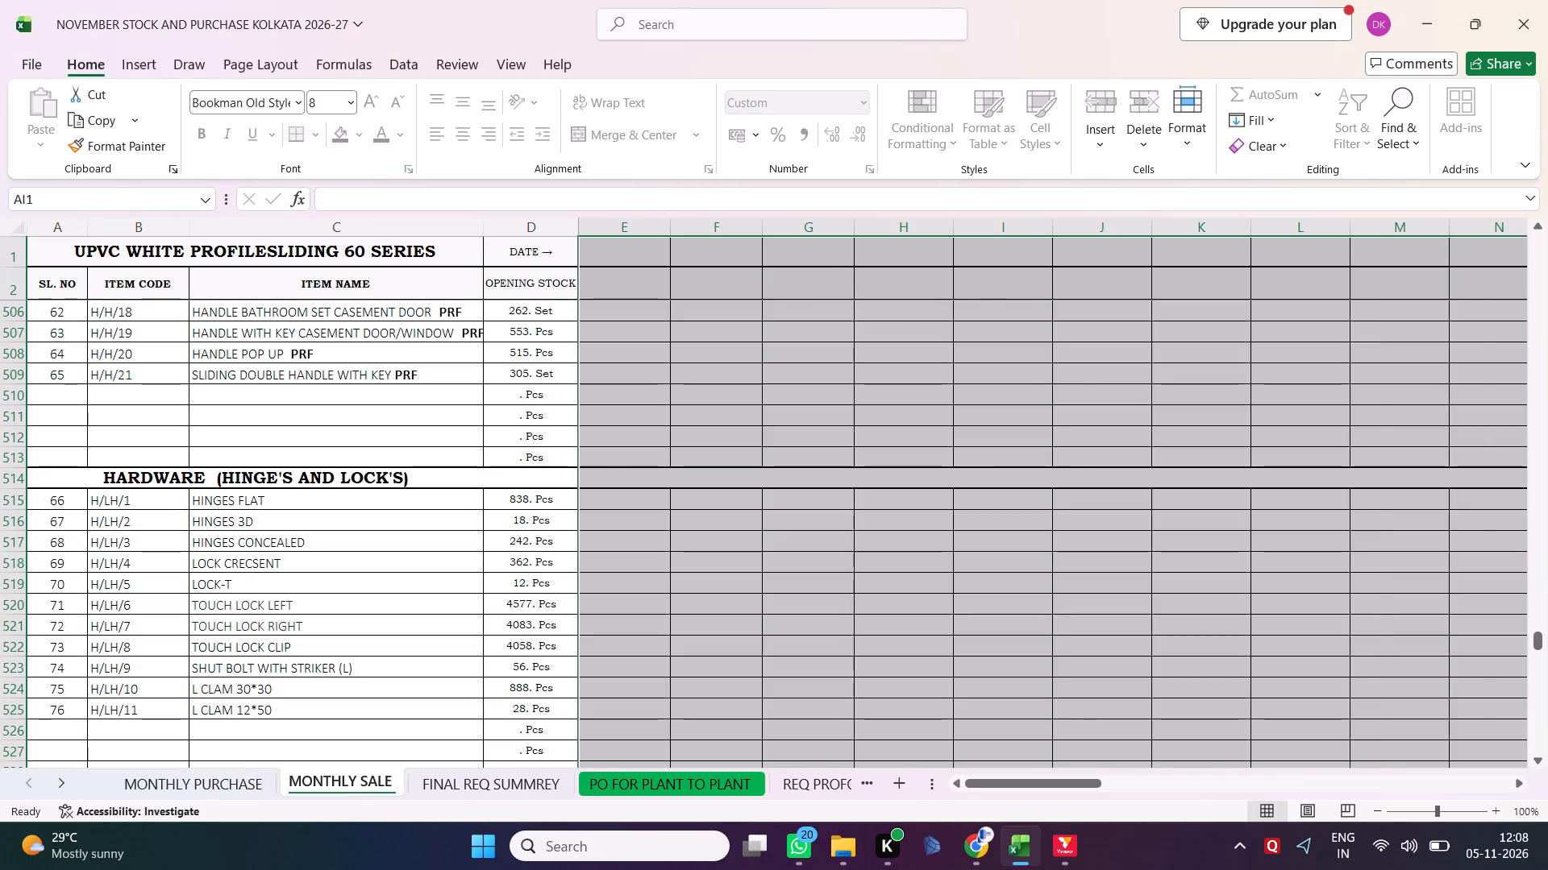
{"action": "scroll", "coordinate": [801, 545], "scroll_direction": "right", "scroll_amount": 5}
{"action": "scroll", "coordinate": [801, 545], "scroll_direction": "up", "scroll_amount": 7}
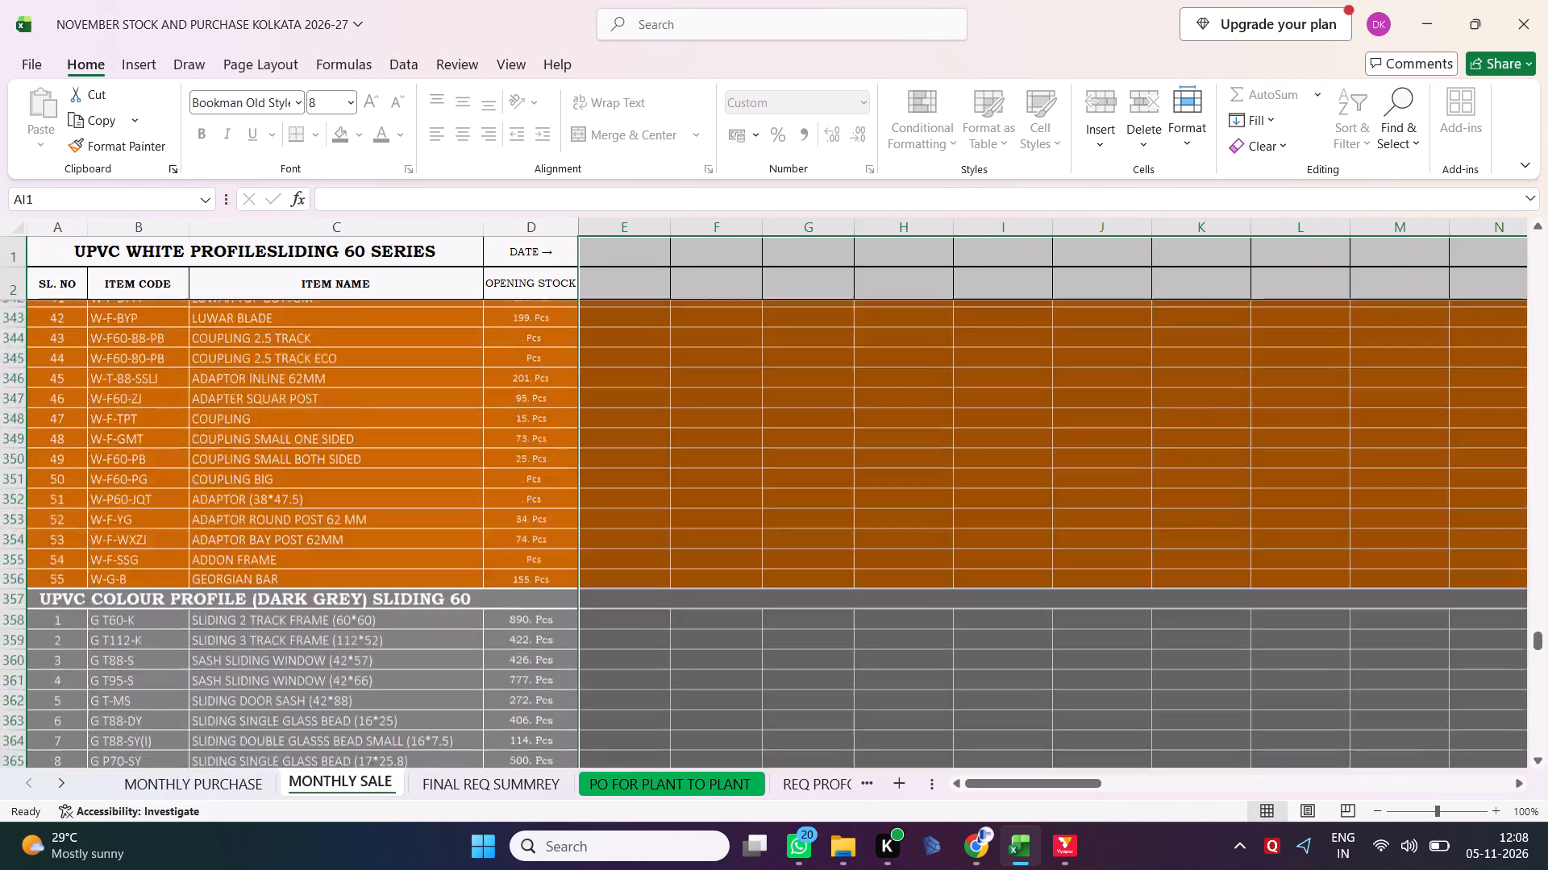
{"action": "scroll", "coordinate": [801, 545], "scroll_direction": "up", "scroll_amount": 6}
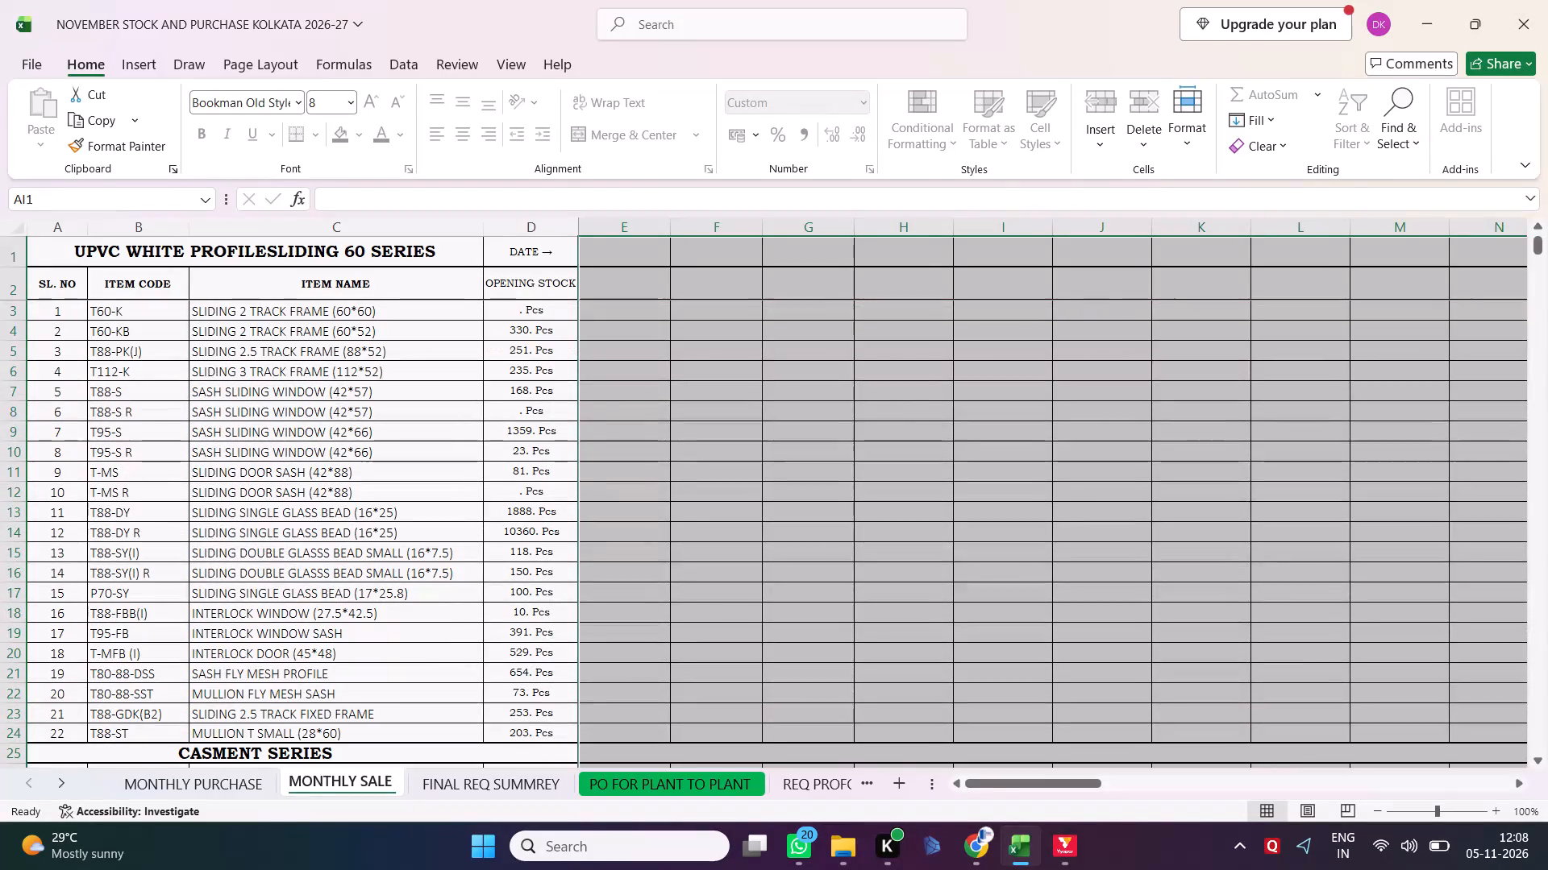
{"action": "left_click", "coordinate": [642, 333]}
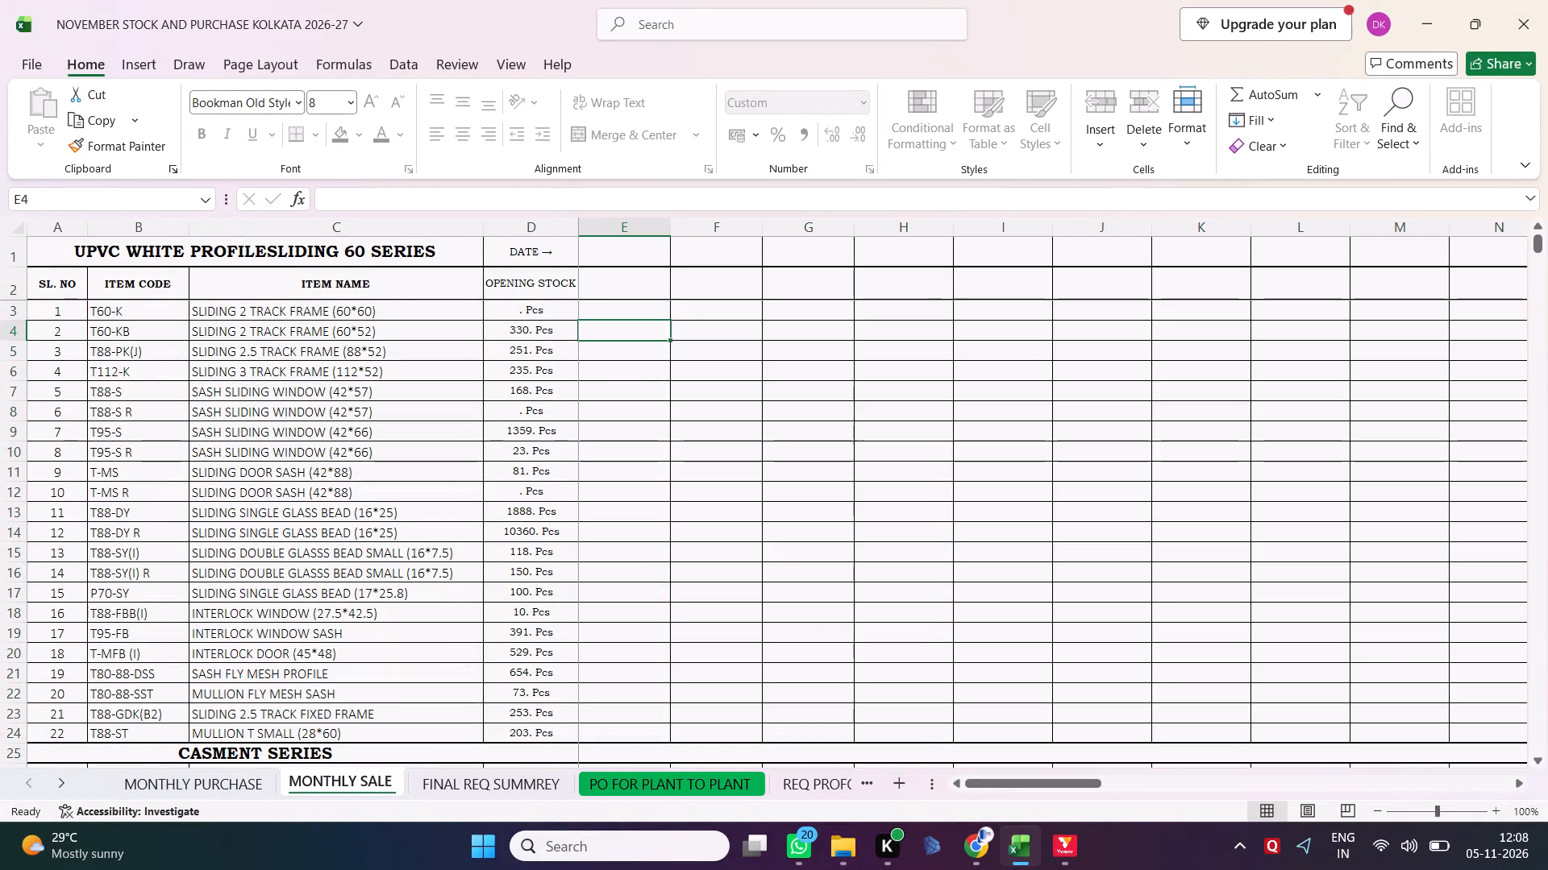
{"action": "left_click", "coordinate": [616, 256]}
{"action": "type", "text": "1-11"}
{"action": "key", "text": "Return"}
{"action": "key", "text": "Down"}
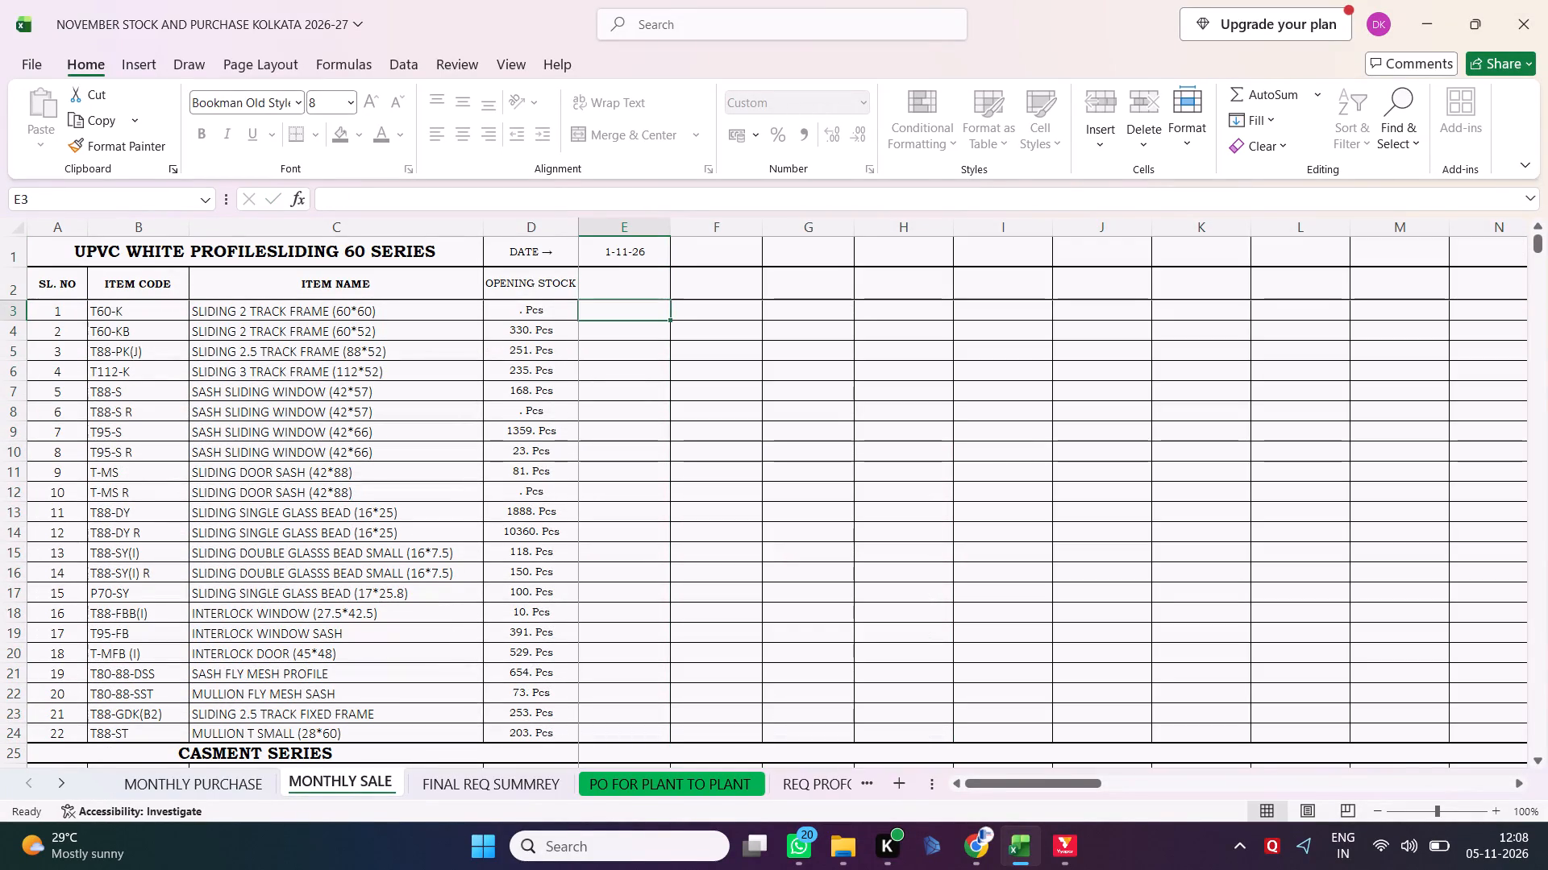
Save the November Kolkata stock and purchase workbook with its new MONTHLY SALE date entry, and close it.
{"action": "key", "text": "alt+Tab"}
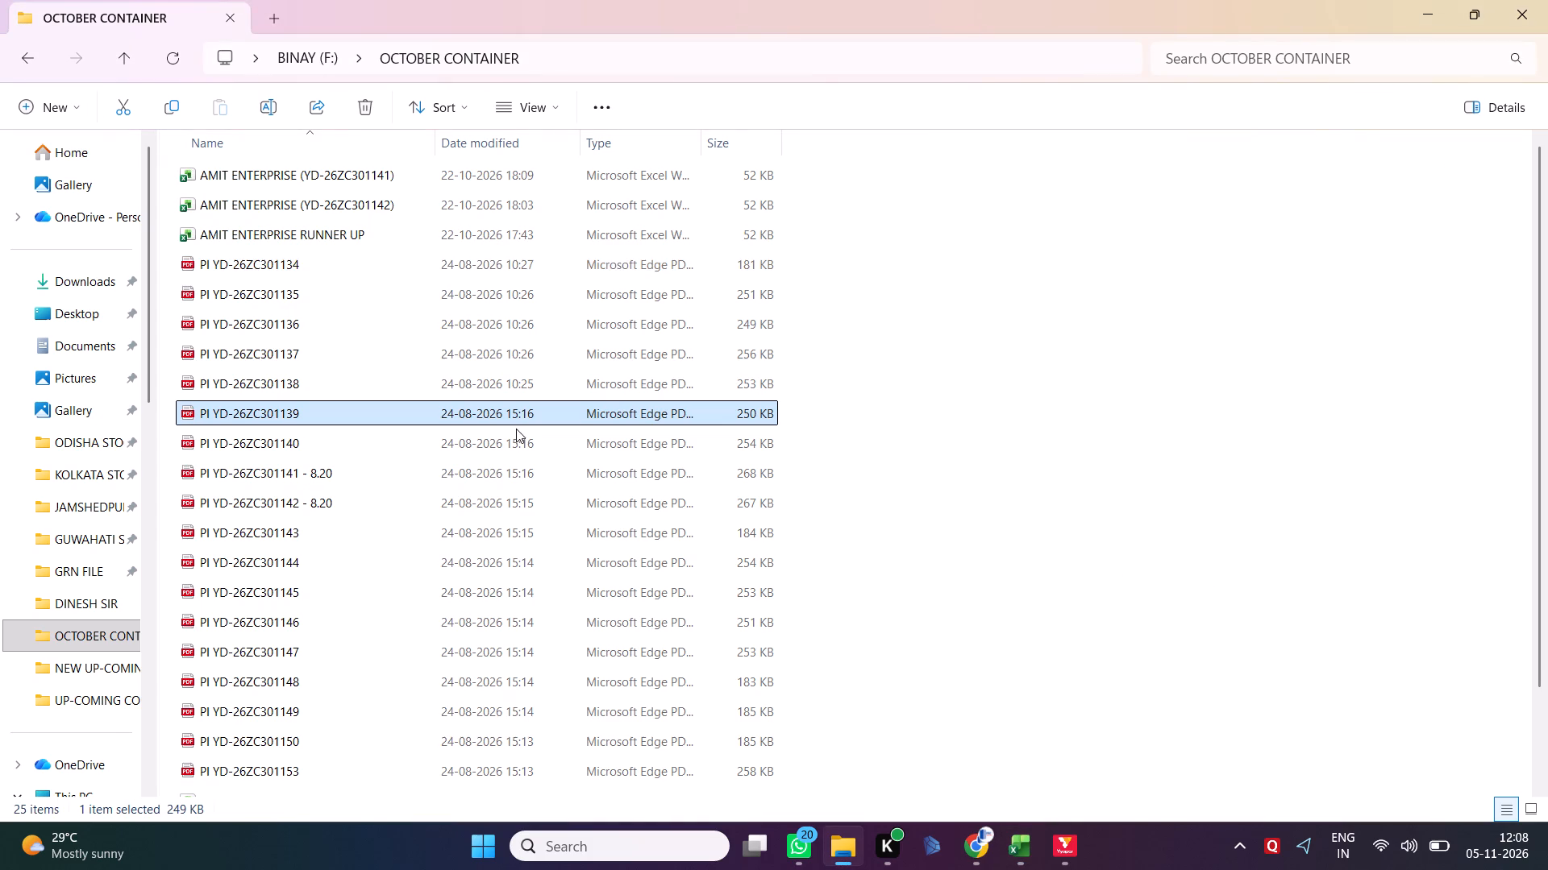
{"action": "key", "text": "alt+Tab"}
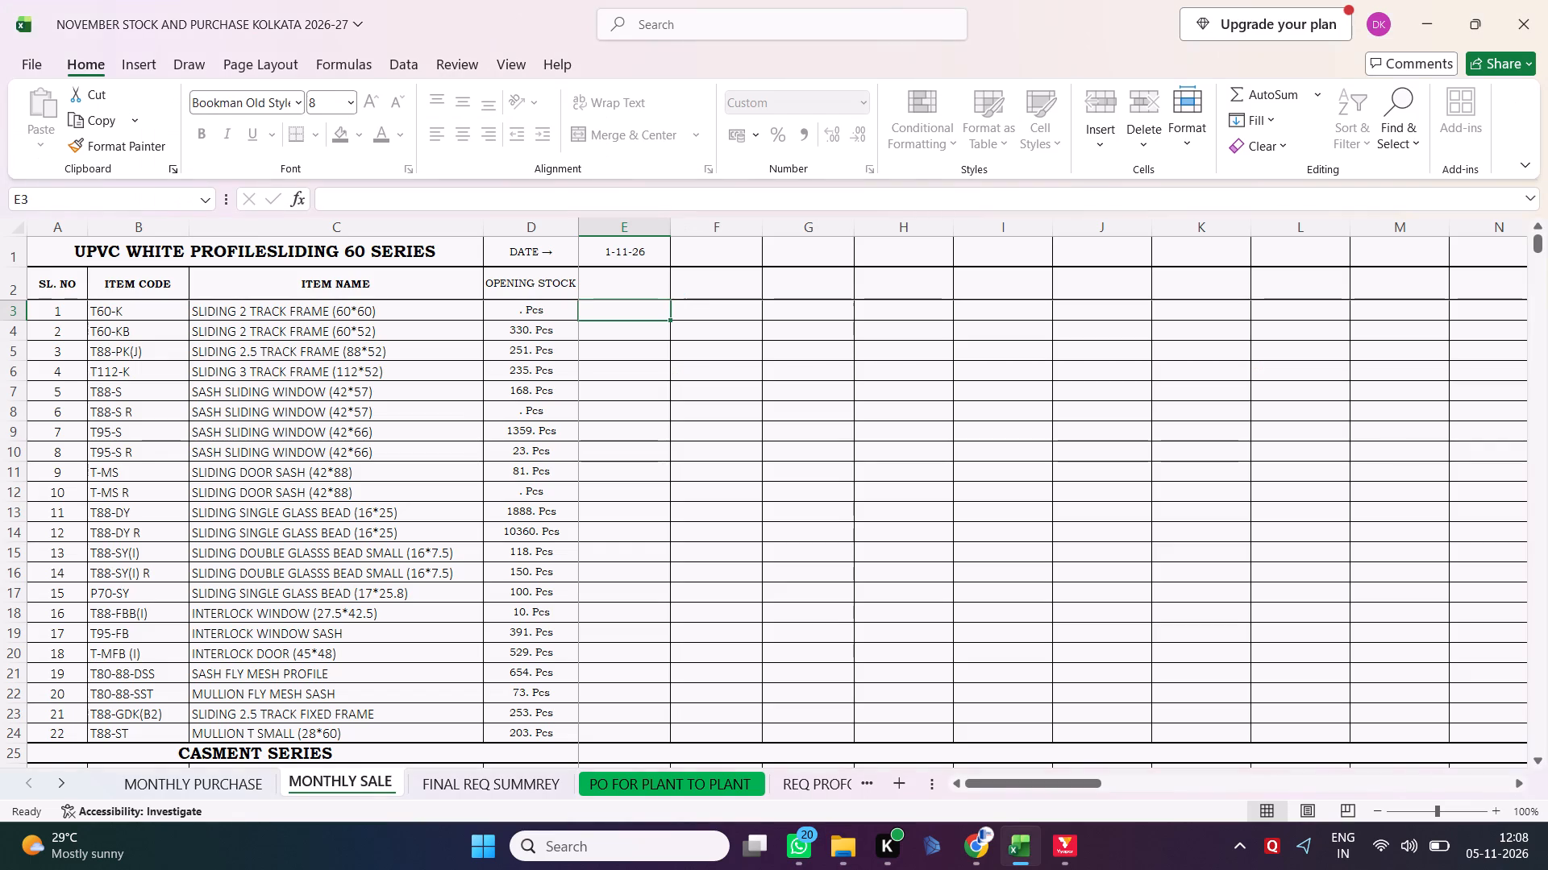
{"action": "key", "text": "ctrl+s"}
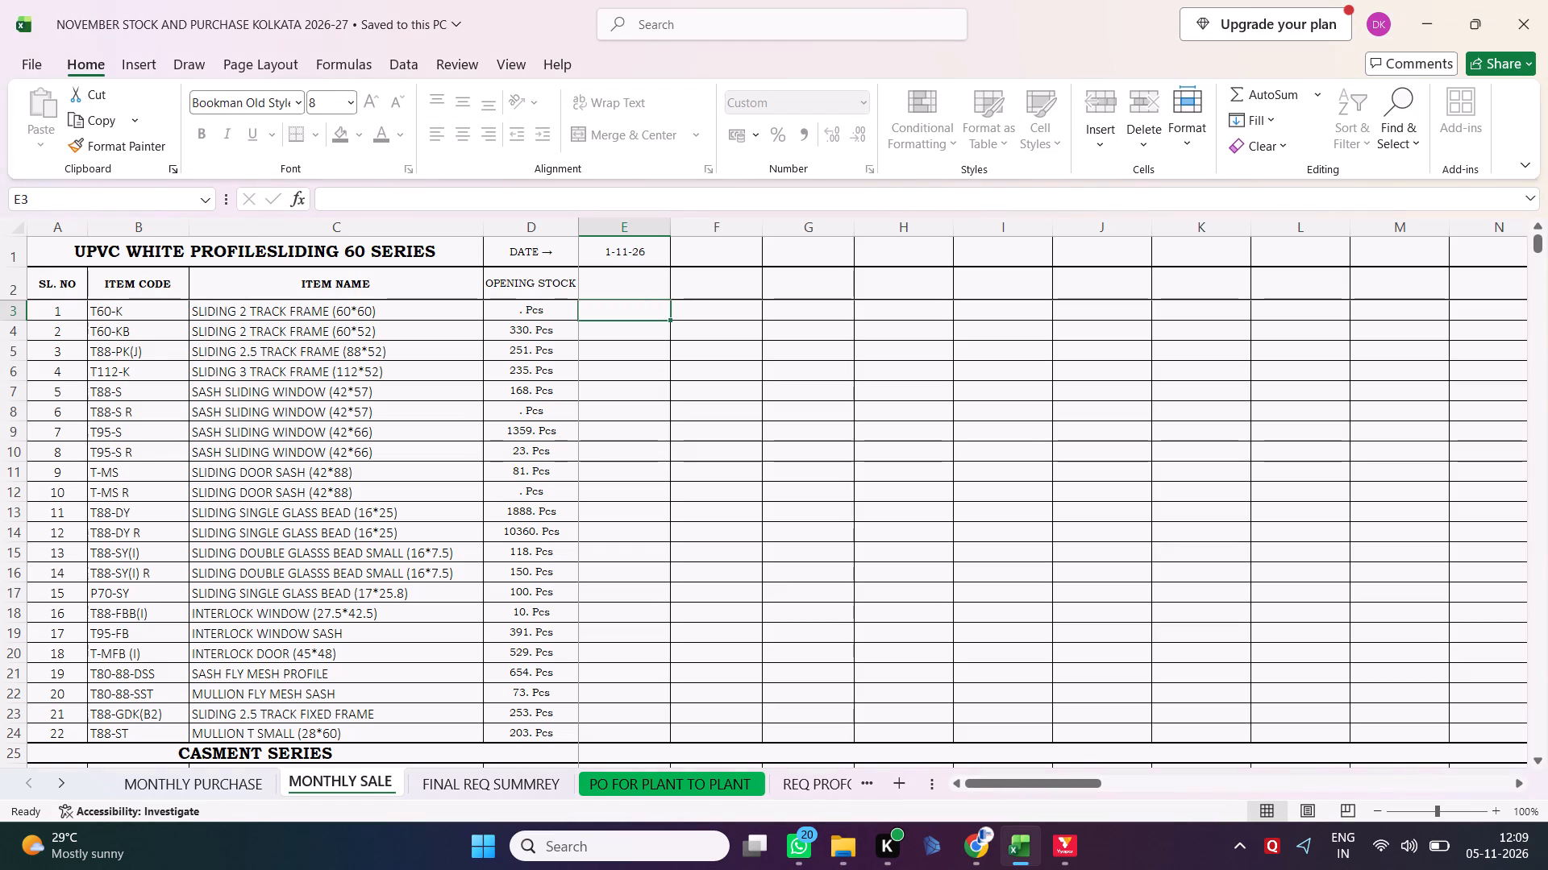
{"action": "left_click", "coordinate": [1547, 0]}
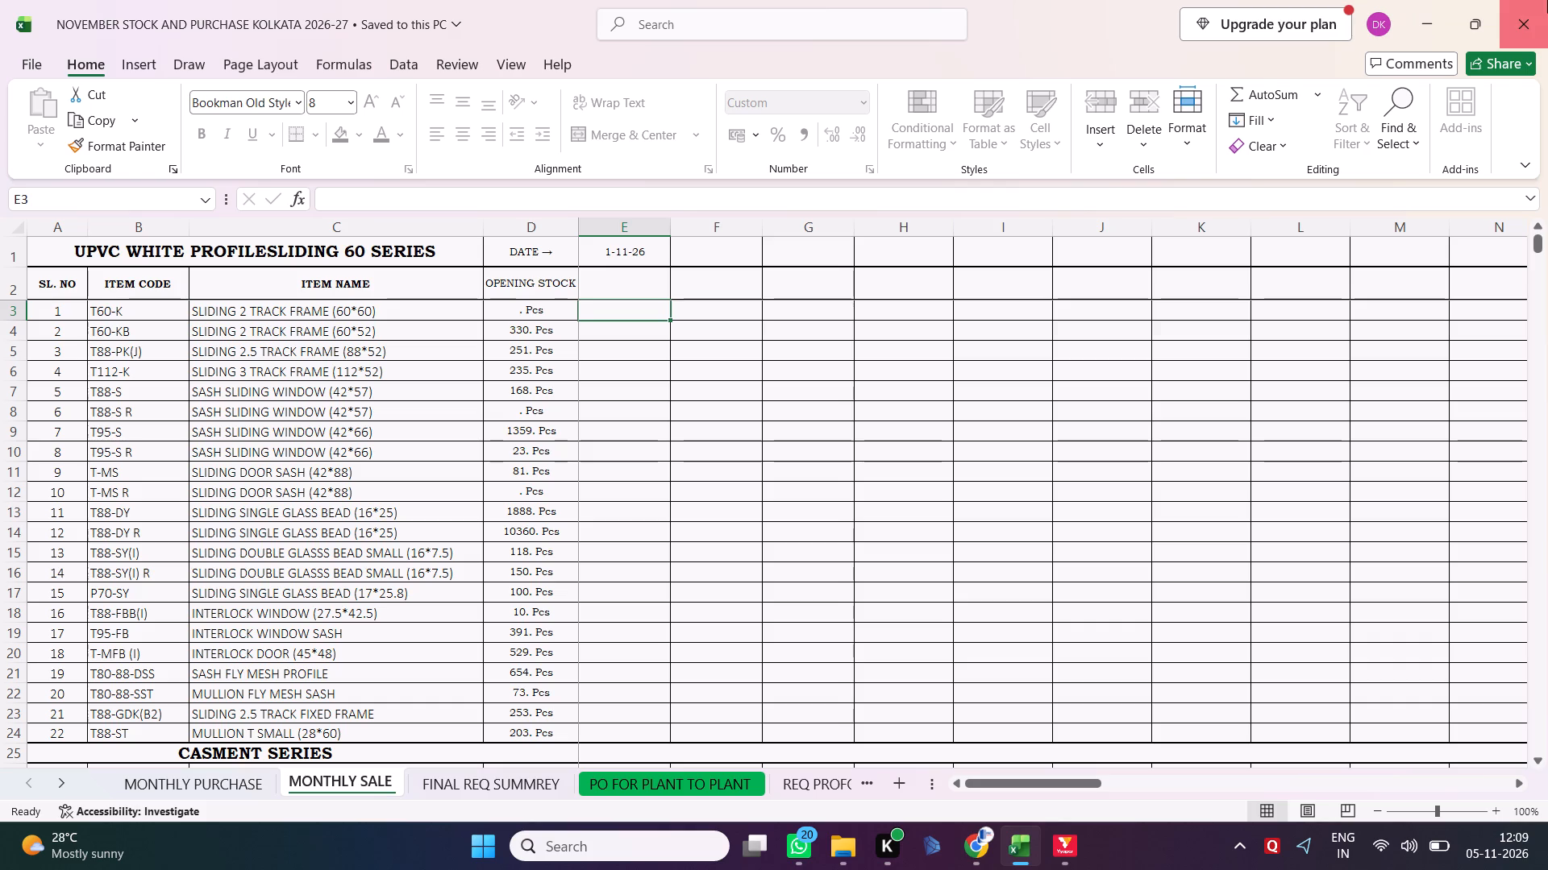
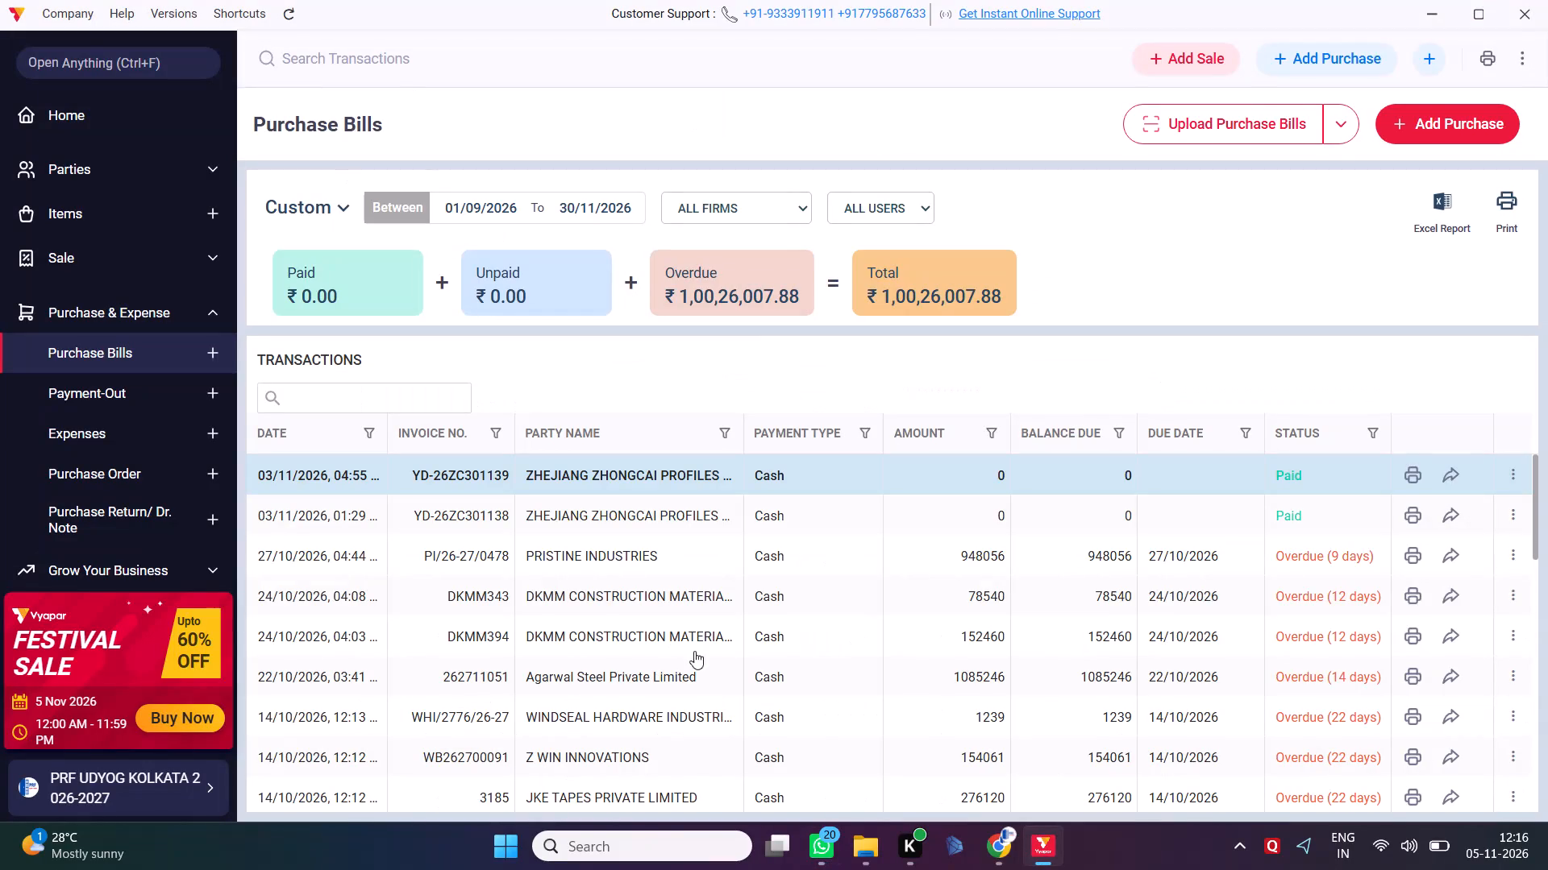
Start a new purchase bill and choose the ZHEJIANG ZHONGCAI PROFILES supplier as its party.
{"action": "scroll", "coordinate": [893, 603], "scroll_direction": "up", "scroll_amount": 6}
{"action": "left_click", "coordinate": [1413, 132]}
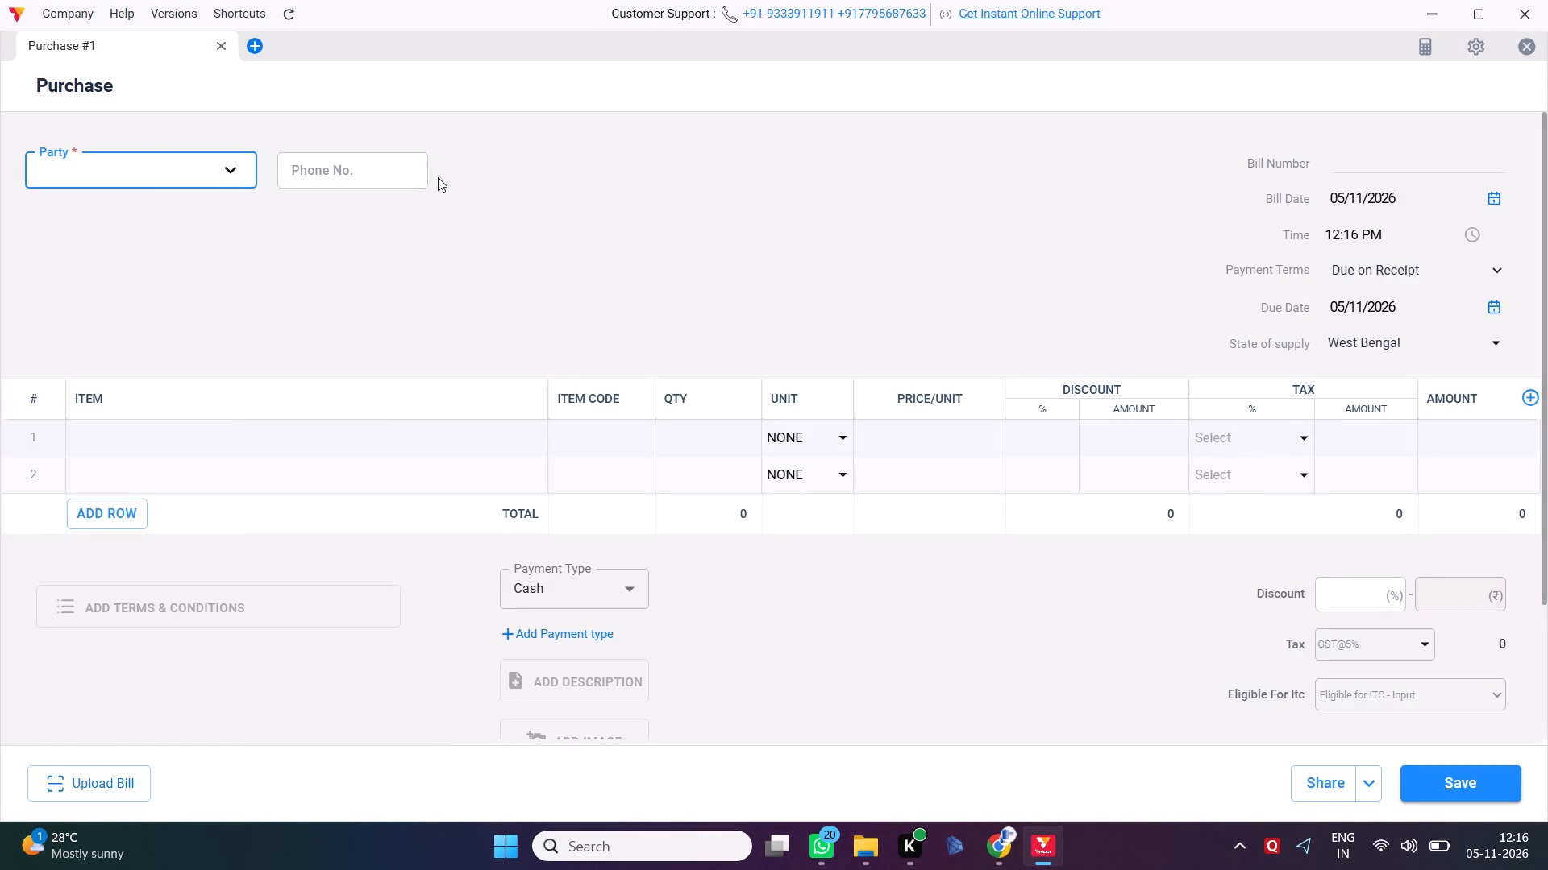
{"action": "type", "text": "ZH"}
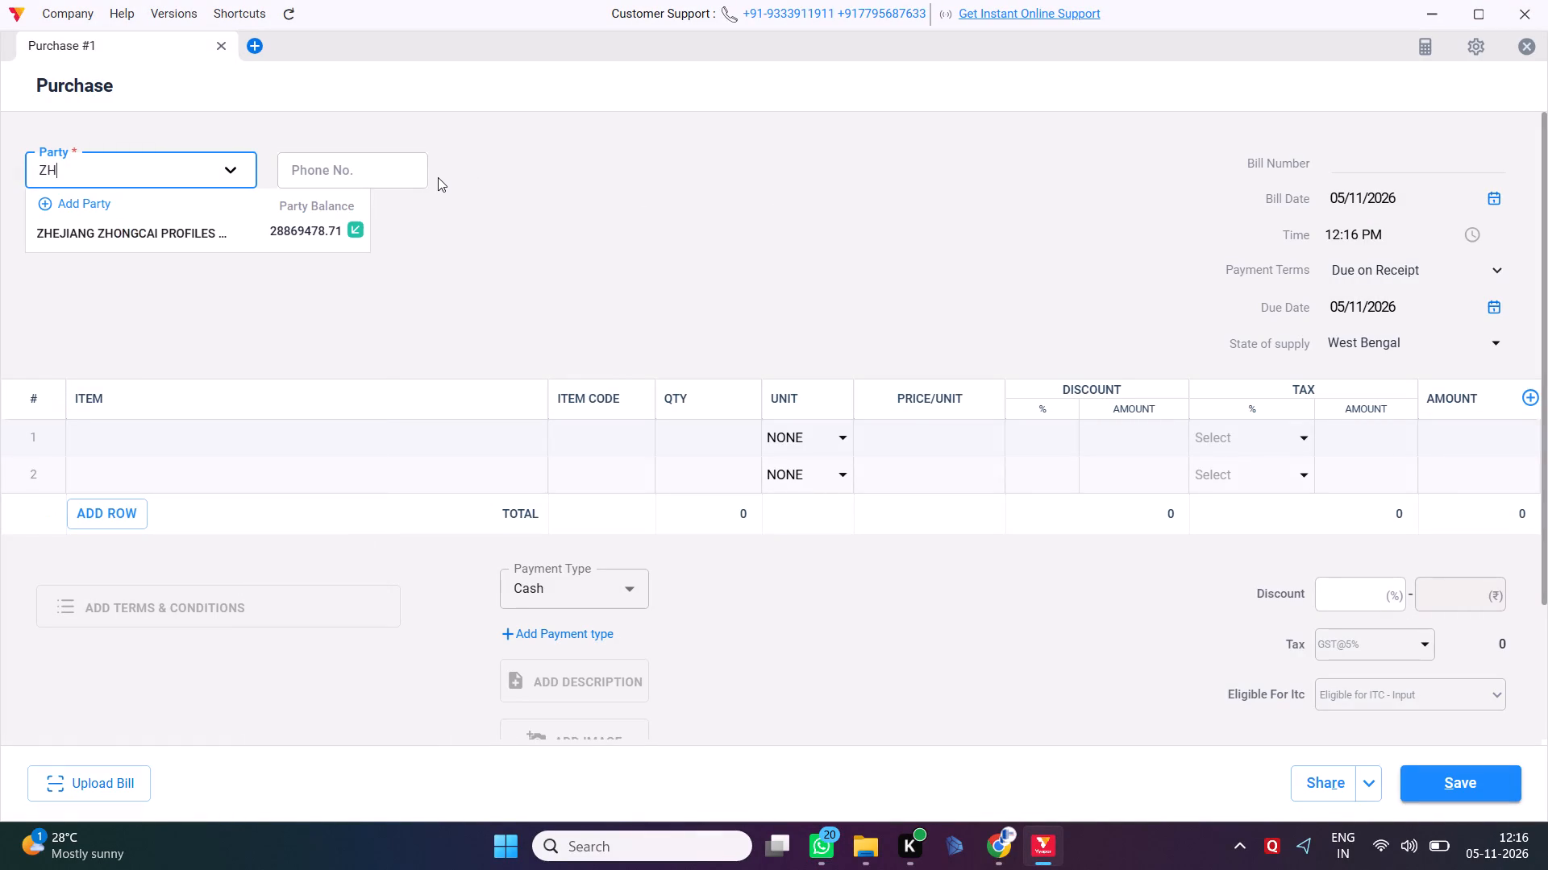
{"action": "left_click", "coordinate": [180, 233]}
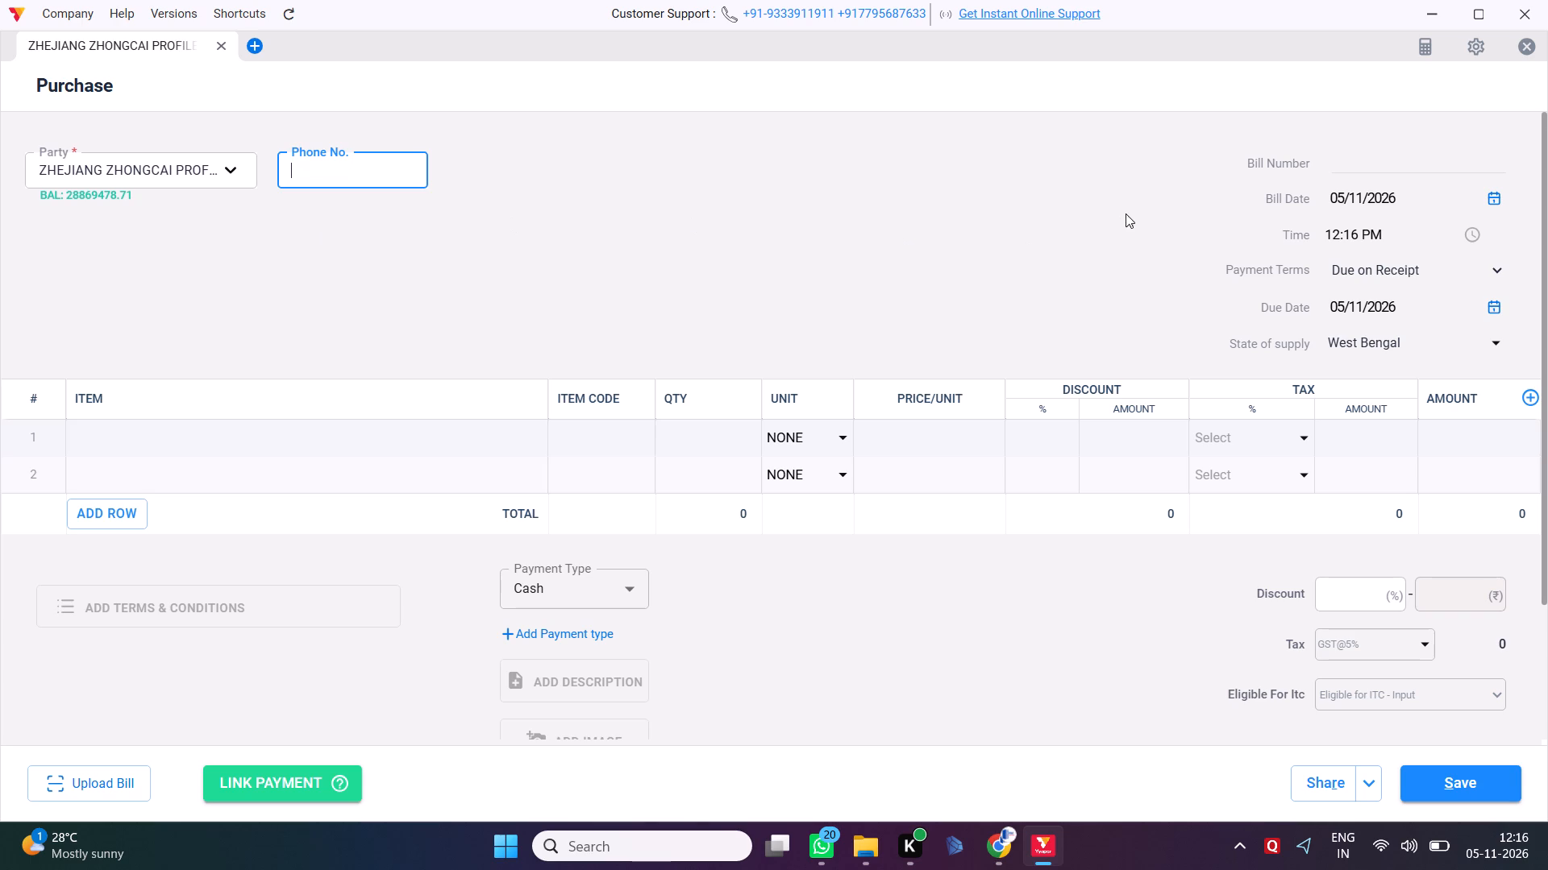
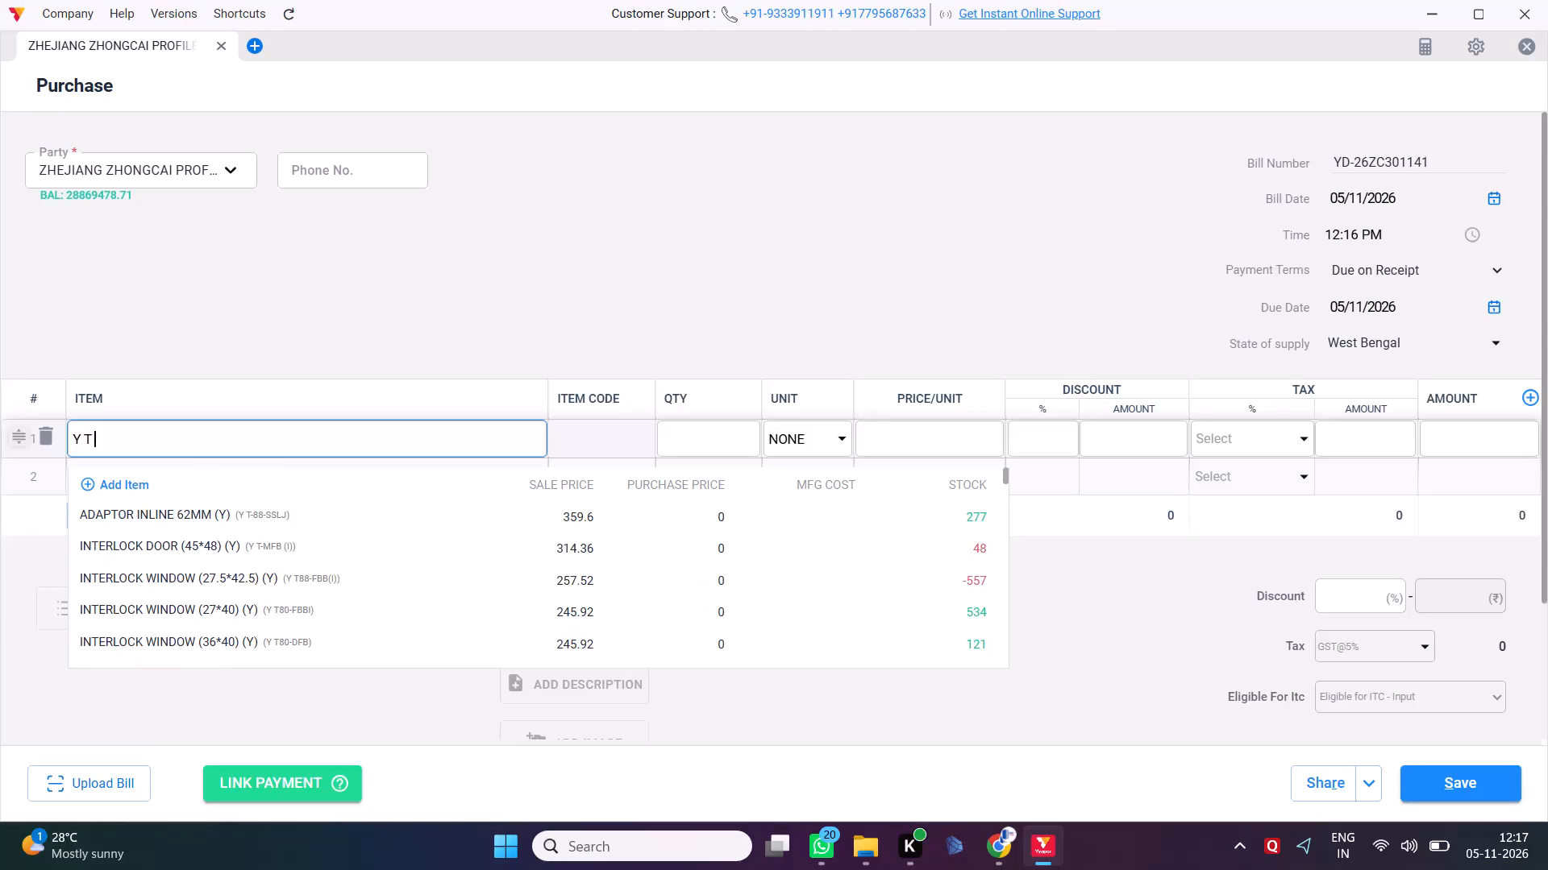
Add item Y T 60-KB, SLIDING 2 TRACK FRAME (60*52) (Y), to the purchase bill's first row and open its quantity for editing.
{"action": "type", "text": "60-KB"}
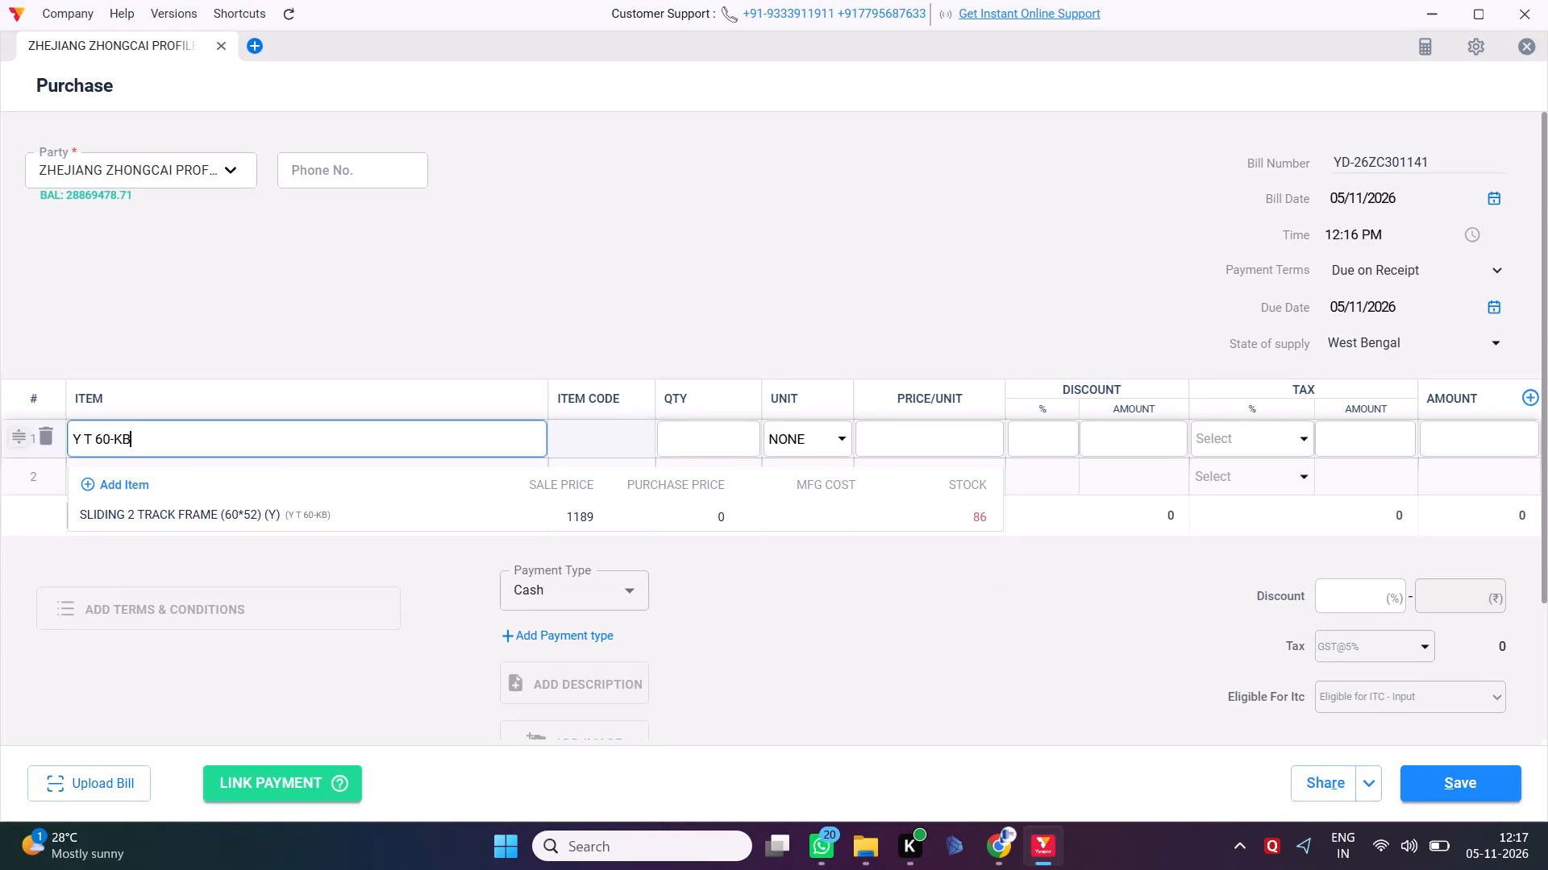
{"action": "left_click", "coordinate": [368, 522]}
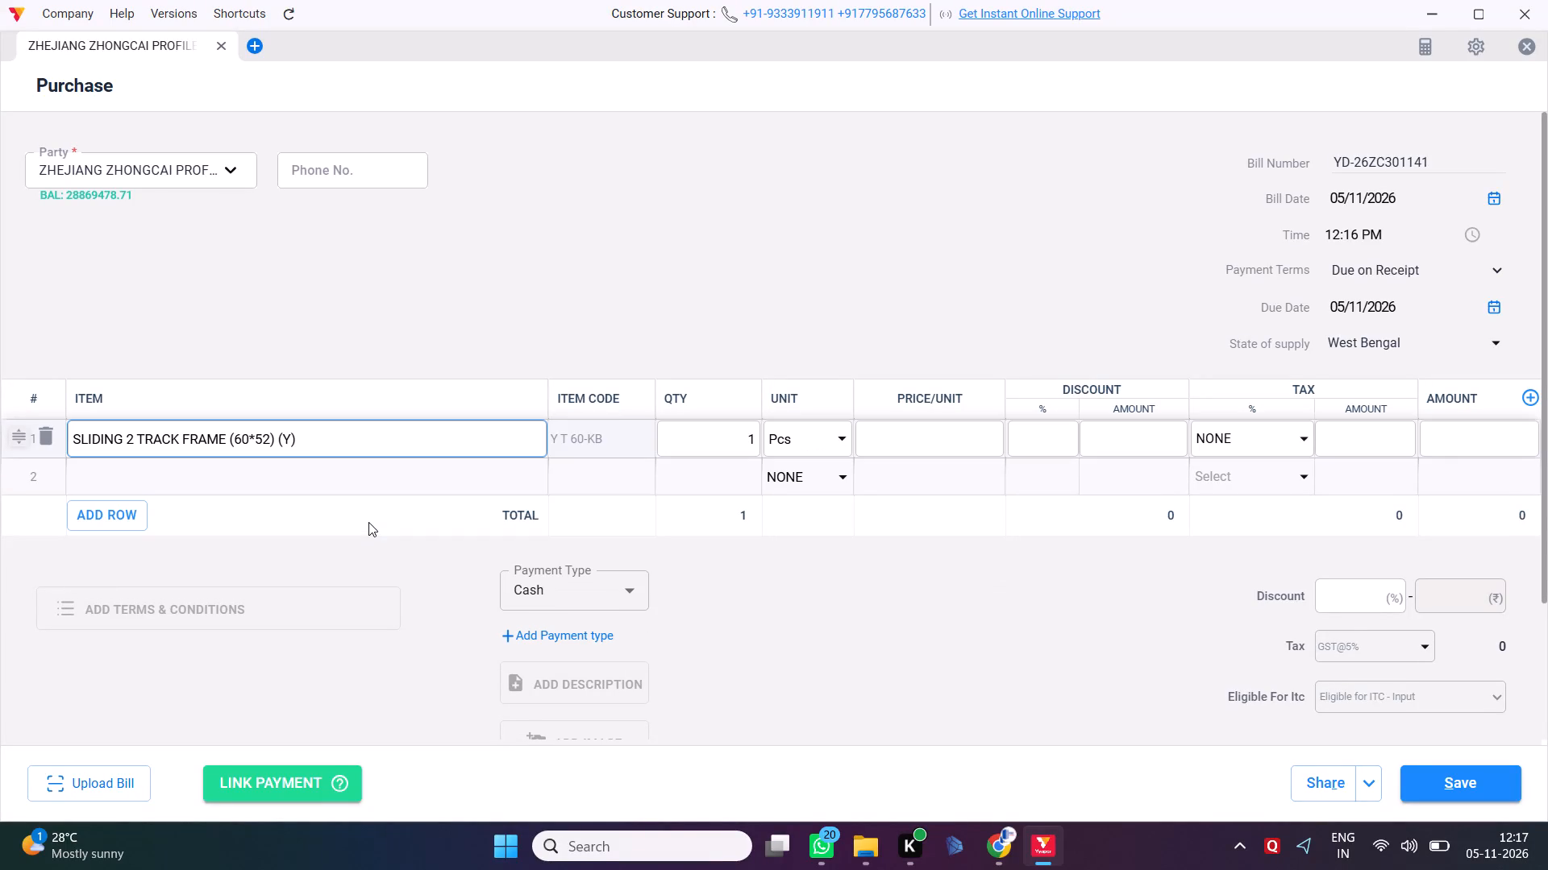
{"action": "left_click", "coordinate": [714, 433]}
{"action": "key", "text": "Right"}
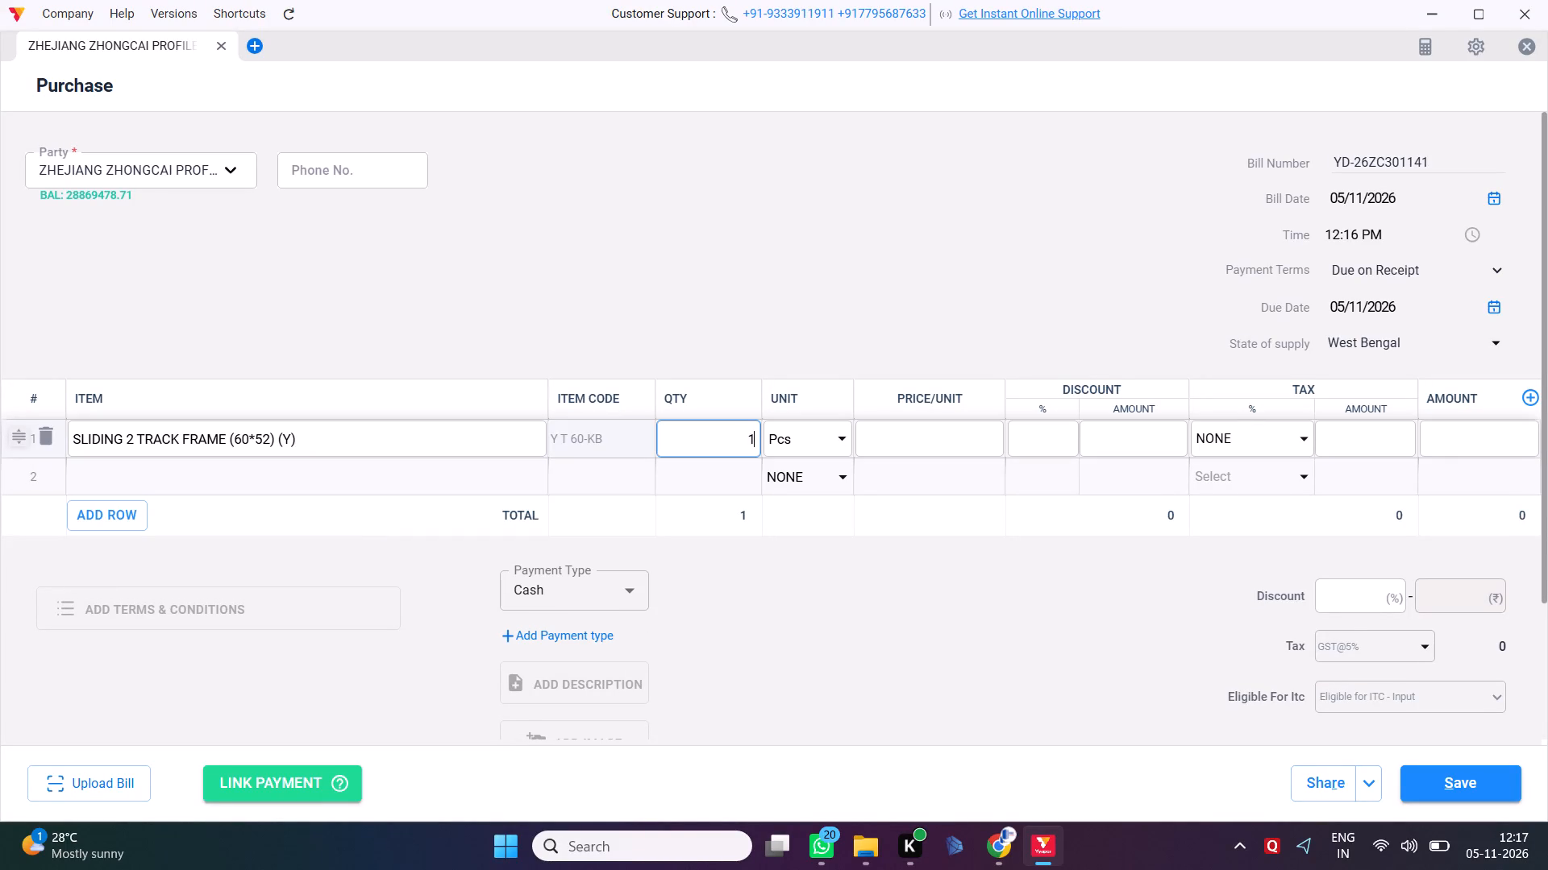
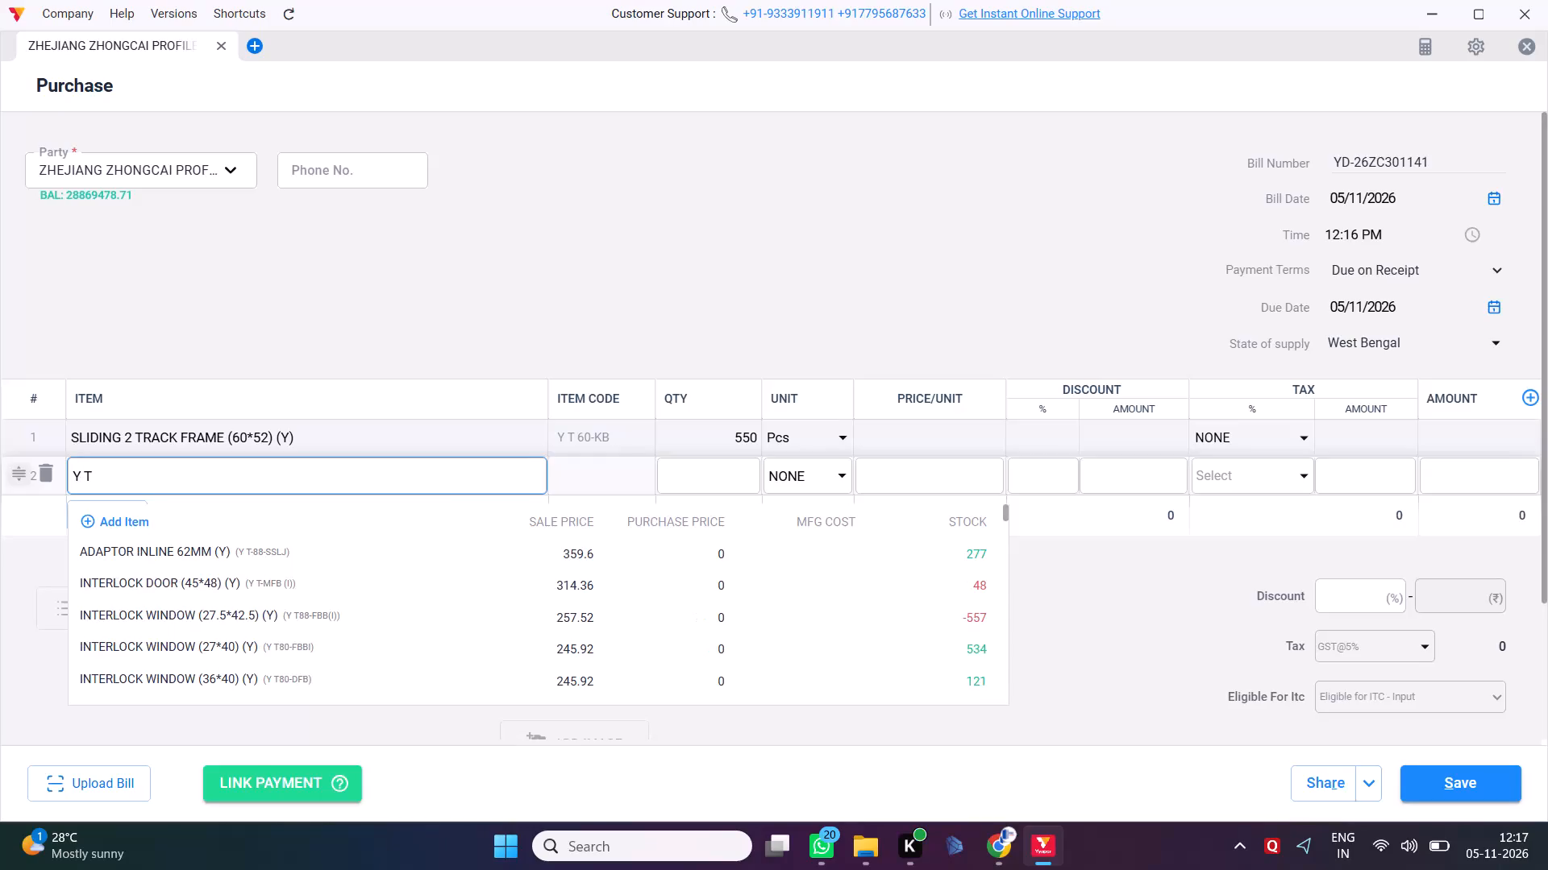
Add item Y T112-K, SLIDING 3 TRACK FRAME (112*52) (Y), to the purchase bill's second row and open its quantity for editing.
{"action": "type", "text": "112-"}
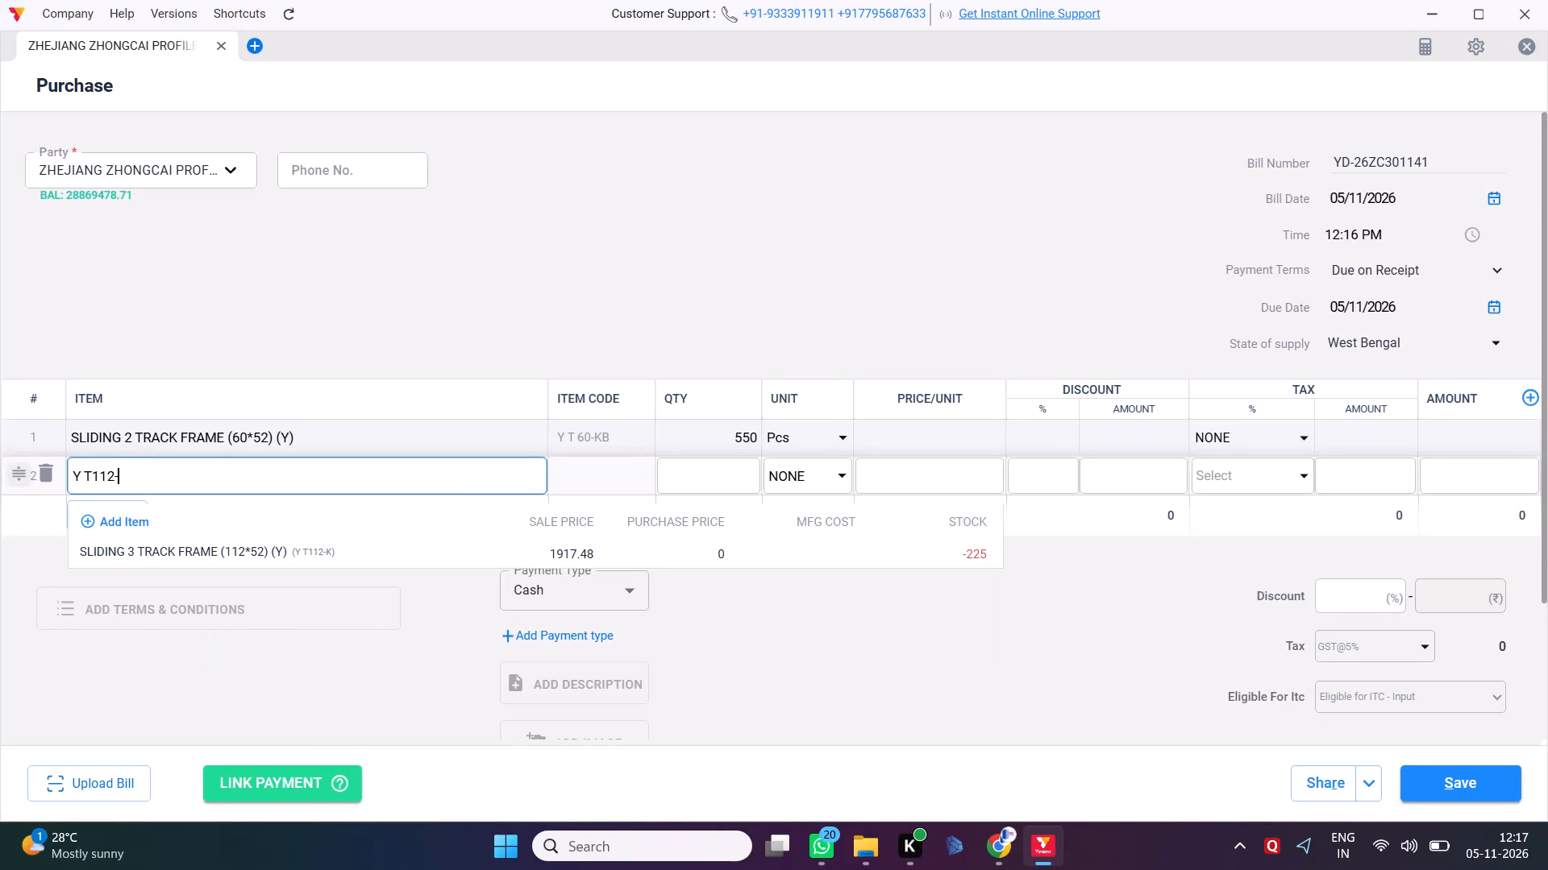
{"action": "left_click", "coordinate": [345, 550]}
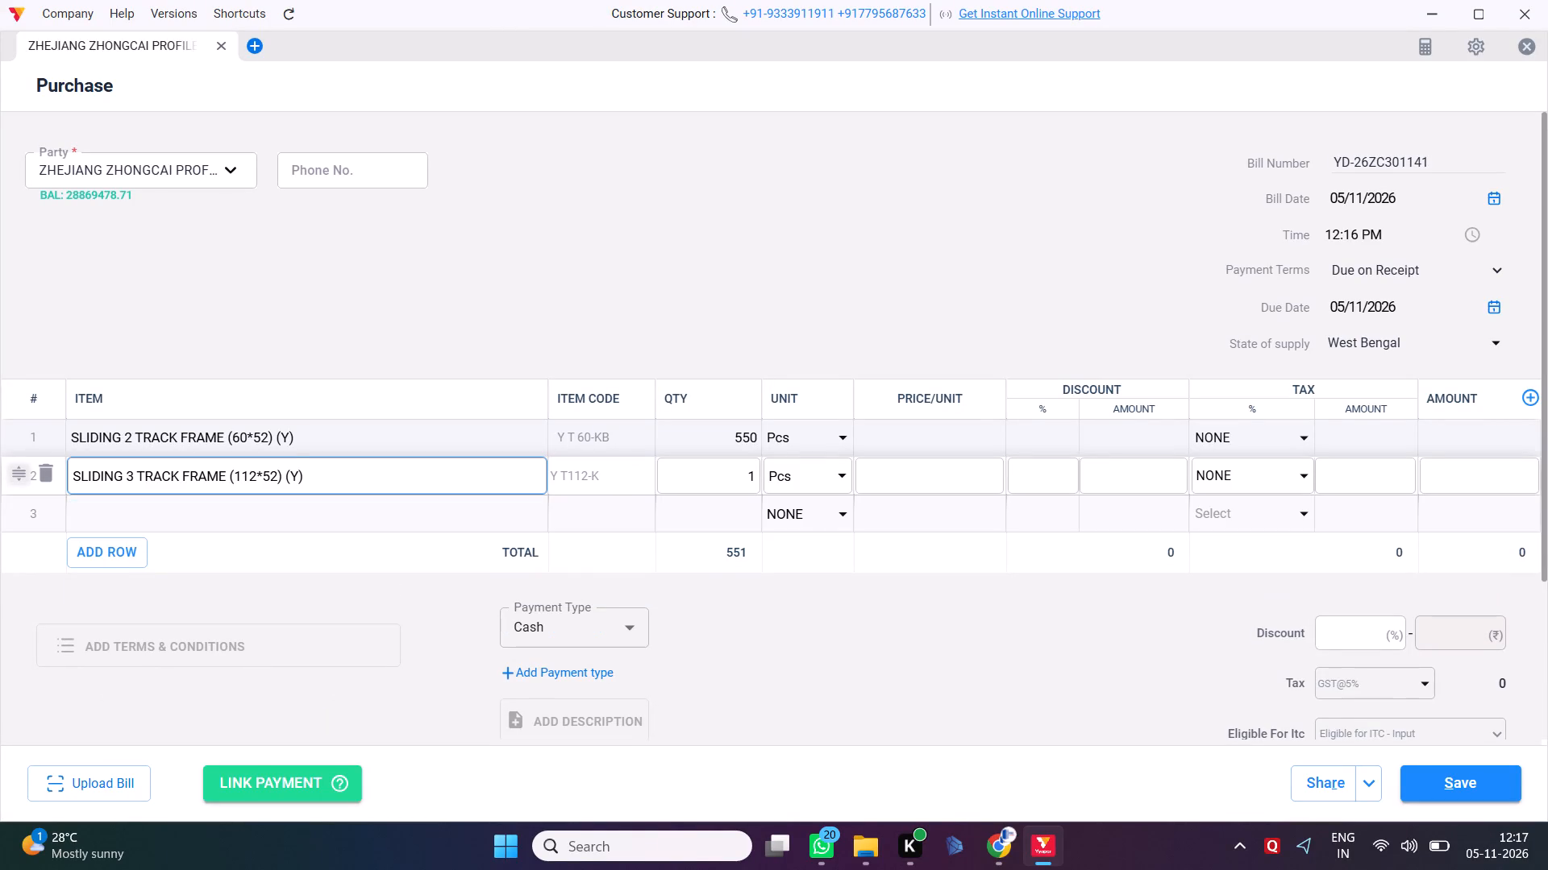
{"action": "left_click", "coordinate": [675, 468]}
{"action": "key", "text": "BackSpace"}
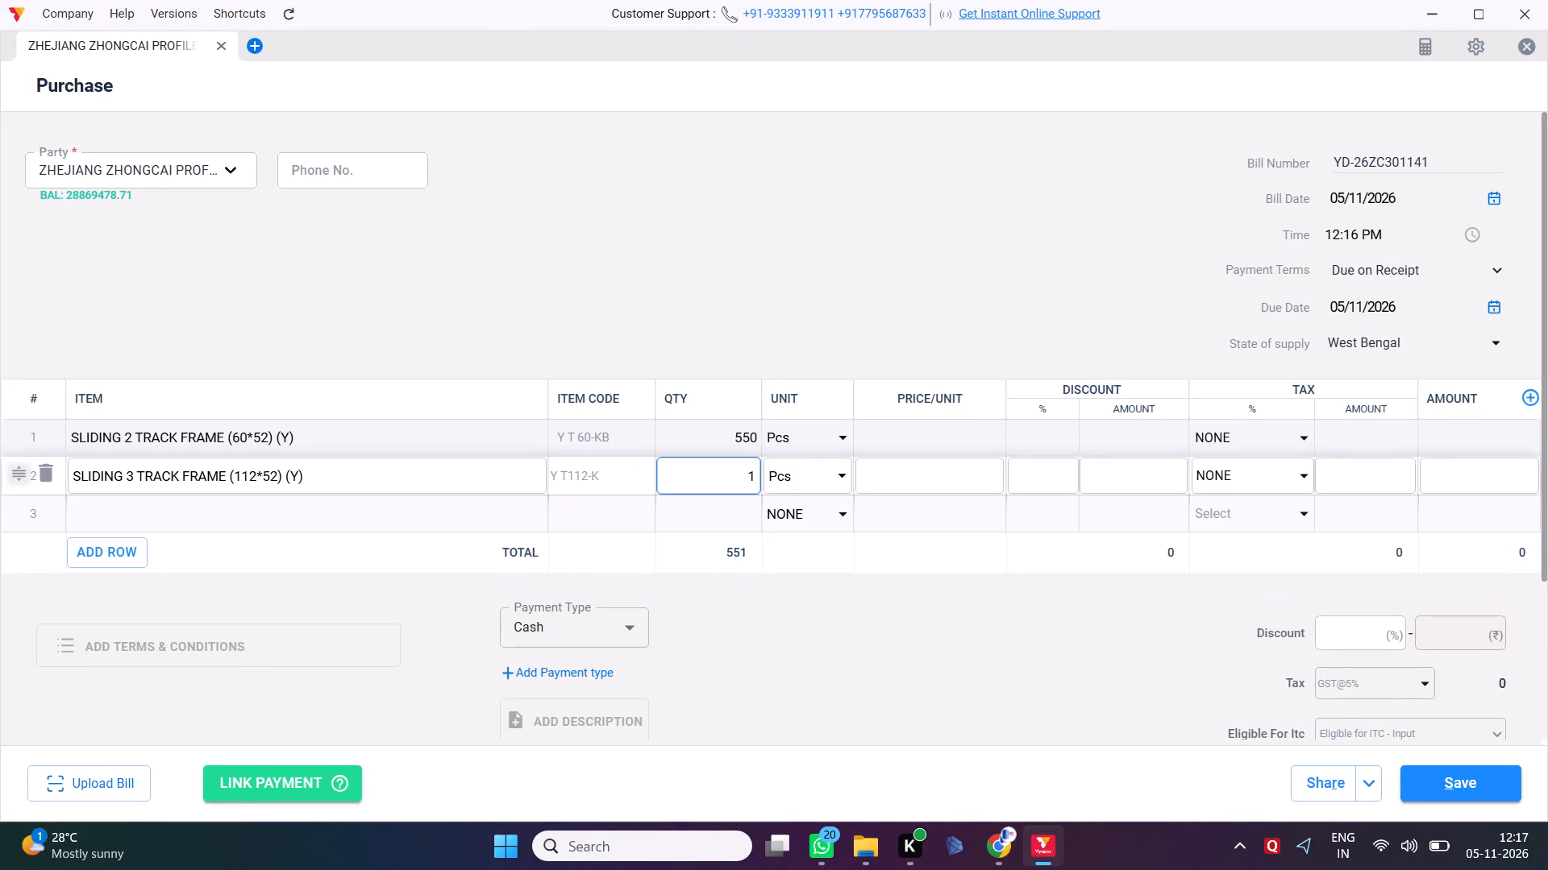
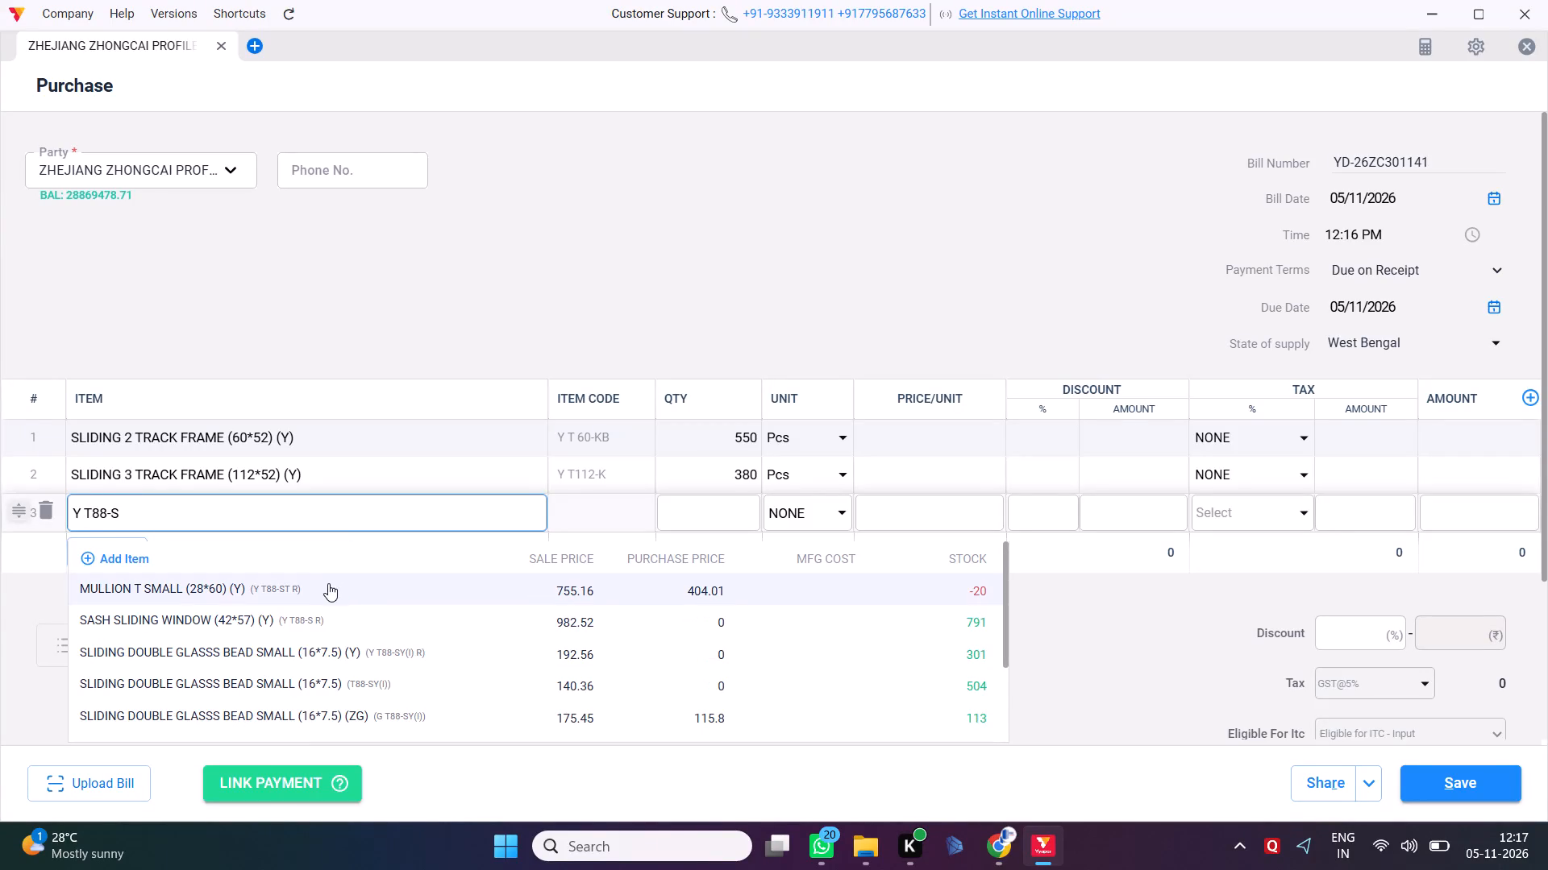
Add item Y T88-S R, SASH SLIDING WINDOW (42*57) (Y), to the purchase bill's third row and open its quantity for editing.
{"action": "left_click", "coordinate": [319, 618]}
{"action": "left_click", "coordinate": [720, 520]}
{"action": "key", "text": "Right"}
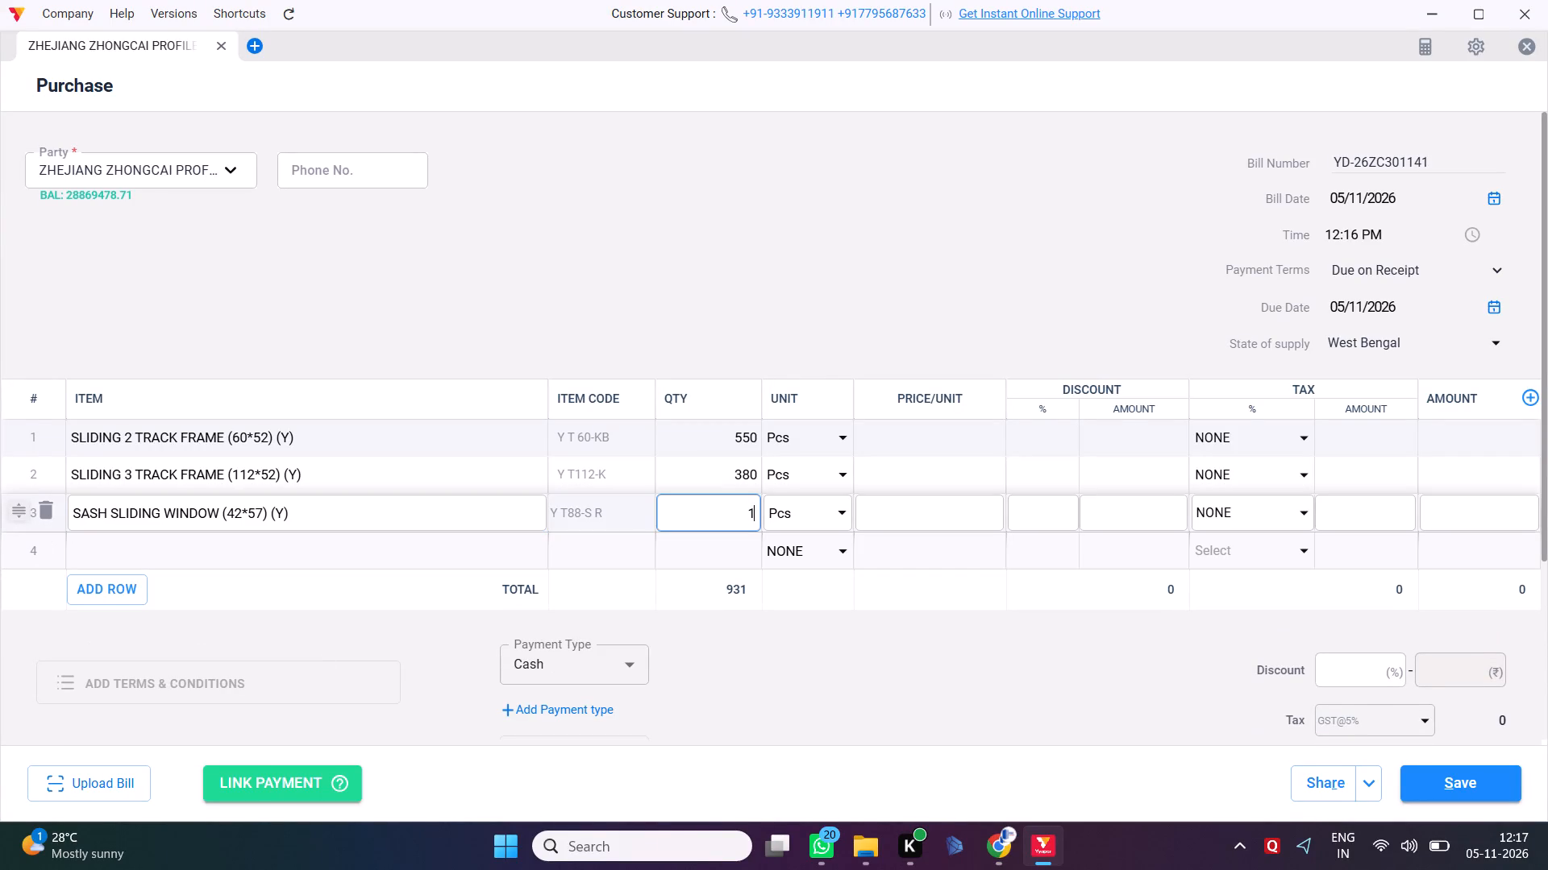
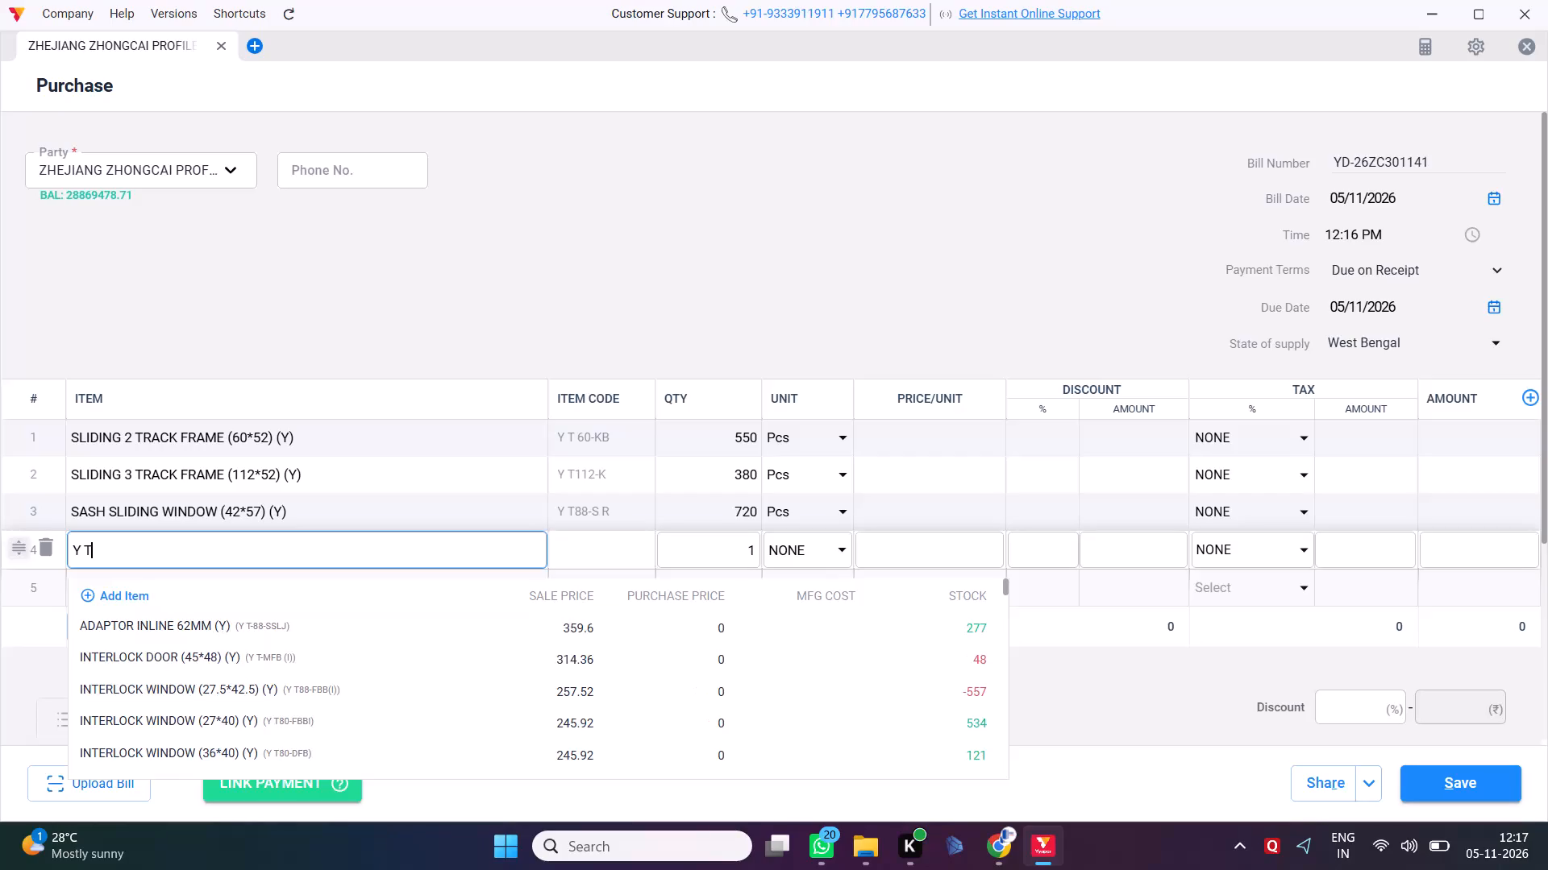
Add item Y T95-S R, SASH SLIDING WINDOW (42*66) (Y), to the purchase bill's fourth row and open its quantity for editing.
{"action": "type", "text": "95-S"}
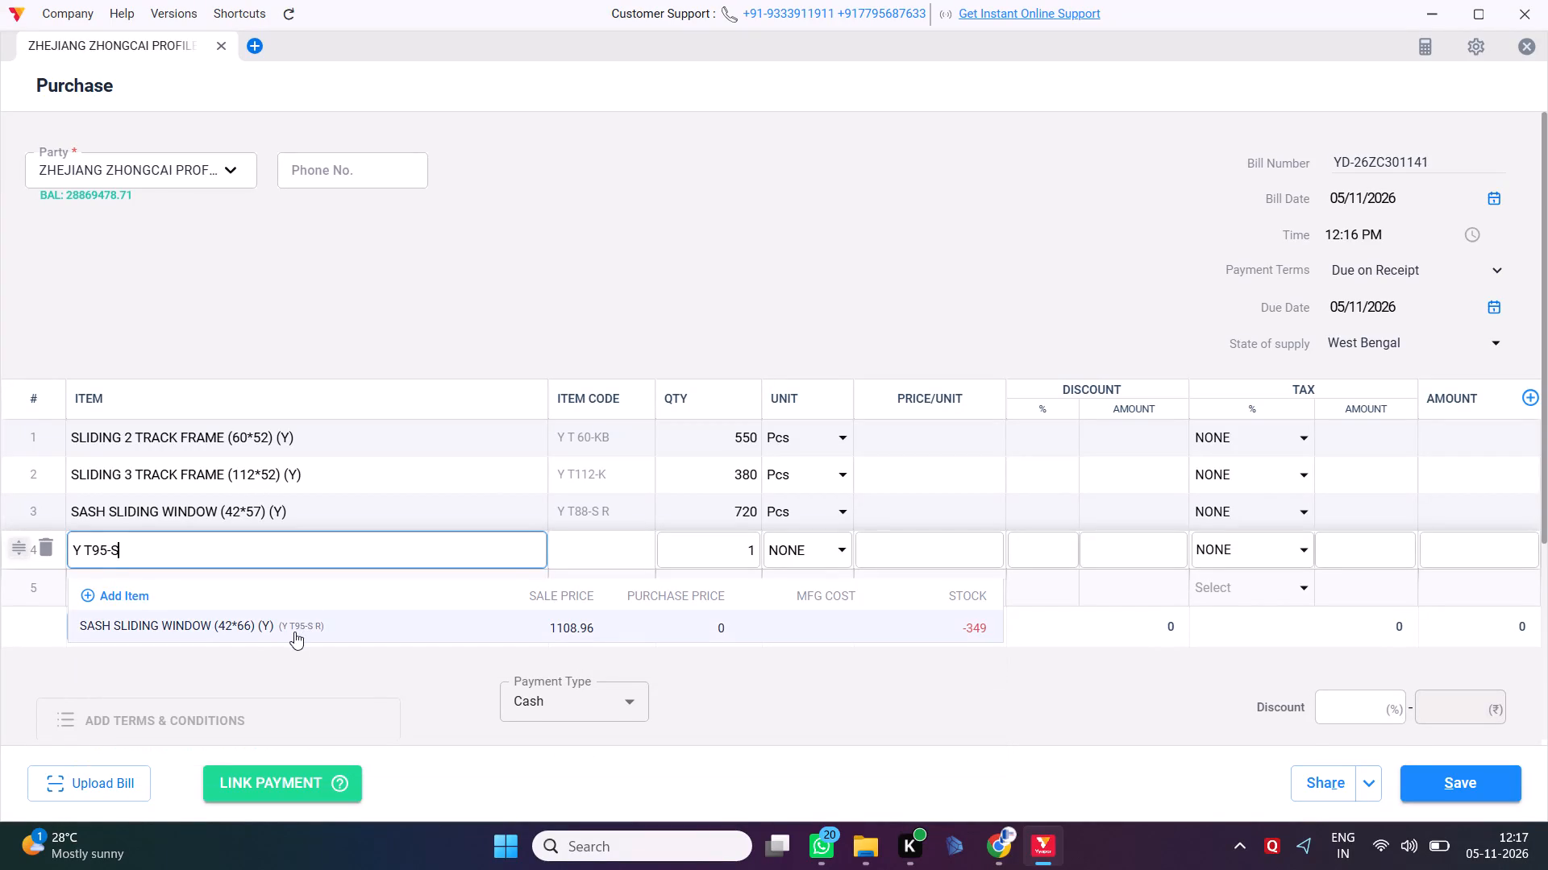
{"action": "left_click", "coordinate": [294, 632]}
{"action": "left_click", "coordinate": [693, 544]}
{"action": "key", "text": "Right"}
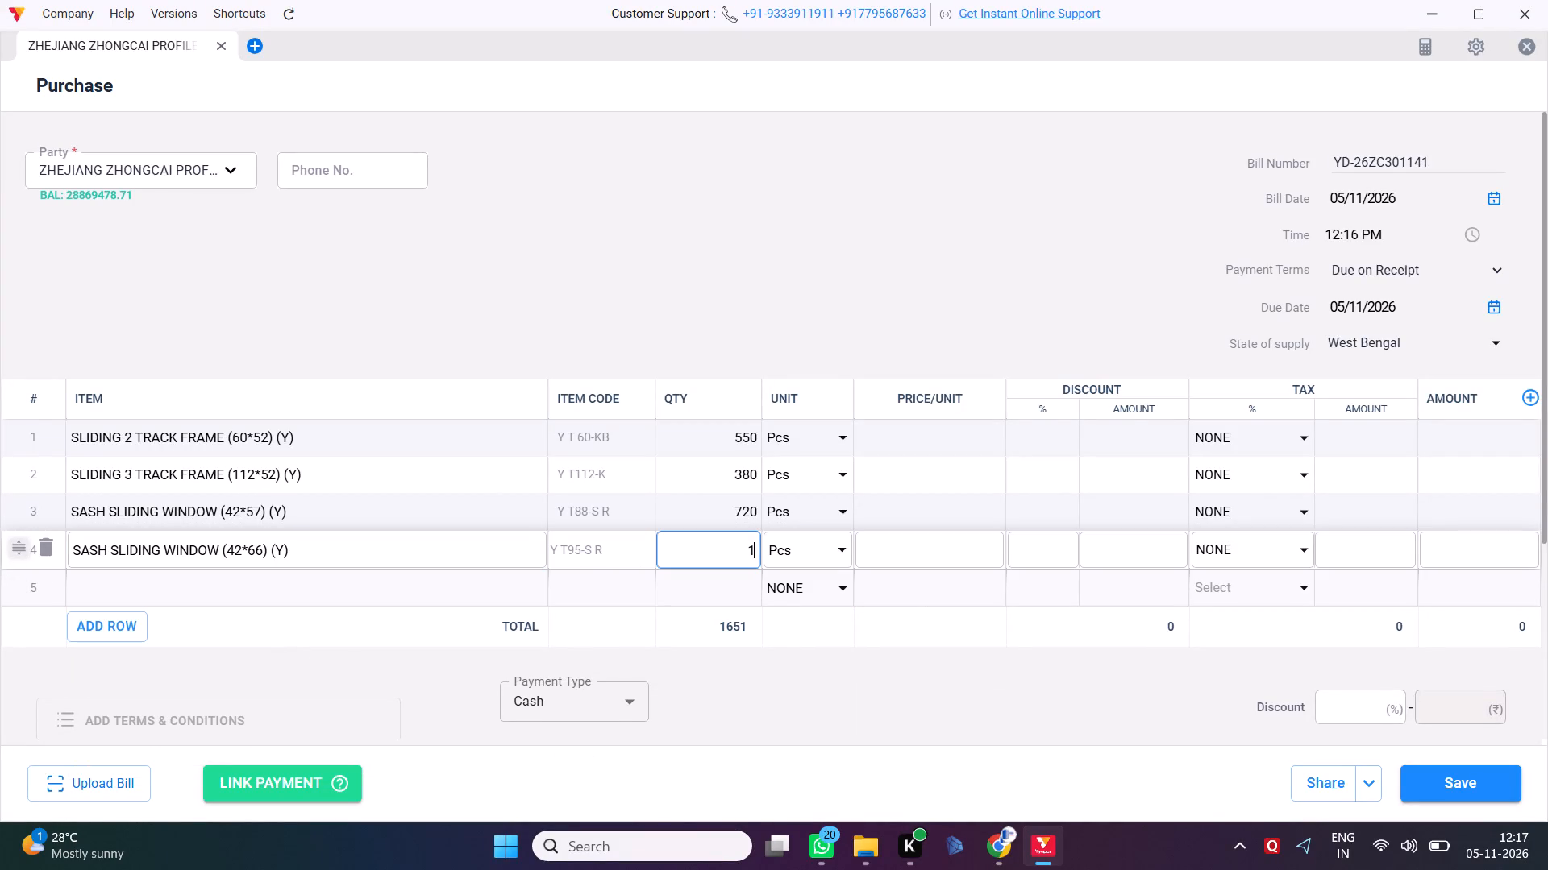
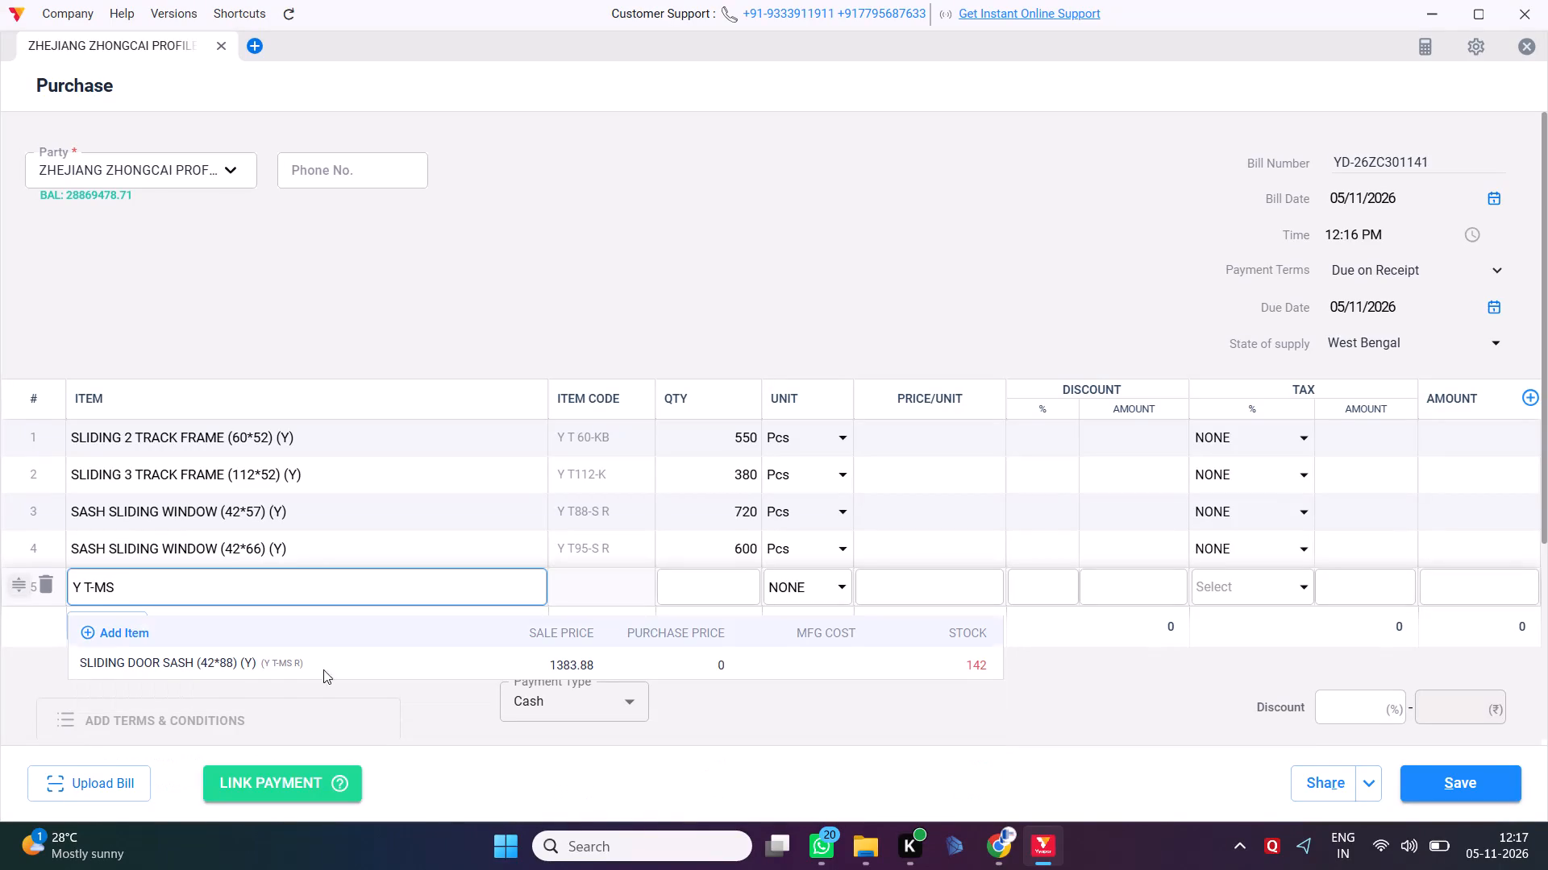
Add item Y T-MS R, SLIDING DOOR SASH (42*88) (Y), to the purchase bill's fifth row and open its quantity for editing.
{"action": "left_click", "coordinate": [322, 657]}
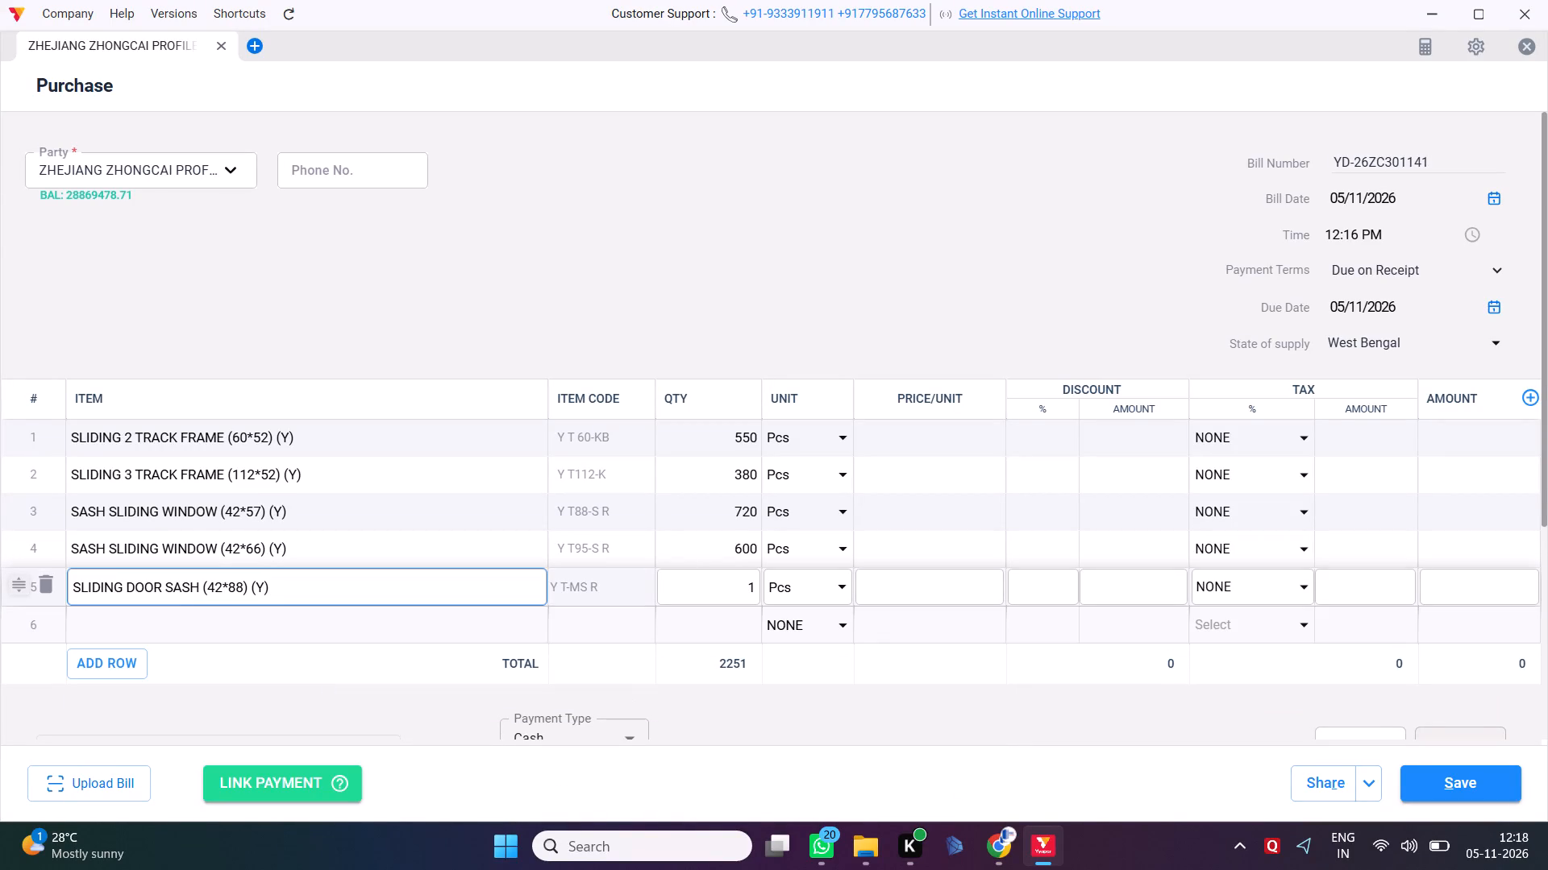
{"action": "left_click", "coordinate": [704, 594]}
{"action": "key", "text": "Right"}
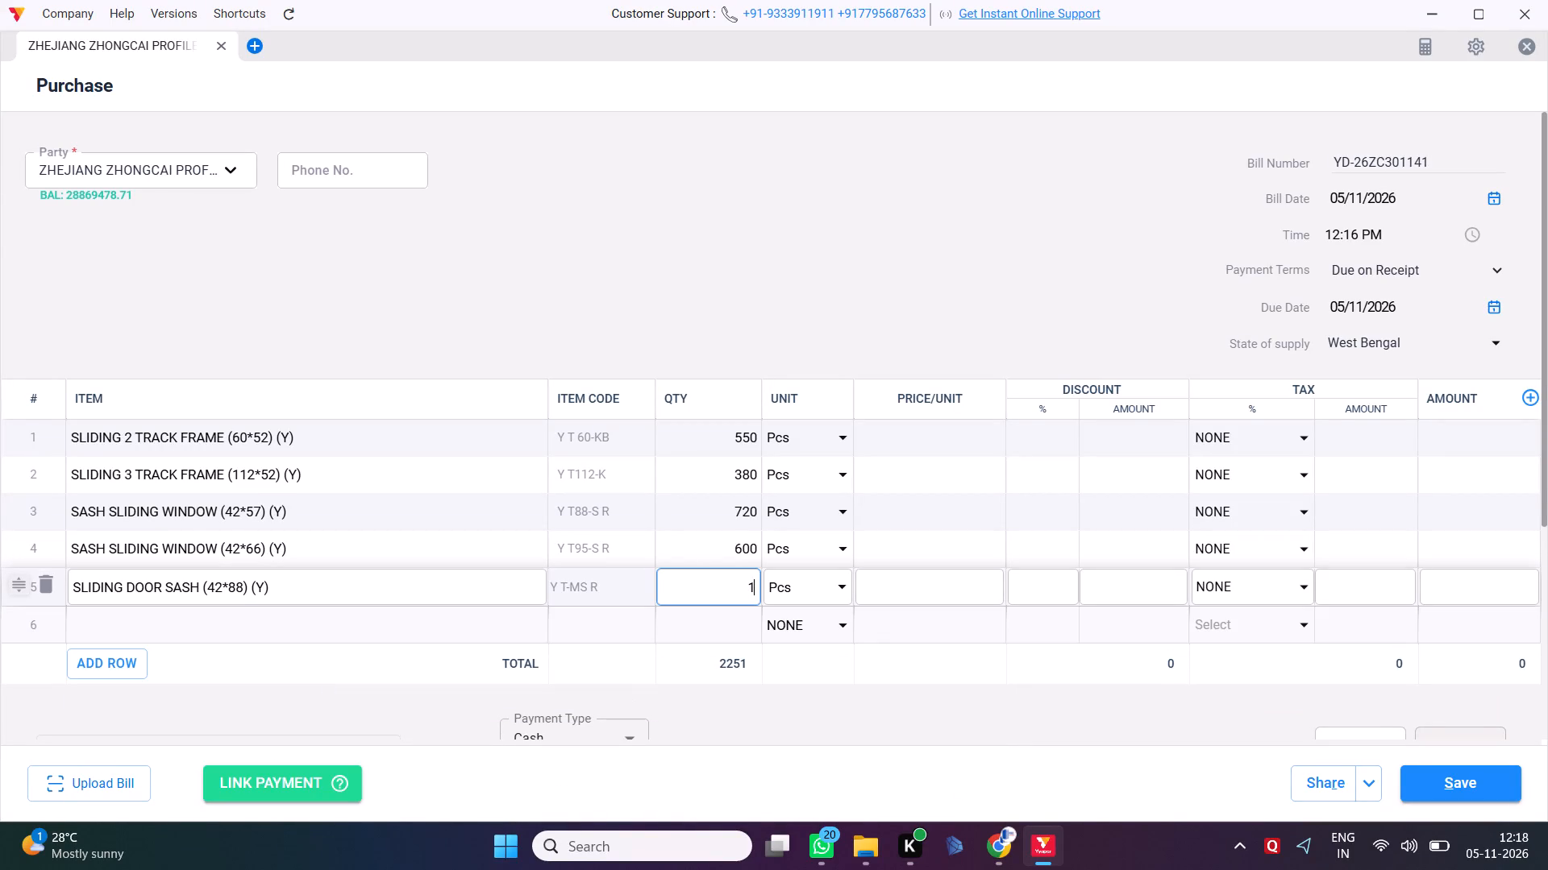
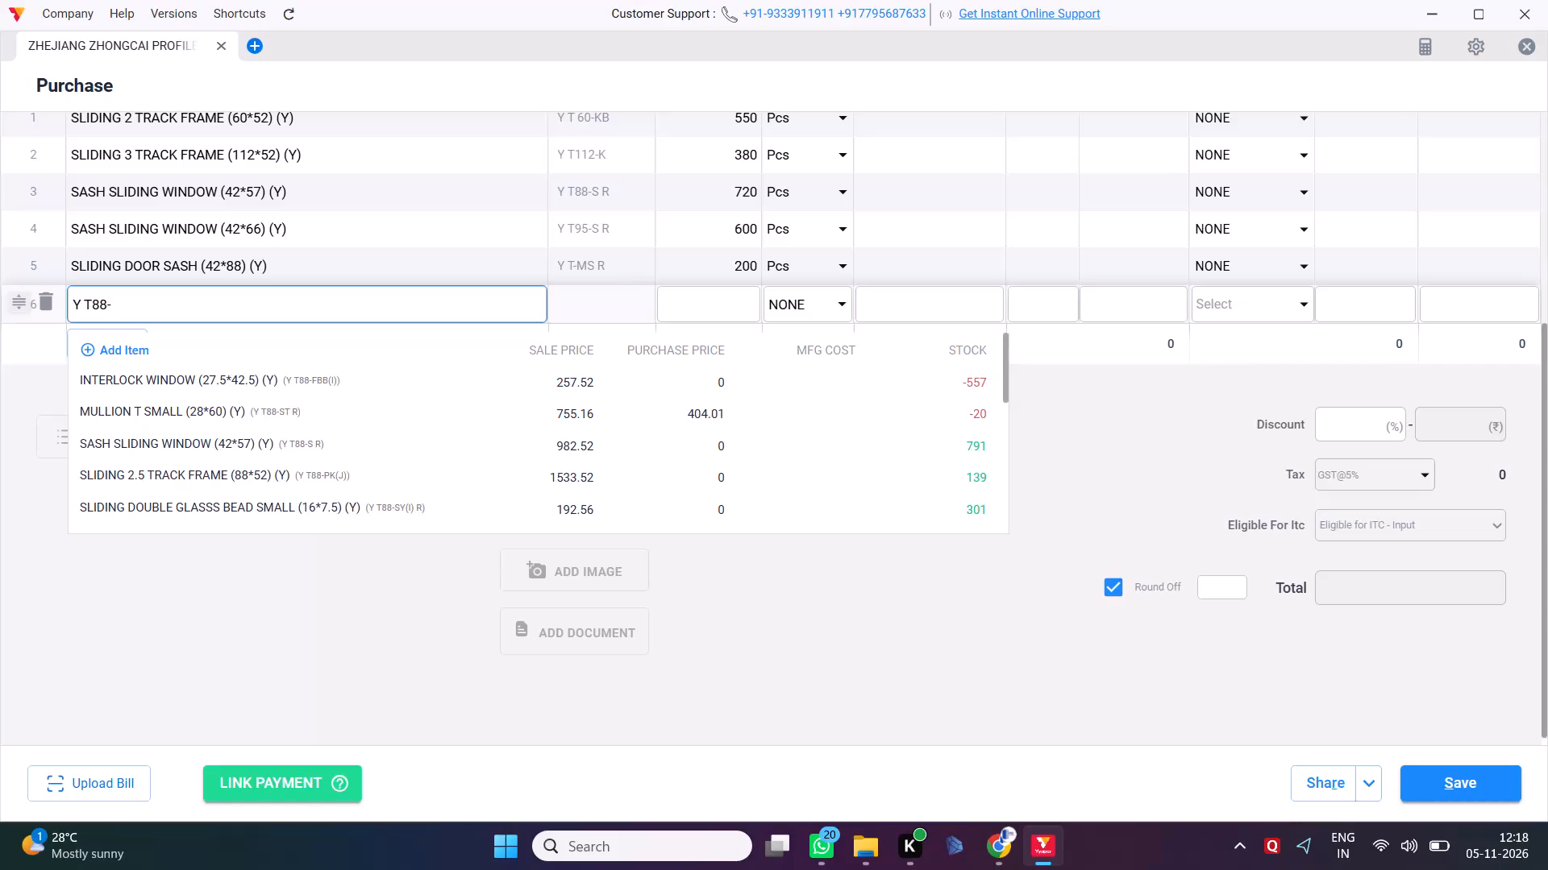
Add item Y T88-DY R, SLIDING SINGLE GLASS BEAD (16*25) (Y), to the purchase bill's sixth row and open its quantity for editing.
{"action": "type", "text": "Y"}
{"action": "left_click", "coordinate": [356, 374]}
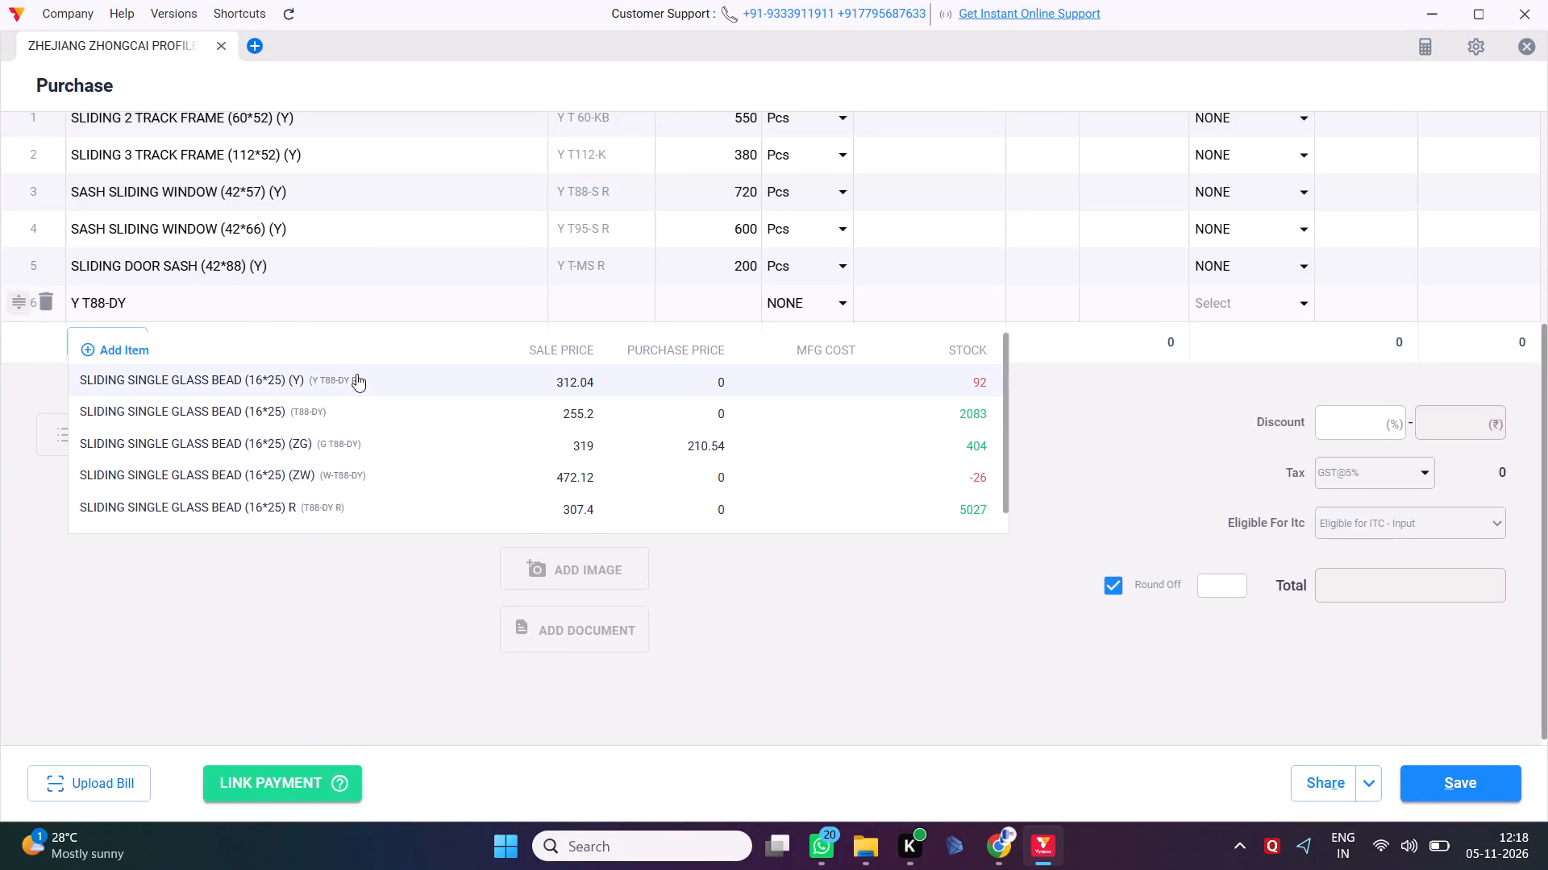
{"action": "left_click", "coordinate": [747, 305]}
{"action": "key", "text": "Right"}
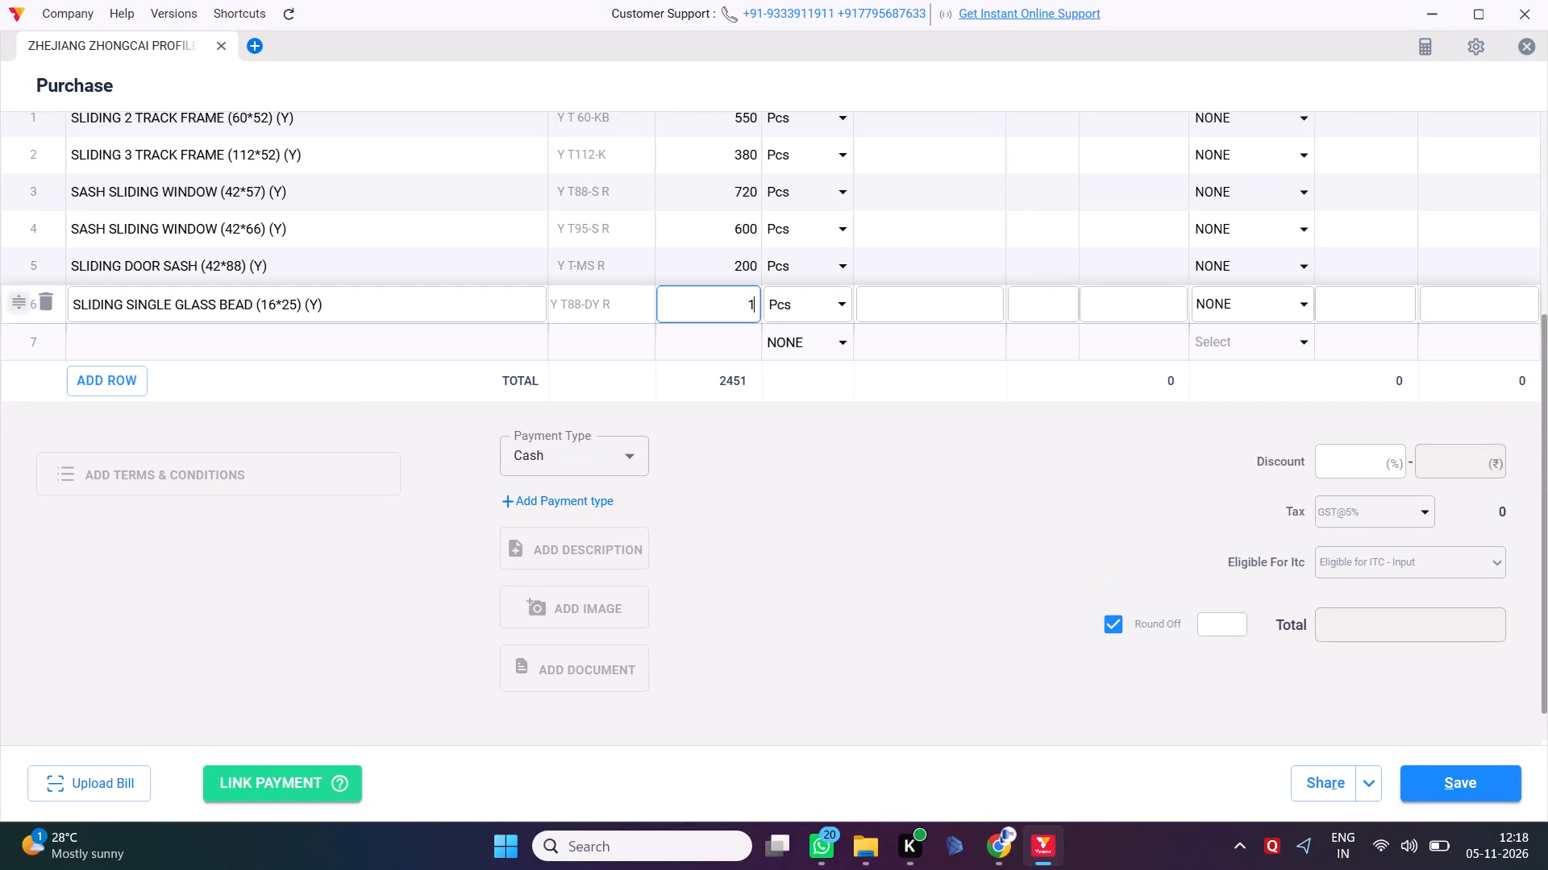
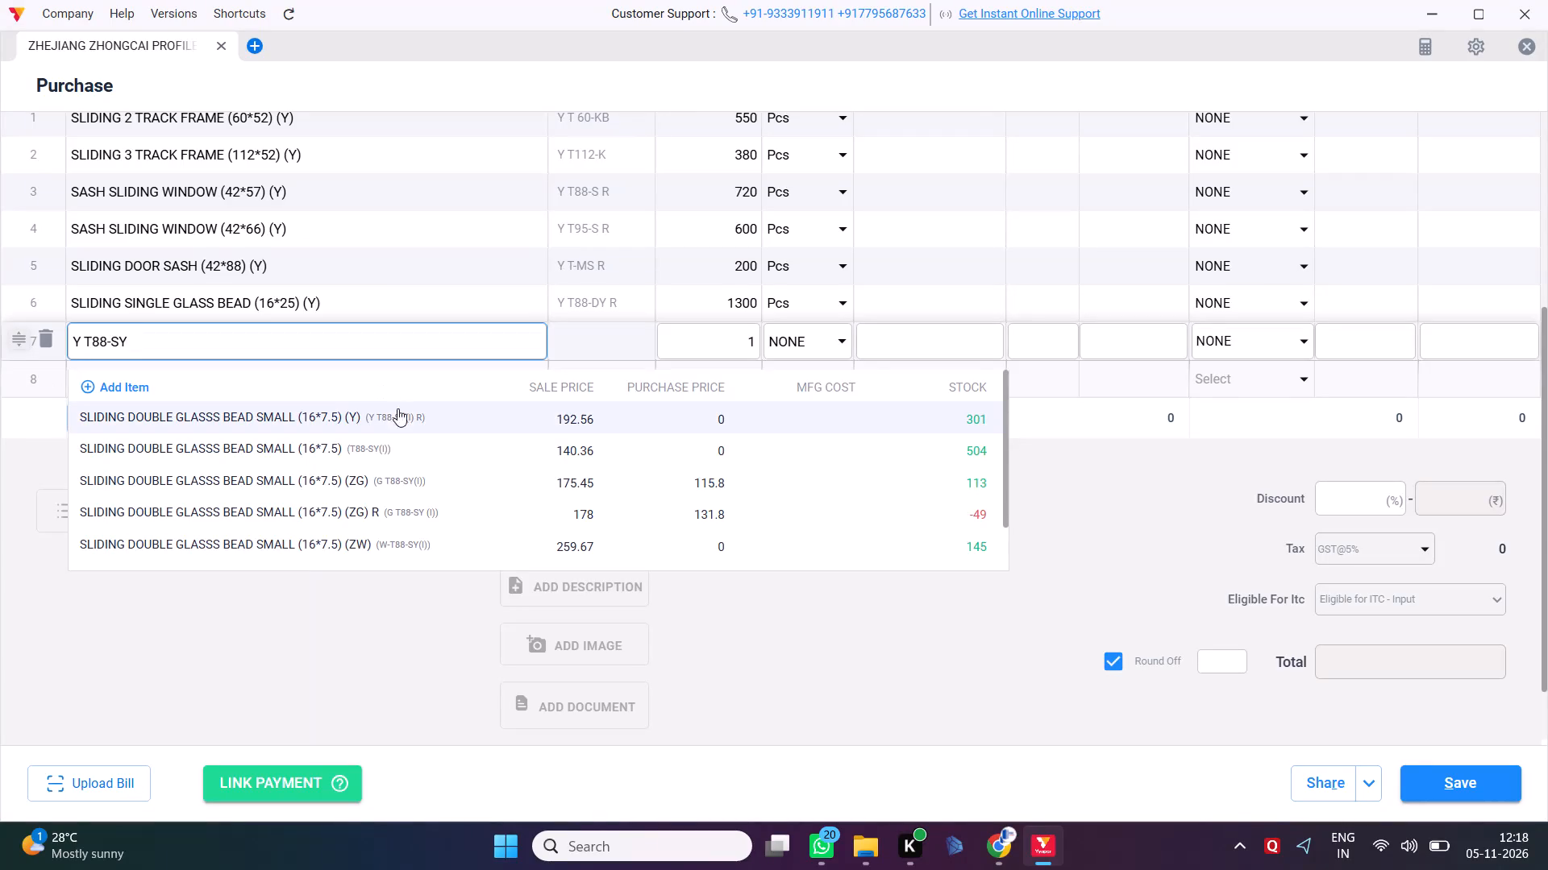
Add item Y T88-SY(I) R, SLIDING DOUBLE GLASSS BEAD SMALL (16*7.5) (Y), to the purchase bill's seventh row and open its quantity for editing.
{"action": "left_click", "coordinate": [401, 416]}
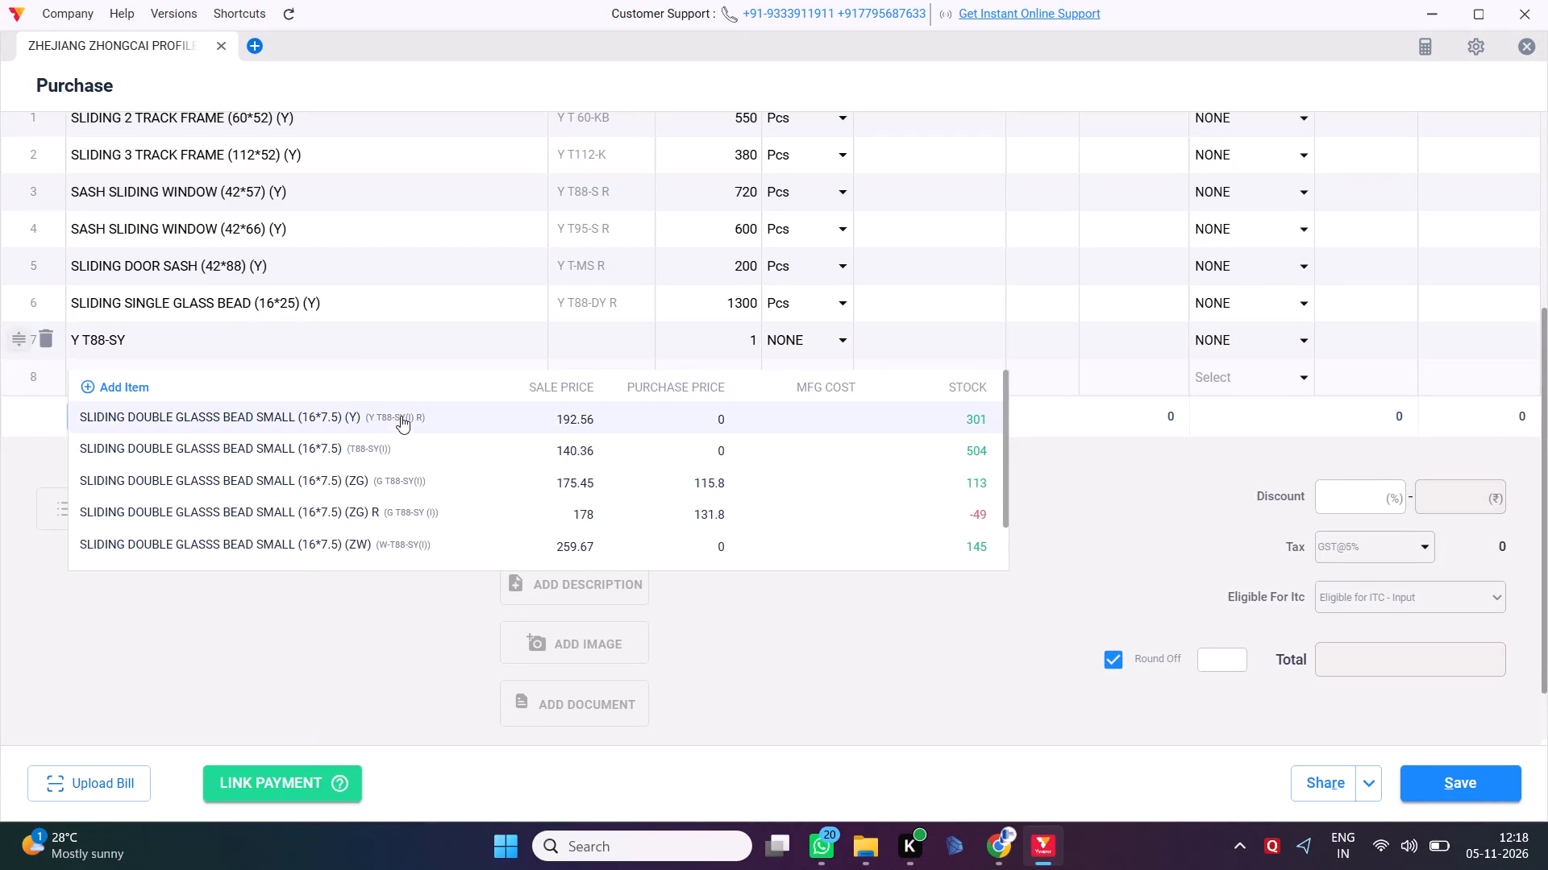
{"action": "left_click", "coordinate": [712, 340]}
{"action": "key", "text": "Right"}
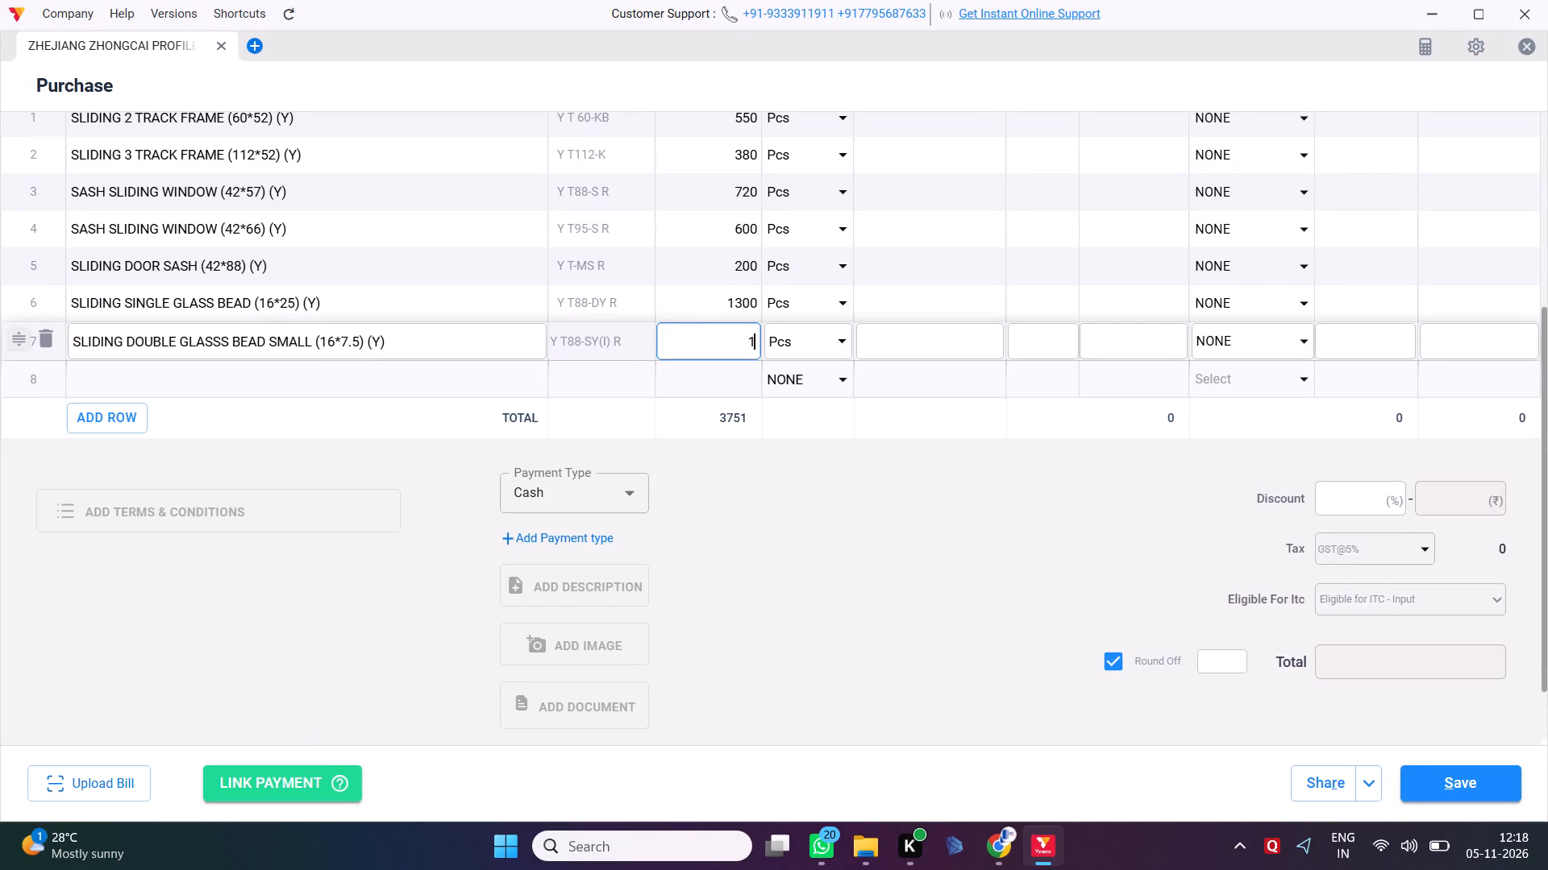
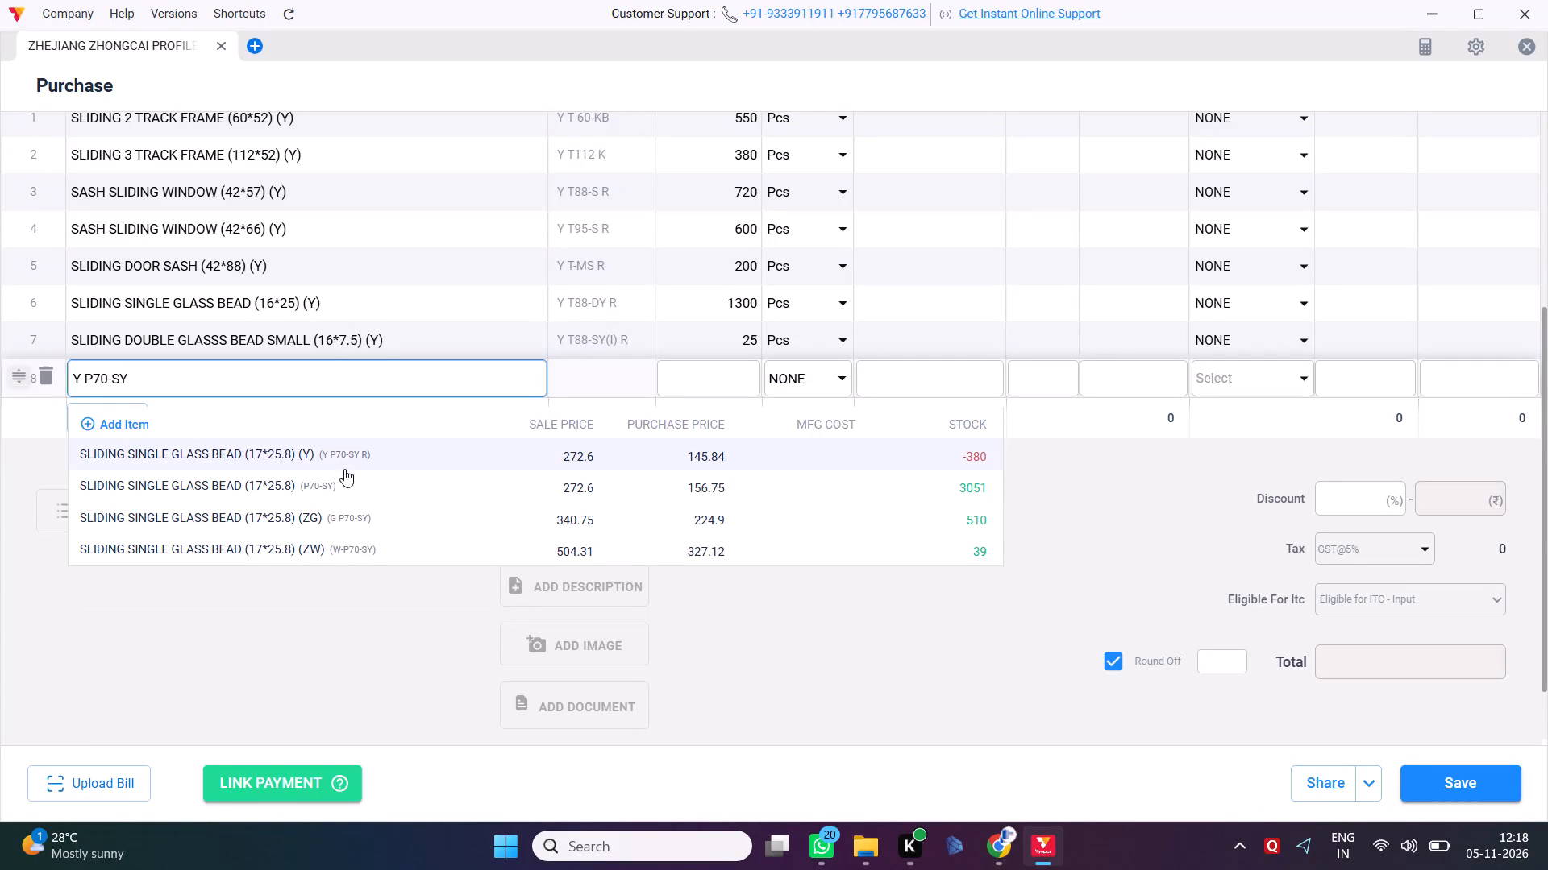
Add item Y P70-SY R, SLIDING SINGLE GLASS BEAD (17*25.8) (Y), to the purchase bill's eighth row and open its quantity for editing.
{"action": "left_click", "coordinate": [362, 454]}
{"action": "left_click", "coordinate": [729, 371]}
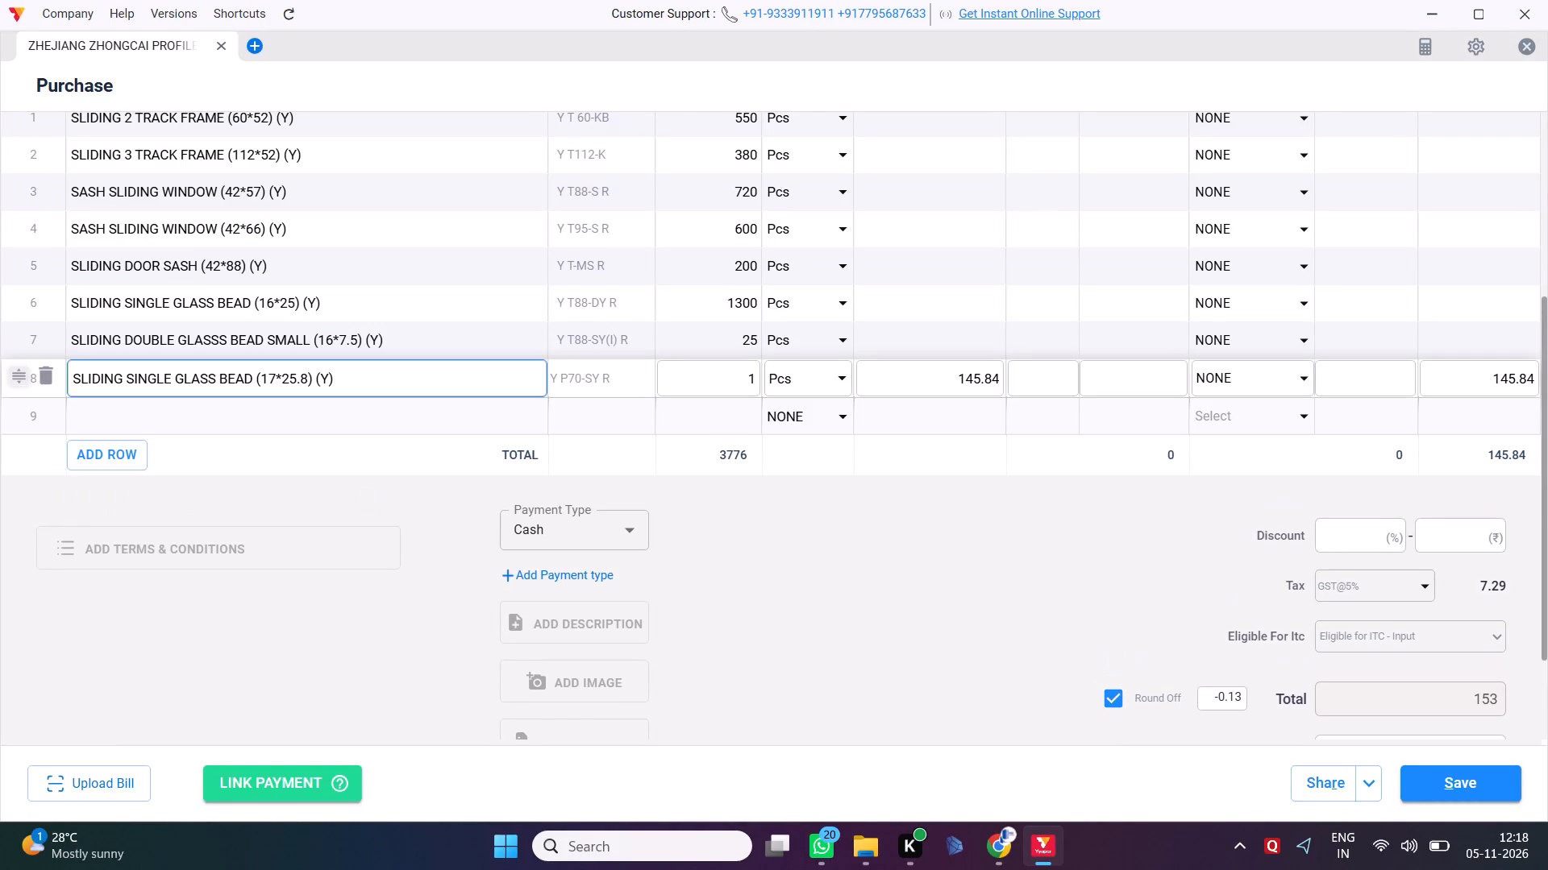
{"action": "key", "text": "Right"}
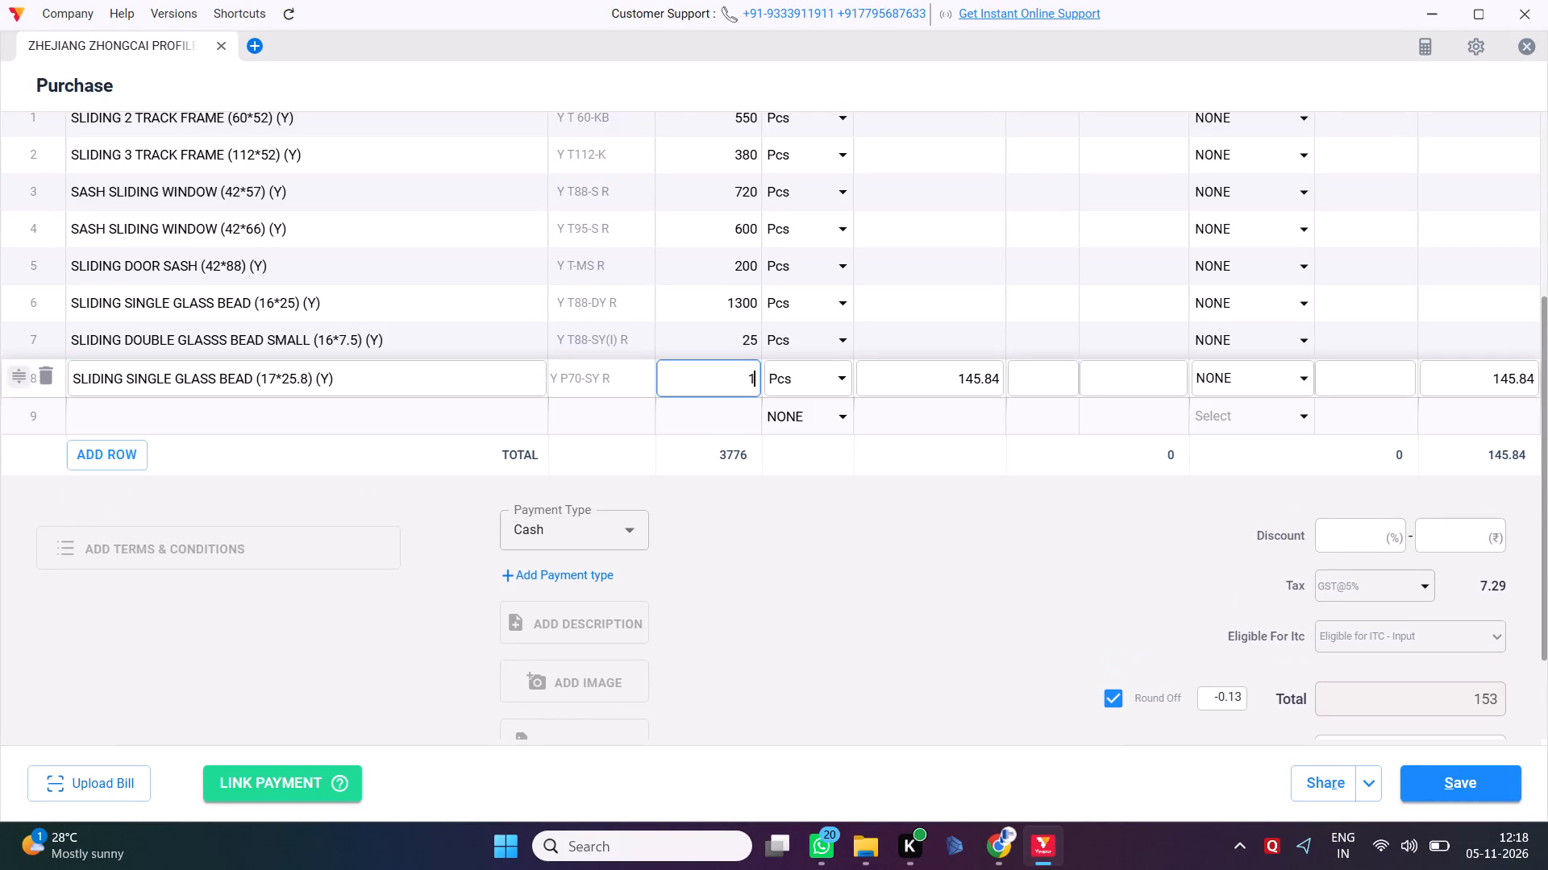
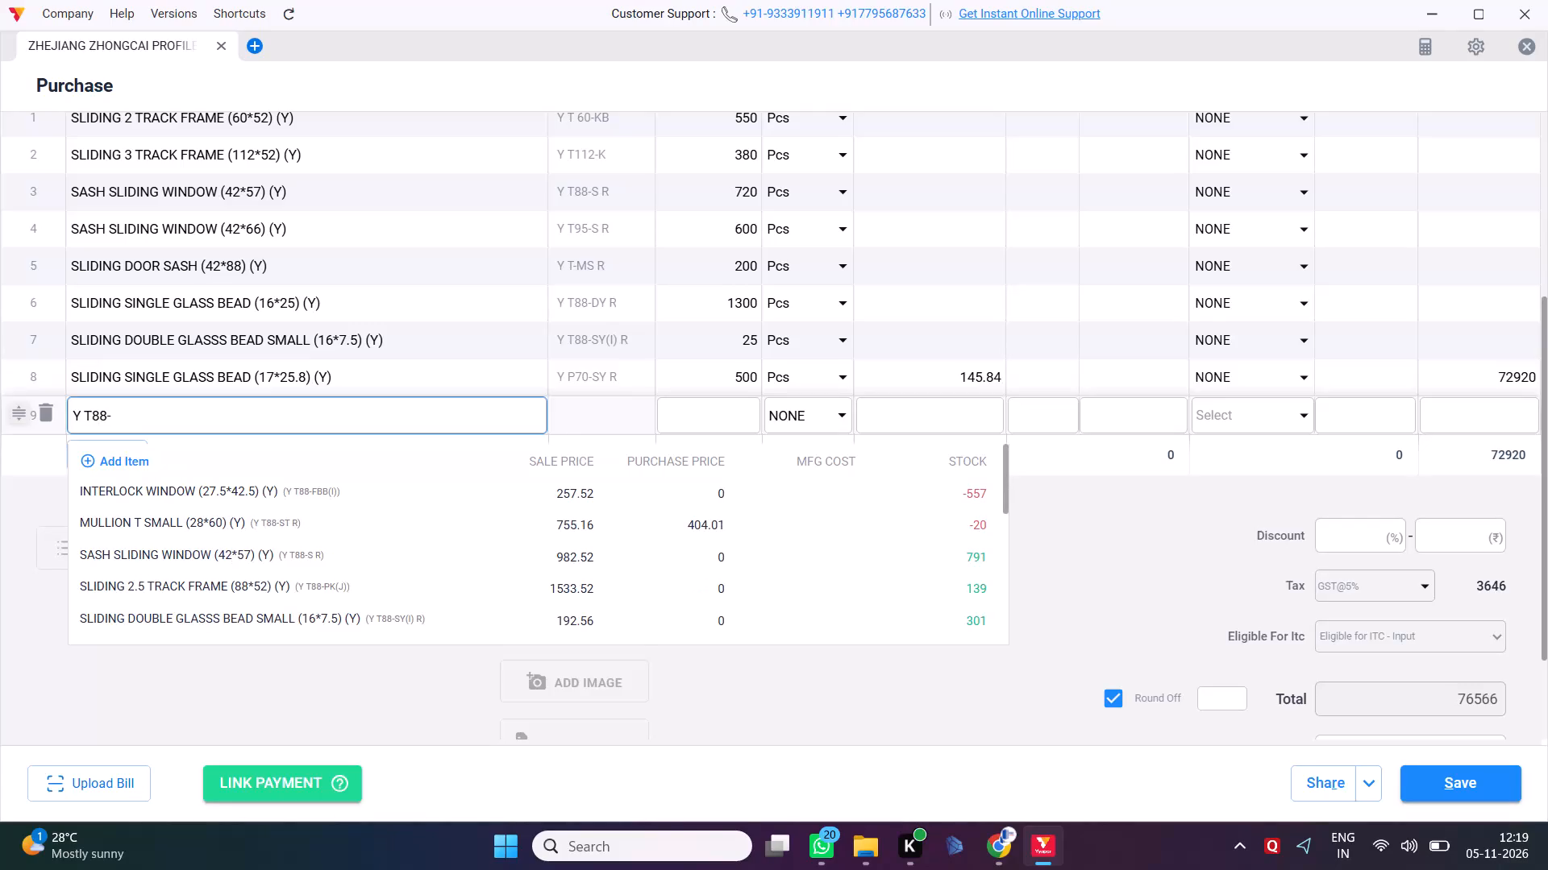
Add item Y T88-FBB(I), INTERLOCK WINDOW (27.5*42.5) (Y), to the purchase bill's ninth row and open its quantity for editing.
{"action": "type", "text": "FBB"}
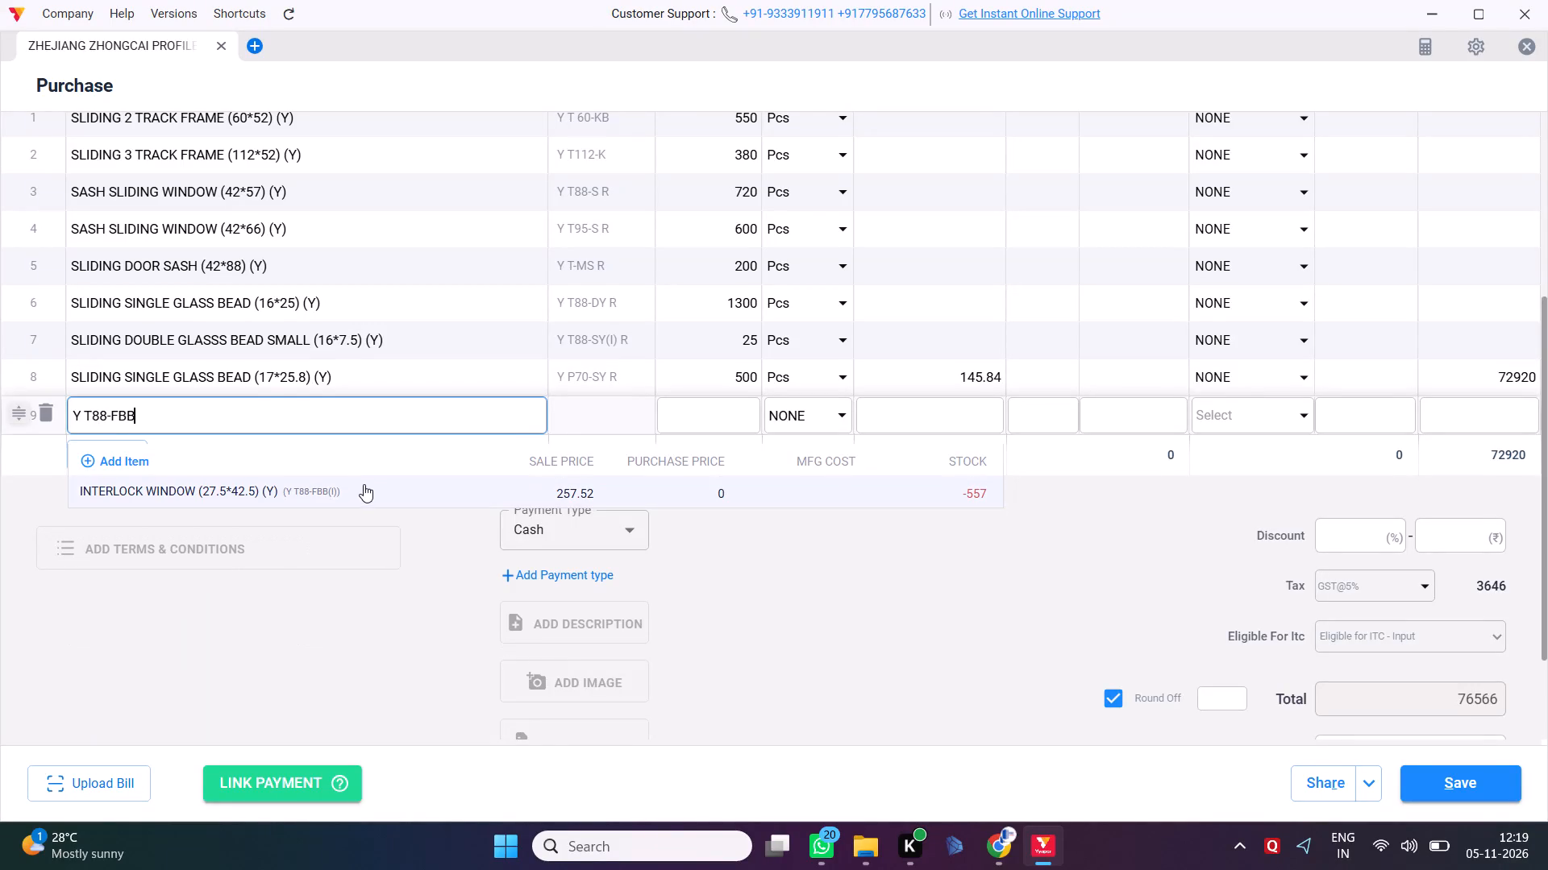
{"action": "left_click", "coordinate": [362, 487]}
{"action": "left_click", "coordinate": [694, 428]}
{"action": "key", "text": "Right"}
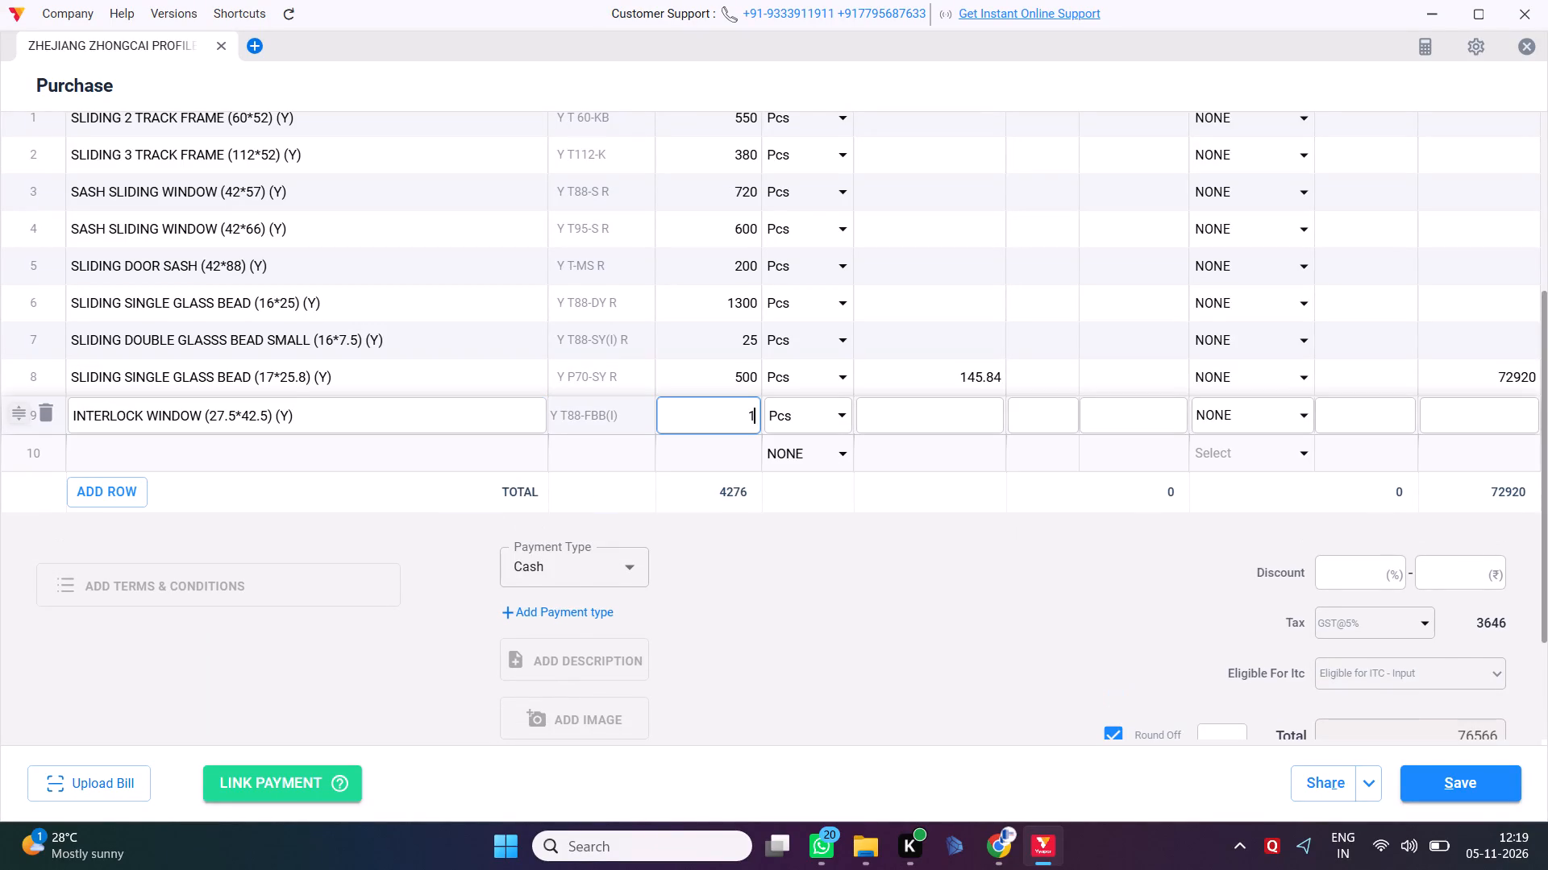
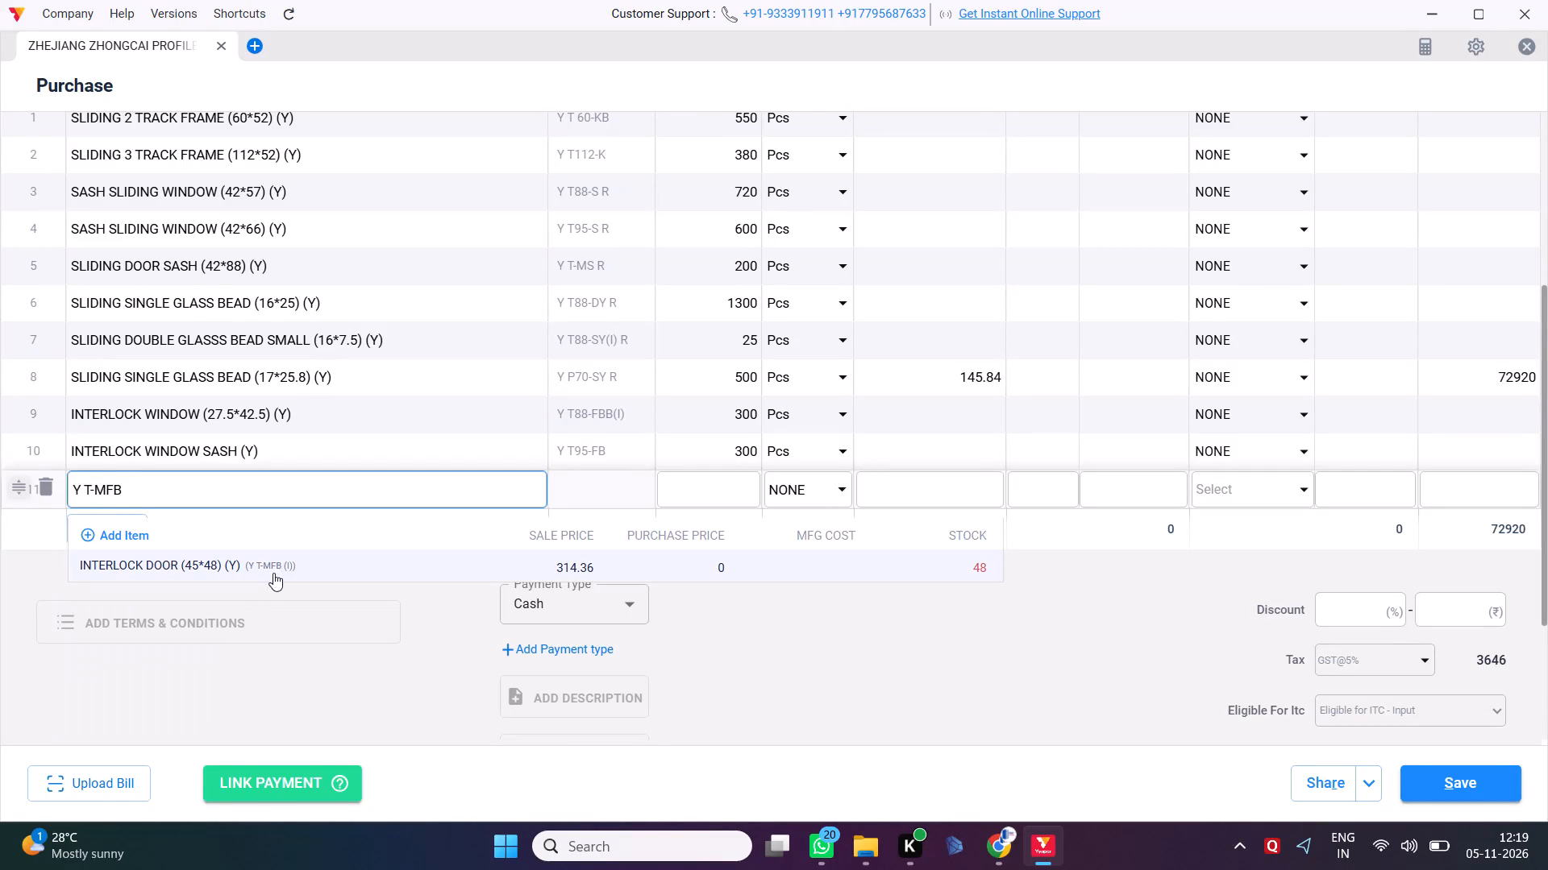
Add item Y T-MFB (I), INTERLOCK DOOR (45*48) (Y), to the purchase bill's eleventh row and open its quantity for editing.
{"action": "left_click", "coordinate": [274, 565]}
{"action": "left_click", "coordinate": [697, 504]}
{"action": "key", "text": "Right"}
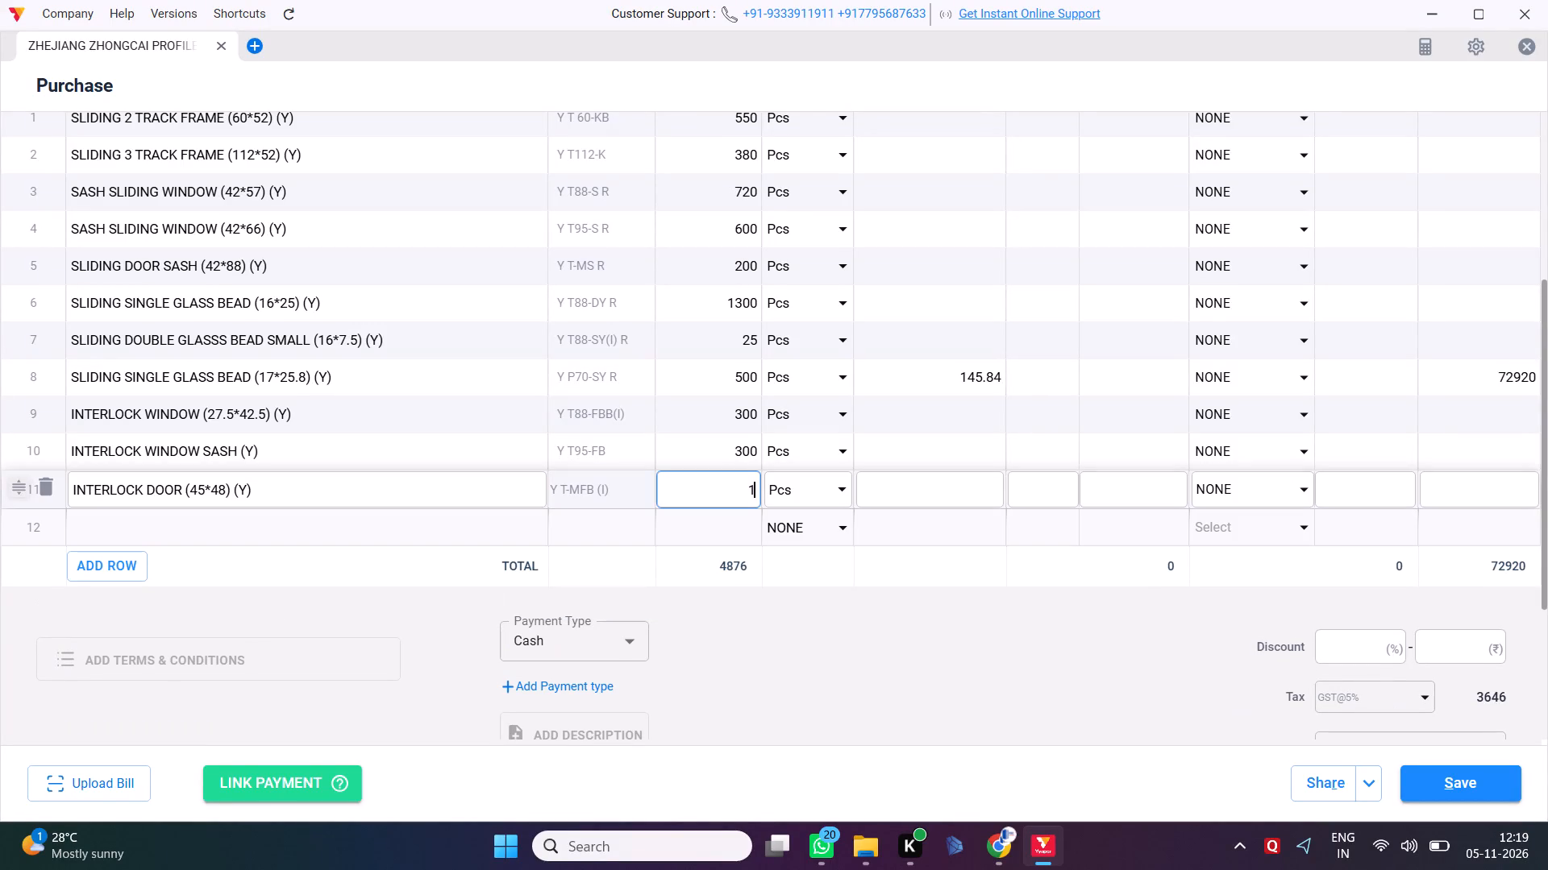
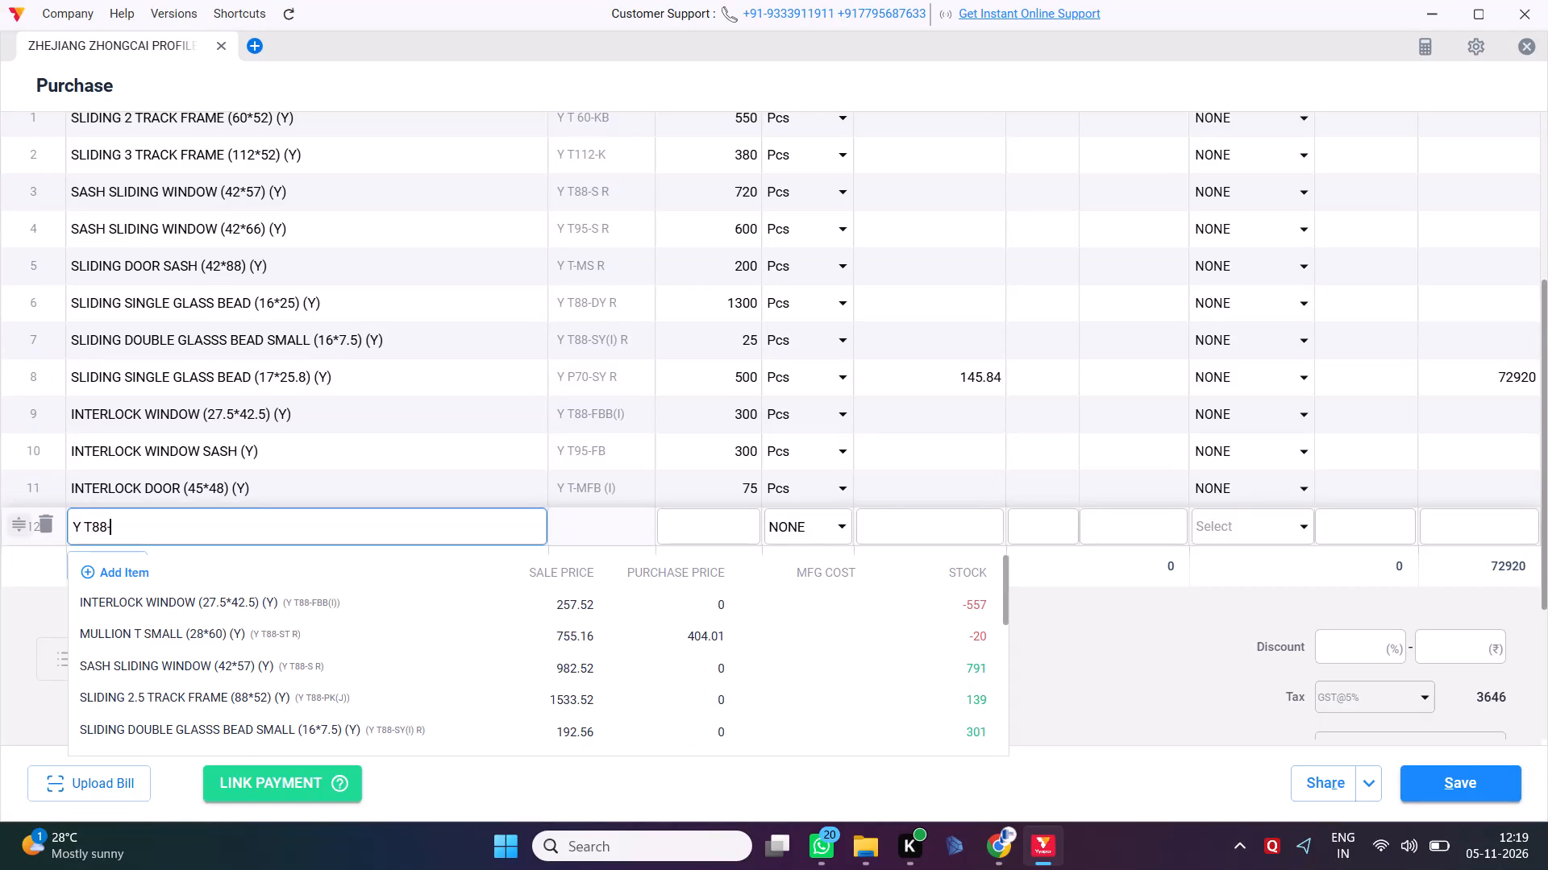
Add item Y T88-ST R, MULLION T SMALL (28*60) (Y), to the purchase bill's twelfth row and open its quantity for editing.
{"action": "left_click", "coordinate": [290, 595]}
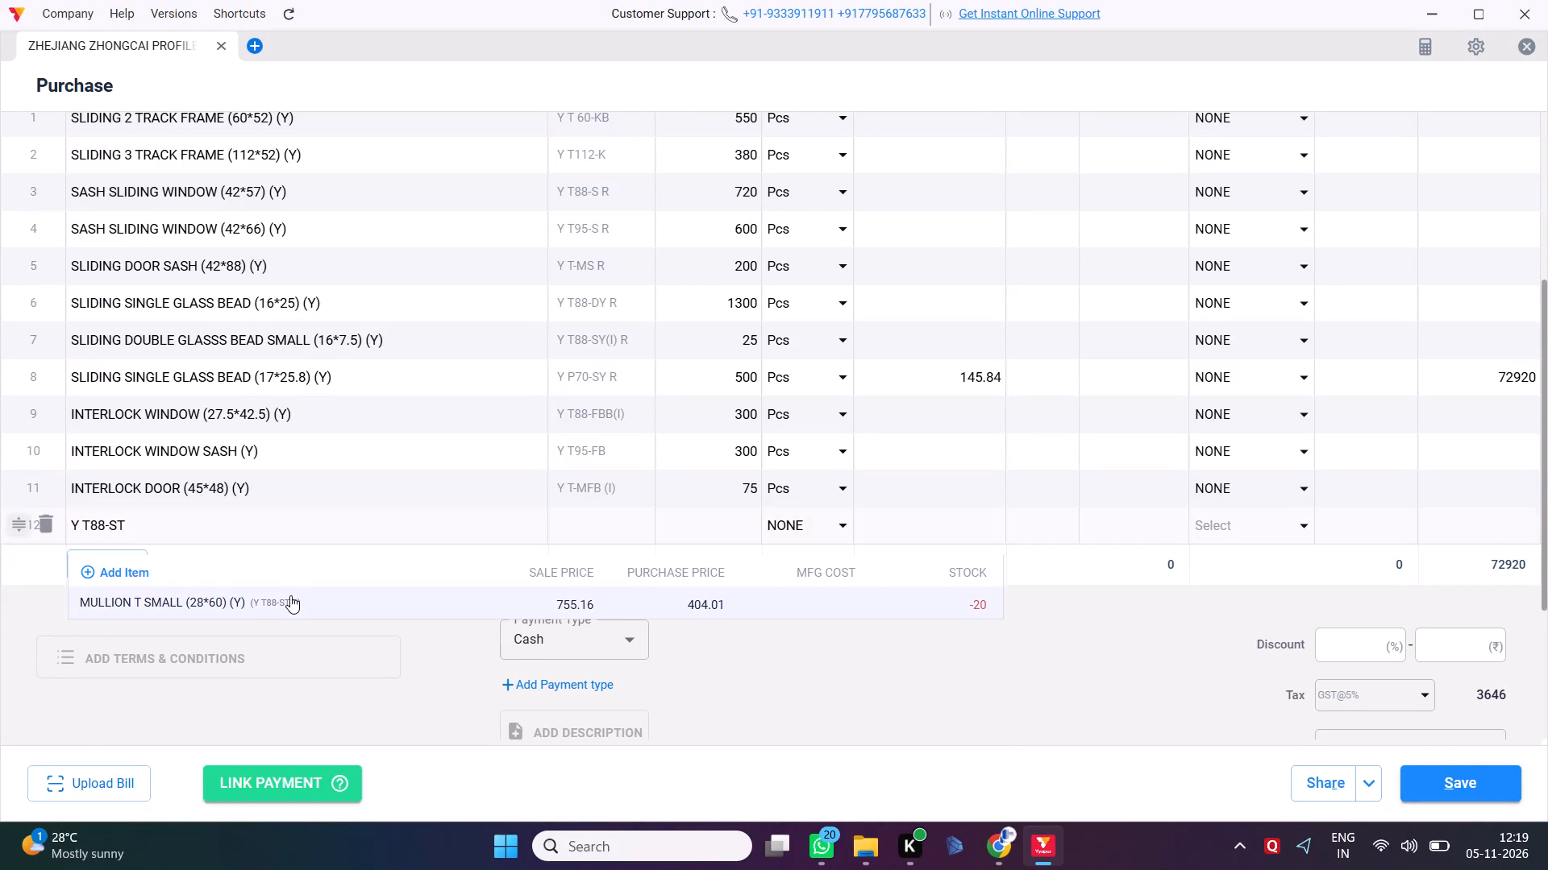
{"action": "left_click", "coordinate": [678, 523]}
{"action": "key", "text": "Right"}
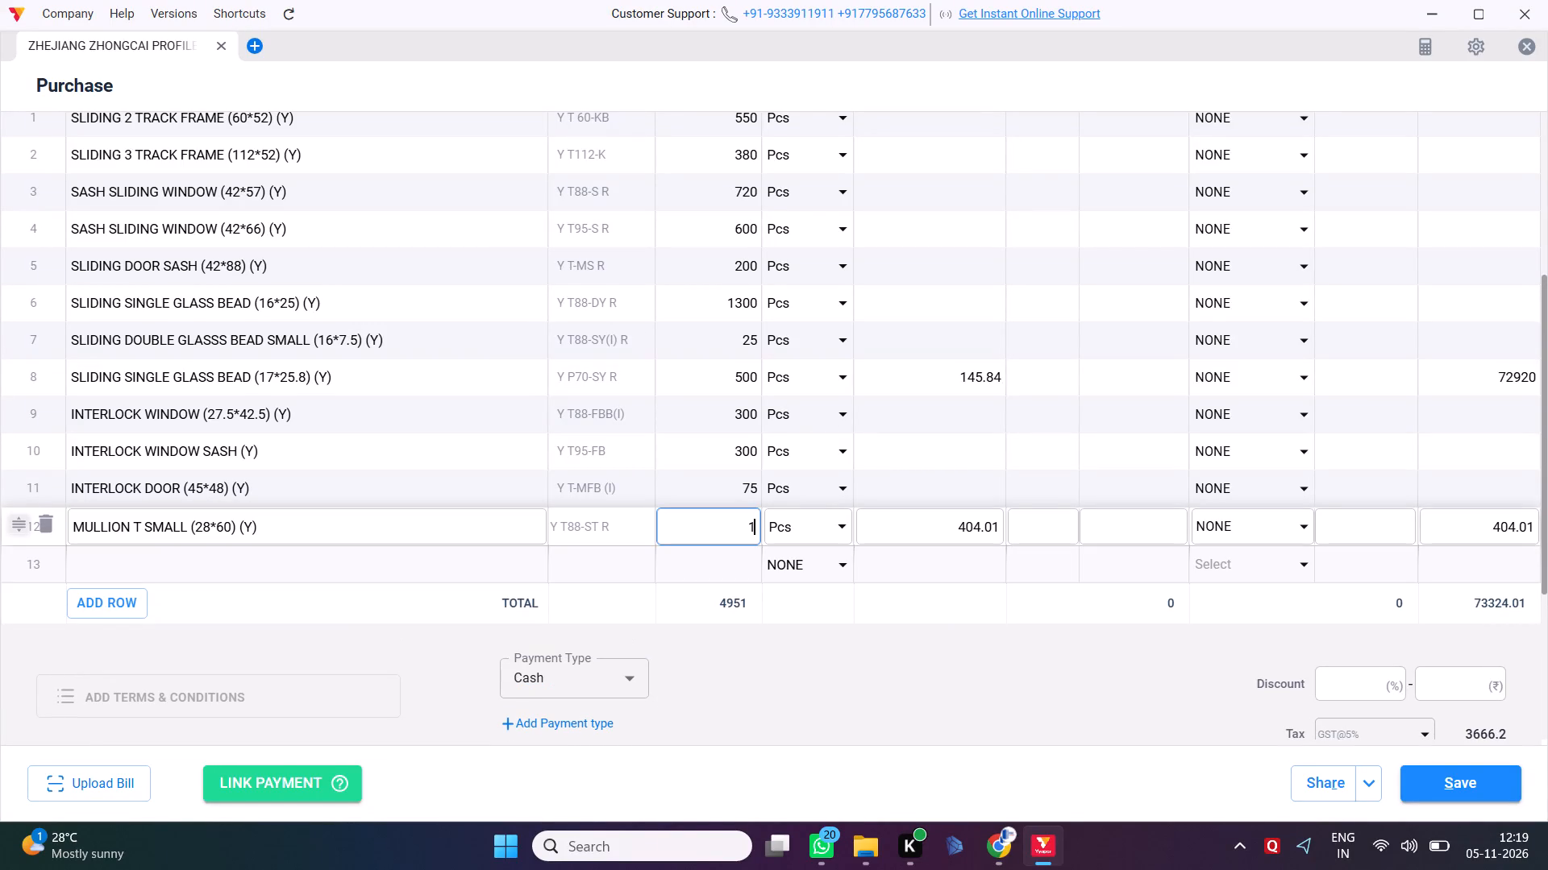
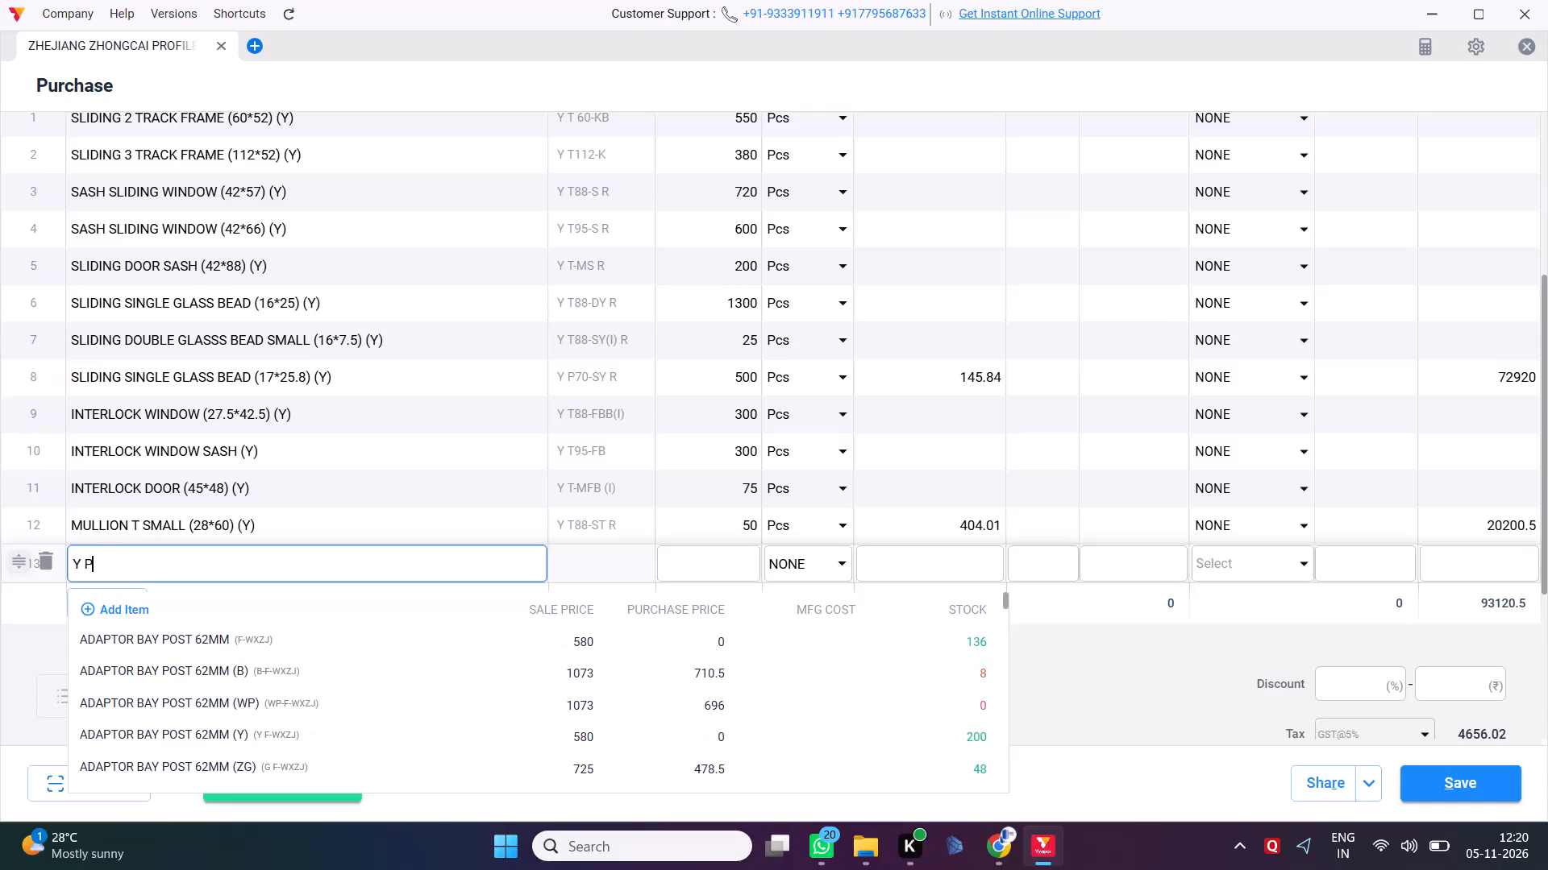
Find item code Y P60-K and add FRAME CASEMENT DOOR (73*60) (Y), Y P60-K(A1)-D R, to the purchase bill's thirteenth row.
{"action": "type", "text": "0-KA"}
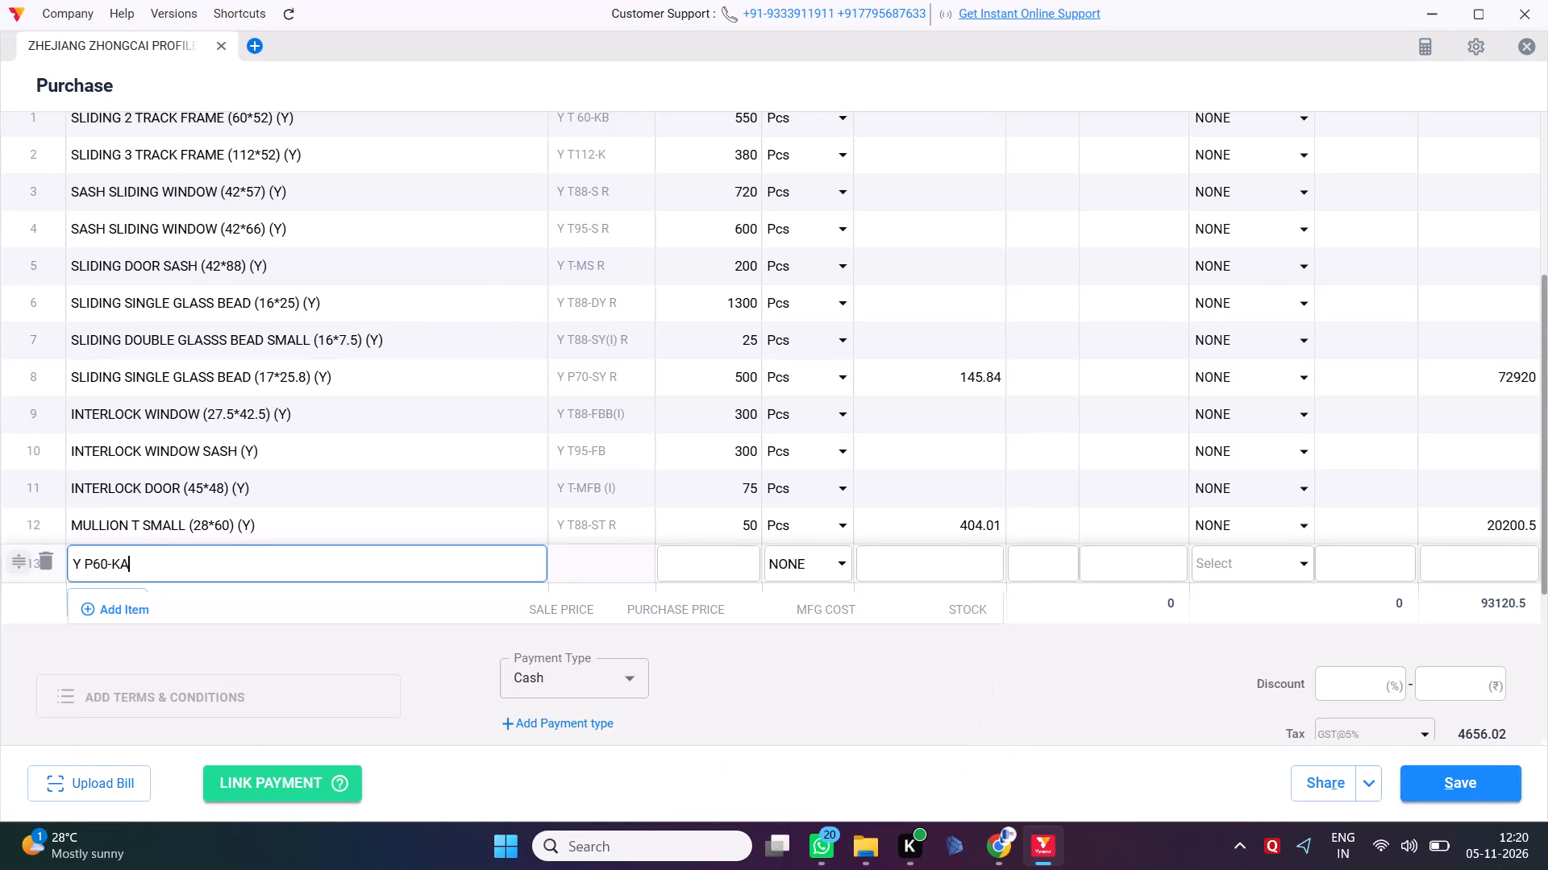
{"action": "key", "text": "BackSpace"}
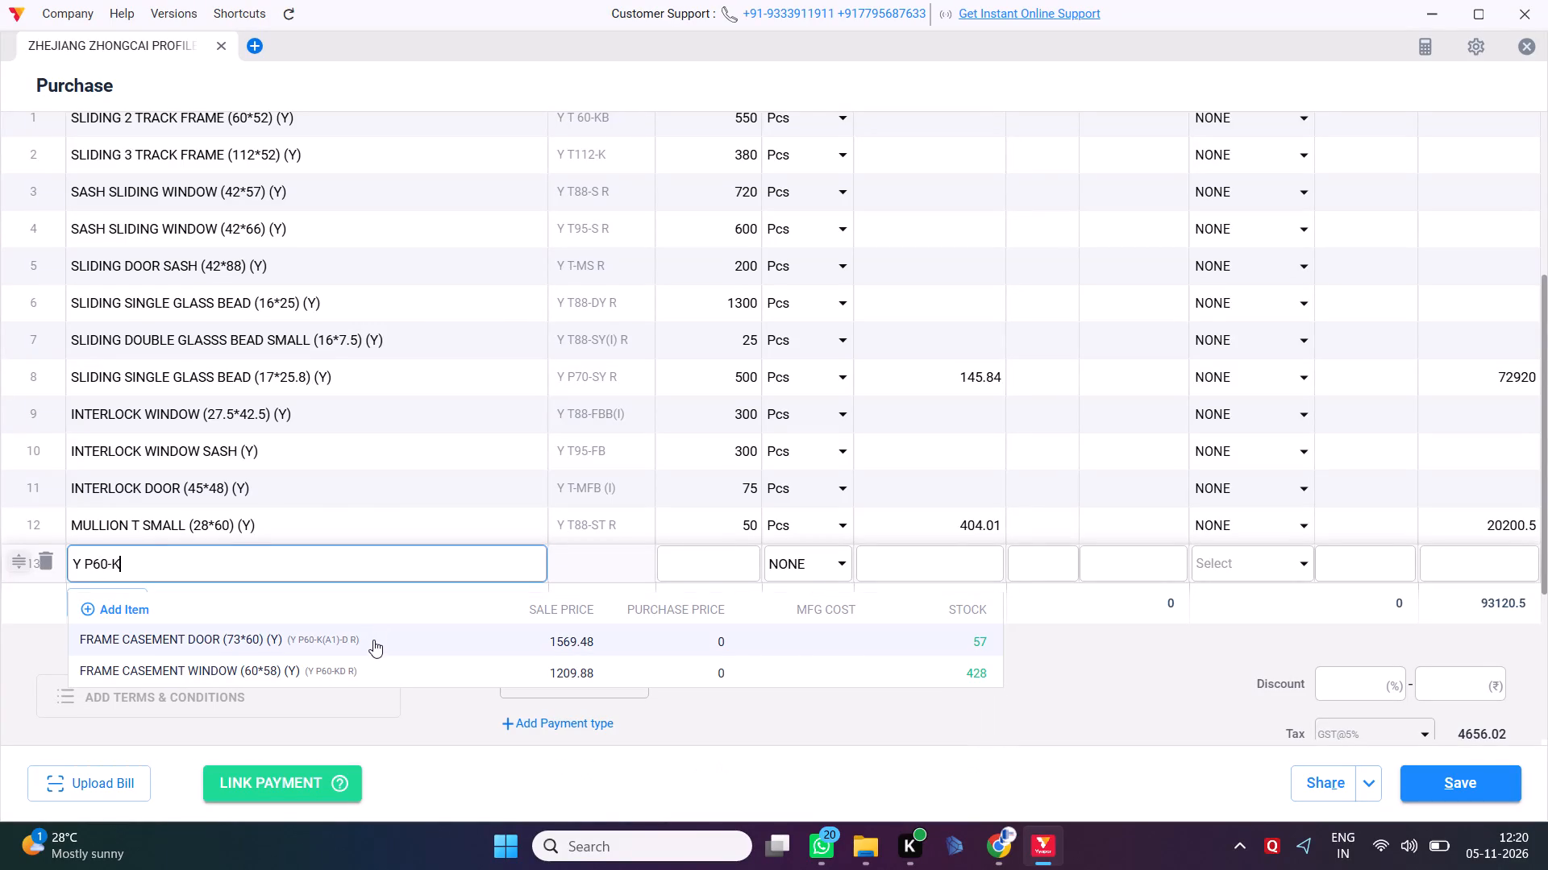
{"action": "left_click", "coordinate": [373, 642]}
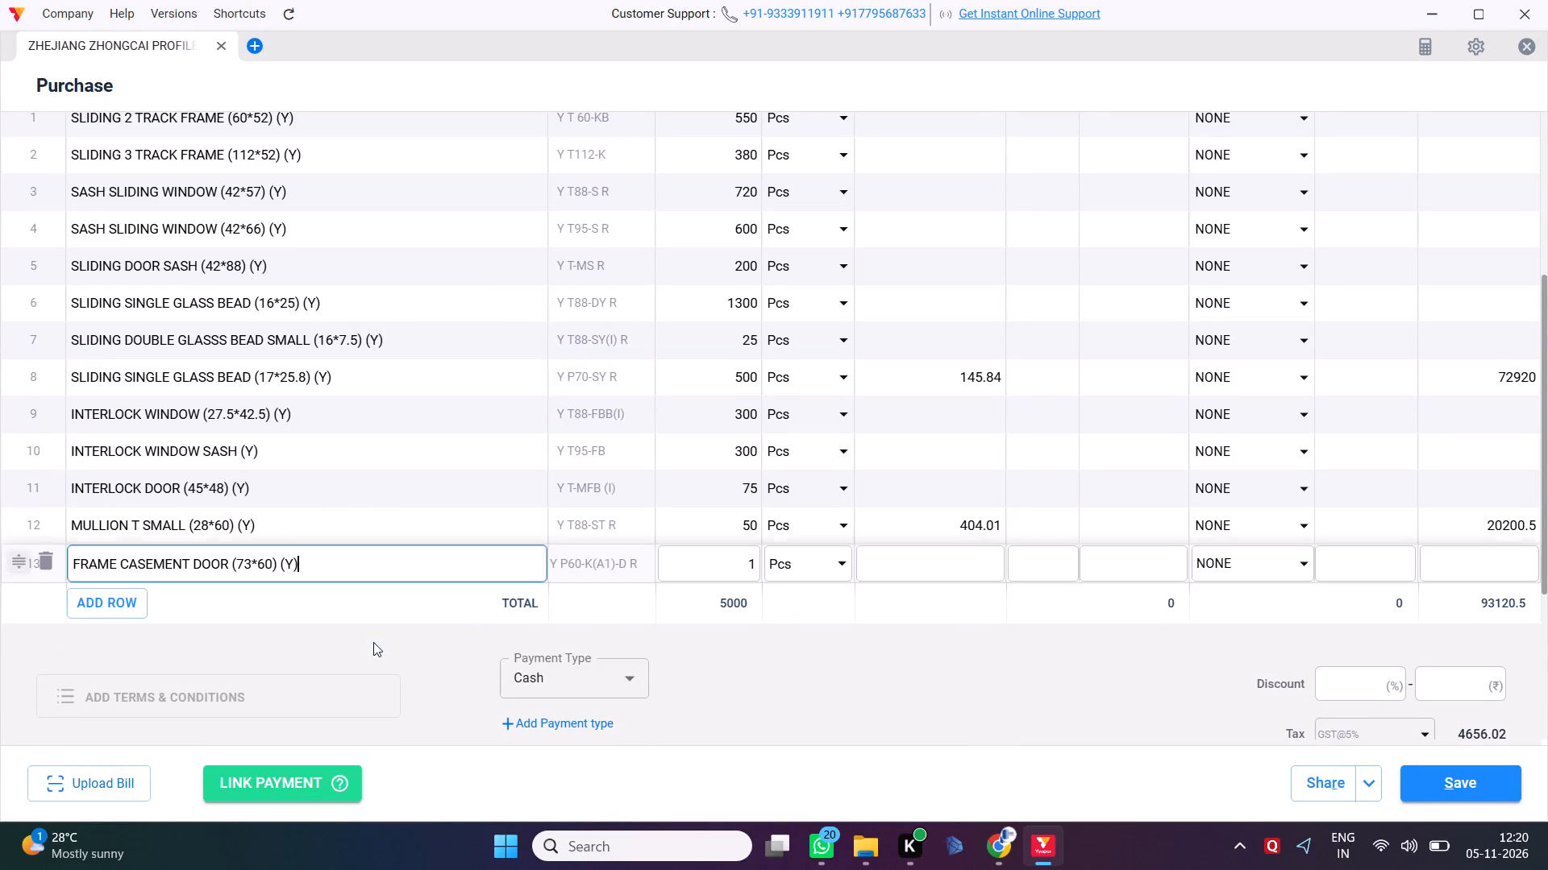
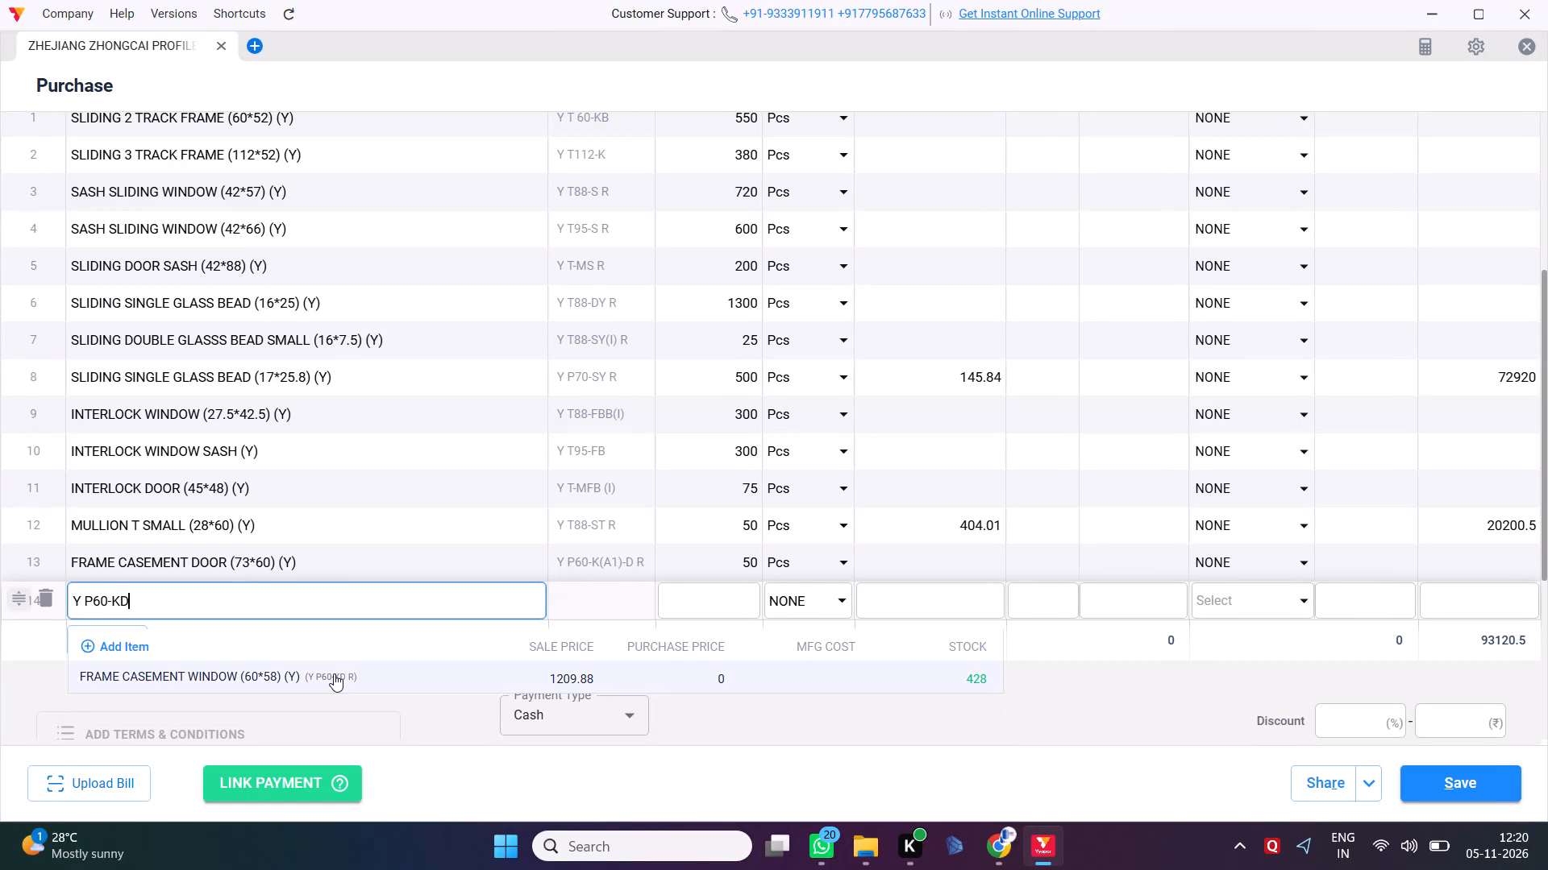
Add FRAME CASEMENT WINDOW (60*58) (Y), Y P60-KD R, to the purchase bill's fourteenth row and open its quantity for editing.
{"action": "left_click", "coordinate": [334, 673]}
{"action": "left_click", "coordinate": [730, 607]}
{"action": "key", "text": "Right"}
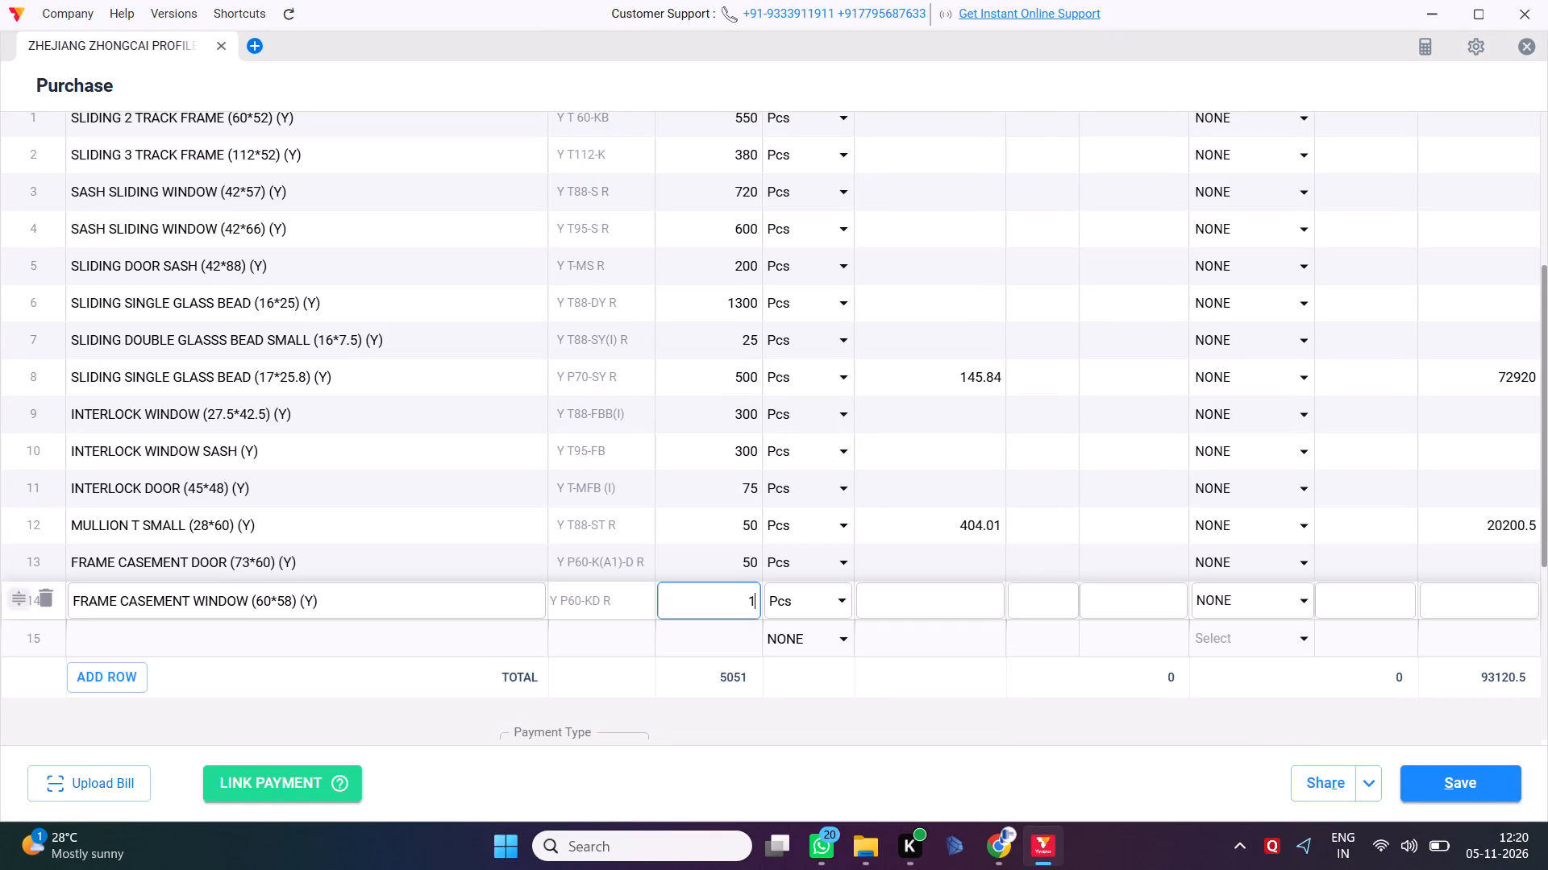
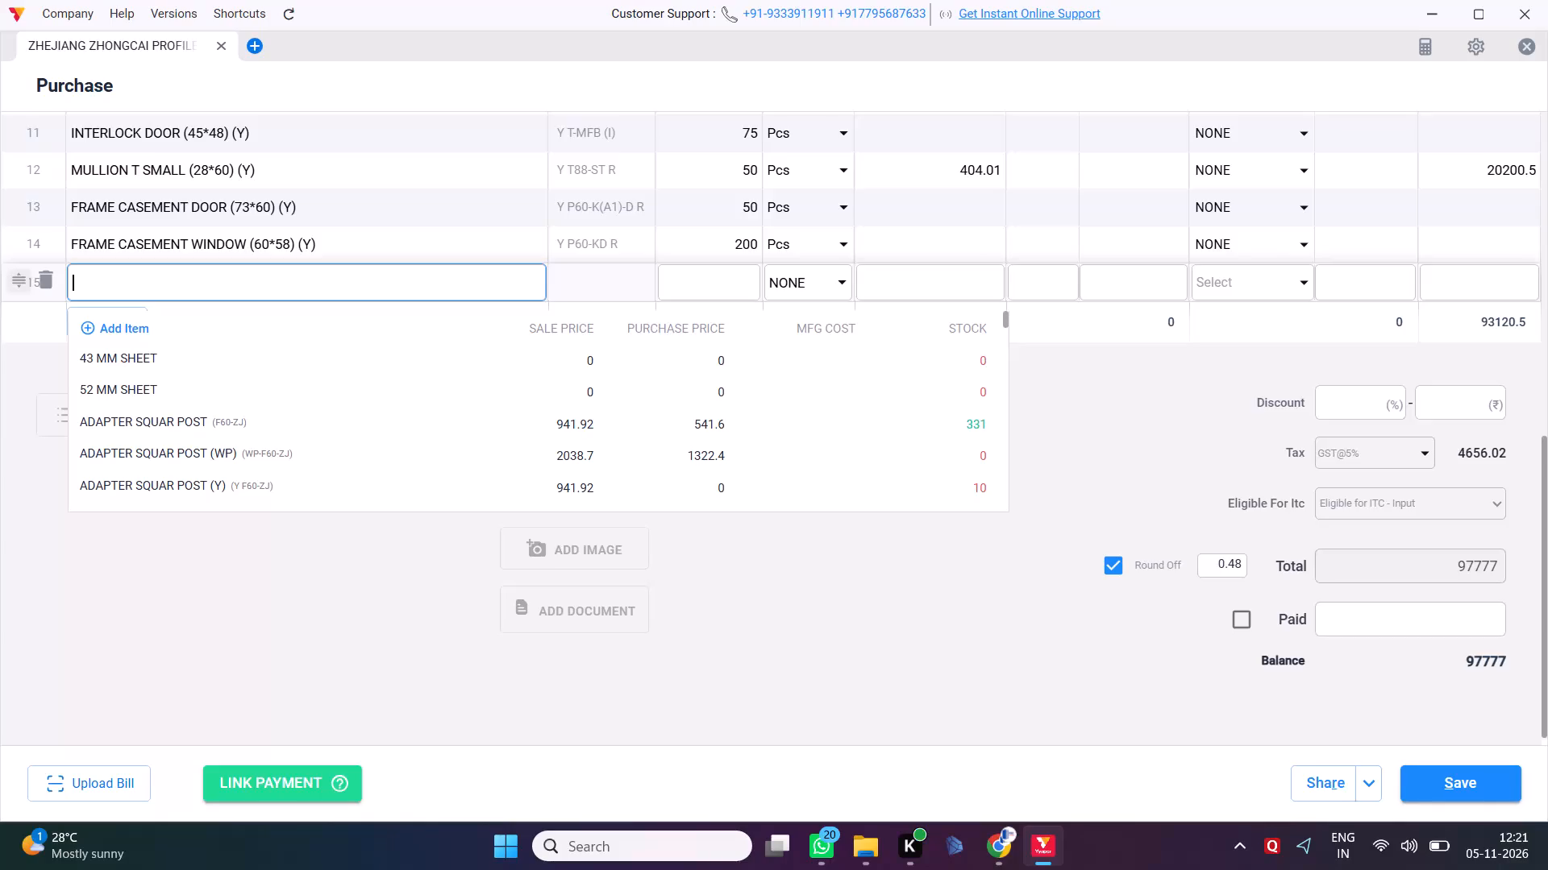
Add SASH WINDOW INWARD (60*71) (Y), Y P60-NKS R, to the purchase bill's fifteenth row and open its quantity for editing.
{"action": "key", "text": "space"}
{"action": "type", "text": "P"}
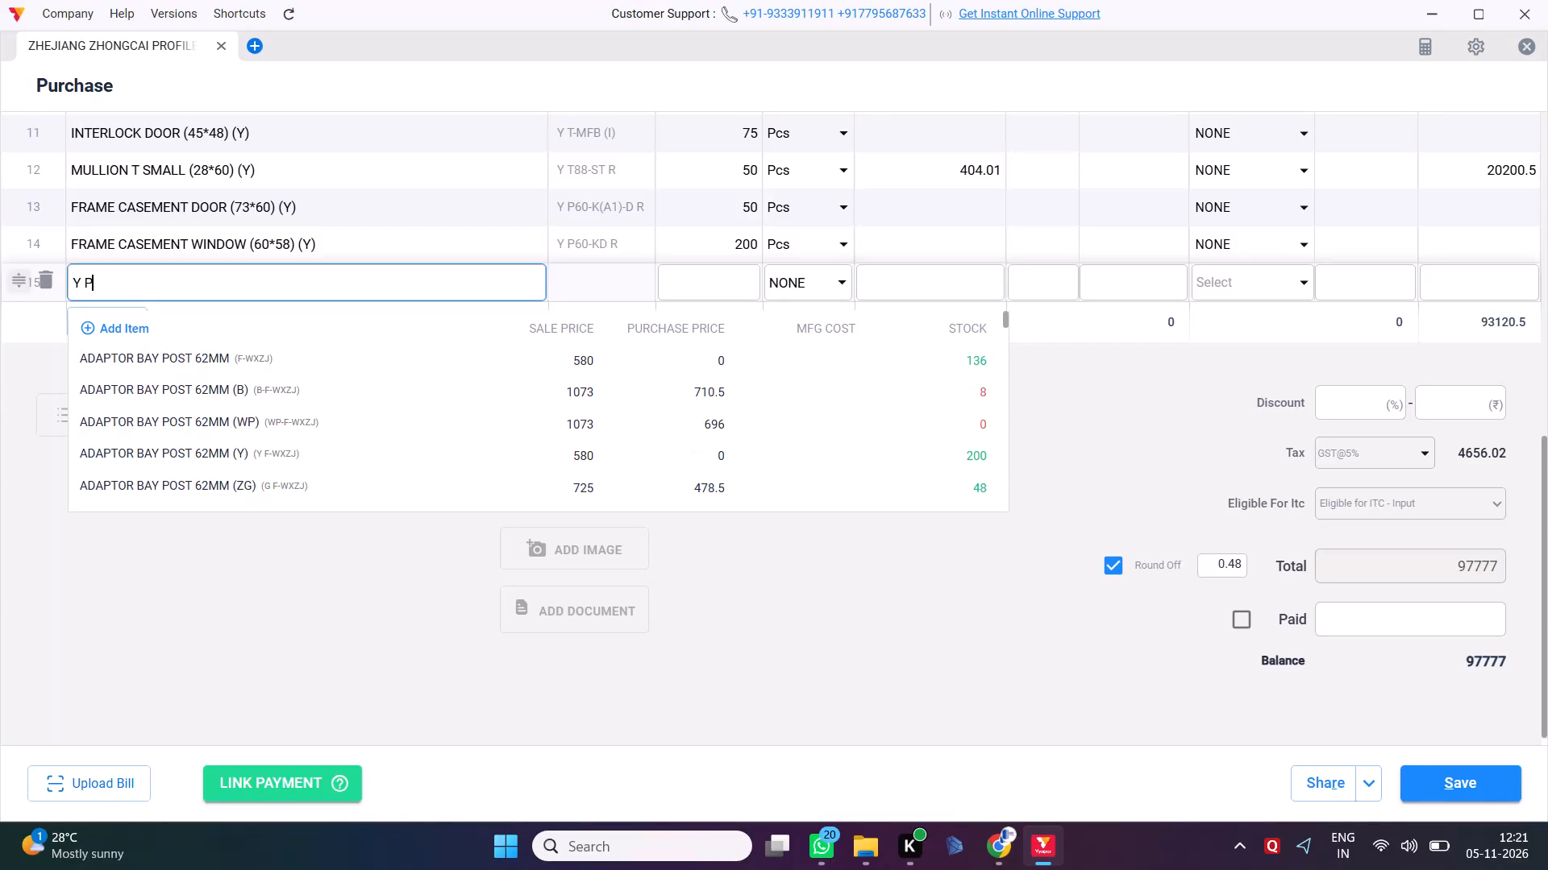
{"action": "type", "text": "60-NKS"}
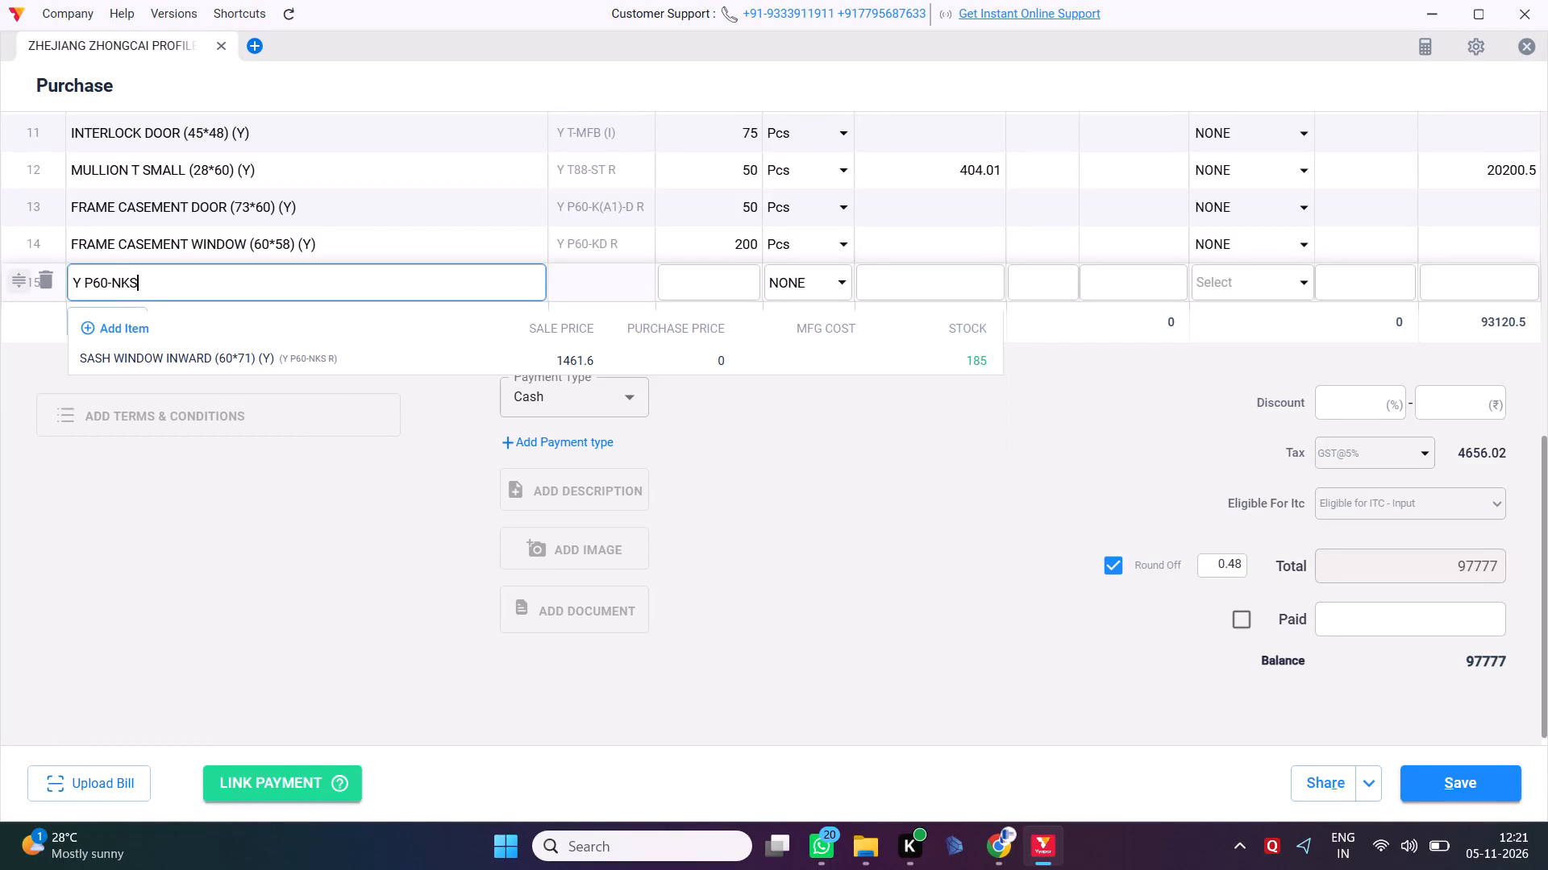
{"action": "left_click", "coordinate": [370, 346]}
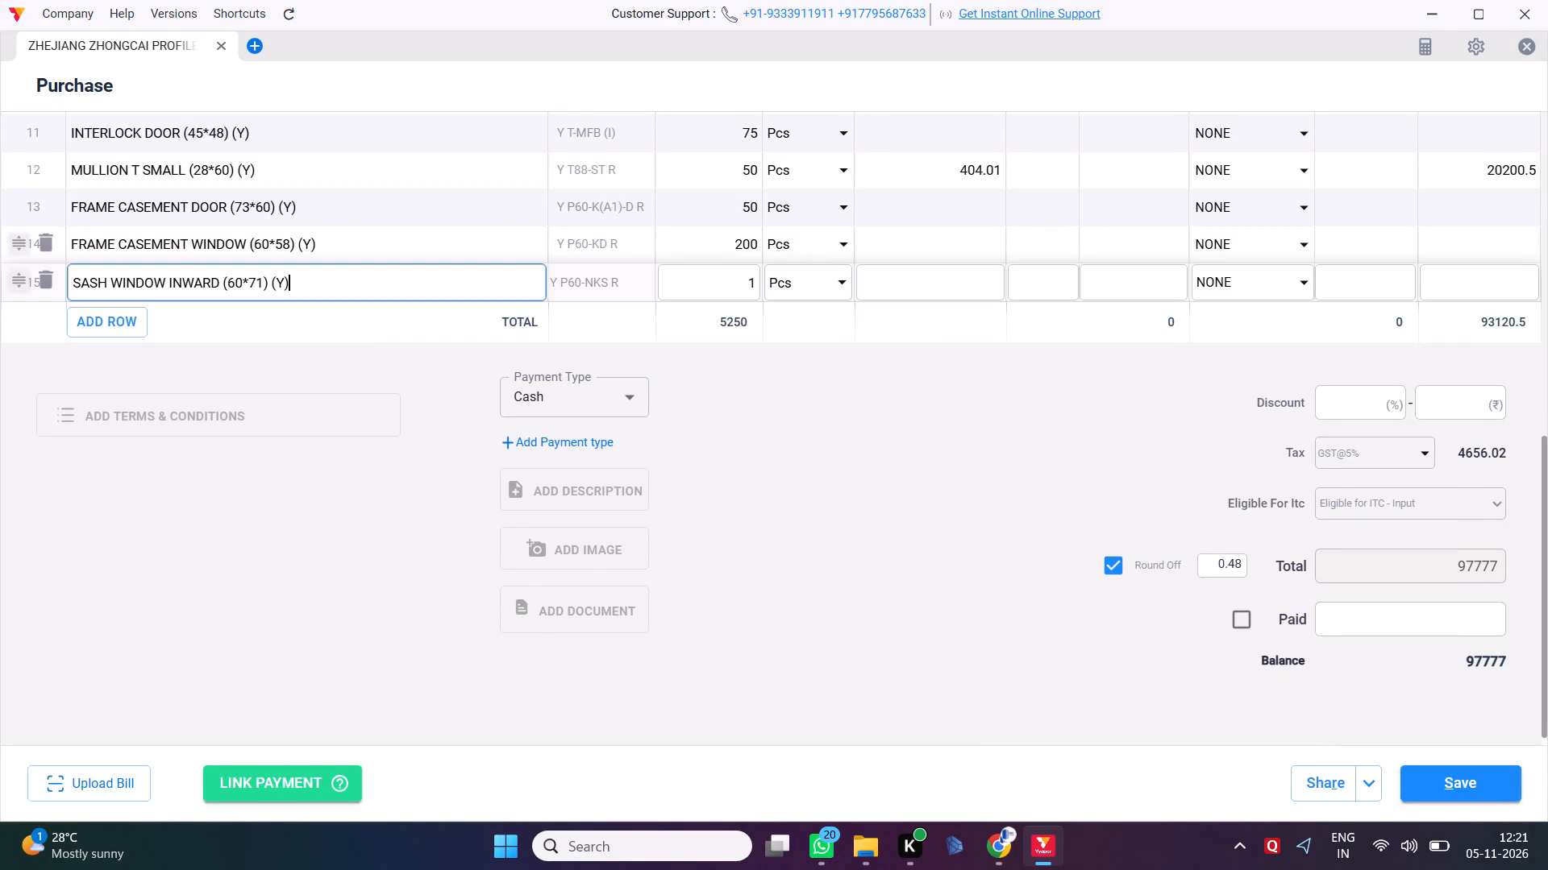
{"action": "left_click", "coordinate": [702, 280]}
{"action": "key", "text": "Right"}
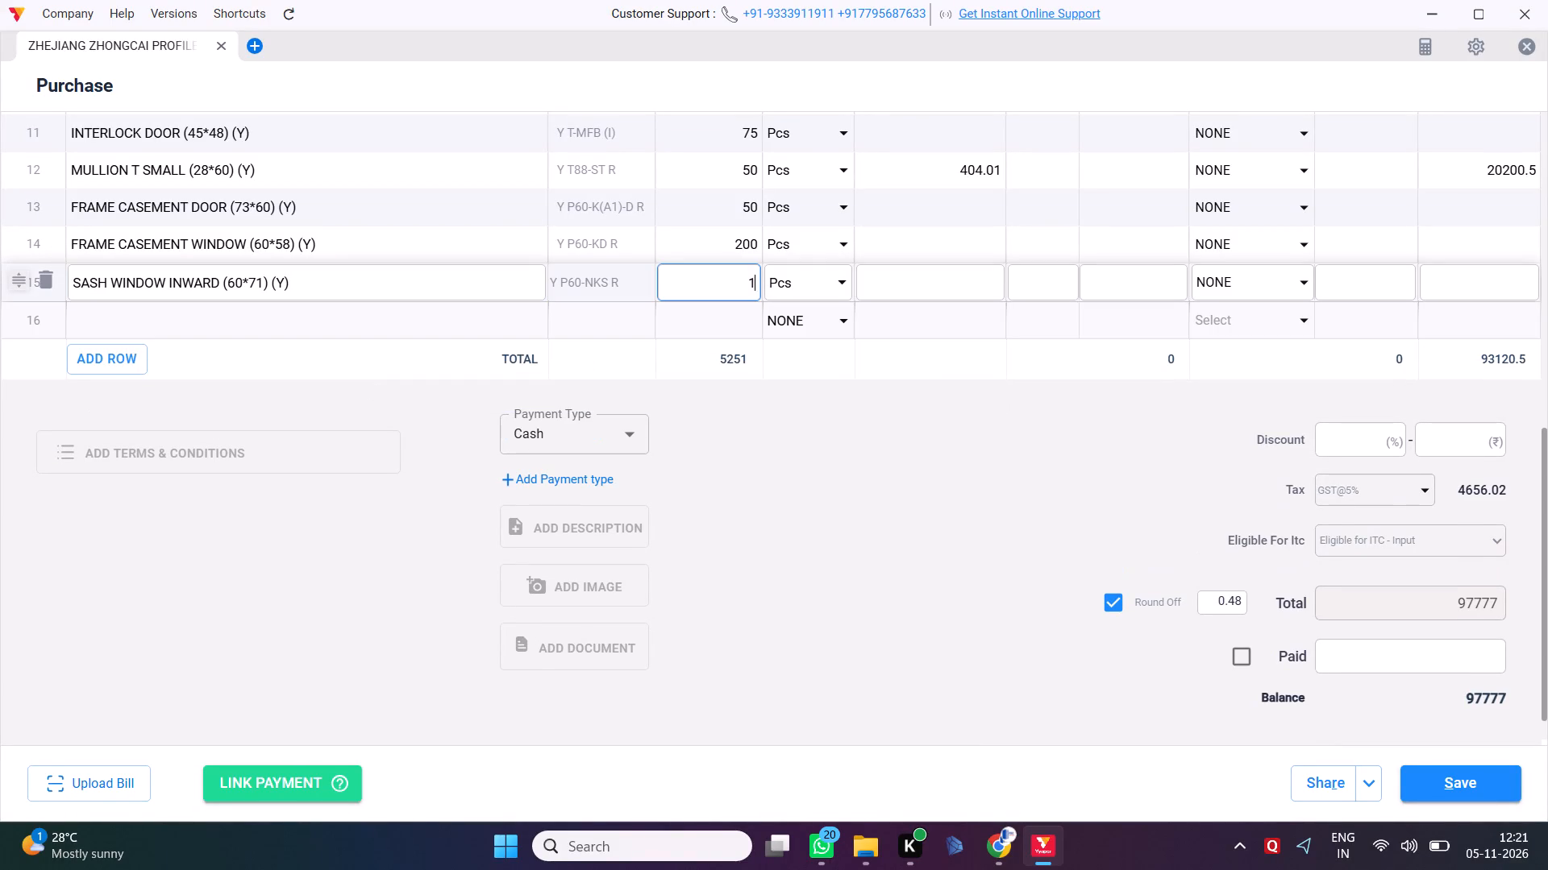
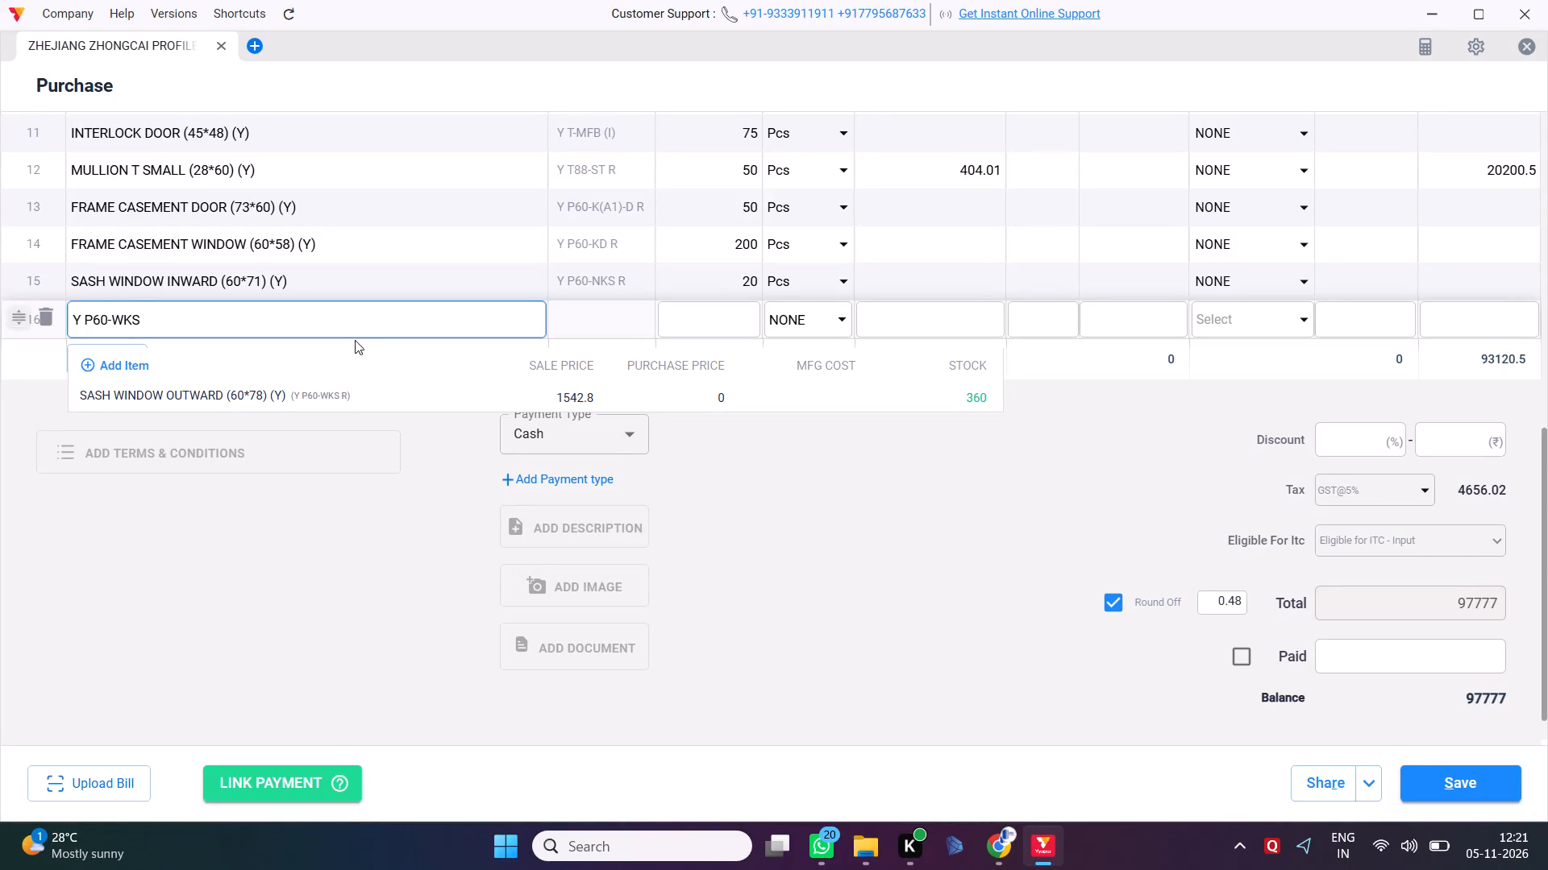
Add SASH WINDOW OUTWARD (60*78) (Y), Y P60-WKS R, to the purchase bill's sixteenth row and open its quantity for editing.
{"action": "left_click", "coordinate": [314, 400]}
{"action": "left_click", "coordinate": [689, 319]}
{"action": "key", "text": "Right"}
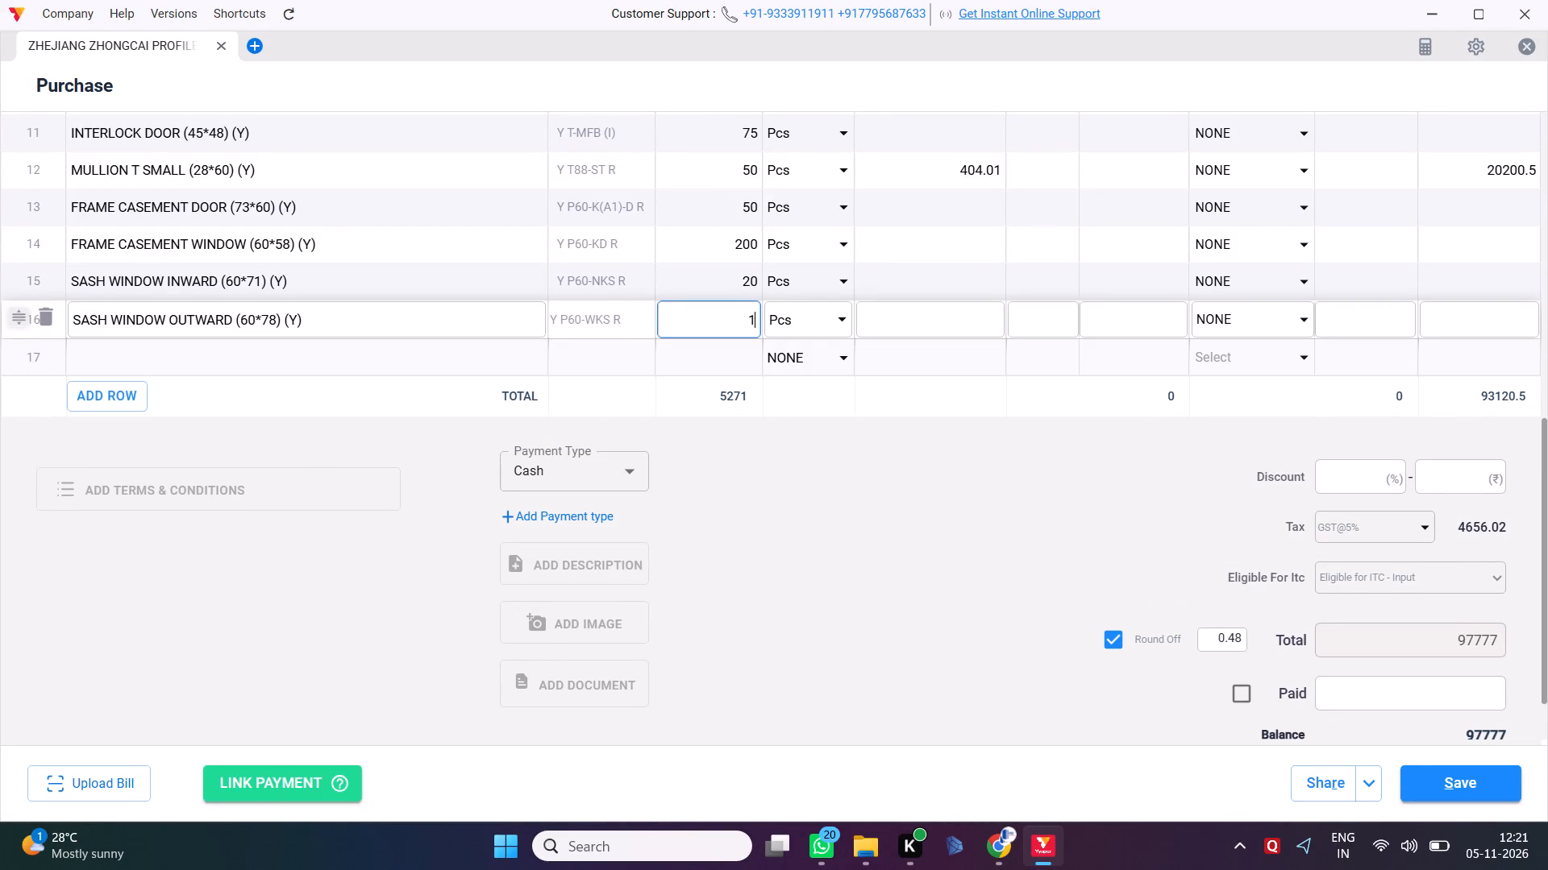
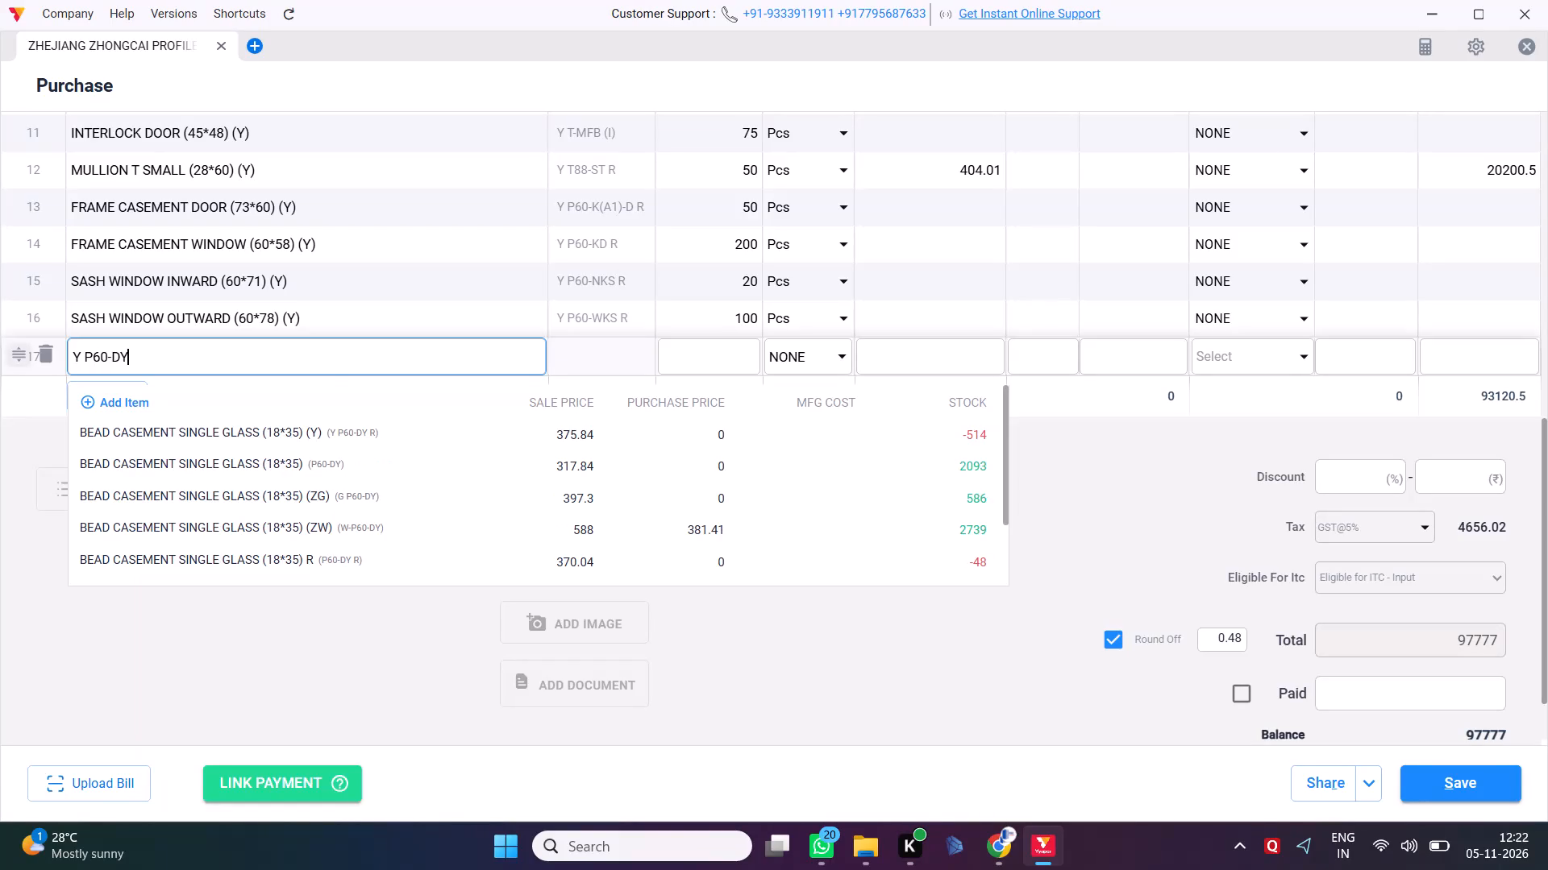
Add BEAD CASEMENT SINGLE GLASS (18*35) (Y), Y P60-DY R, to the purchase bill's seventeenth row and open its quantity for editing.
{"action": "left_click", "coordinate": [339, 424]}
{"action": "left_click", "coordinate": [701, 348]}
{"action": "key", "text": "Right"}
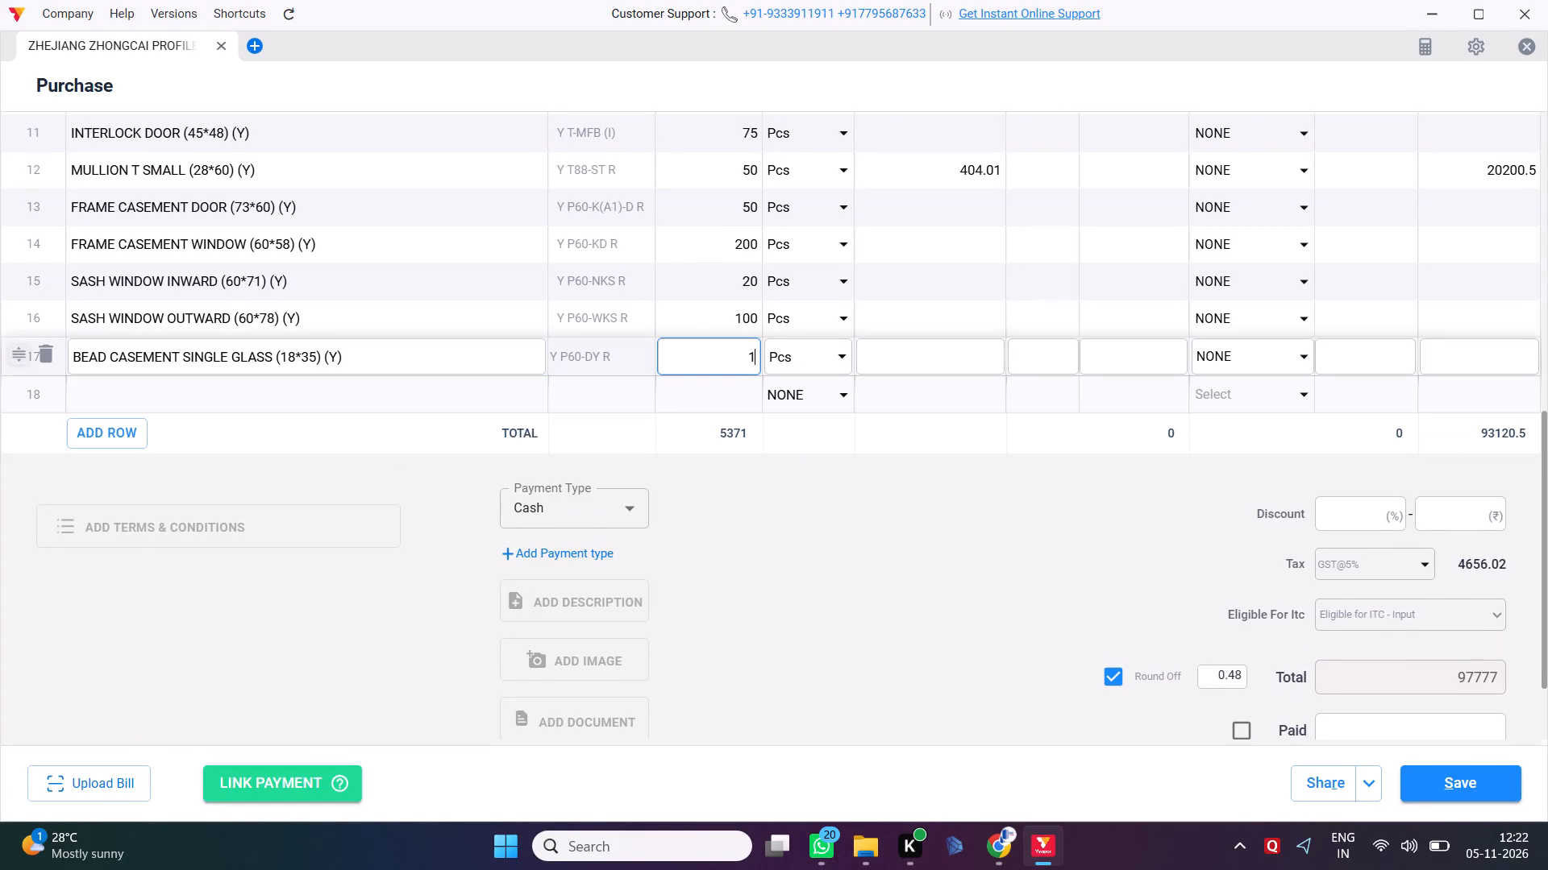
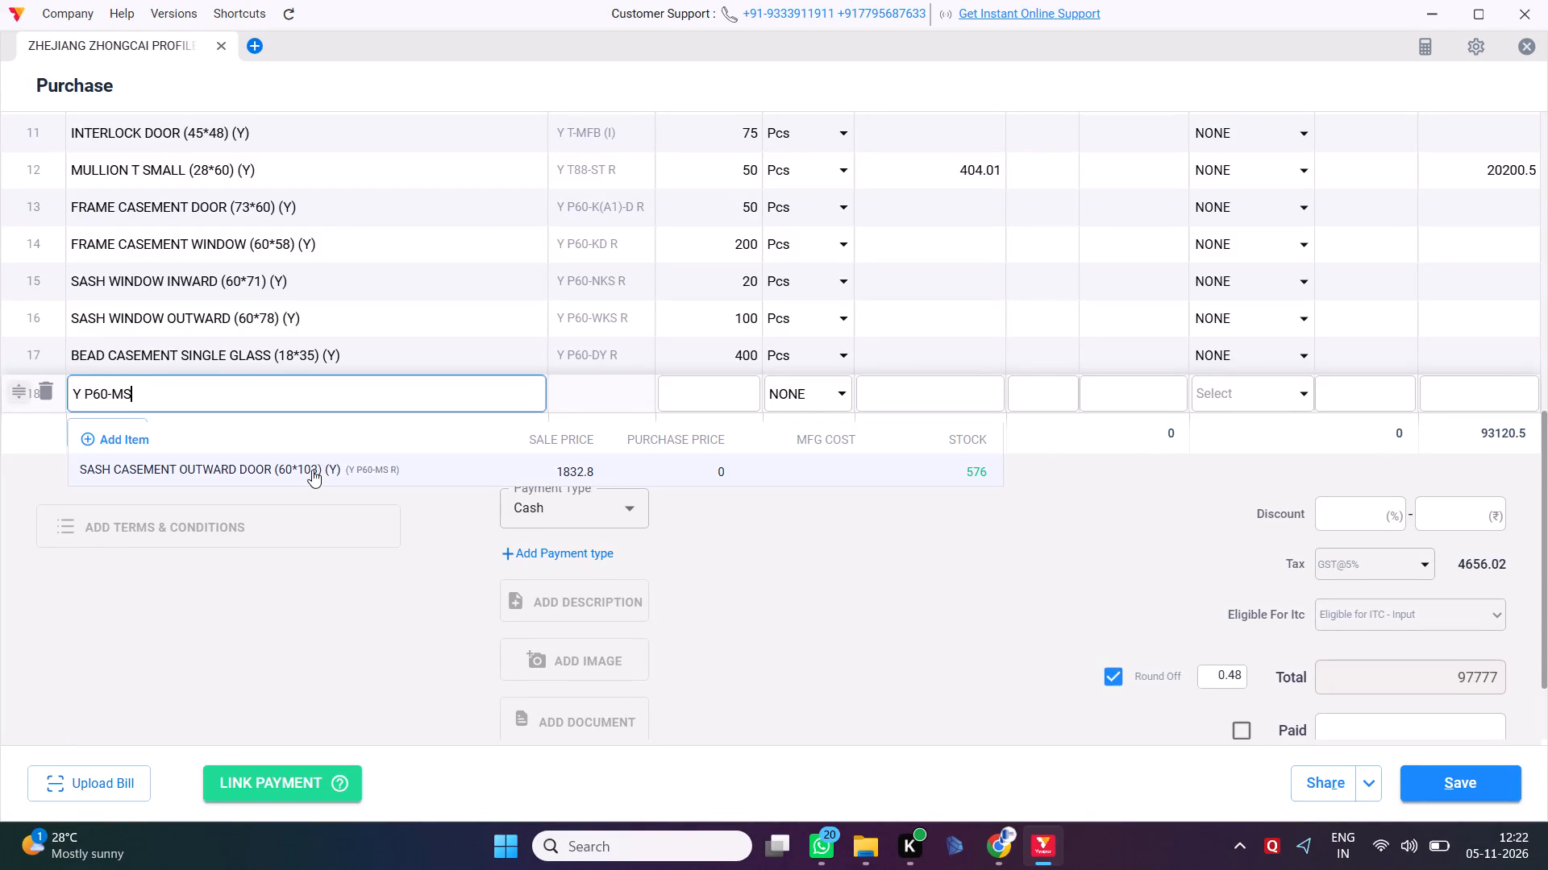
Add SASH CASEMENT OUTWARD DOOR (60*103) (Y), Y P60-MS R, to the purchase bill's eighteenth row and open its quantity for editing.
{"action": "left_click", "coordinate": [312, 470]}
{"action": "left_click", "coordinate": [688, 394]}
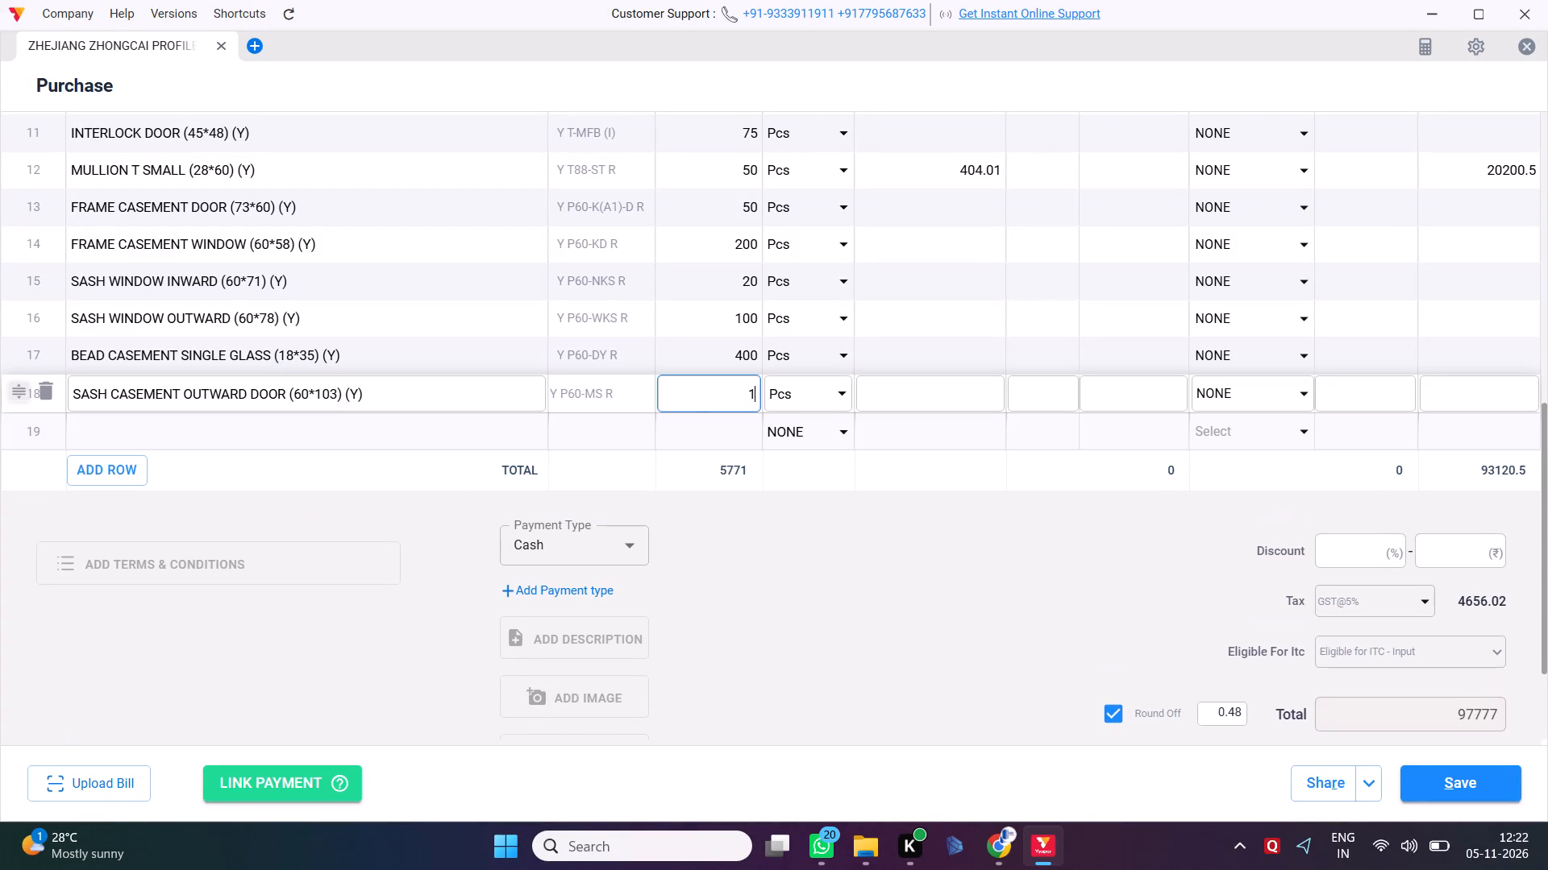
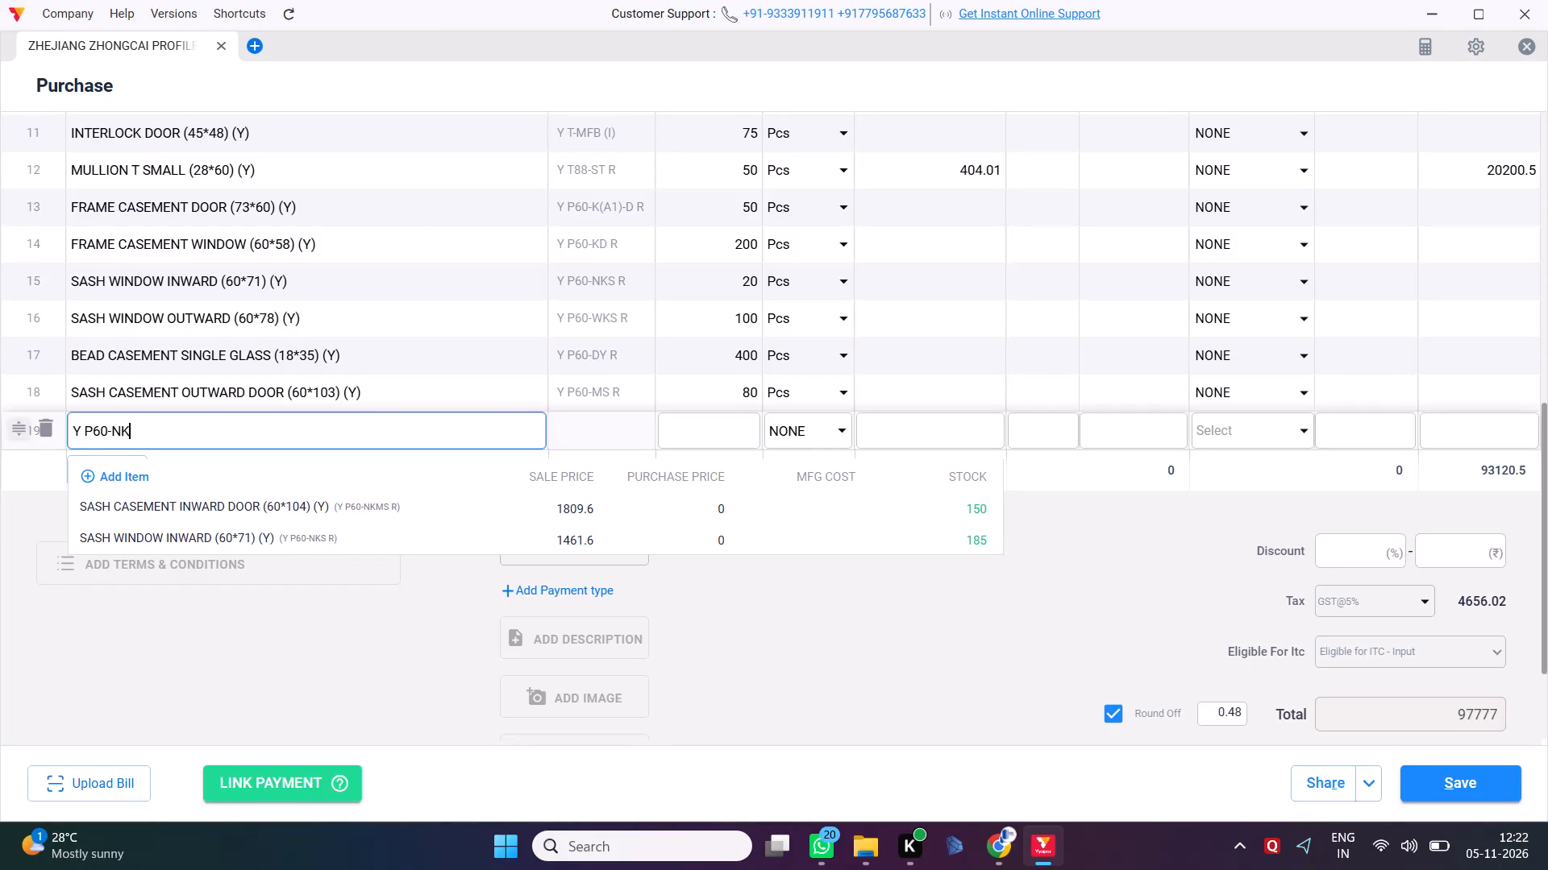
Add SASH CASEMENT INWARD DOOR (60*104) (Y), Y P60-NKMS R, to the purchase bill's nineteenth row and open its quantity for editing.
{"action": "left_click", "coordinate": [377, 512]}
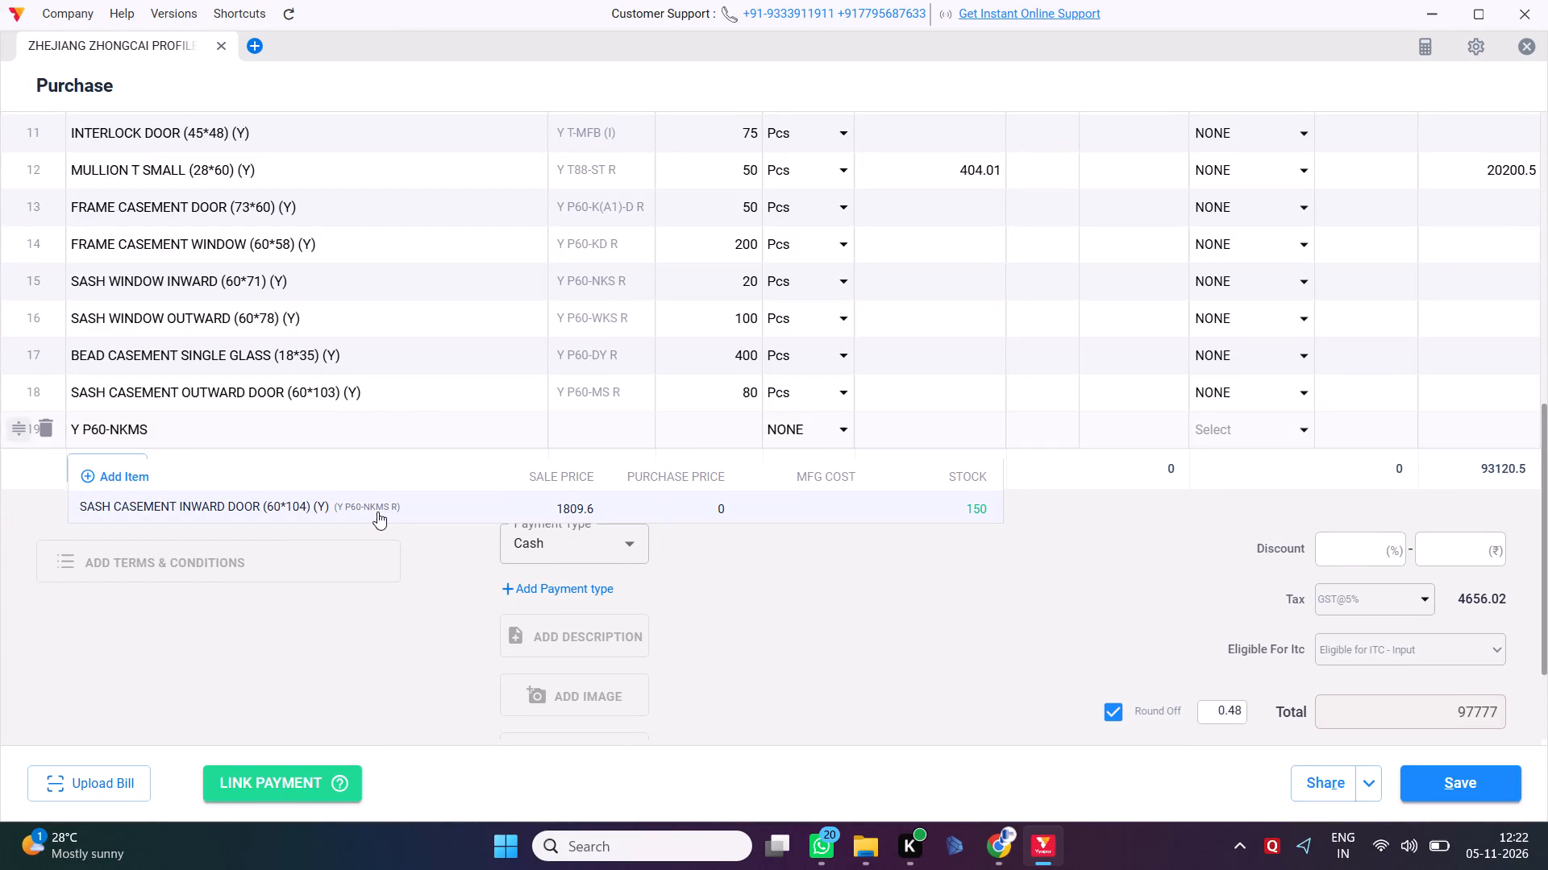
{"action": "left_click", "coordinate": [737, 431]}
{"action": "key", "text": "Right"}
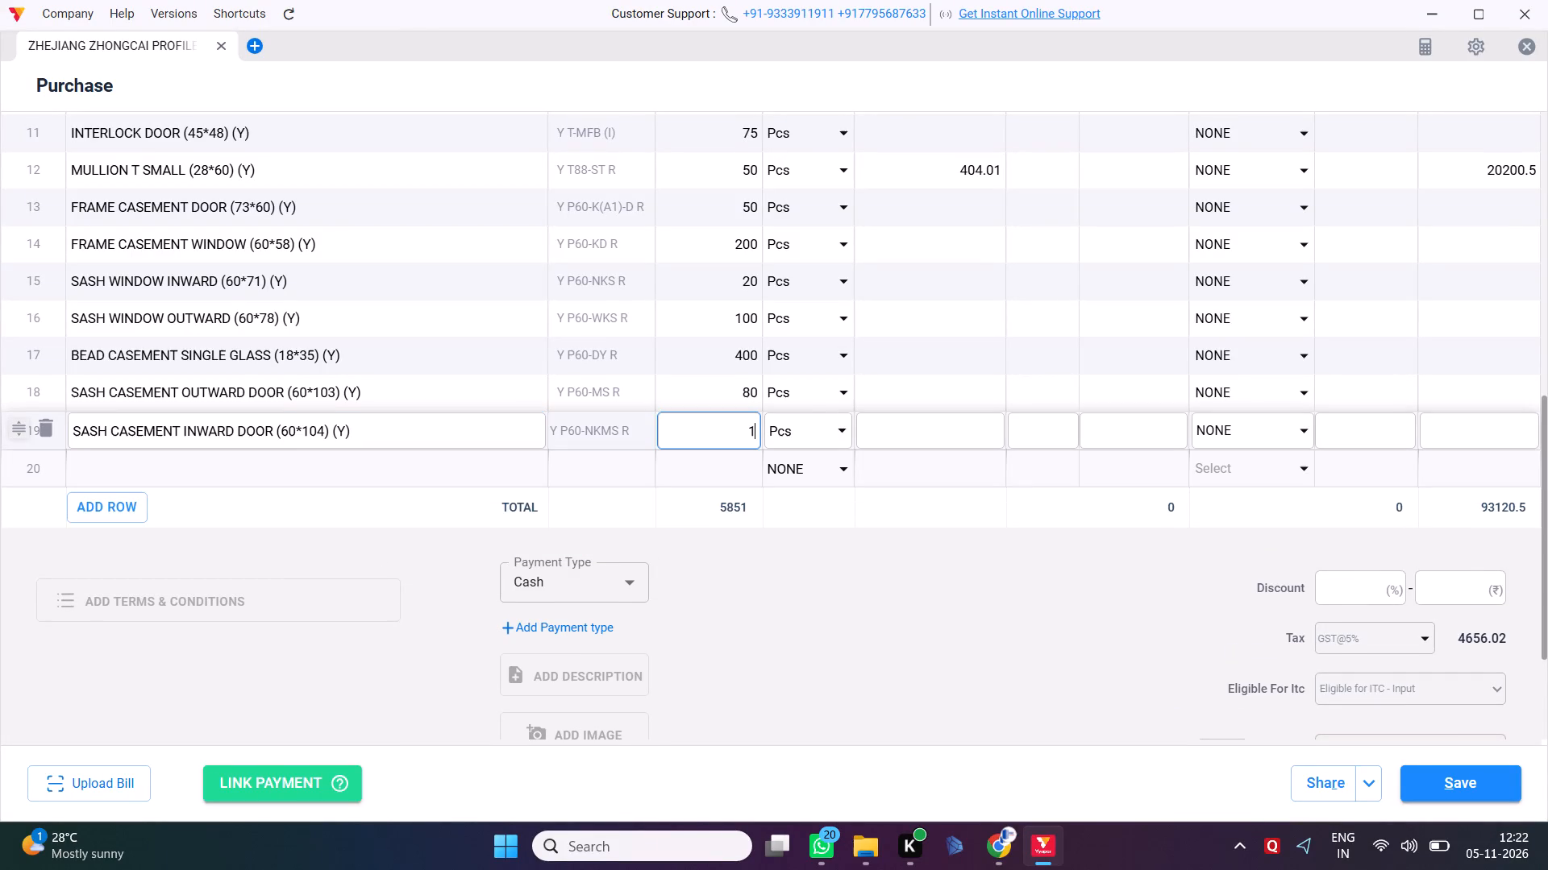
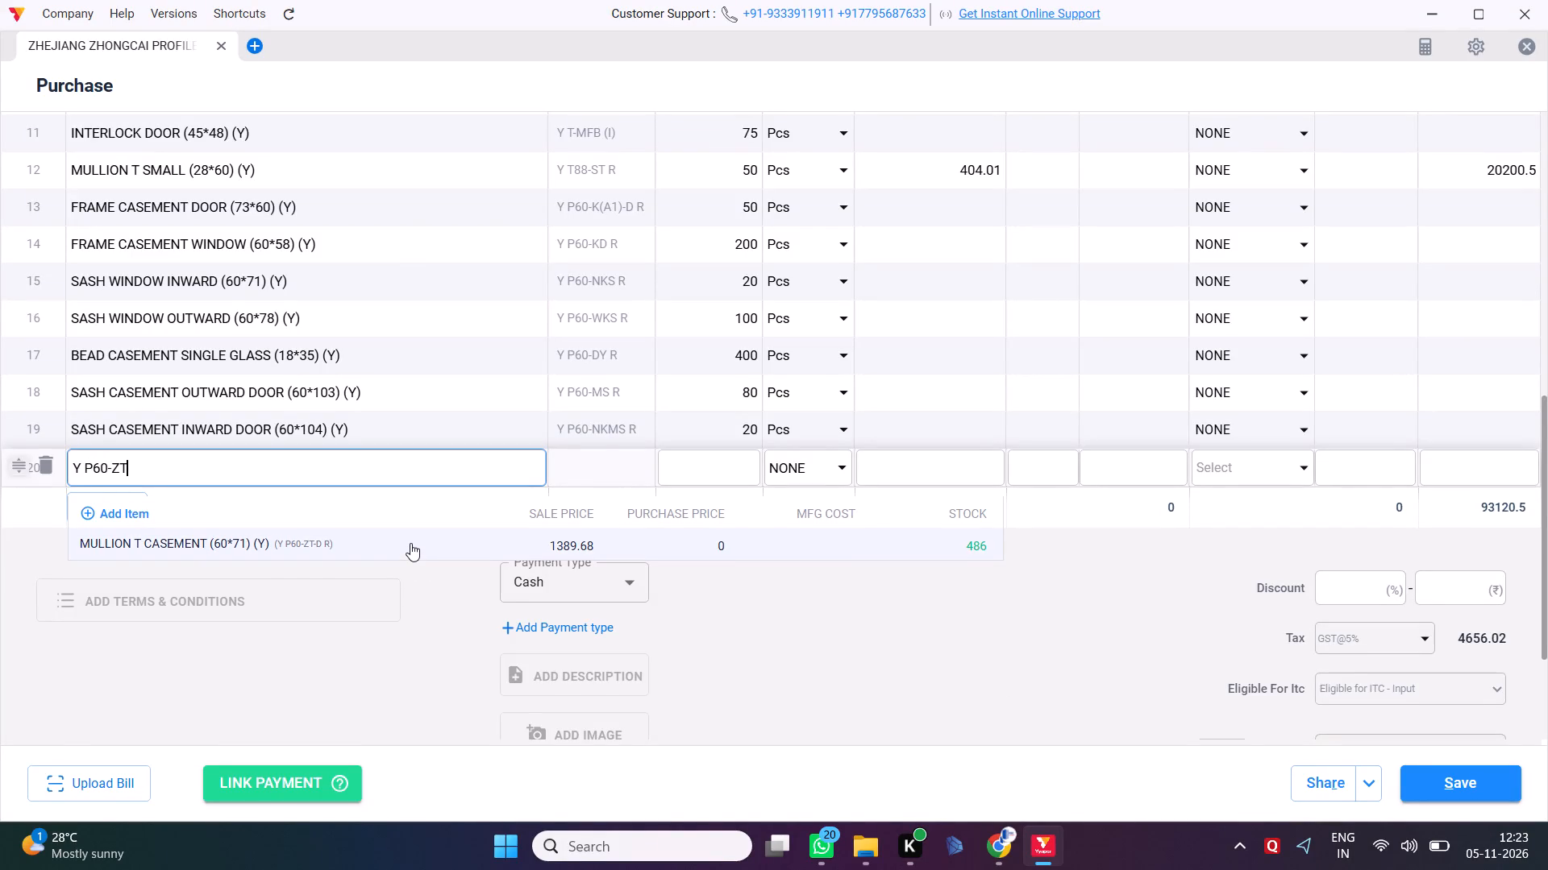
Add MULLION T CASEMENT (60*71) (Y), Y P60-ZT-D R, to the purchase bill's twentieth row and open its quantity for editing.
{"action": "left_click", "coordinate": [410, 543]}
{"action": "left_click", "coordinate": [743, 471]}
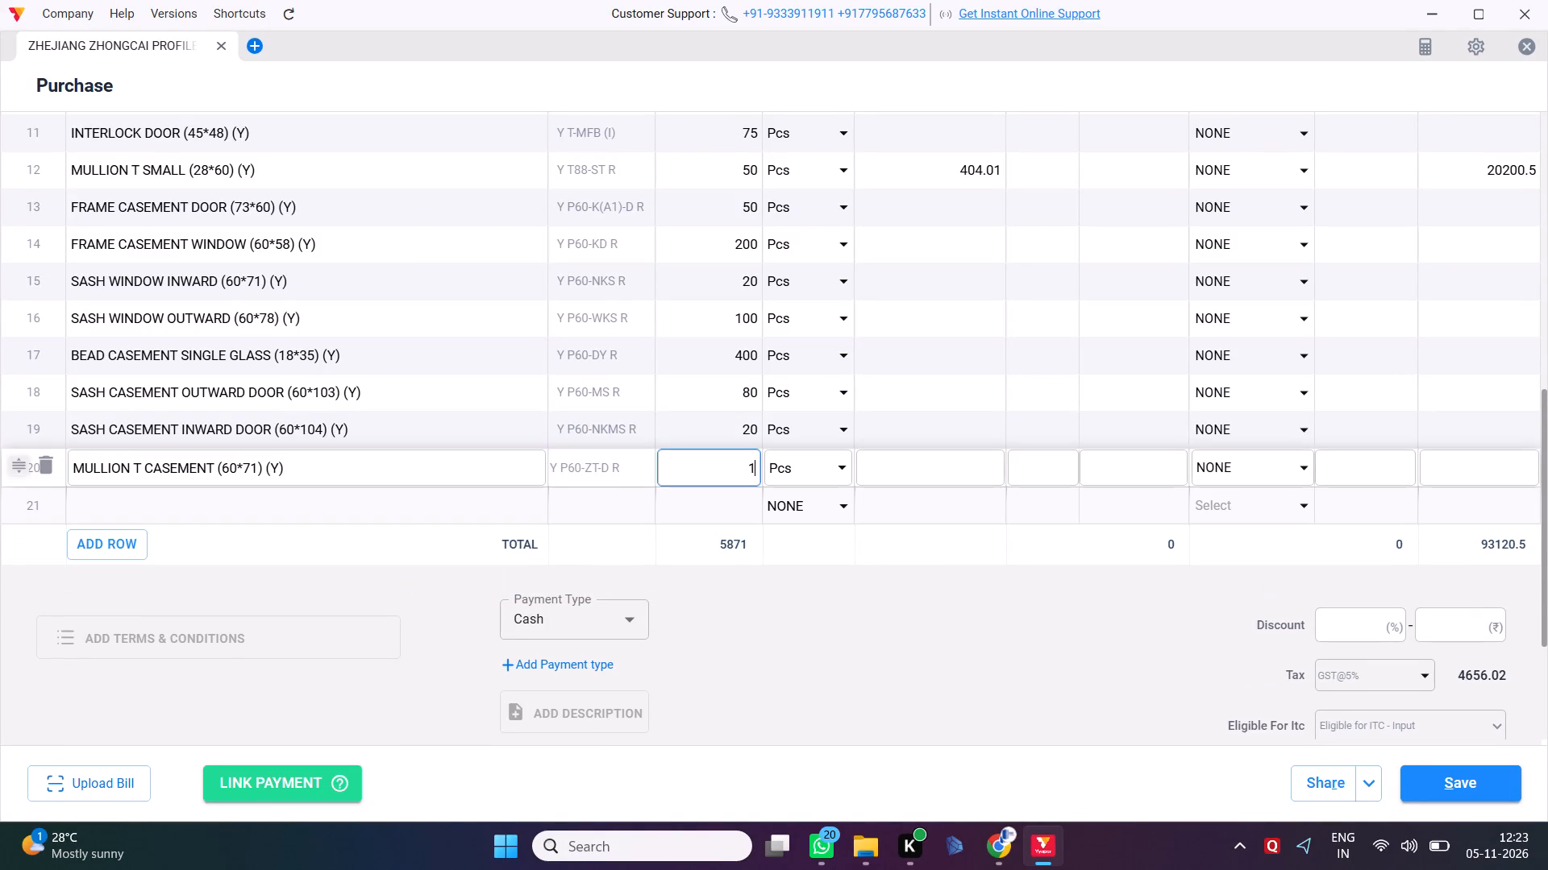
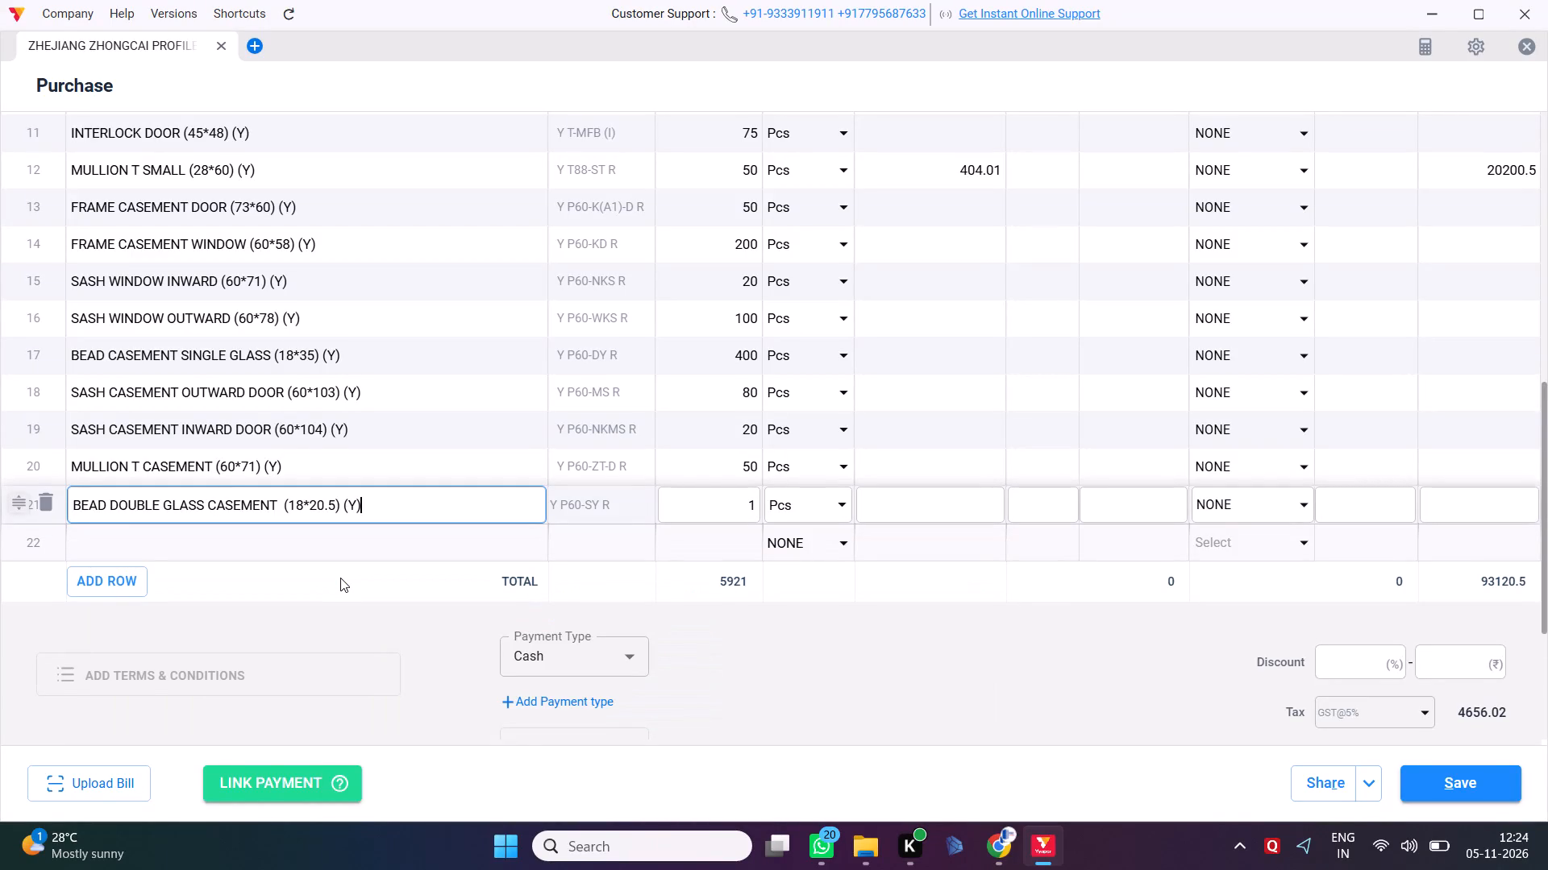
Open the quantity of BEAD DOUBLE GLASS CASEMENT (18*20.5) (Y) in the purchase bill's twenty-first row for editing and clear it.
{"action": "left_click", "coordinate": [705, 495]}
{"action": "key", "text": "Right"}
{"action": "key", "text": "BackSpace"}
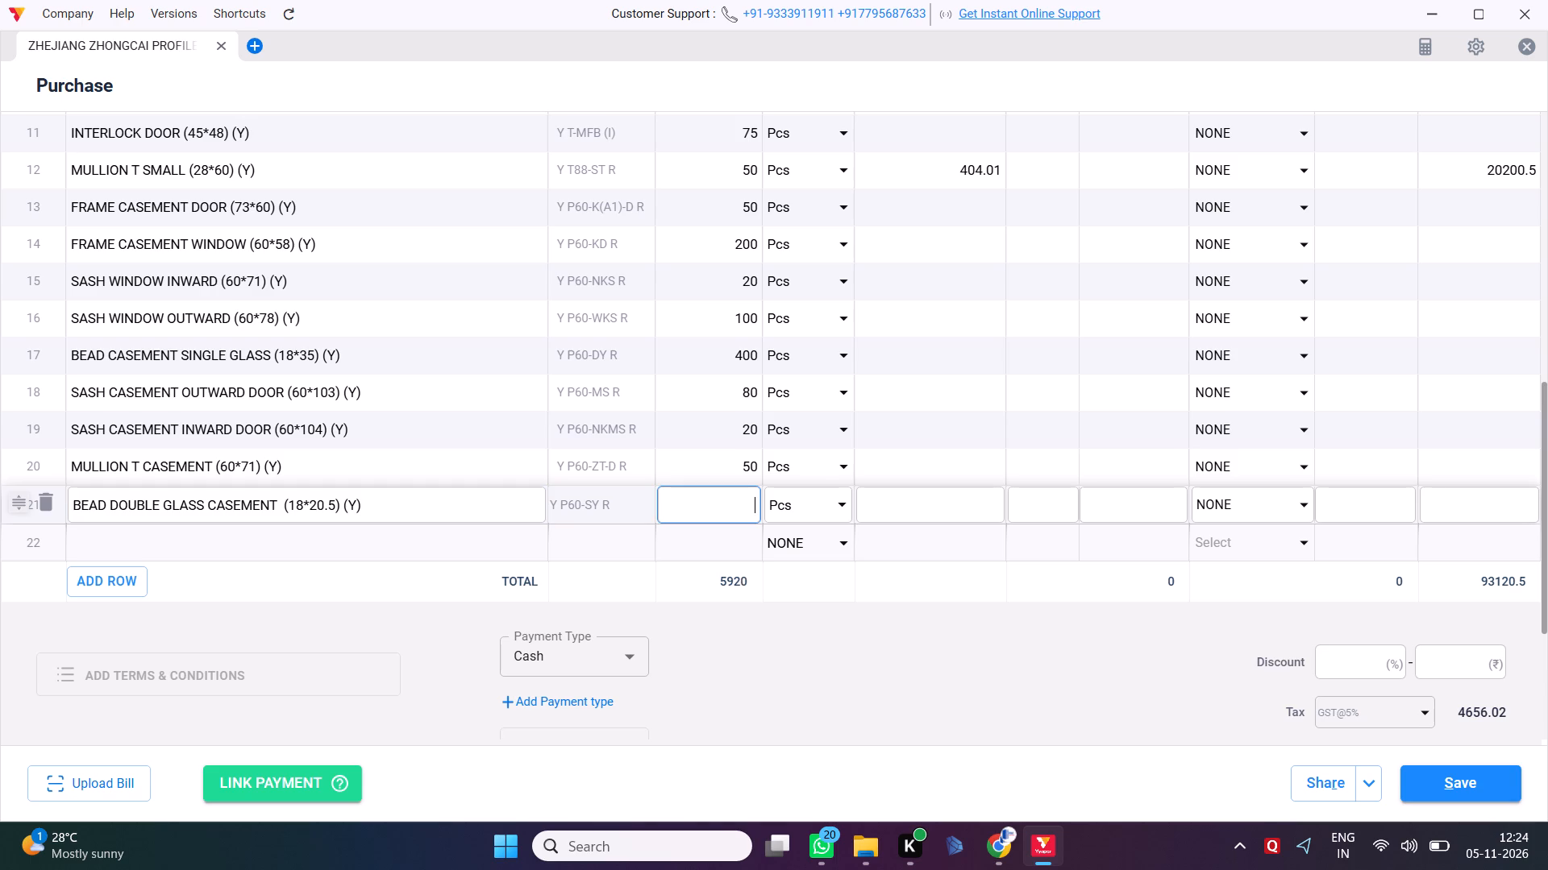
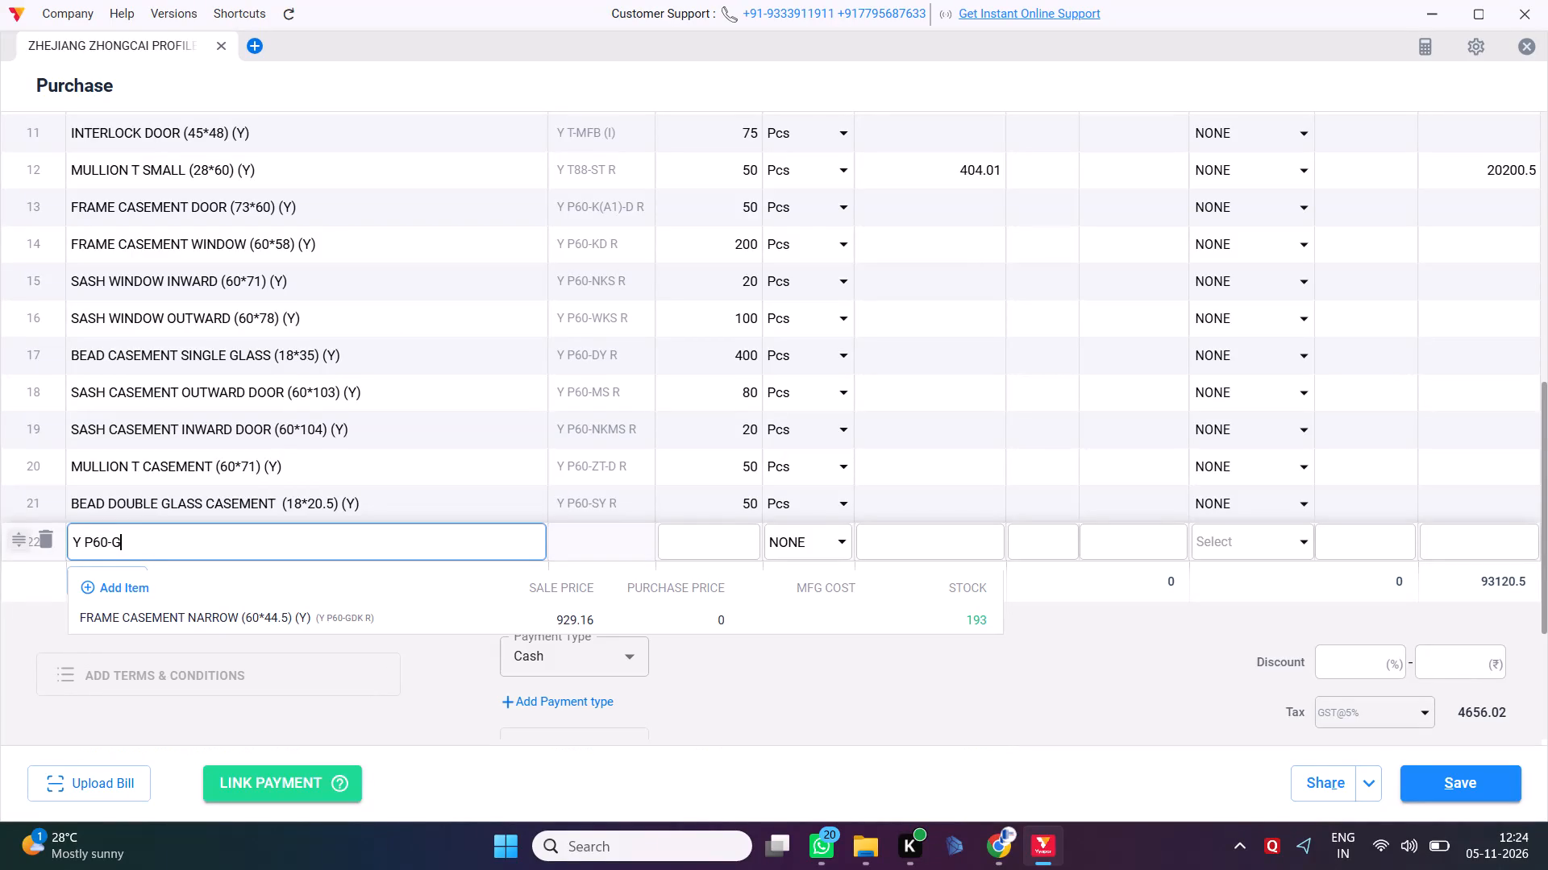
Add FRAME CASEMENT NARROW (60*44.5) (Y), code Y P60-GDK R, as the item in the purchase bill's twenty-second row.
{"action": "type", "text": "DK"}
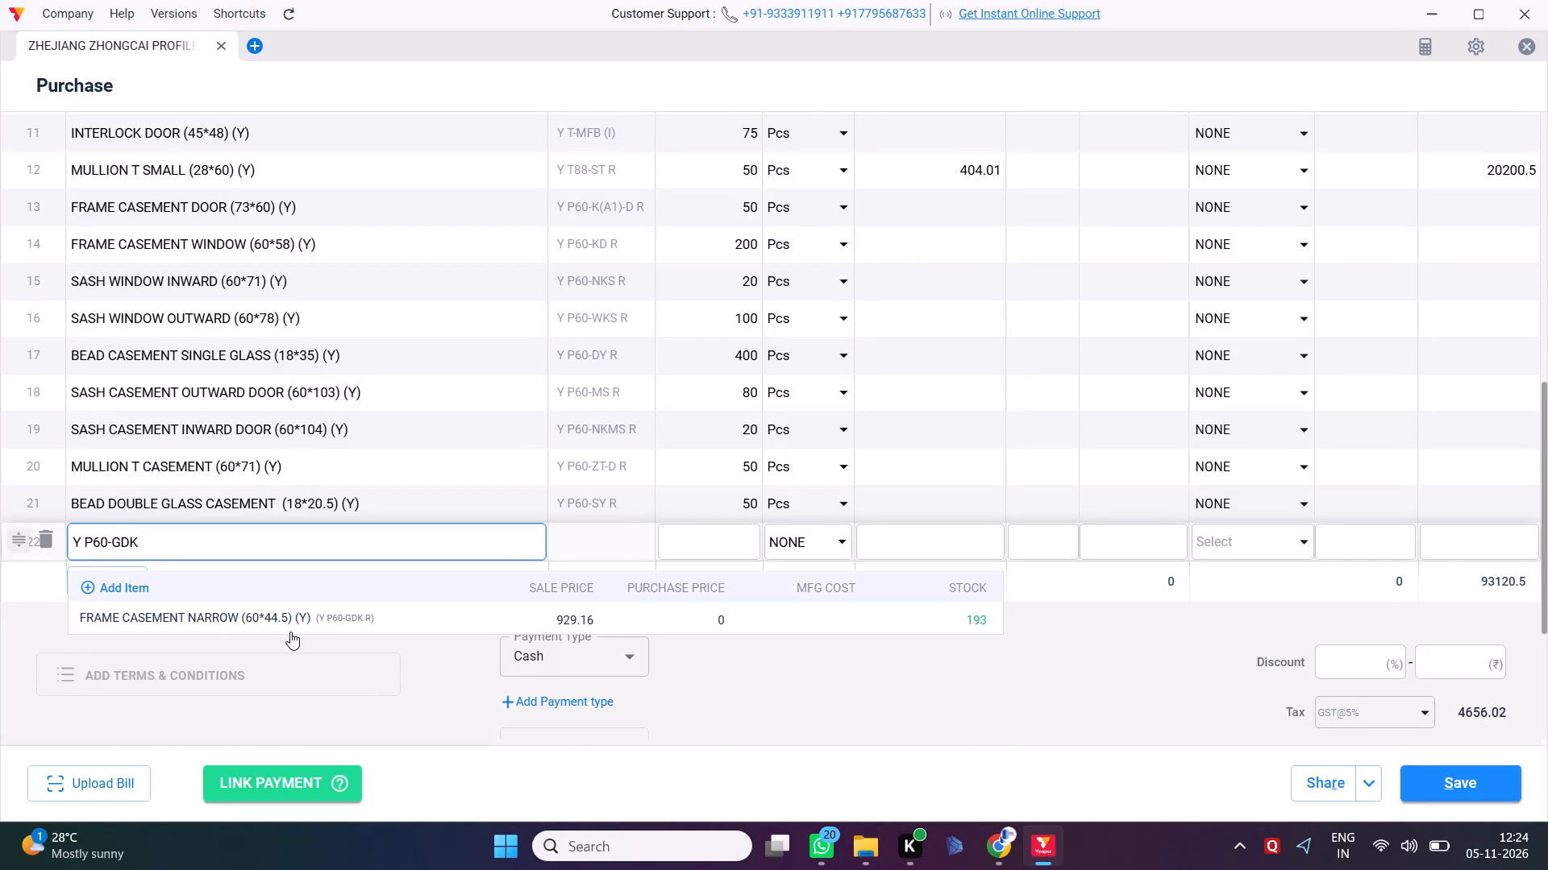
{"action": "left_click", "coordinate": [293, 619]}
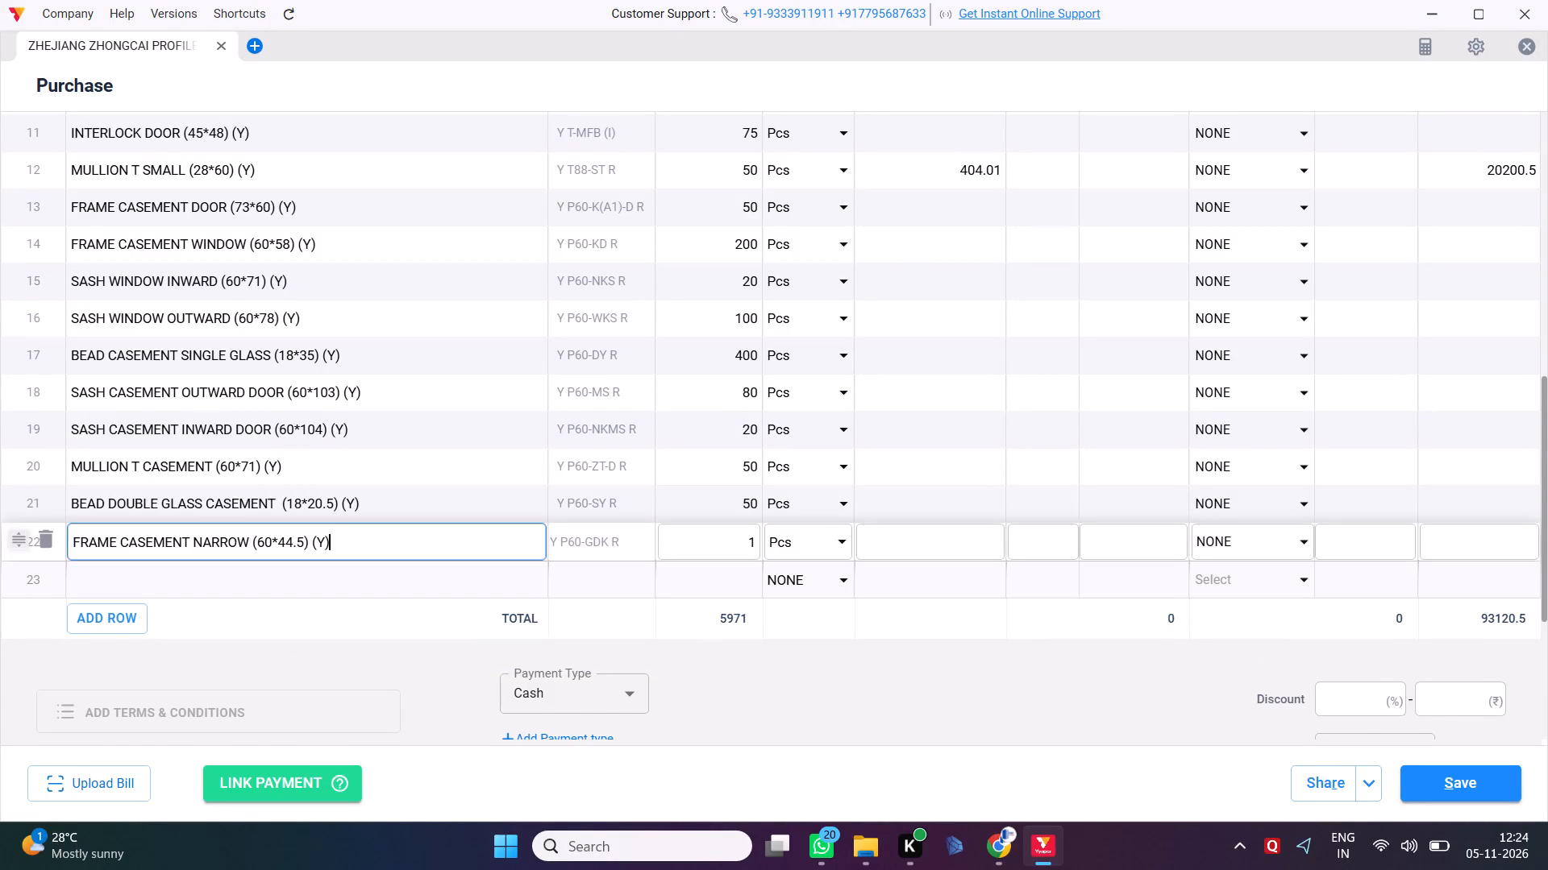
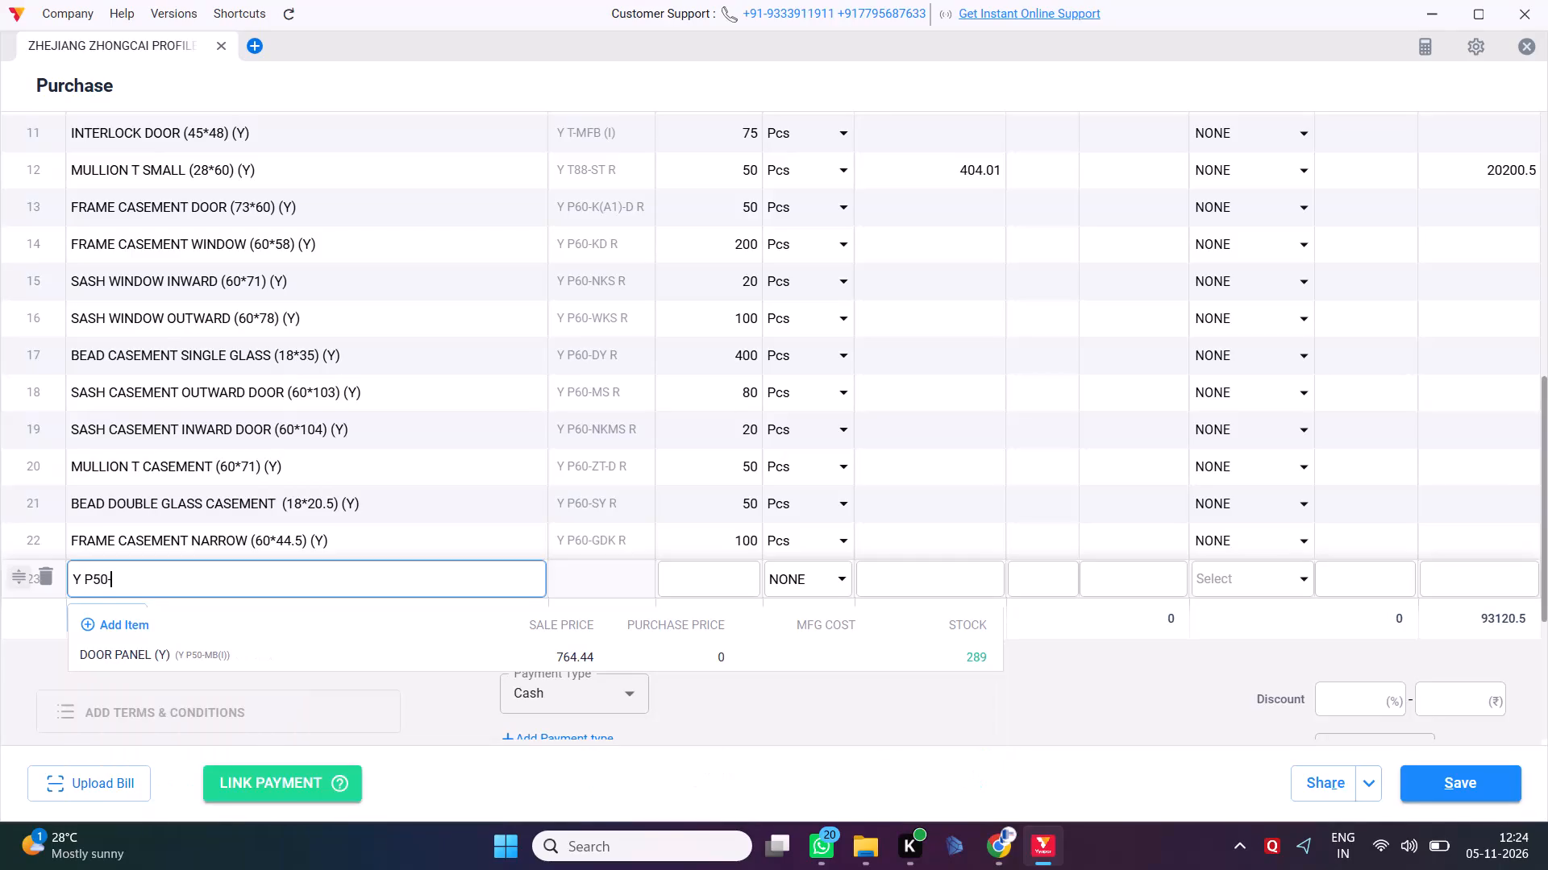
Add DOOR PANEL (Y), code Y P50-MB(I), as the item in the purchase bill's twenty-third row.
{"action": "left_click", "coordinate": [295, 652]}
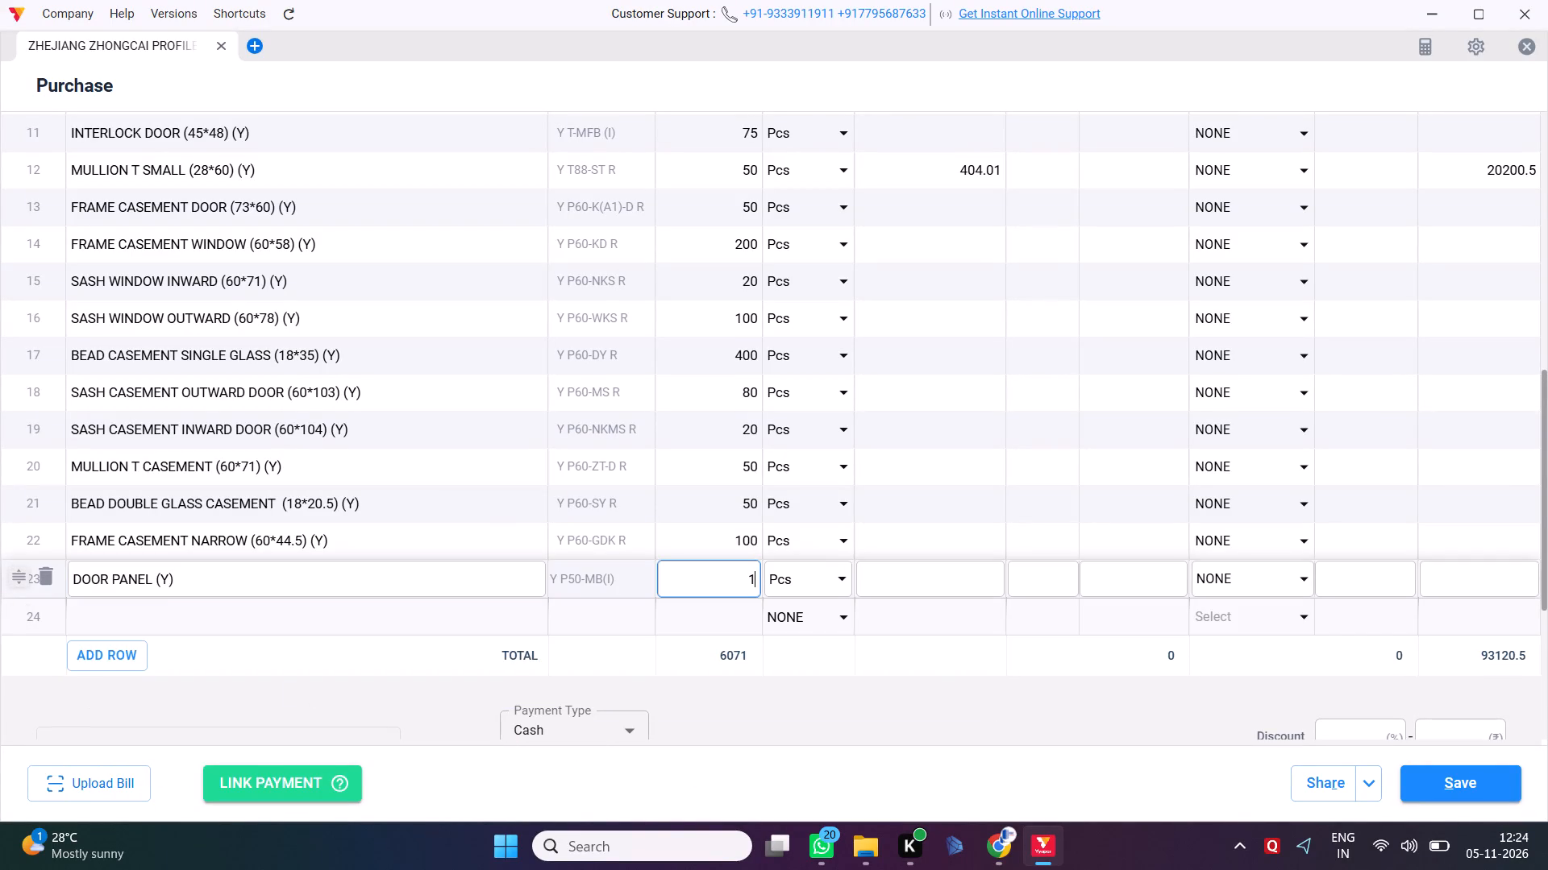
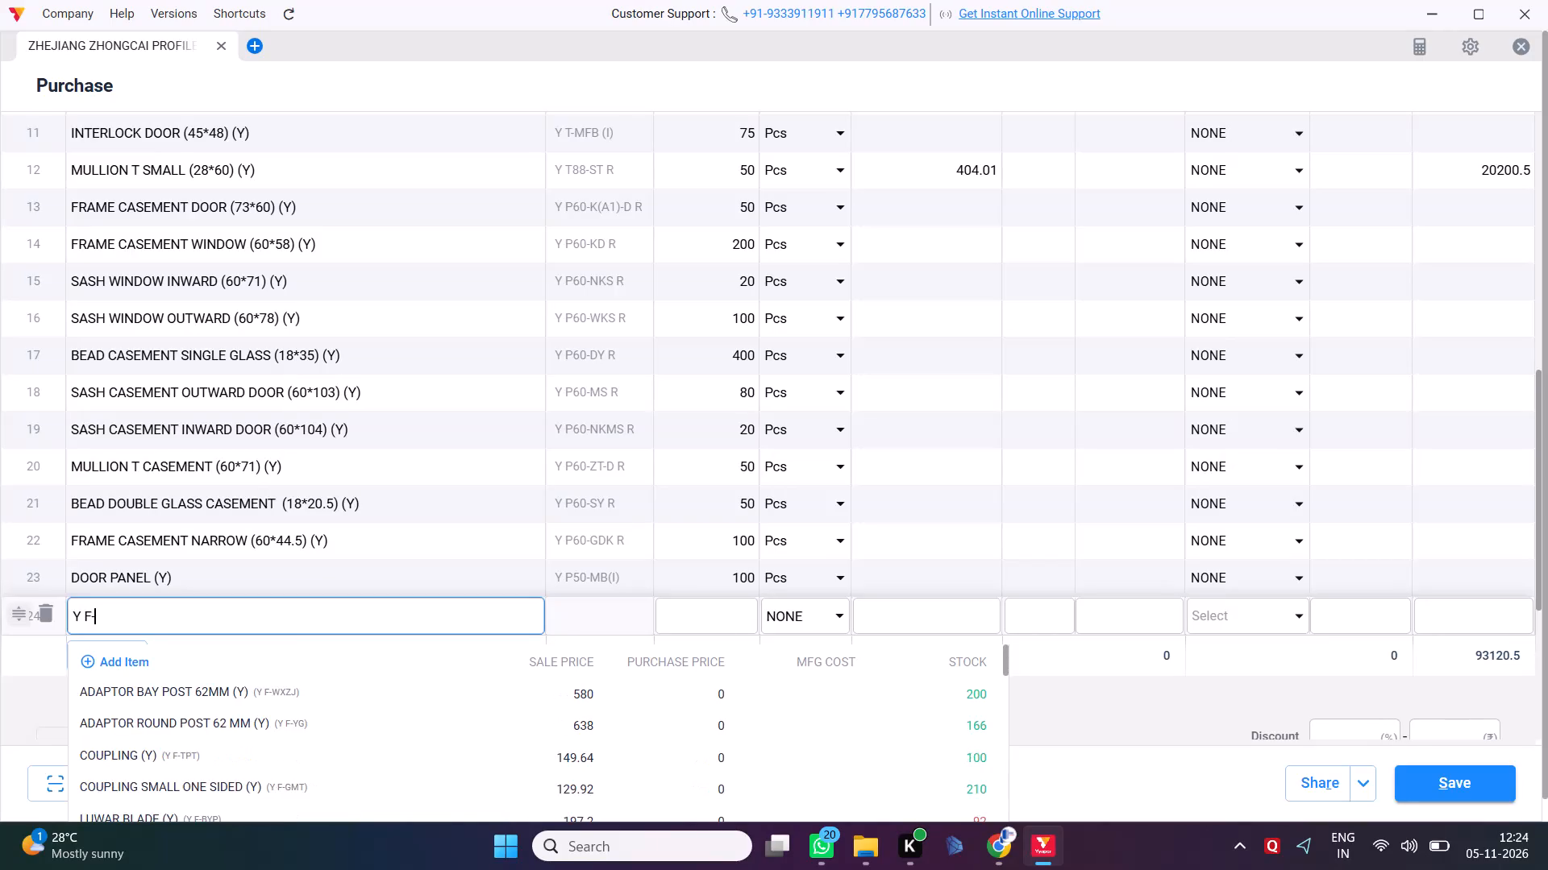
Add LUWAR LEFT-RIGHT (Y), code Y F-BYYT LR, as the item in the purchase bill's twenty-fourth row.
{"action": "left_click", "coordinate": [239, 697]}
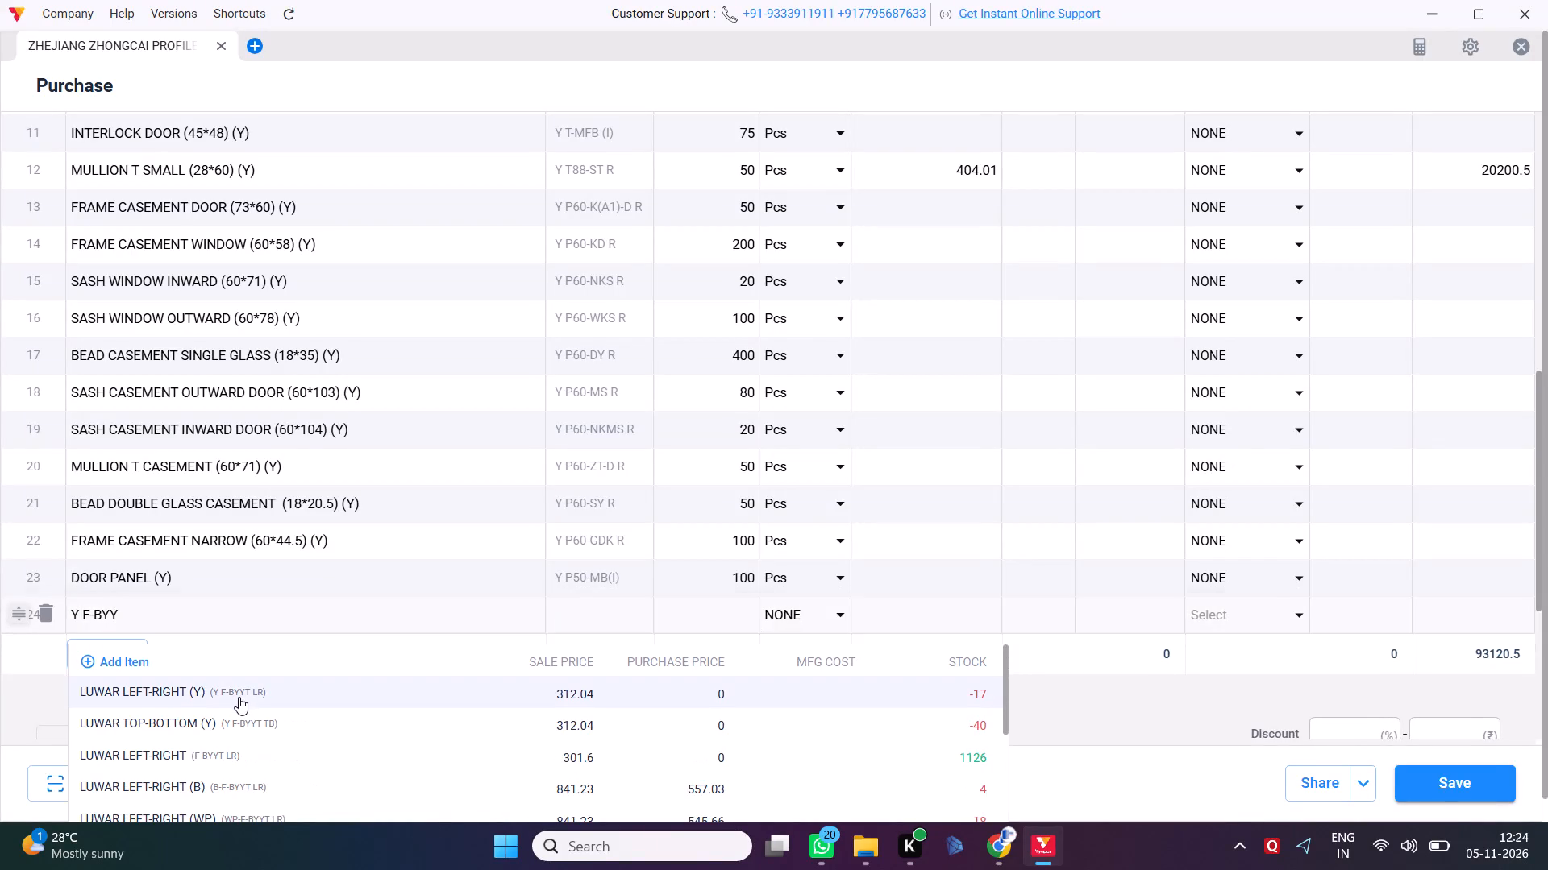
{"action": "left_click", "coordinate": [745, 613]}
{"action": "key", "text": "Down"}
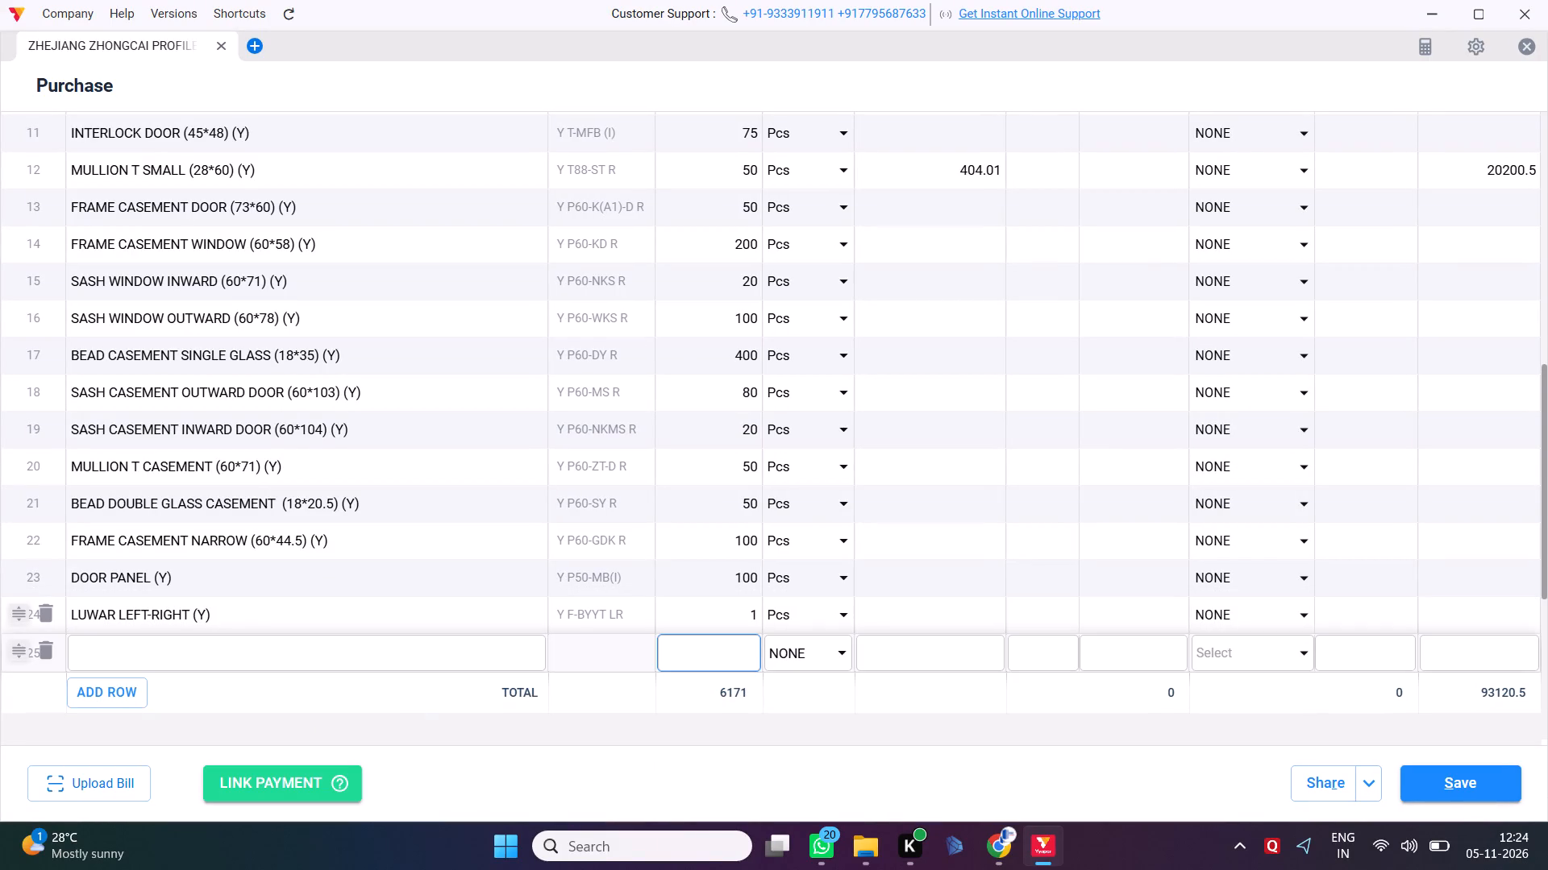
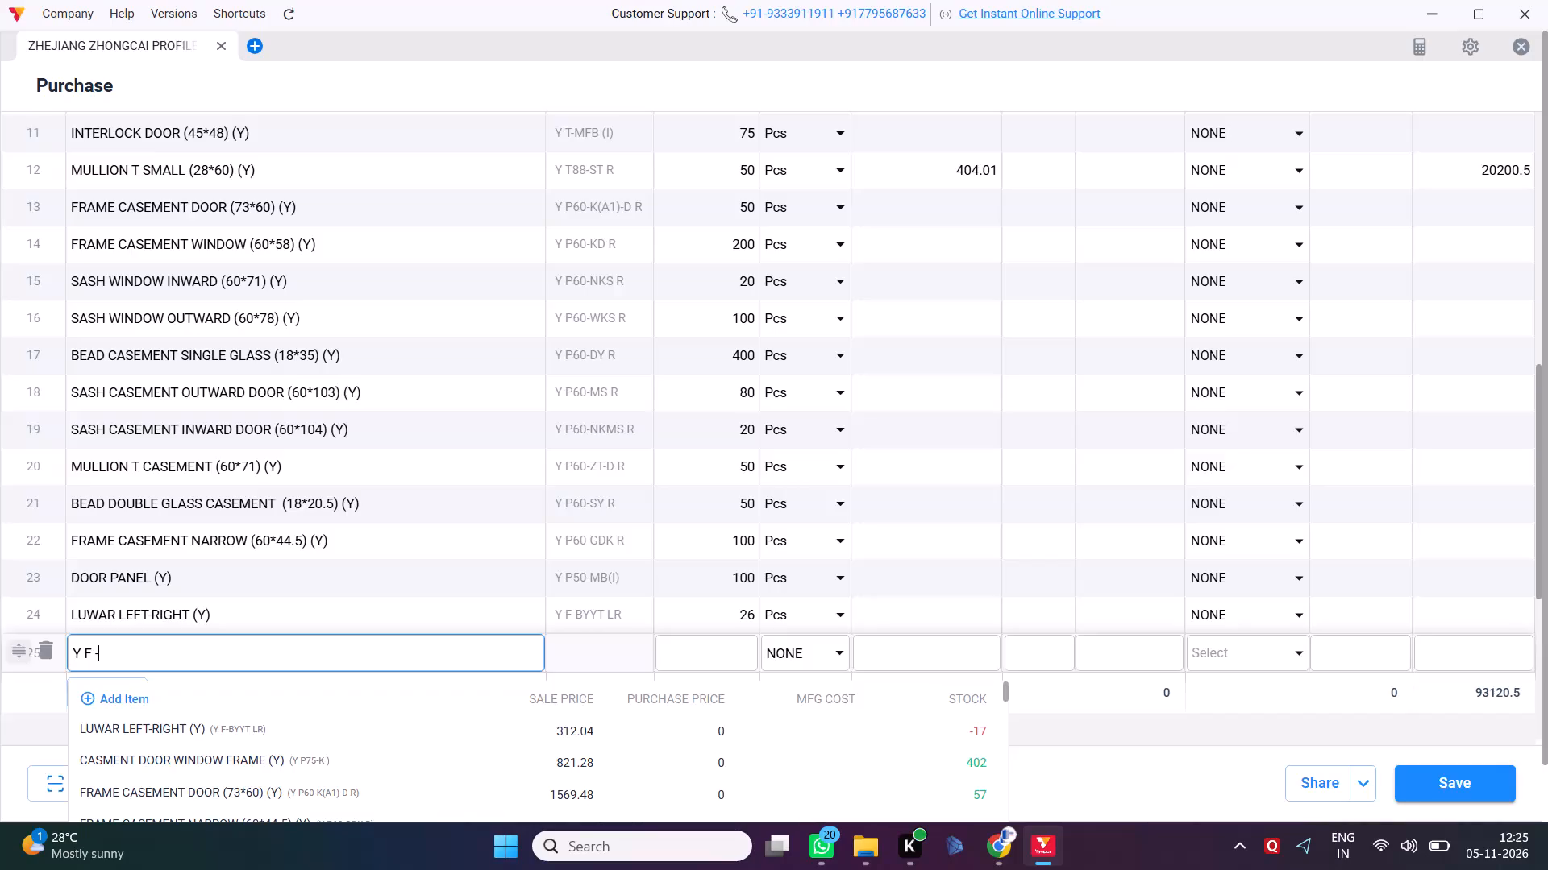
Add LUWAR TOP-BOTTOM (Y), code Y F-BYYT TB, as the item in the purchase bill's twenty-fifth row and open its quantity for editing.
{"action": "key", "text": "BackSpace"}
{"action": "key", "text": "BackSpace"}
{"action": "type", "text": "-B"}
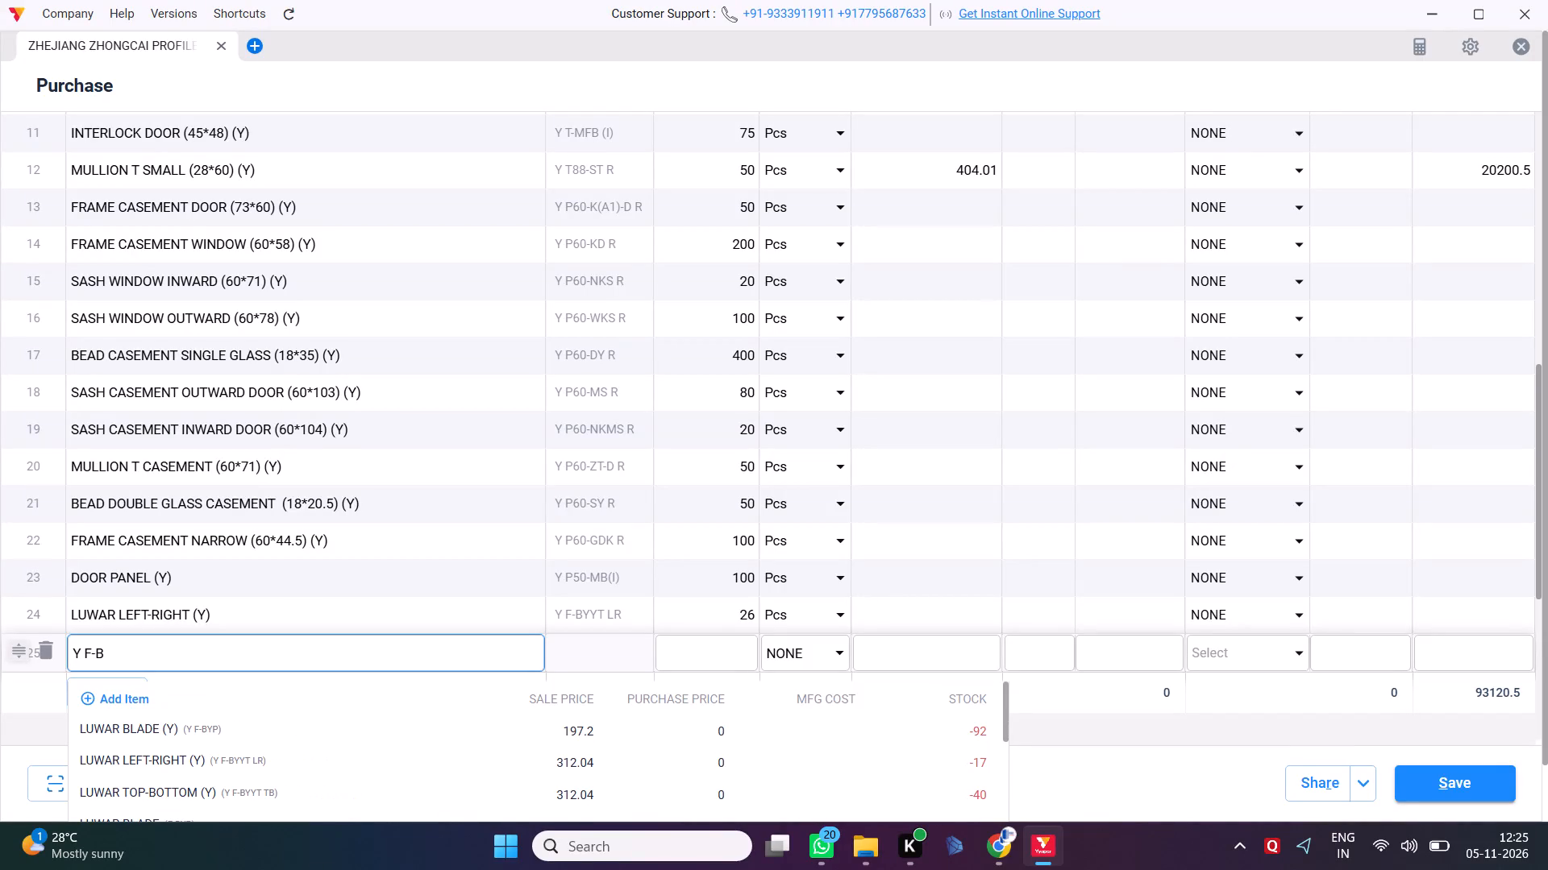
{"action": "type", "text": "YY"}
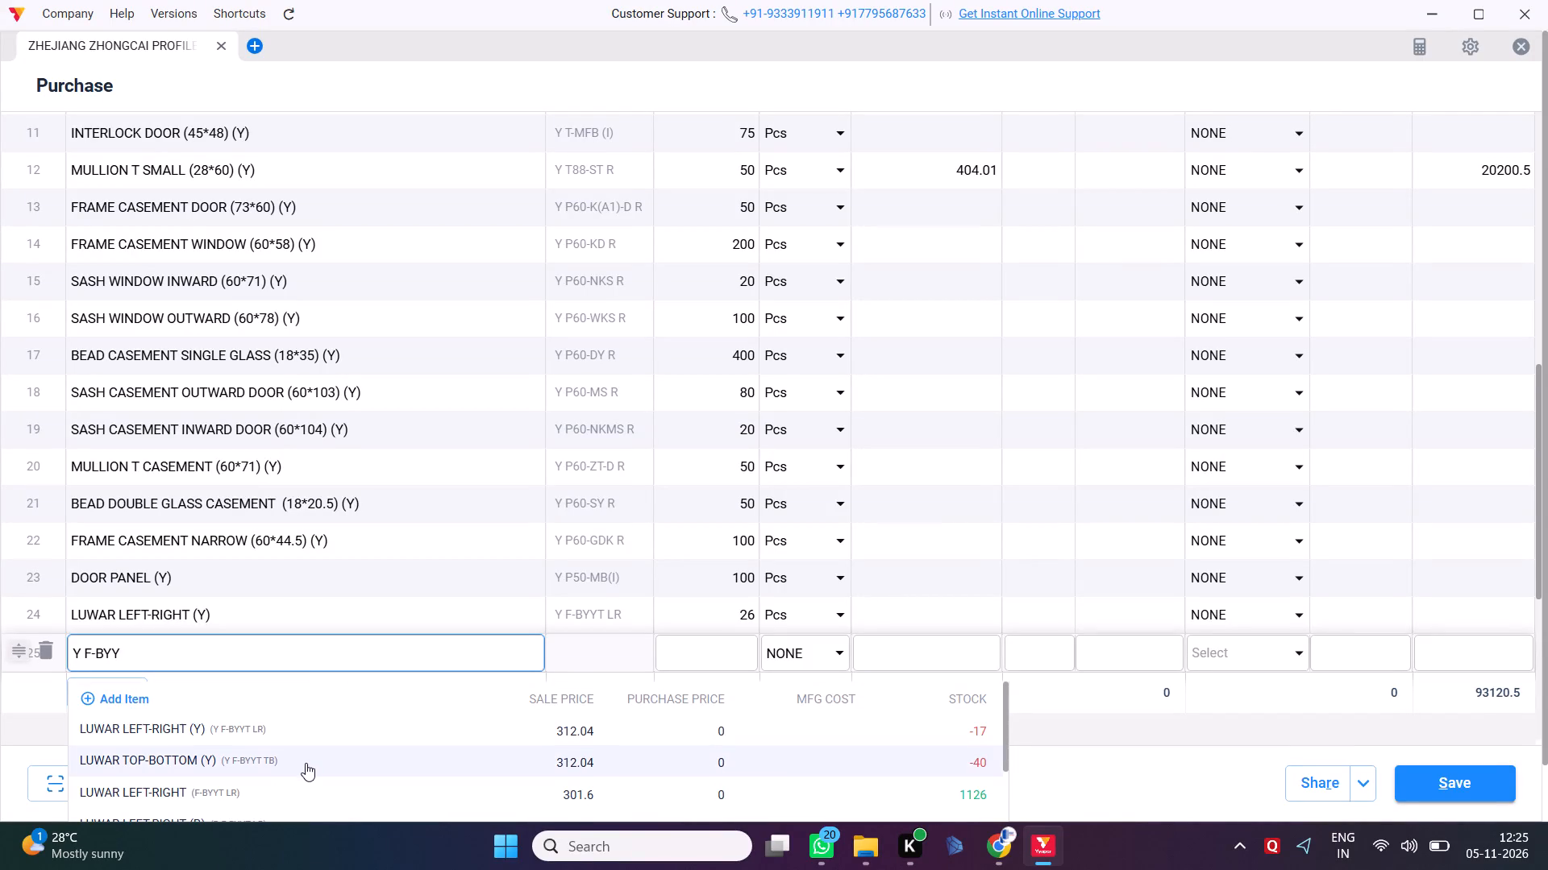
{"action": "left_click", "coordinate": [306, 763]}
{"action": "left_click", "coordinate": [718, 653]}
{"action": "key", "text": "Right"}
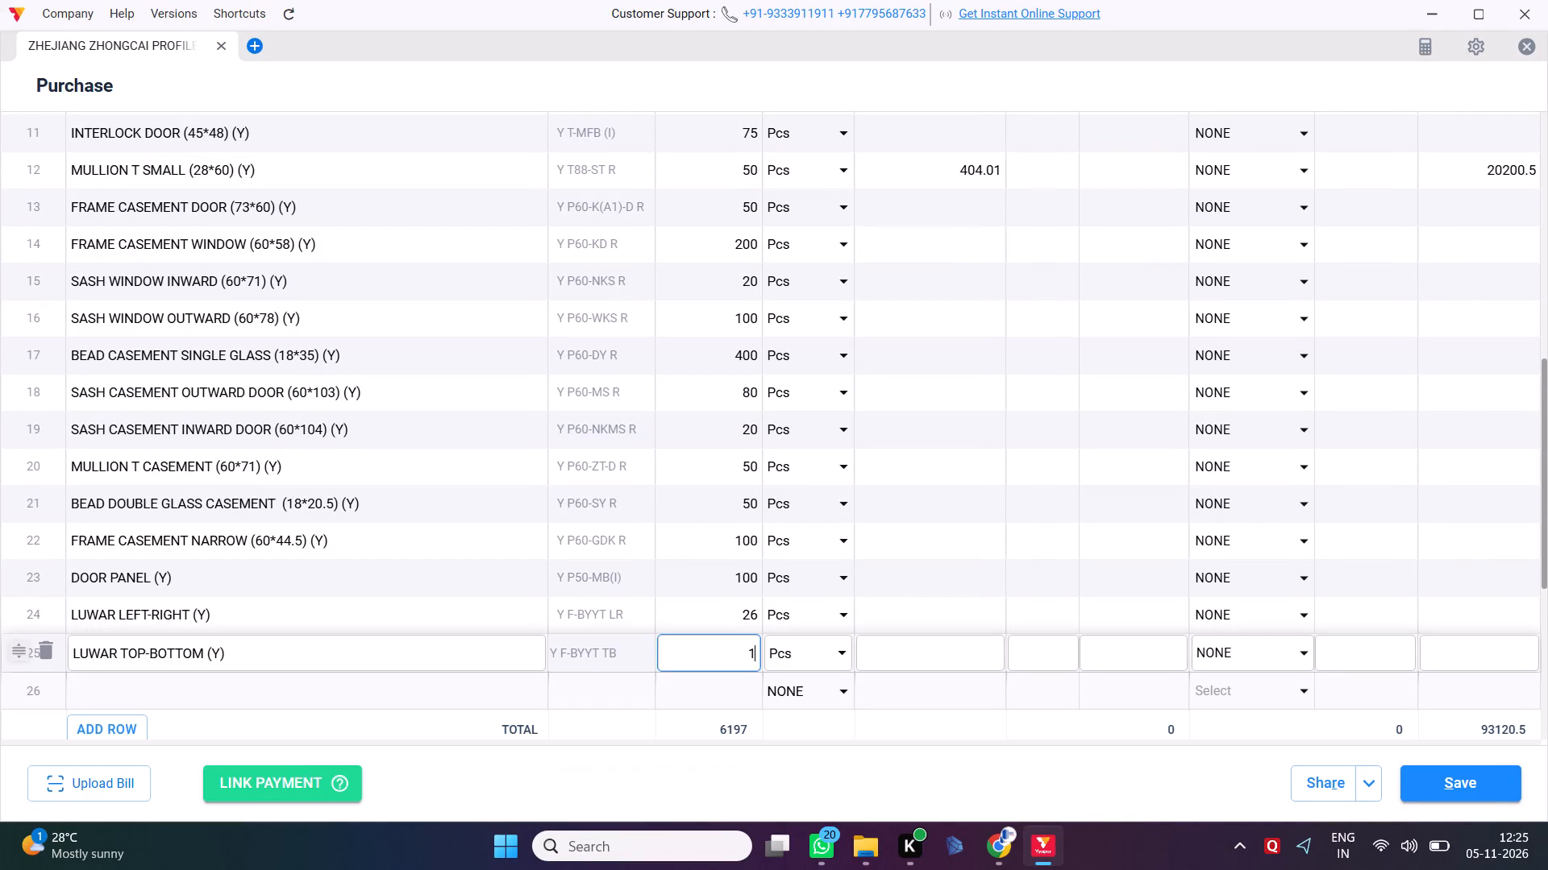
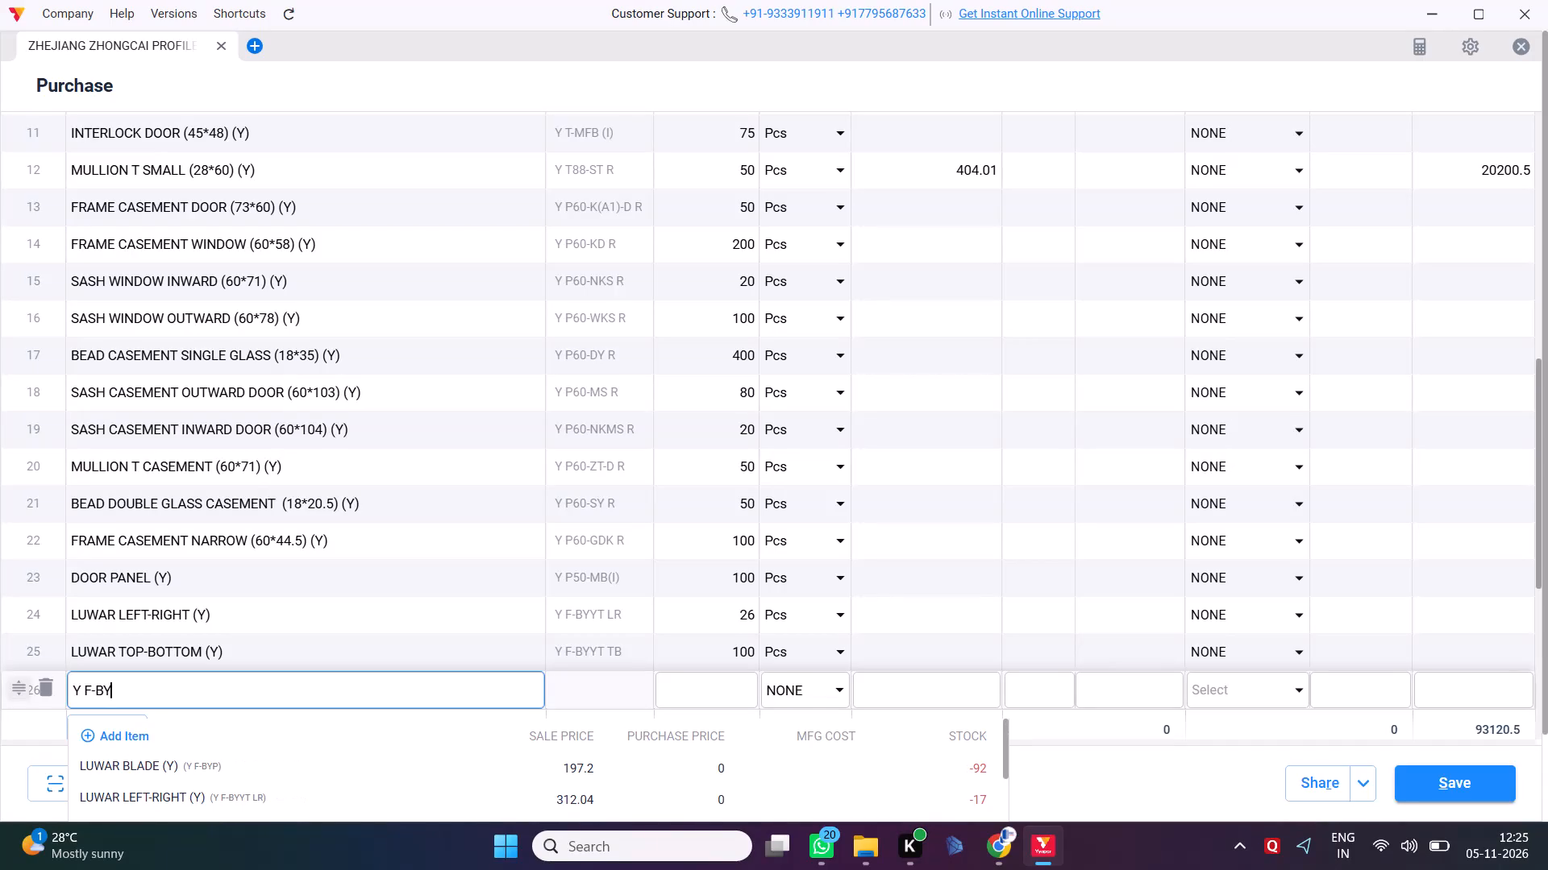
Add LUWAR BLADE (Y), code Y F-BYP, as the item in the purchase bill's twenty-sixth row and open its quantity for editing.
{"action": "left_click", "coordinate": [273, 757]}
{"action": "scroll", "coordinate": [590, 619], "scroll_direction": "down", "scroll_amount": 2}
{"action": "left_click", "coordinate": [726, 481]}
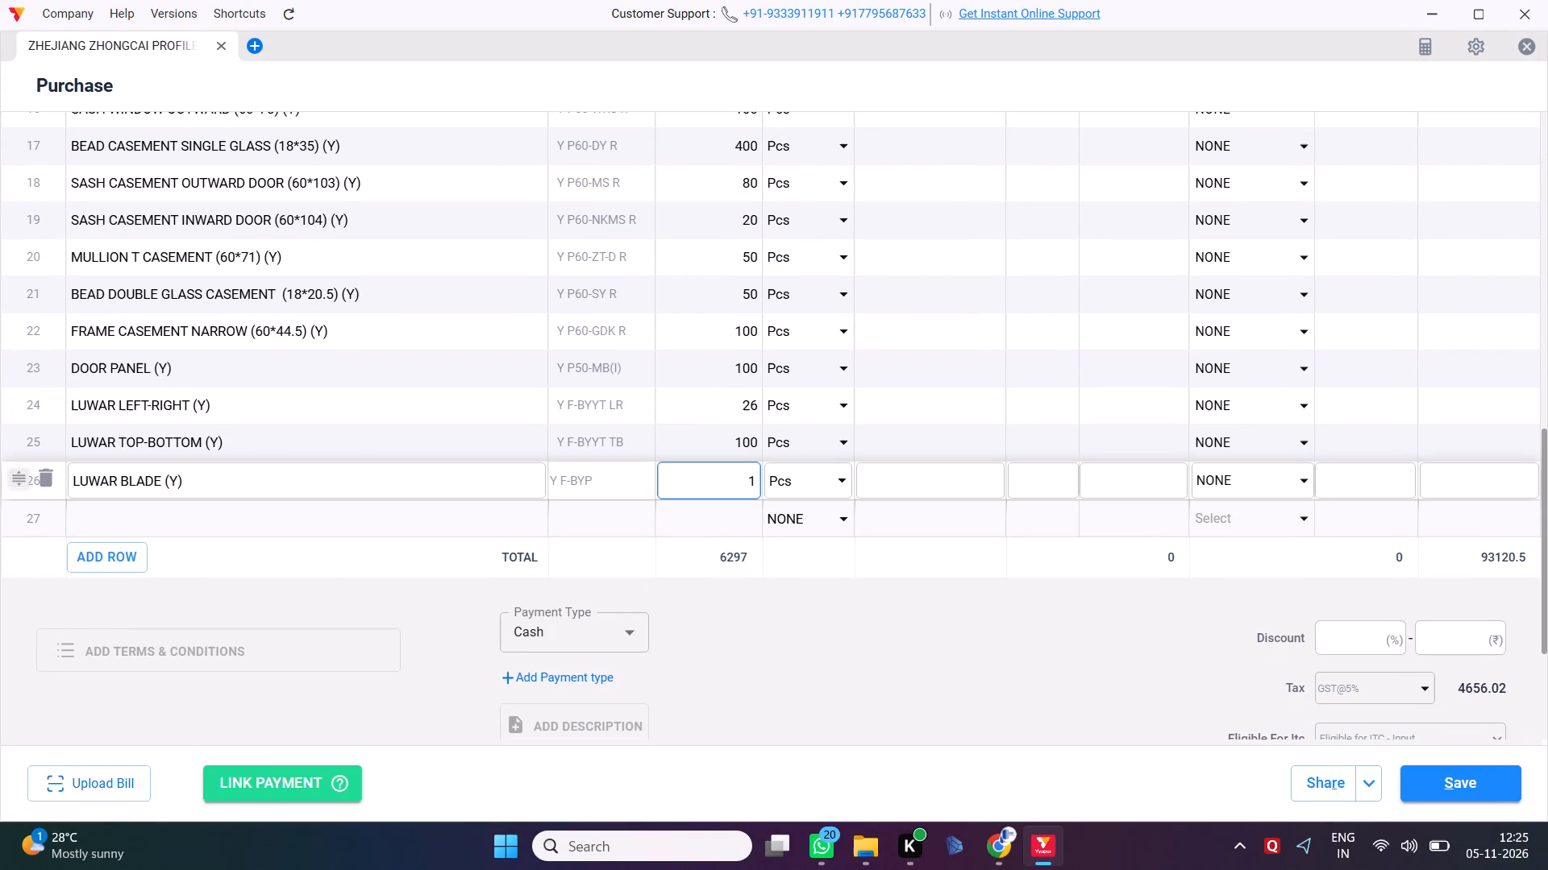
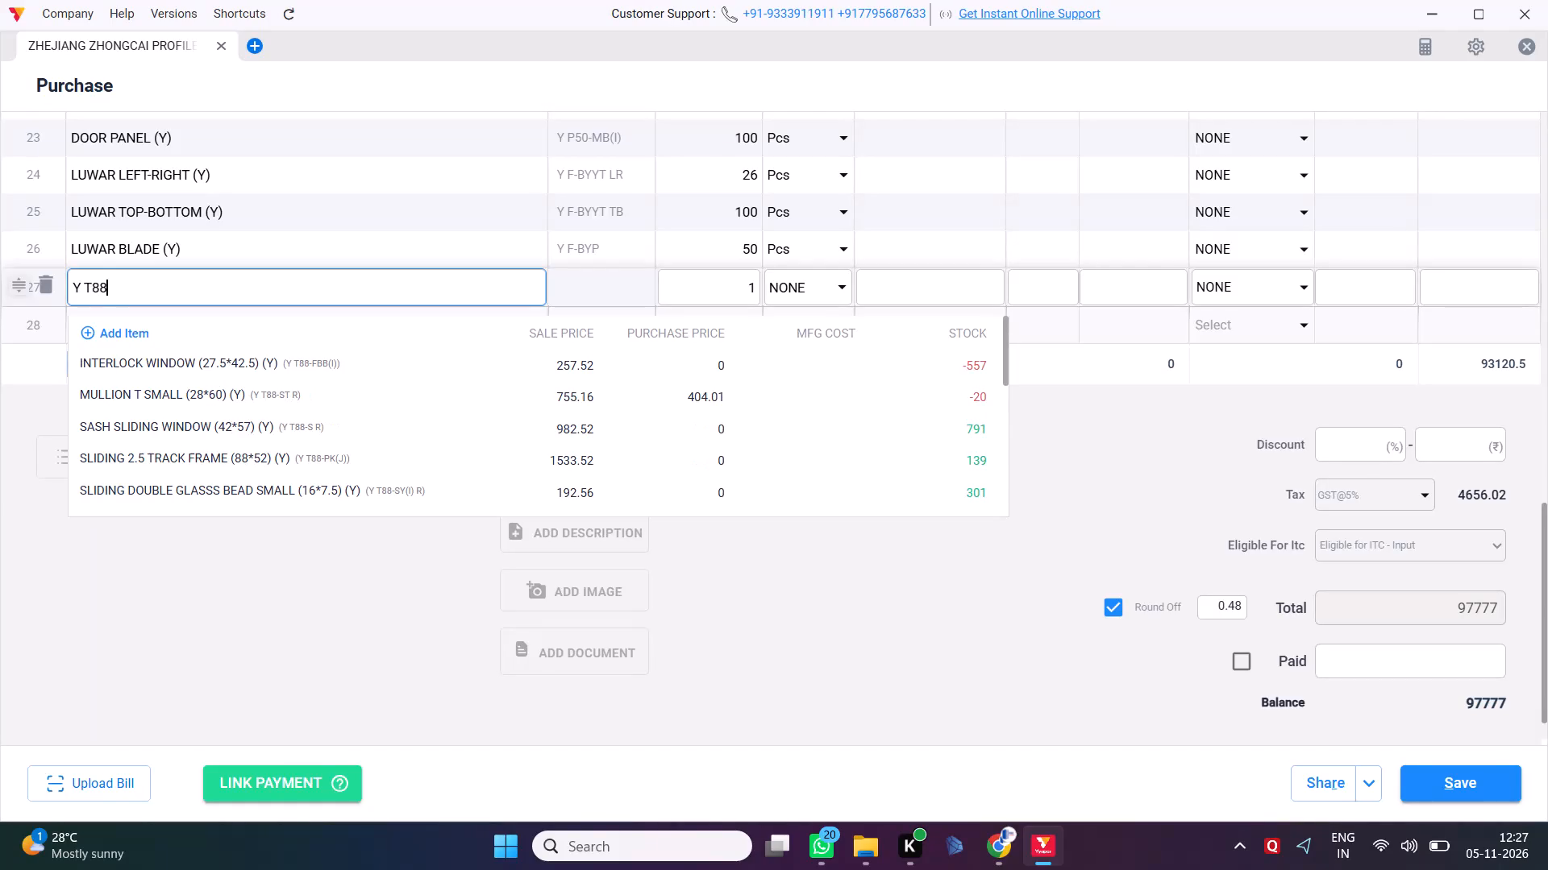
Add ADAPTOR INLINE 62MM (Y), code Y T-88-SSLJ, as the item in the purchase bill's twenty-seventh row and open its quantity for editing.
{"action": "key", "text": "BackSpace"}
{"action": "key", "text": "BackSpace"}
{"action": "key", "text": "BackSpace"}
{"action": "key", "text": "BackSpace"}
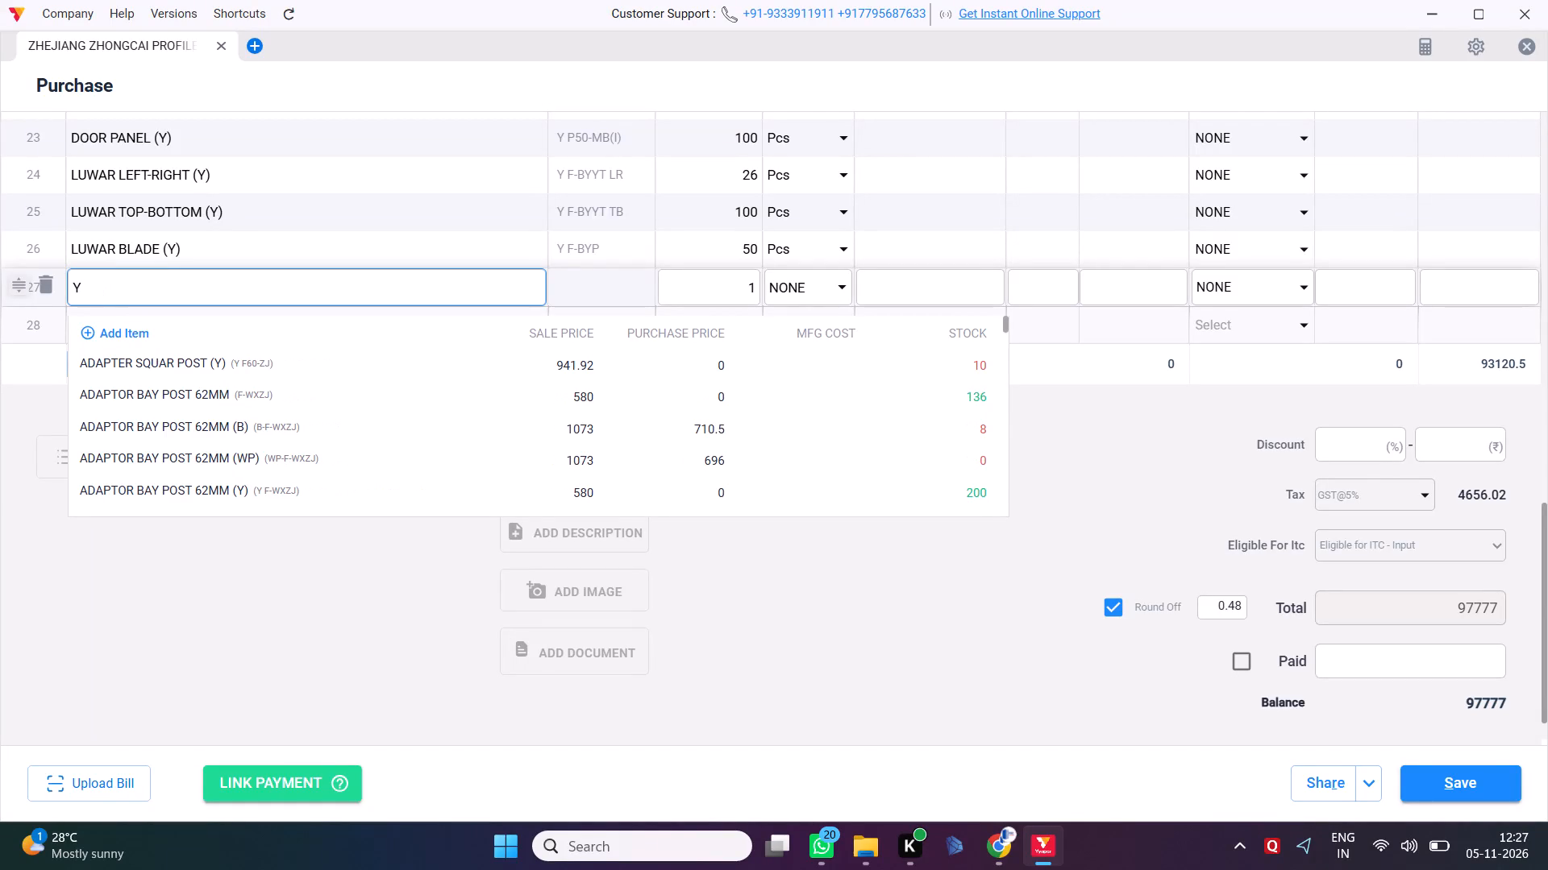
{"action": "type", "text": "INL"}
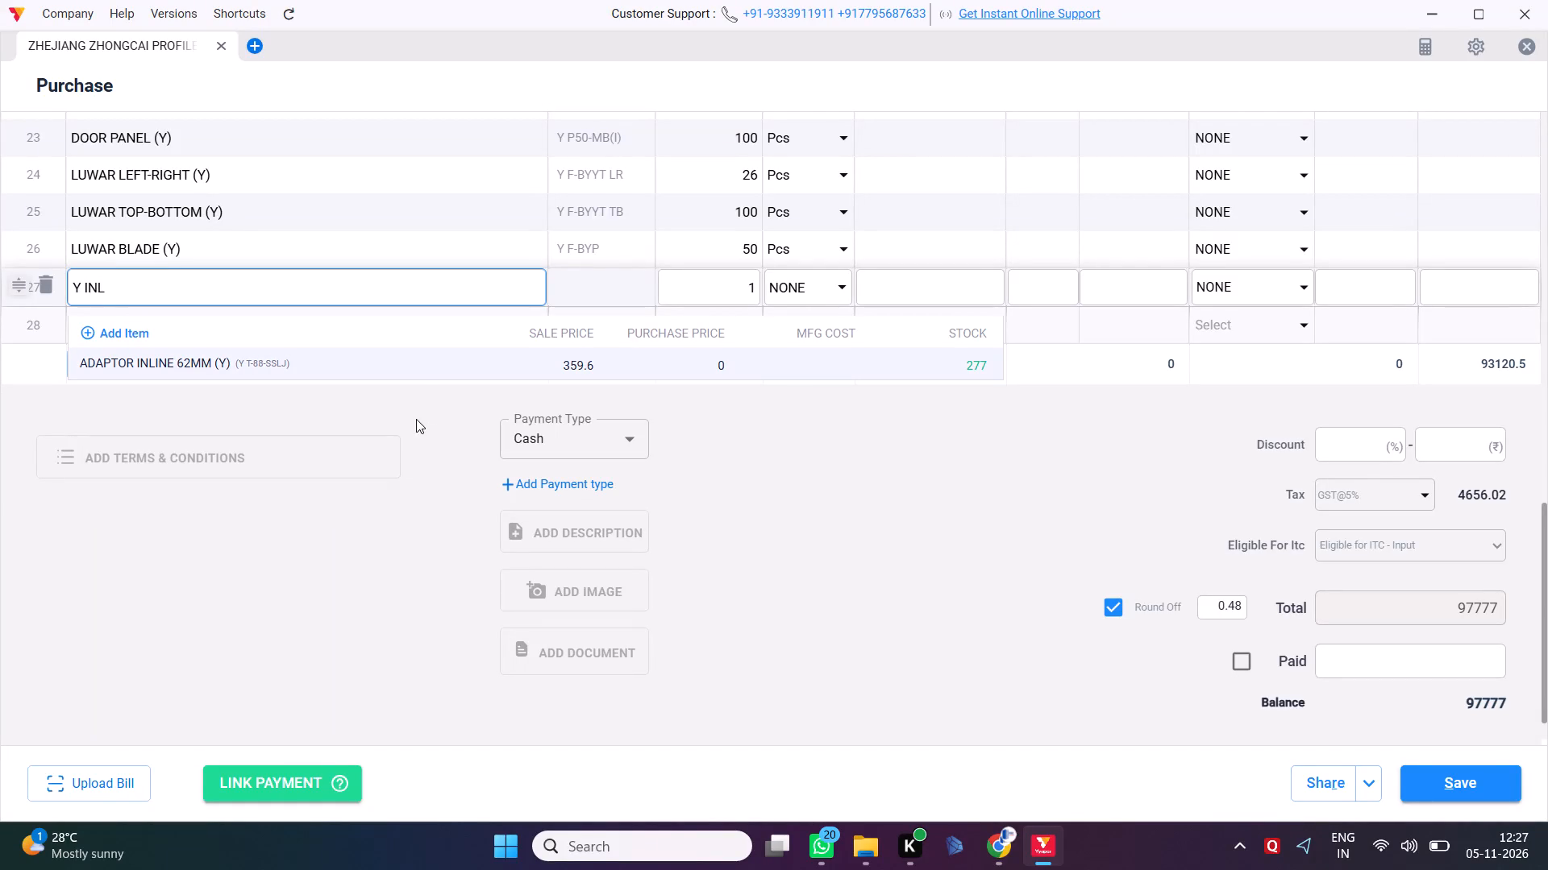
{"action": "left_click", "coordinate": [426, 363]}
{"action": "left_click", "coordinate": [711, 285]}
{"action": "key", "text": "Right"}
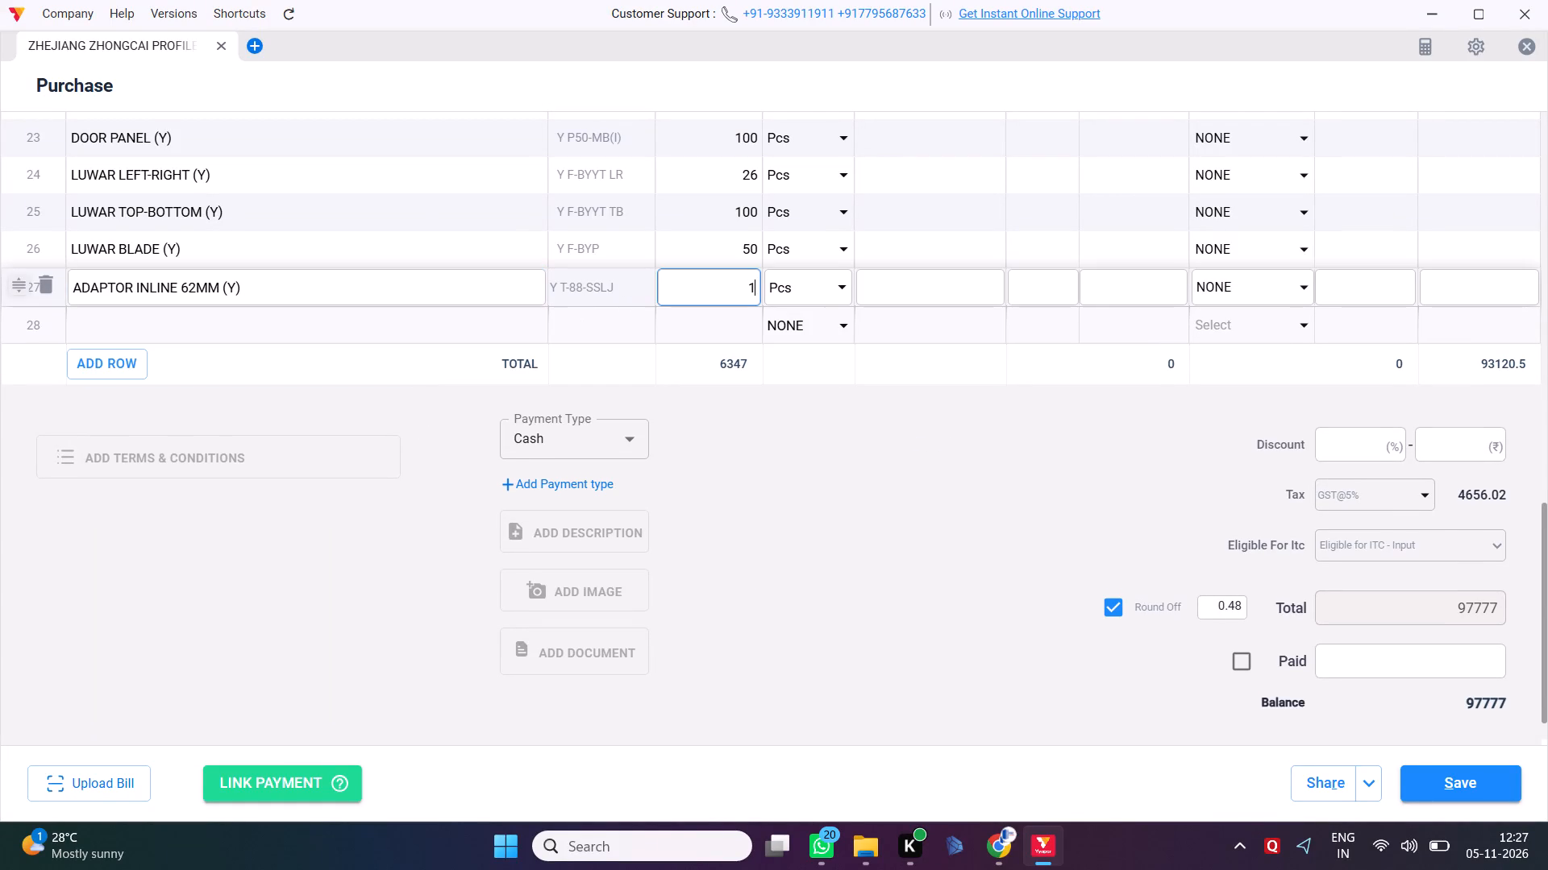
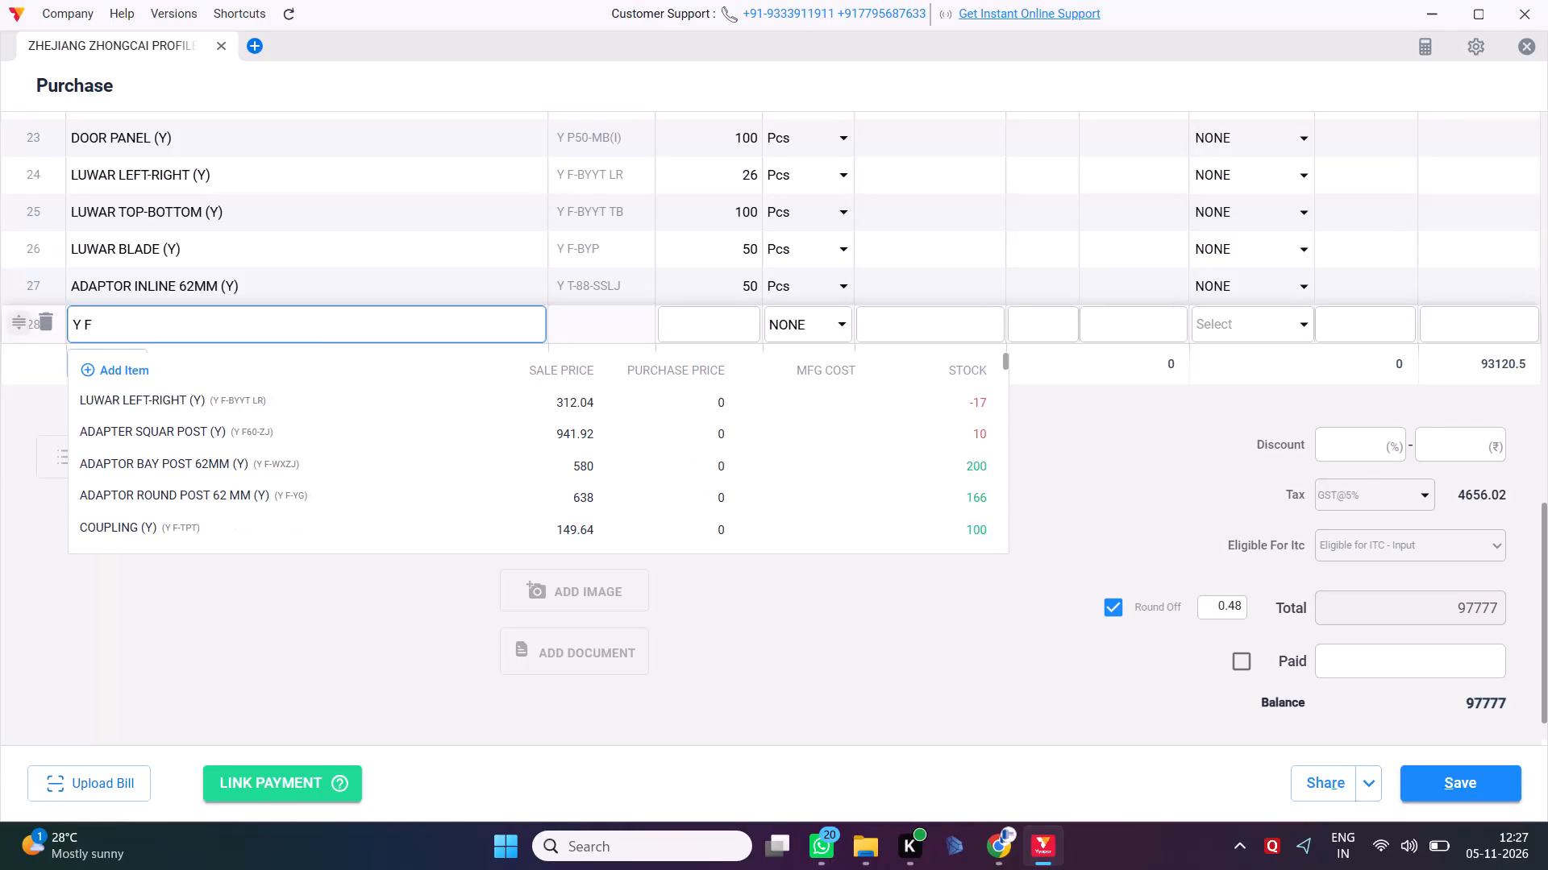
Add ADAPTER SQUAR POST (Y), code Y F60-ZJ, as the item in the purchase bill's twenty-eighth row and open its quantity for editing.
{"action": "type", "text": "60-"}
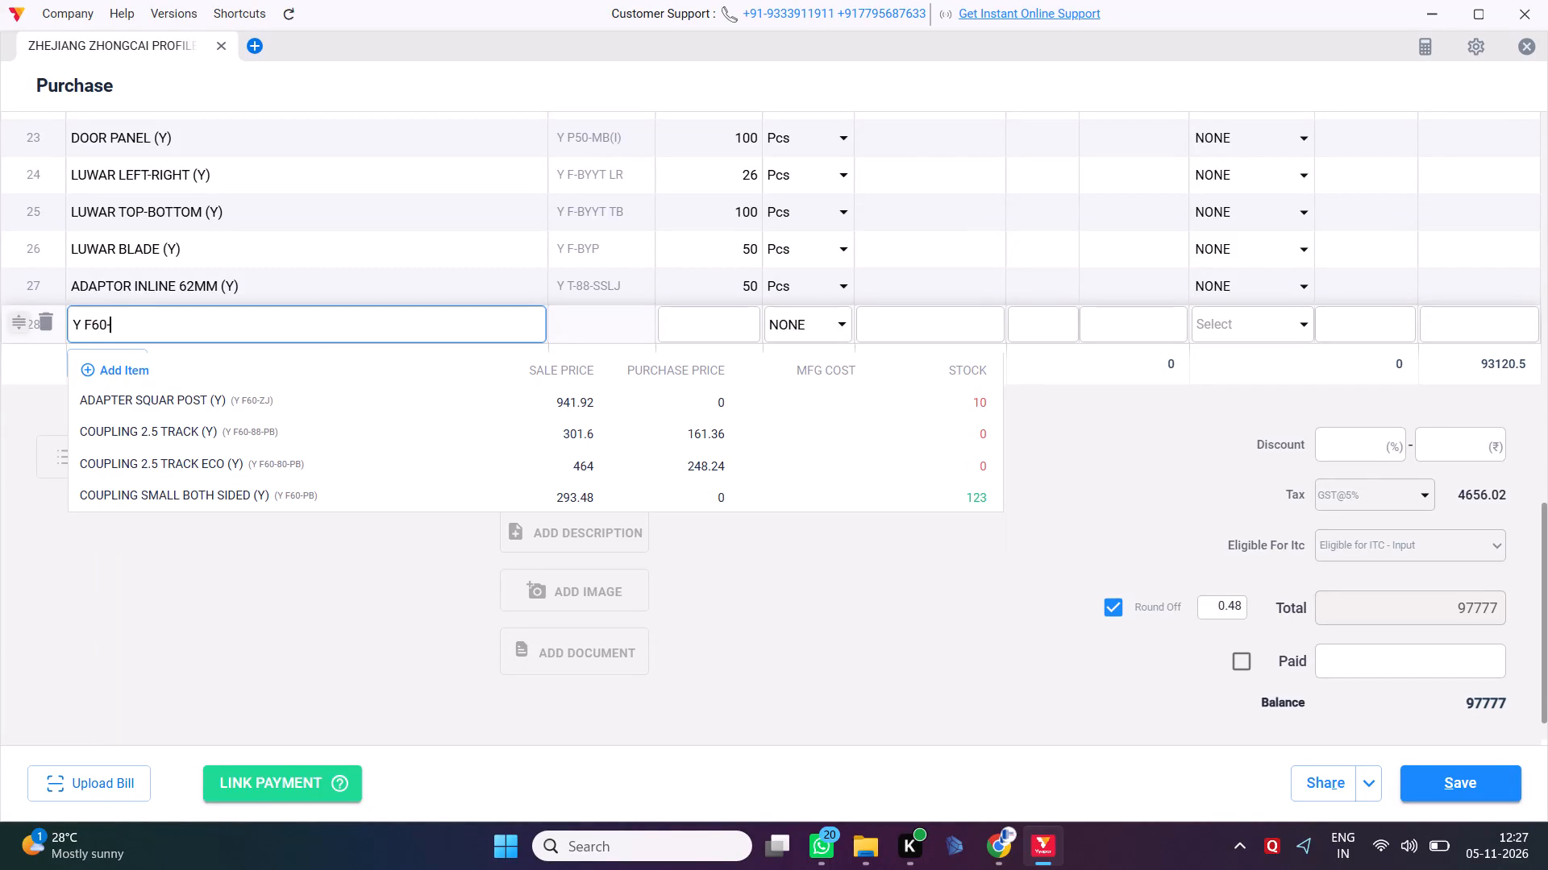
{"action": "key", "text": "j"}
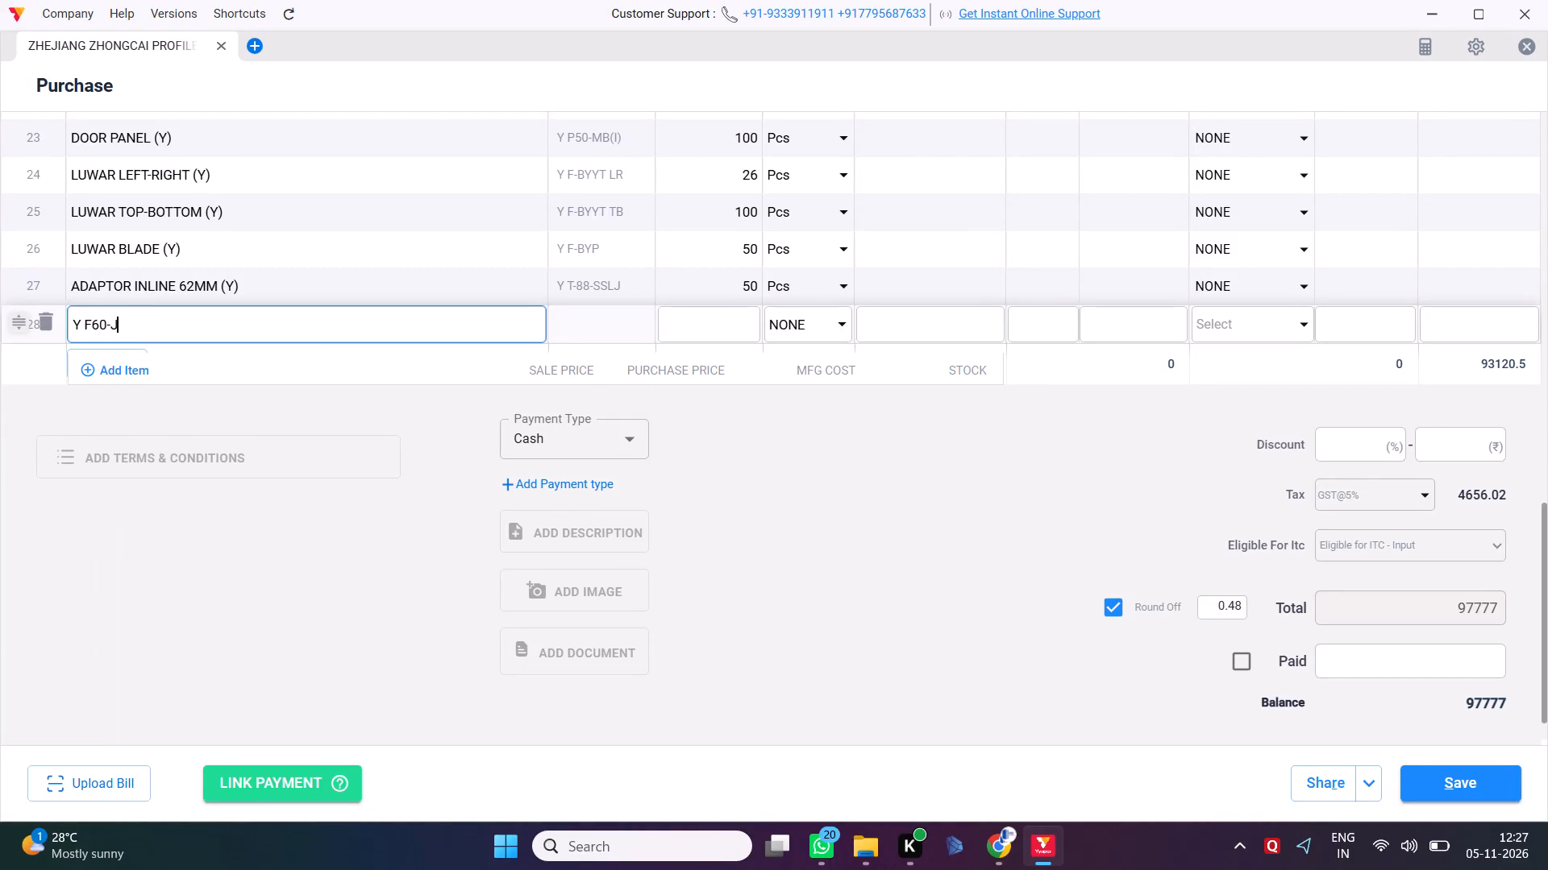
{"action": "key", "text": "BackSpace"}
{"action": "type", "text": "ZJ"}
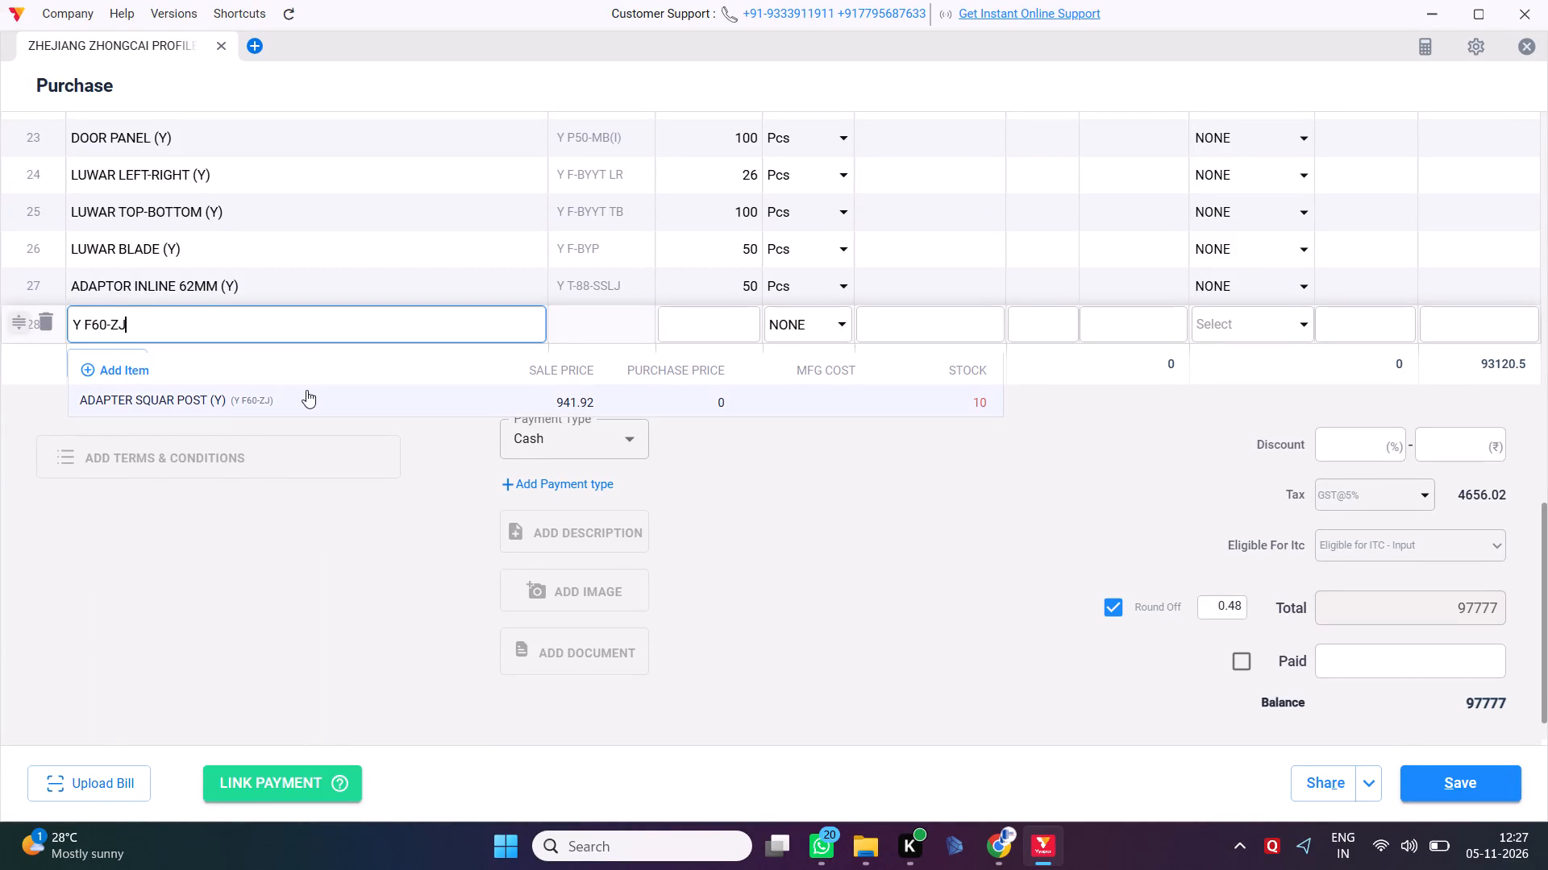
{"action": "left_click", "coordinate": [306, 390]}
{"action": "left_click", "coordinate": [674, 337]}
{"action": "key", "text": "Right"}
{"action": "key", "text": "BackSpace"}
{"action": "key", "text": "alt+Tab"}
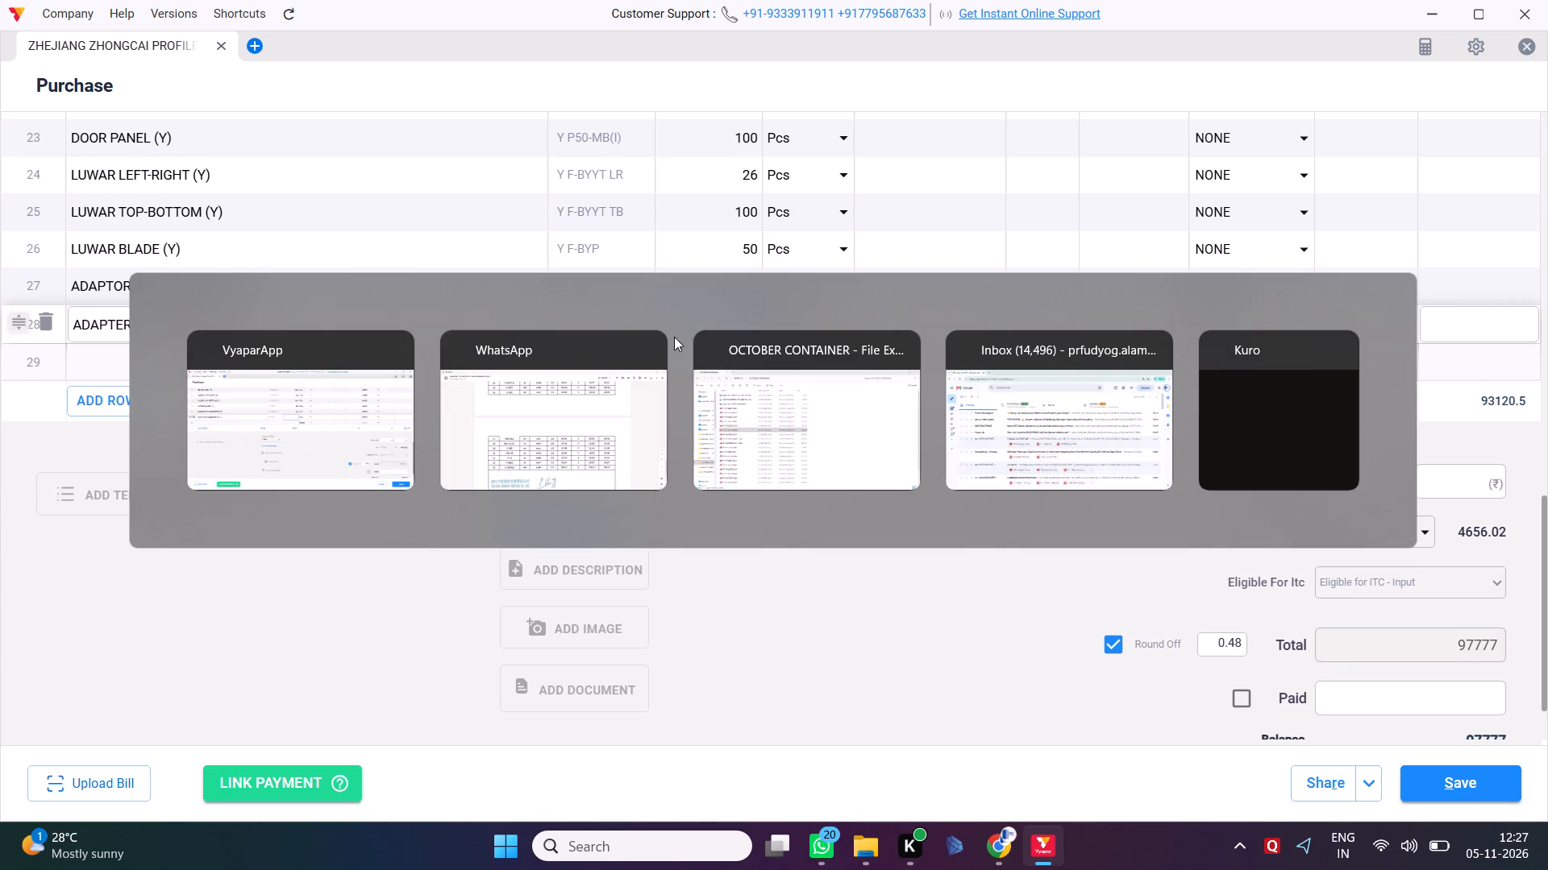
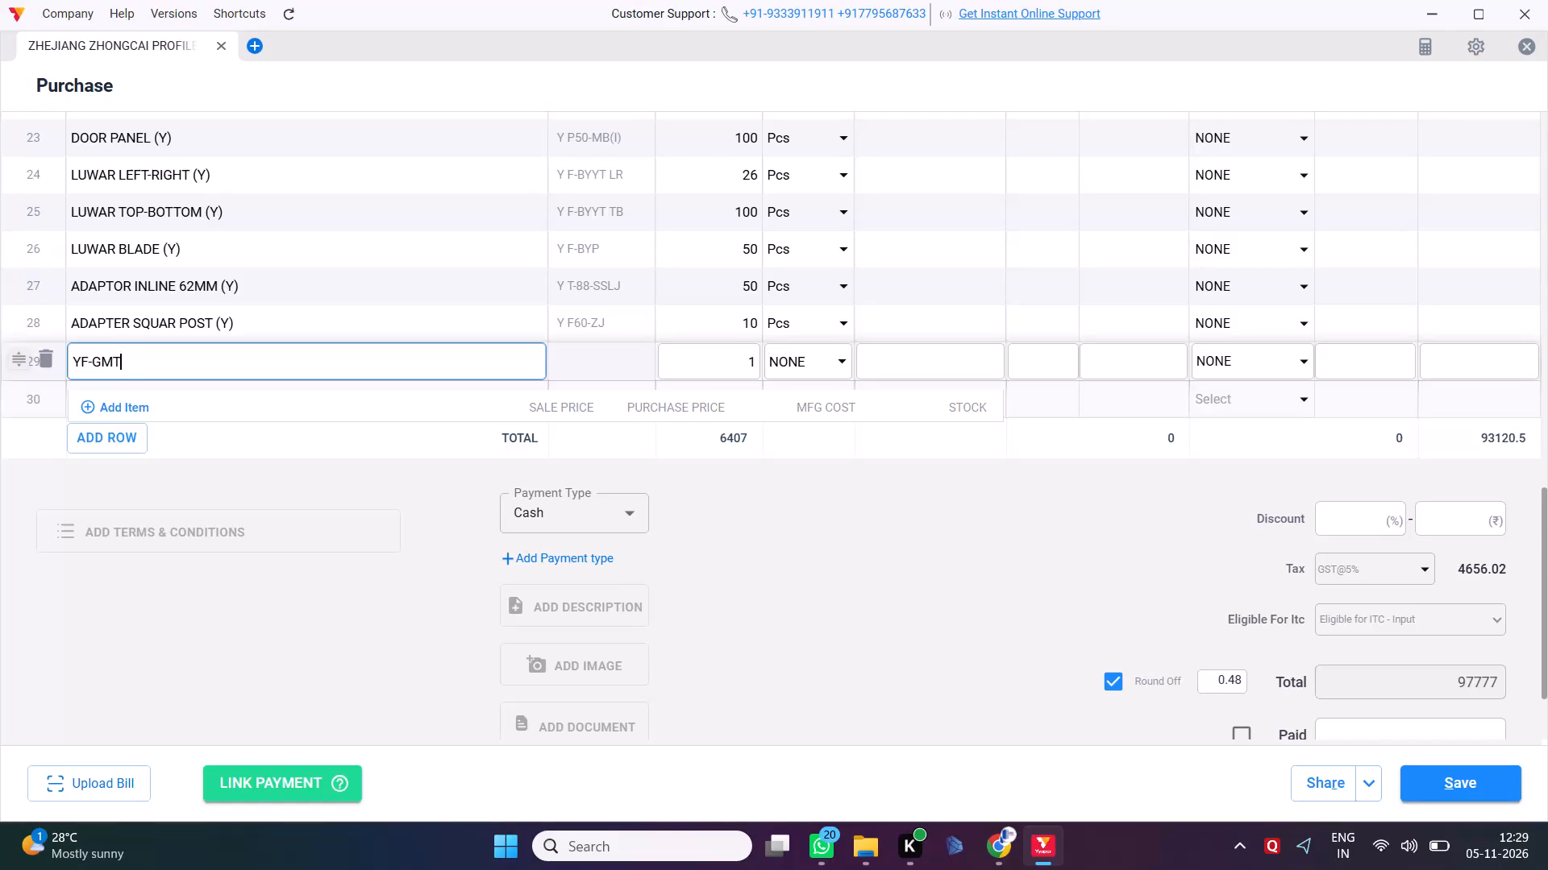
Add COUPLING SMALL ONE SIDED (Y), code Y F-GMT, as the item in the purchase bill's twenty-ninth row and open its quantity for editing.
{"action": "key", "text": "Left"}
{"action": "key", "text": "Left"}
{"action": "key", "text": "Left"}
{"action": "key", "text": "Left"}
{"action": "key", "text": "Left"}
{"action": "key", "text": "space"}
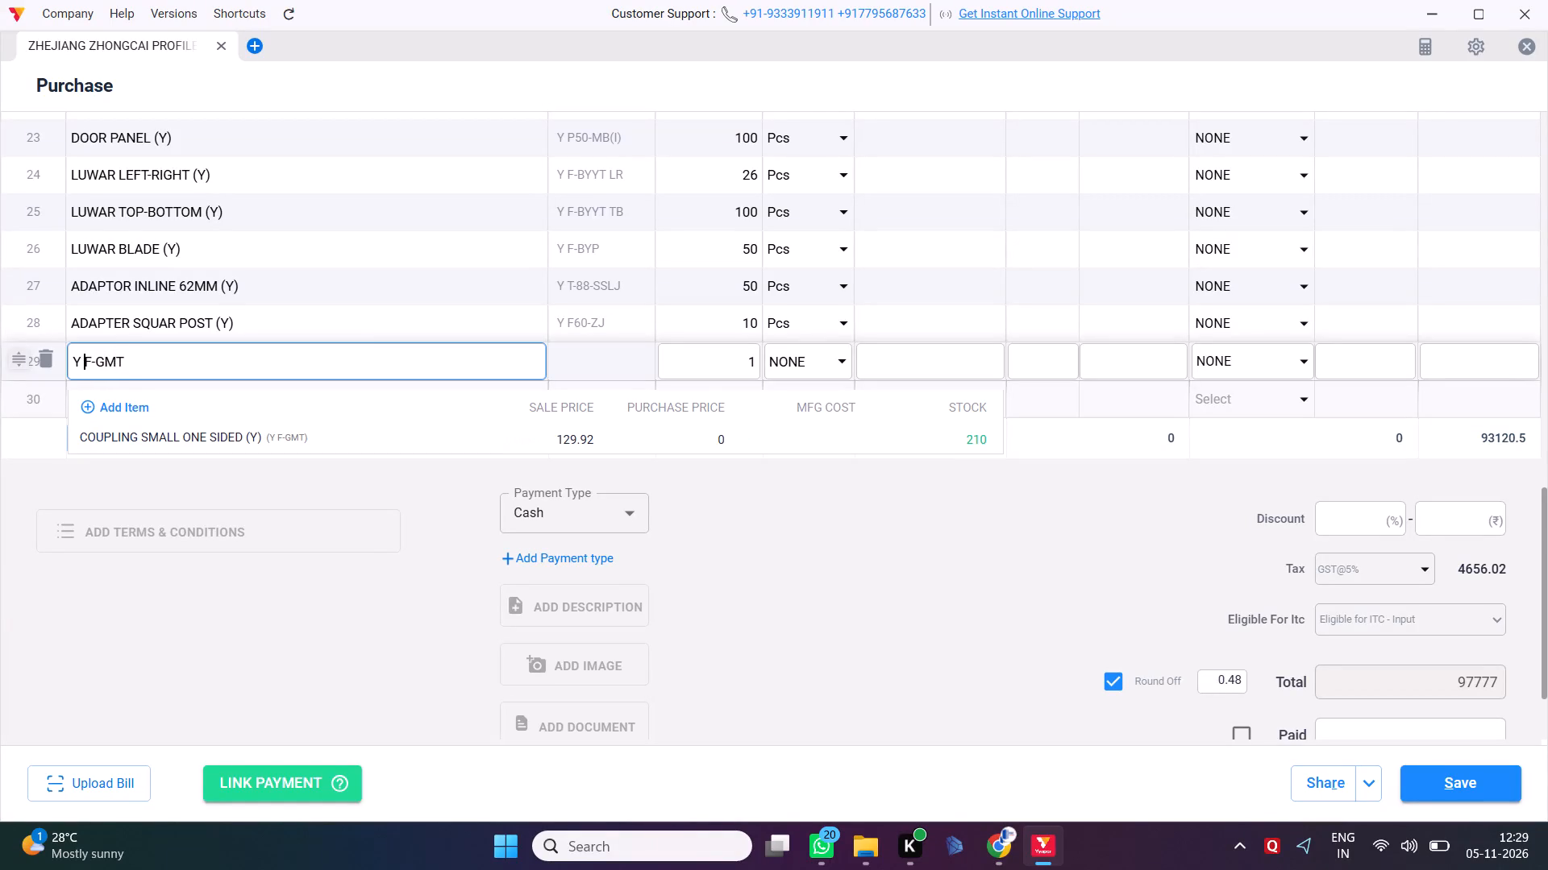
{"action": "left_click", "coordinate": [323, 437]}
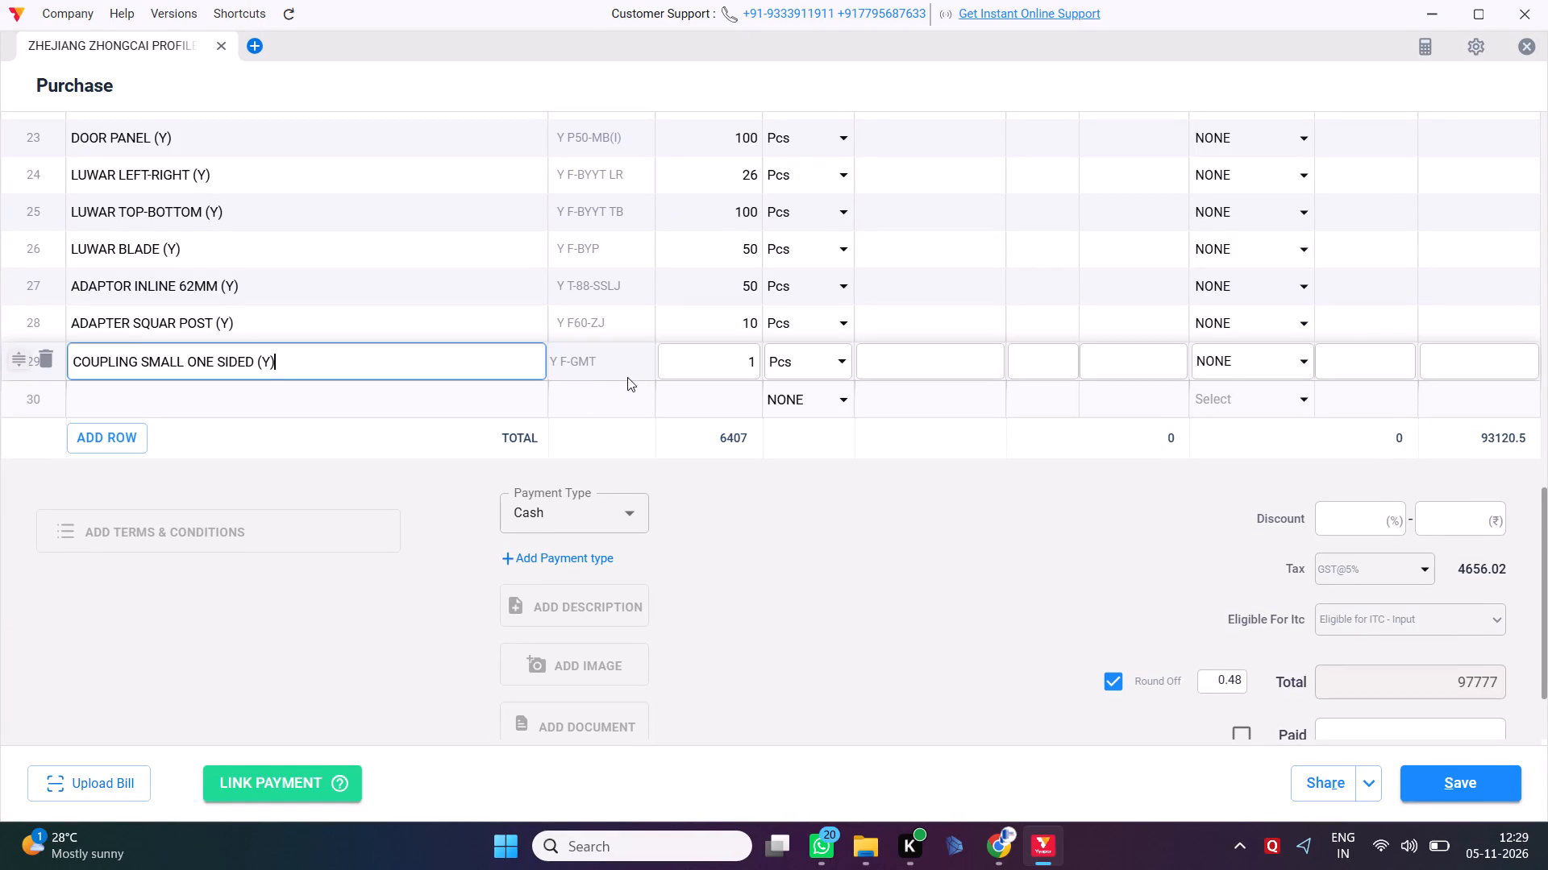
{"action": "left_click", "coordinate": [701, 361]}
{"action": "key", "text": "Right"}
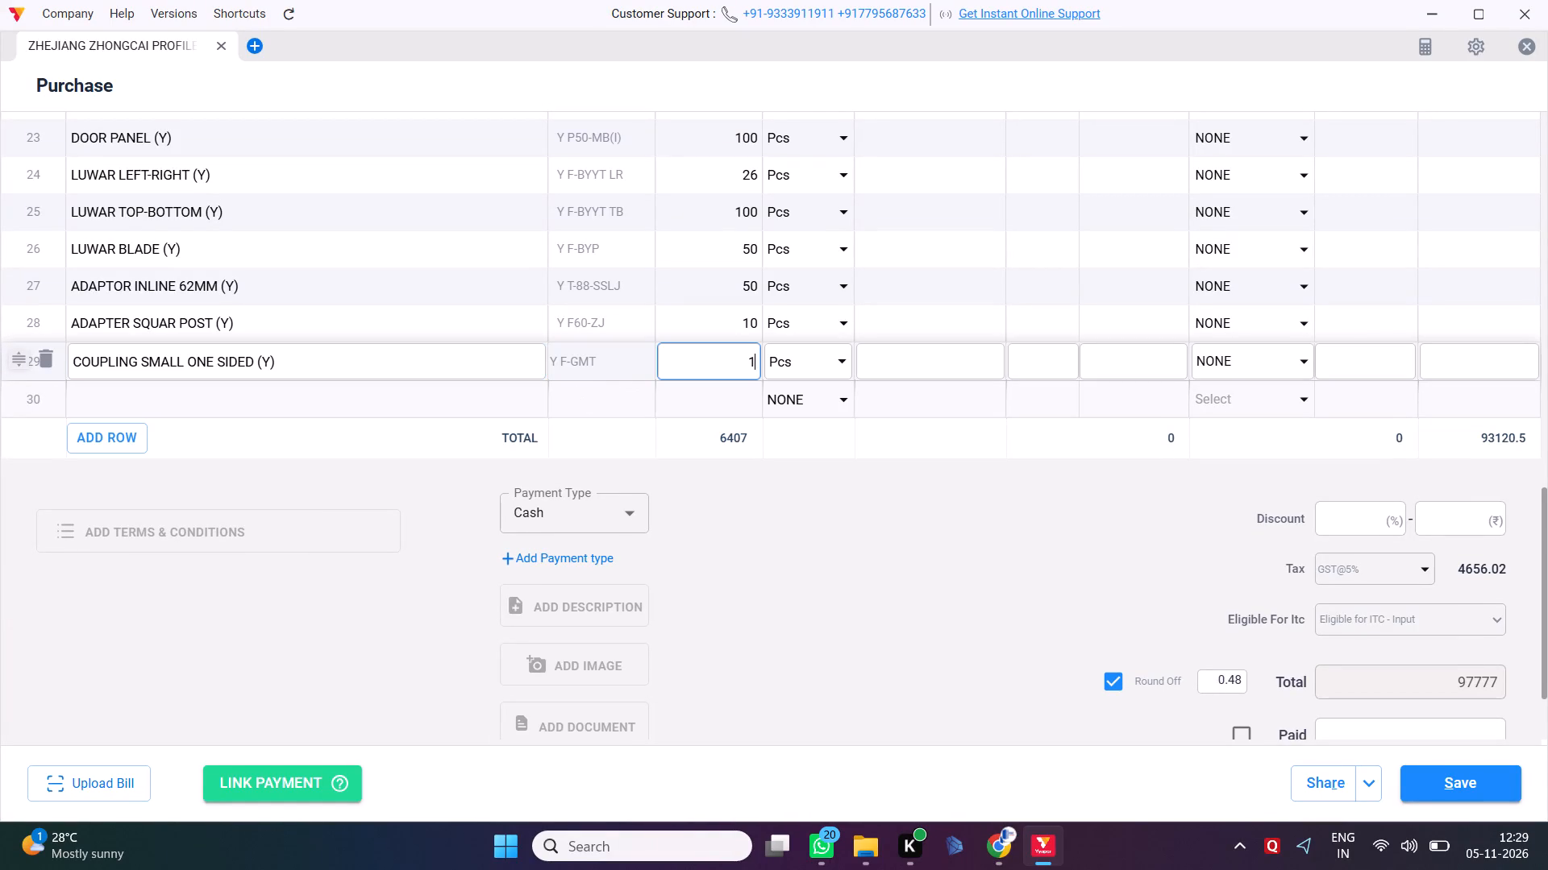
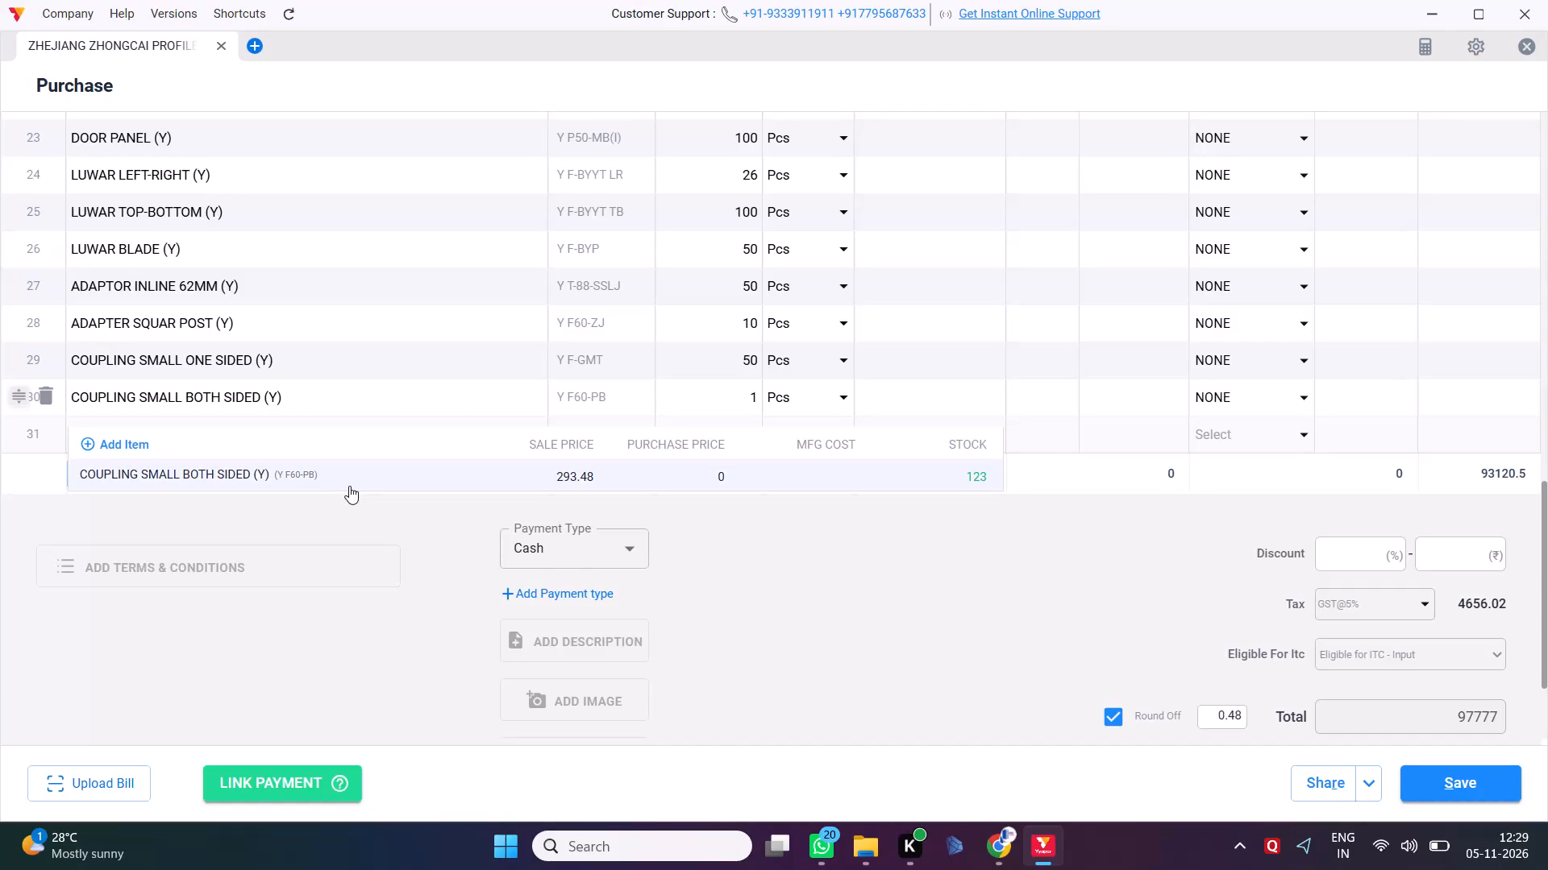
Add COUPLING SMALL BOTH SIDED (Y), code Y F60-PB, as the item in the purchase bill's thirtieth row and clear its quantity for a new entry.
{"action": "left_click", "coordinate": [349, 486]}
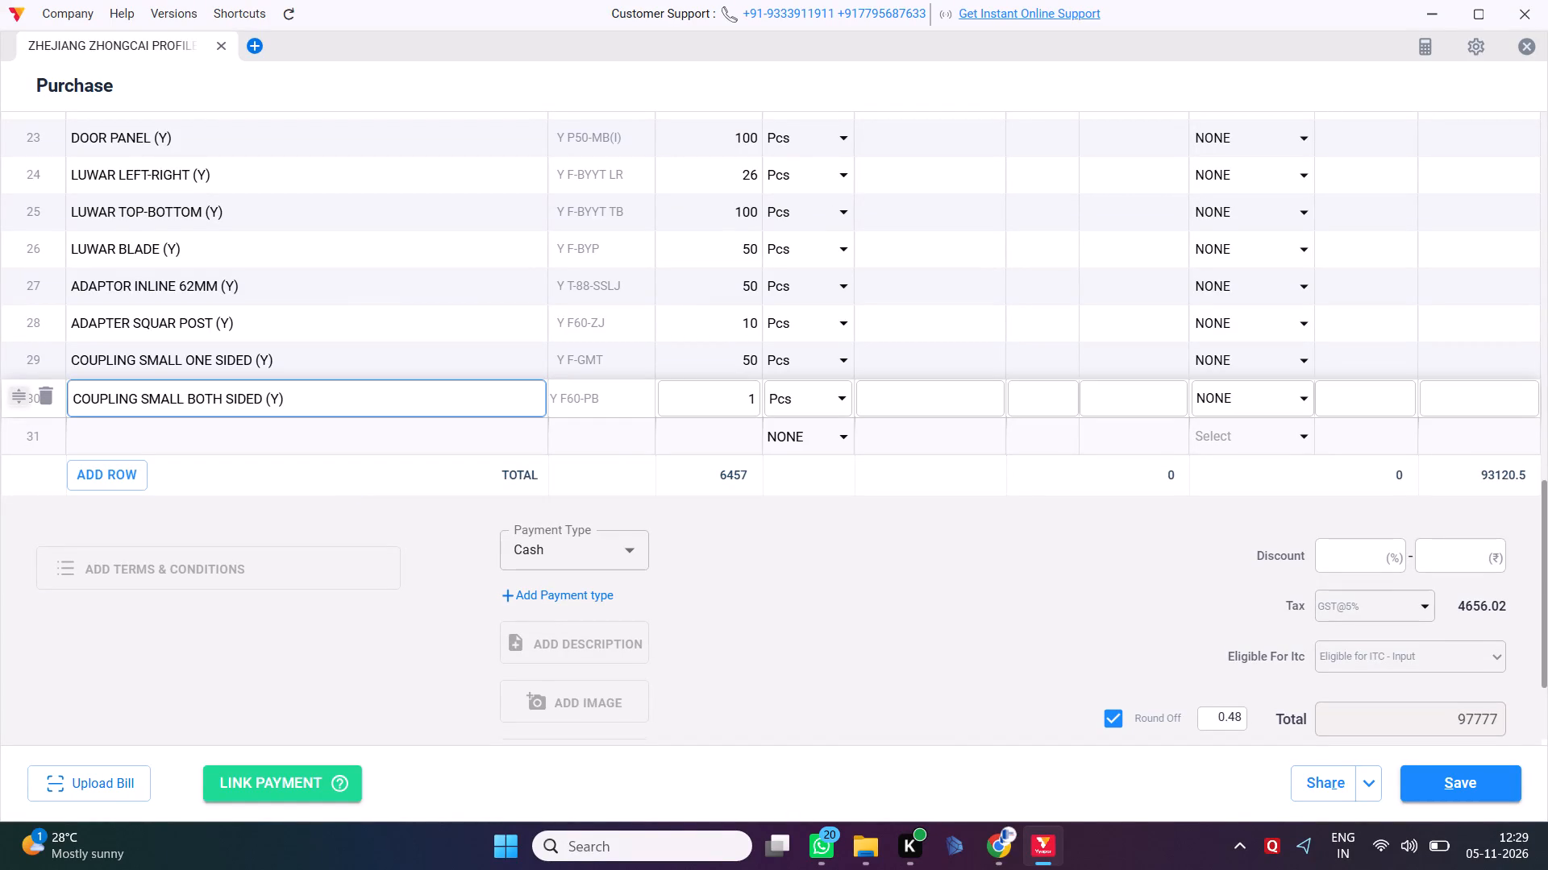
{"action": "left_click", "coordinate": [734, 398]}
{"action": "key", "text": "0"}
{"action": "key", "text": "Right"}
{"action": "key", "text": "Right"}
{"action": "key", "text": "BackSpace"}
{"action": "key", "text": "backslash"}
{"action": "key", "text": "BackSpace"}
{"action": "key", "text": "BackSpace"}
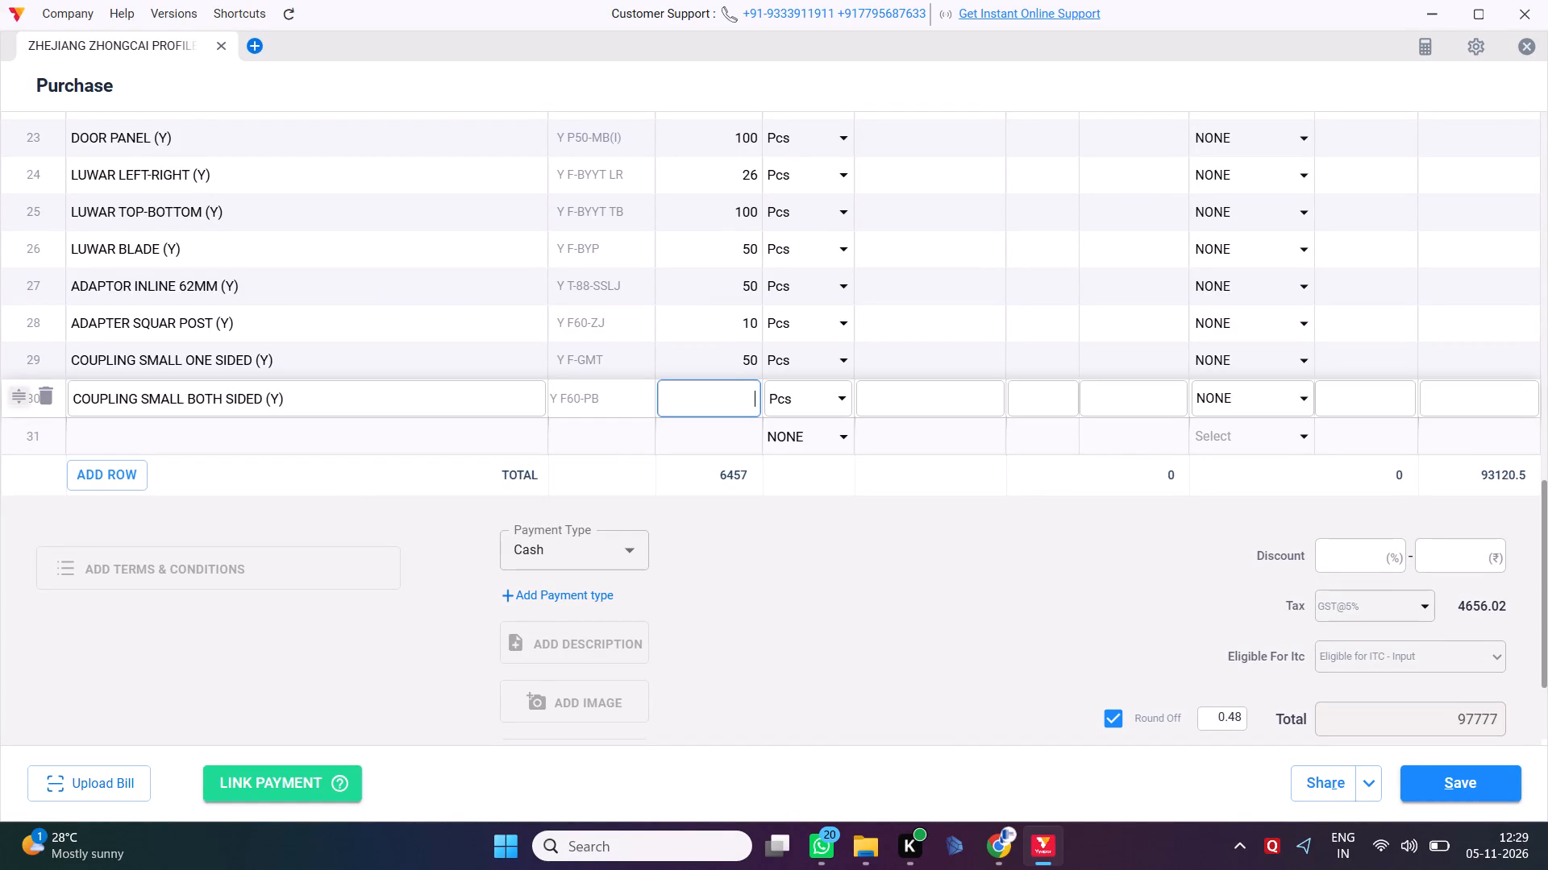
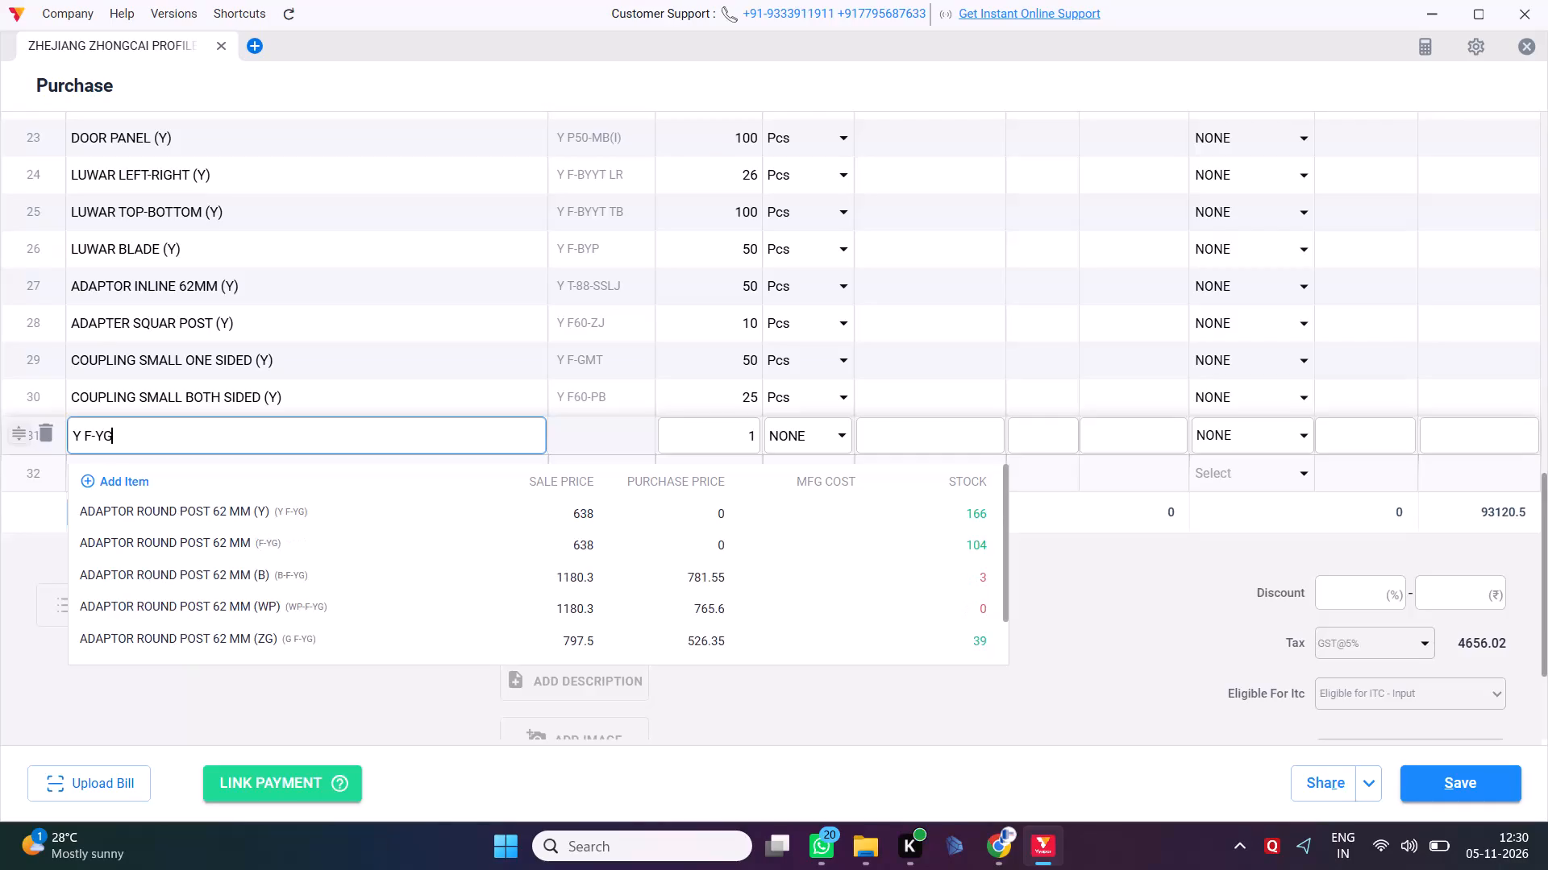
Add ADAPTOR ROUND POST 62 MM (Y), code Y F-YG, as the item in the purchase bill's row 31 and open its quantity for editing.
{"action": "left_click", "coordinate": [349, 516]}
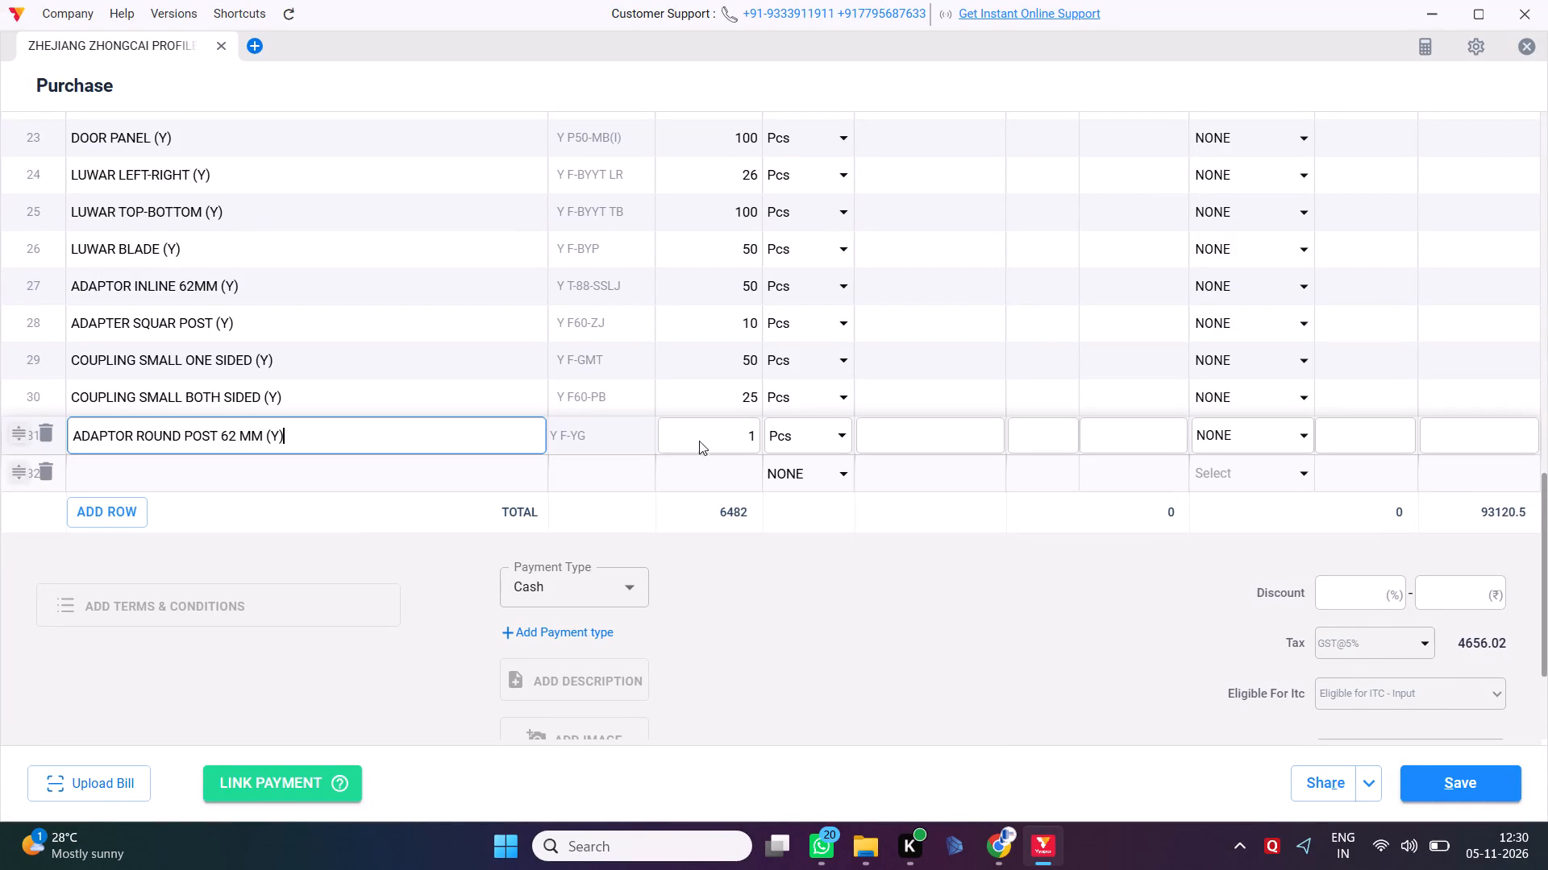
{"action": "left_click", "coordinate": [726, 424]}
{"action": "key", "text": "Right"}
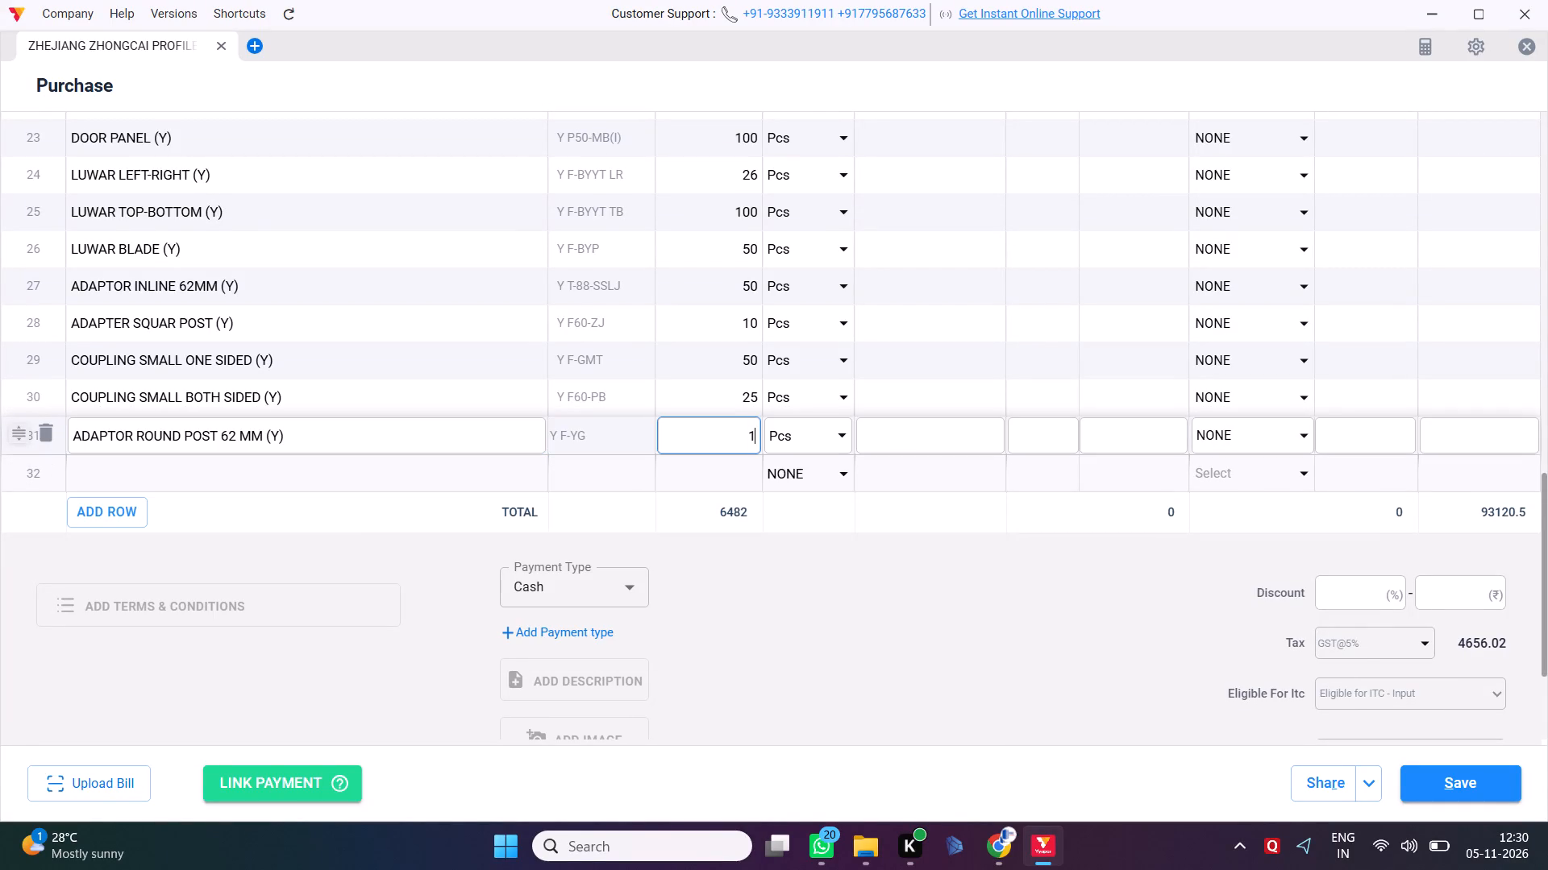
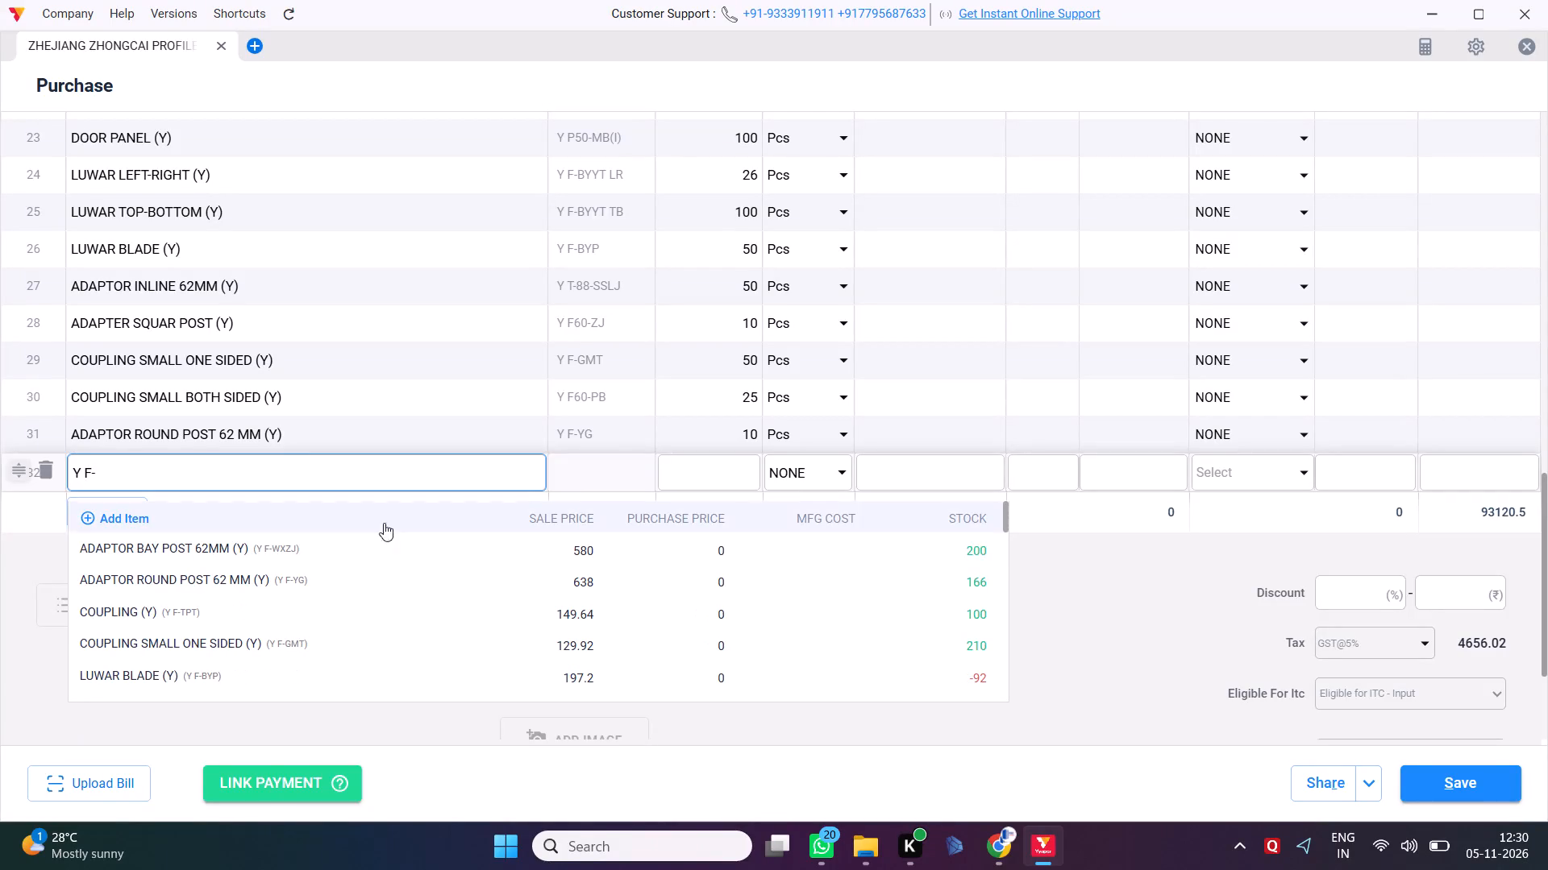
Add ADAPTOR BAY POST 62MM (Y), code Y F-WXZJ, as the item in the purchase bill's row 32 and open its quantity for editing.
{"action": "left_click", "coordinate": [360, 541]}
{"action": "left_click", "coordinate": [692, 453]}
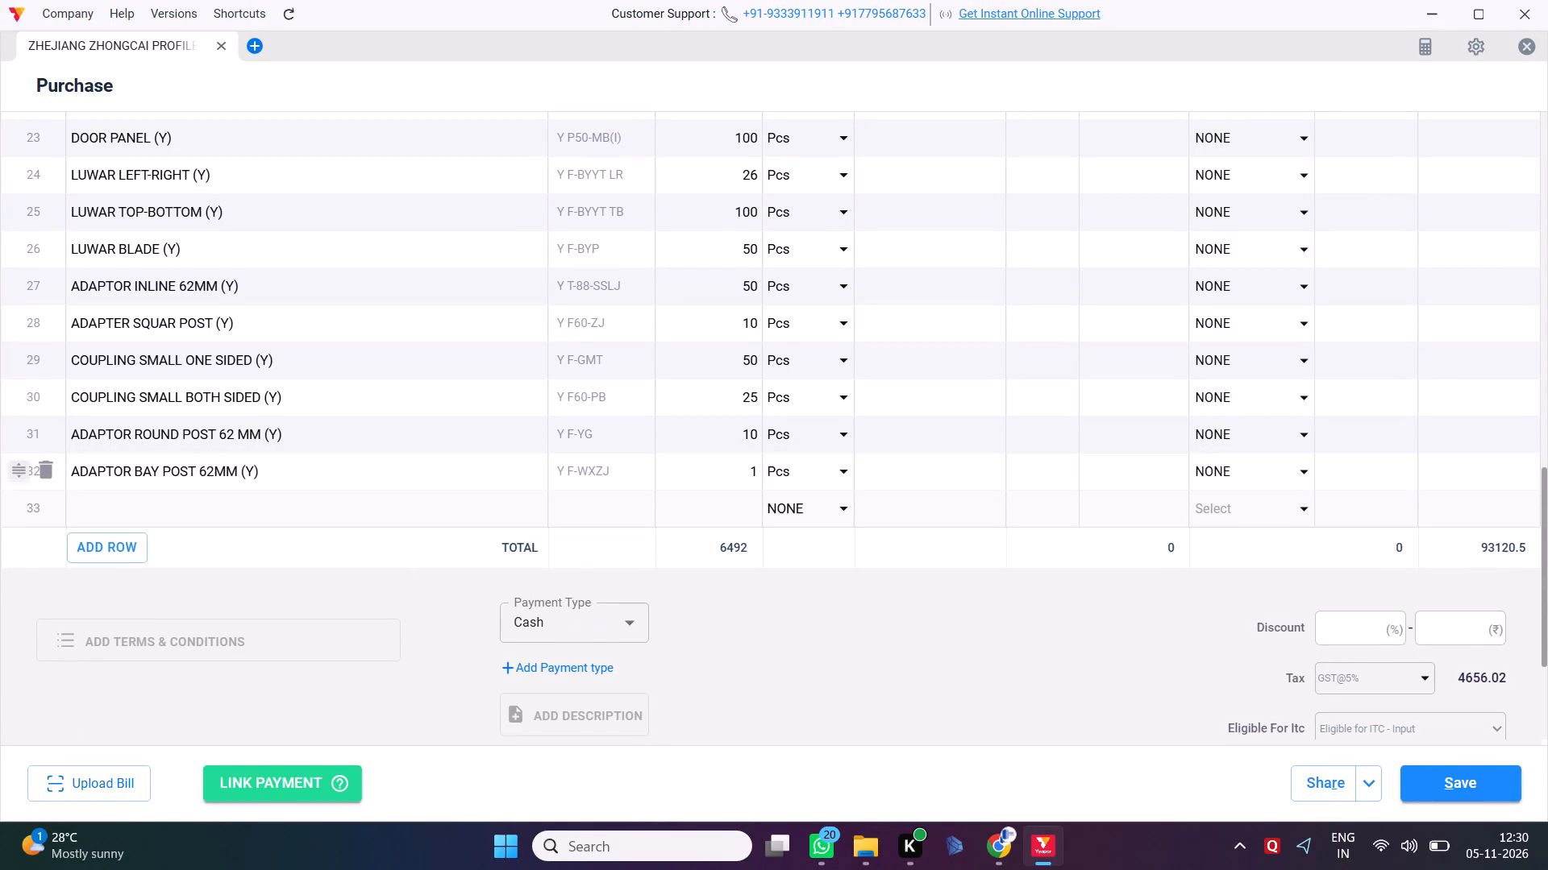
{"action": "left_click", "coordinate": [689, 458]}
{"action": "key", "text": "Right"}
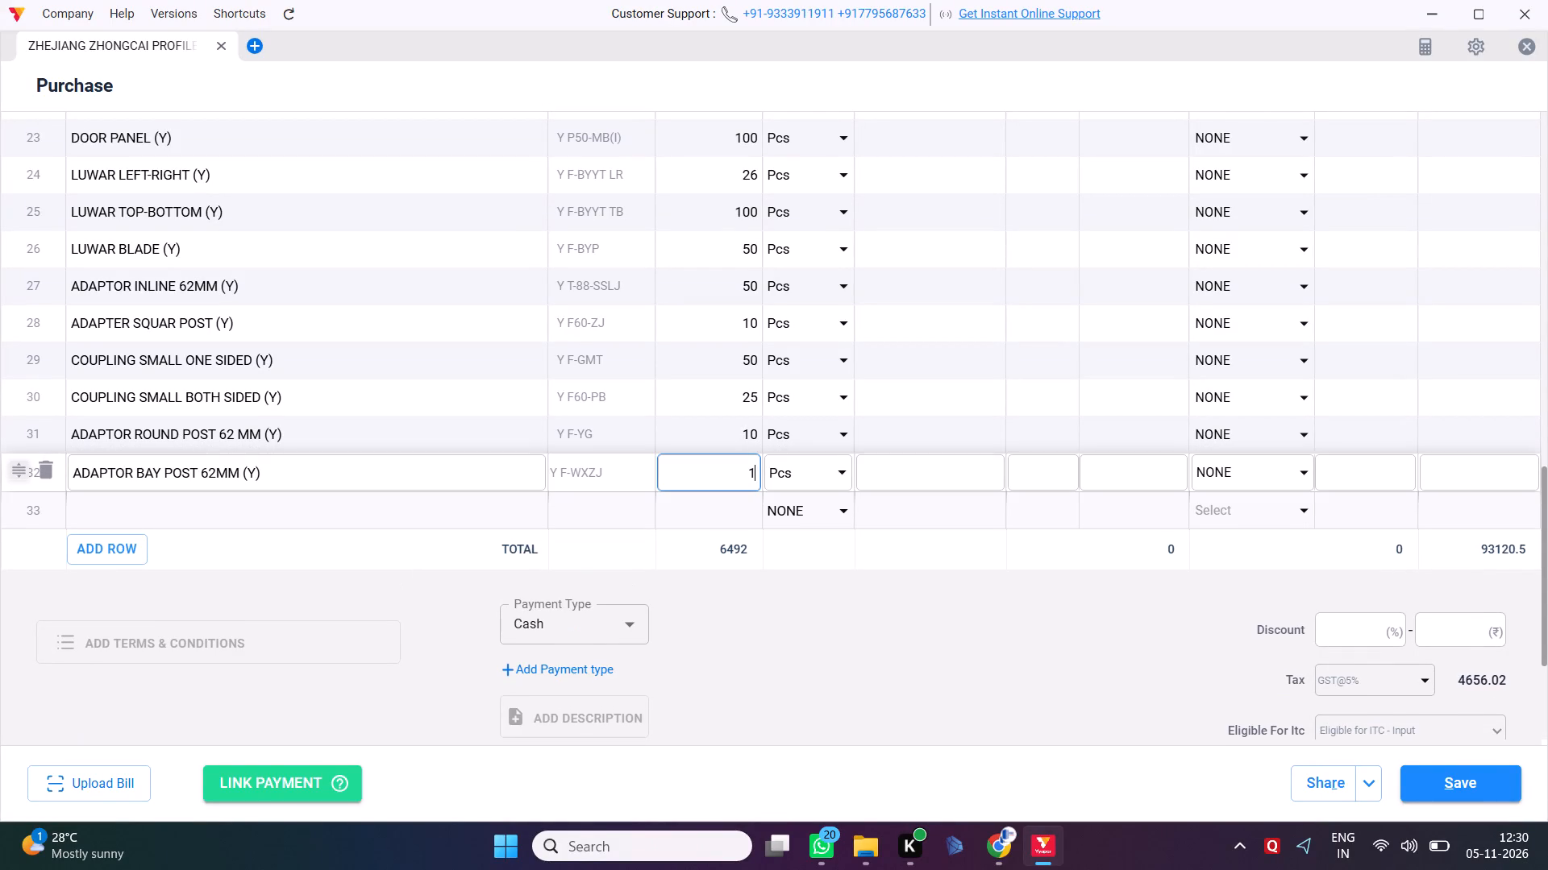
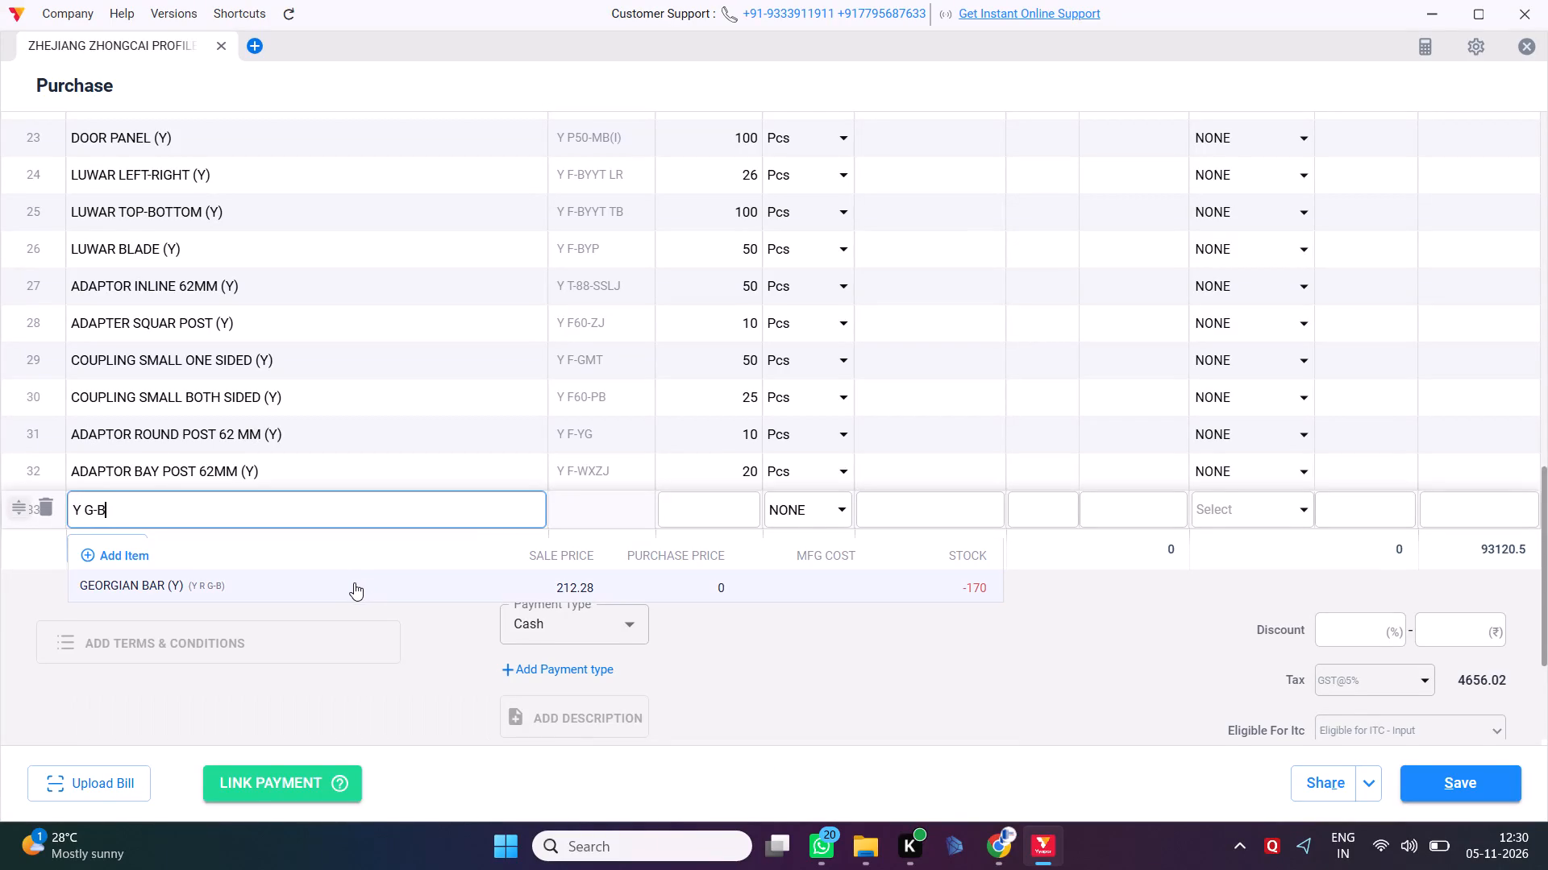
Add GEORGIAN BAR (Y), code Y R G-B, as the item in the purchase bill's row 33 and open its quantity for editing.
{"action": "left_click", "coordinate": [354, 582]}
{"action": "left_click", "coordinate": [720, 513]}
{"action": "key", "text": "Right"}
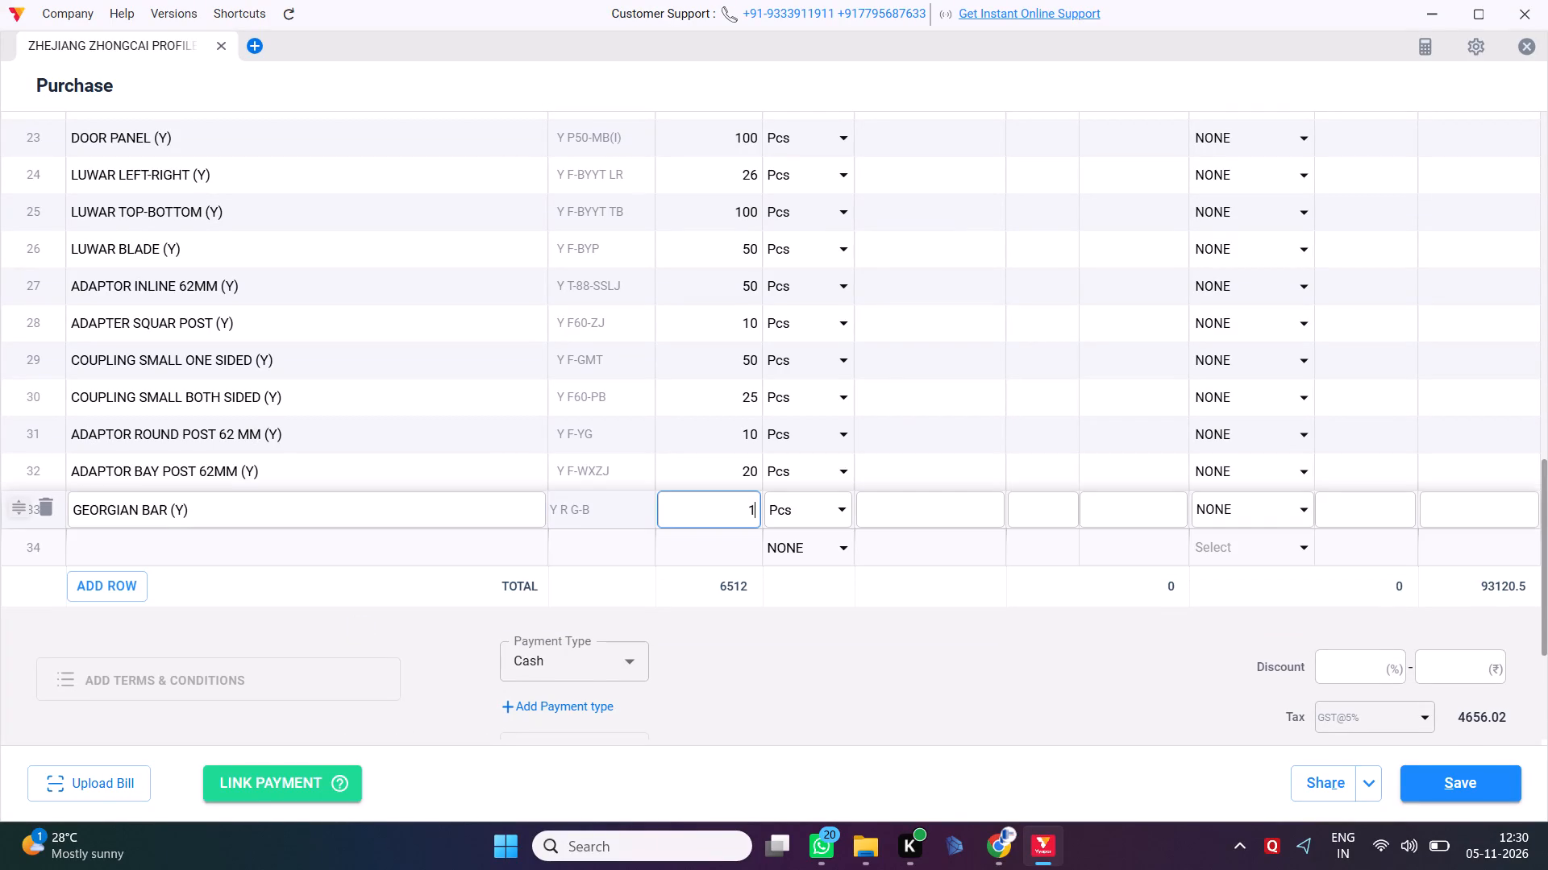
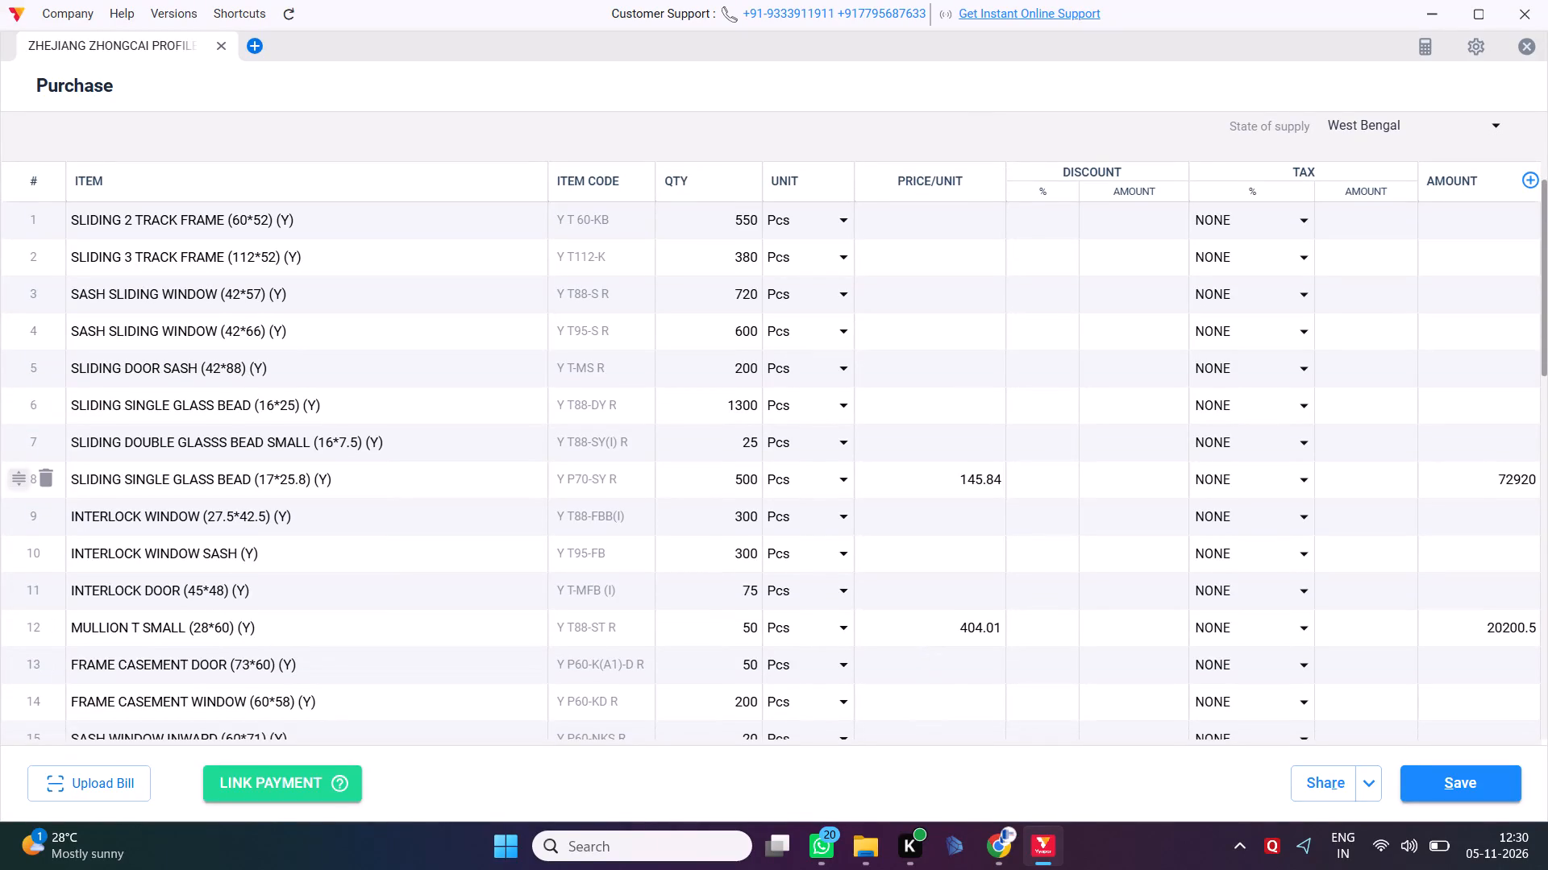
Clear the unit price of SLIDING SINGLE GLASS BEAD (17*25.8) (Y) in the purchase bill's row 8.
{"action": "left_click", "coordinate": [928, 489]}
{"action": "key", "text": "Right"}
{"action": "key", "text": "Right"}
{"action": "key", "text": "Right"}
{"action": "key", "text": "Right"}
{"action": "key", "text": "Right"}
{"action": "key", "text": "Right"}
{"action": "key", "text": "Right"}
{"action": "key", "text": "Right"}
{"action": "key", "text": "Right"}
{"action": "key", "text": "Right"}
{"action": "key", "text": "Right"}
{"action": "key", "text": "Right"}
{"action": "key", "text": "Right"}
{"action": "key", "text": "Right"}
{"action": "key", "text": "Right"}
{"action": "key", "text": "Right"}
{"action": "key", "text": "Right"}
{"action": "key", "text": "Right"}
{"action": "key", "text": "Right"}
{"action": "key", "text": "Right"}
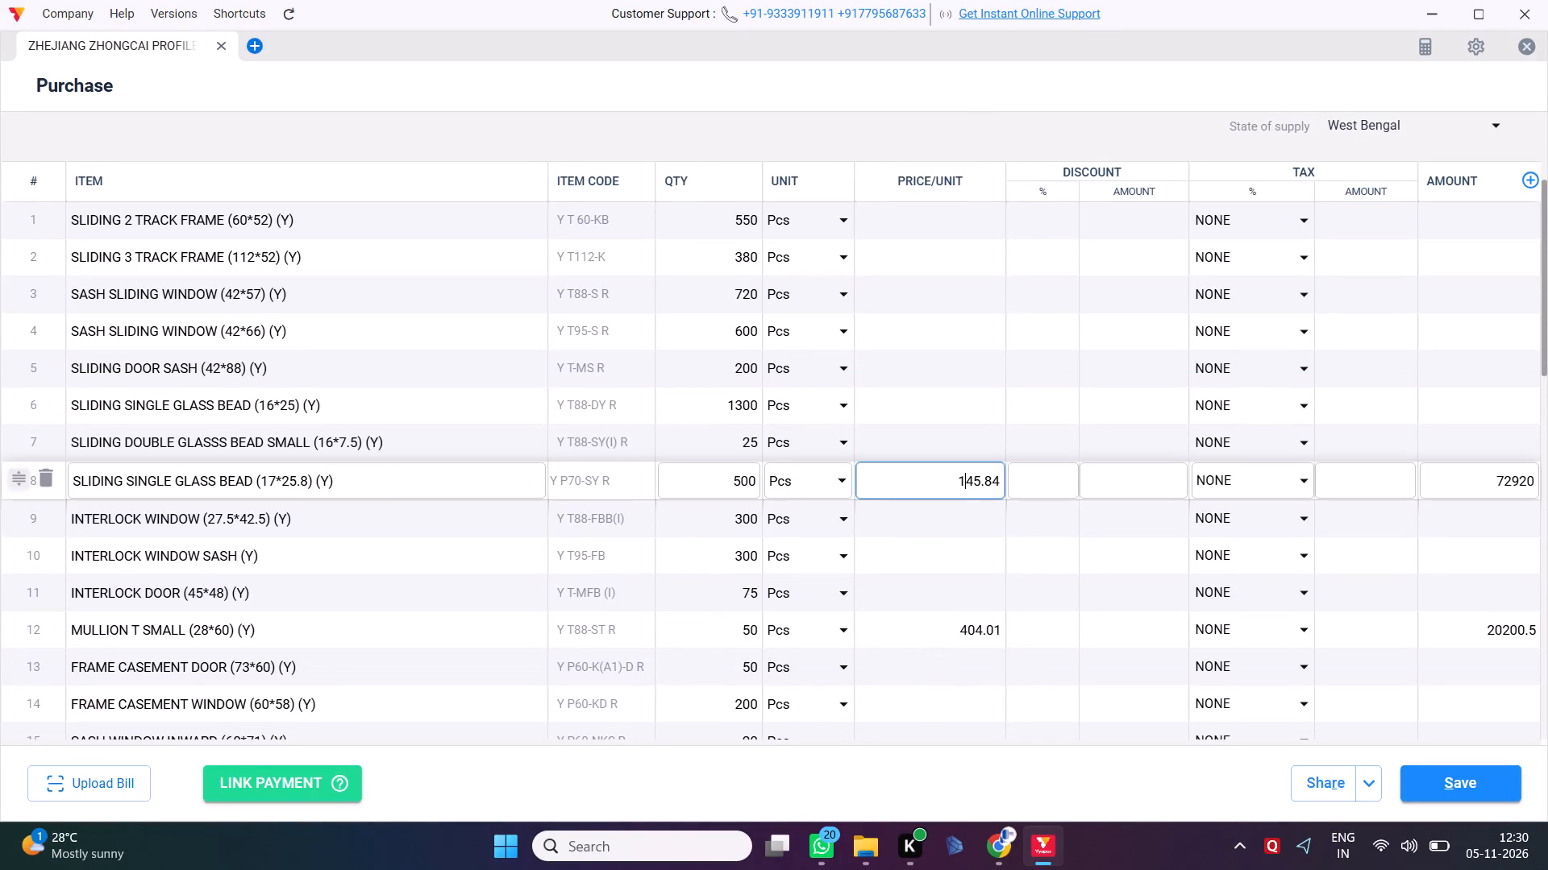
{"action": "key", "text": "BackSpace"}
{"action": "key", "text": "BackSpace"}
{"action": "key", "text": "BackSpace"}
{"action": "key", "text": "BackSpace"}
{"action": "key", "text": "BackSpace"}
{"action": "key", "text": "BackSpace"}
{"action": "key", "text": "BackSpace"}
{"action": "key", "text": "BackSpace"}
{"action": "key", "text": "BackSpace"}
{"action": "key", "text": "BackSpace"}
{"action": "key", "text": "BackSpace"}
{"action": "key", "text": "BackSpace"}
{"action": "key", "text": "BackSpace"}
Clear the unit price of MULLION T SMALL (28*60) (Y) in the purchase bill's row 12.
{"action": "key", "text": "Down"}
{"action": "key", "text": "Down"}
{"action": "key", "text": "Down"}
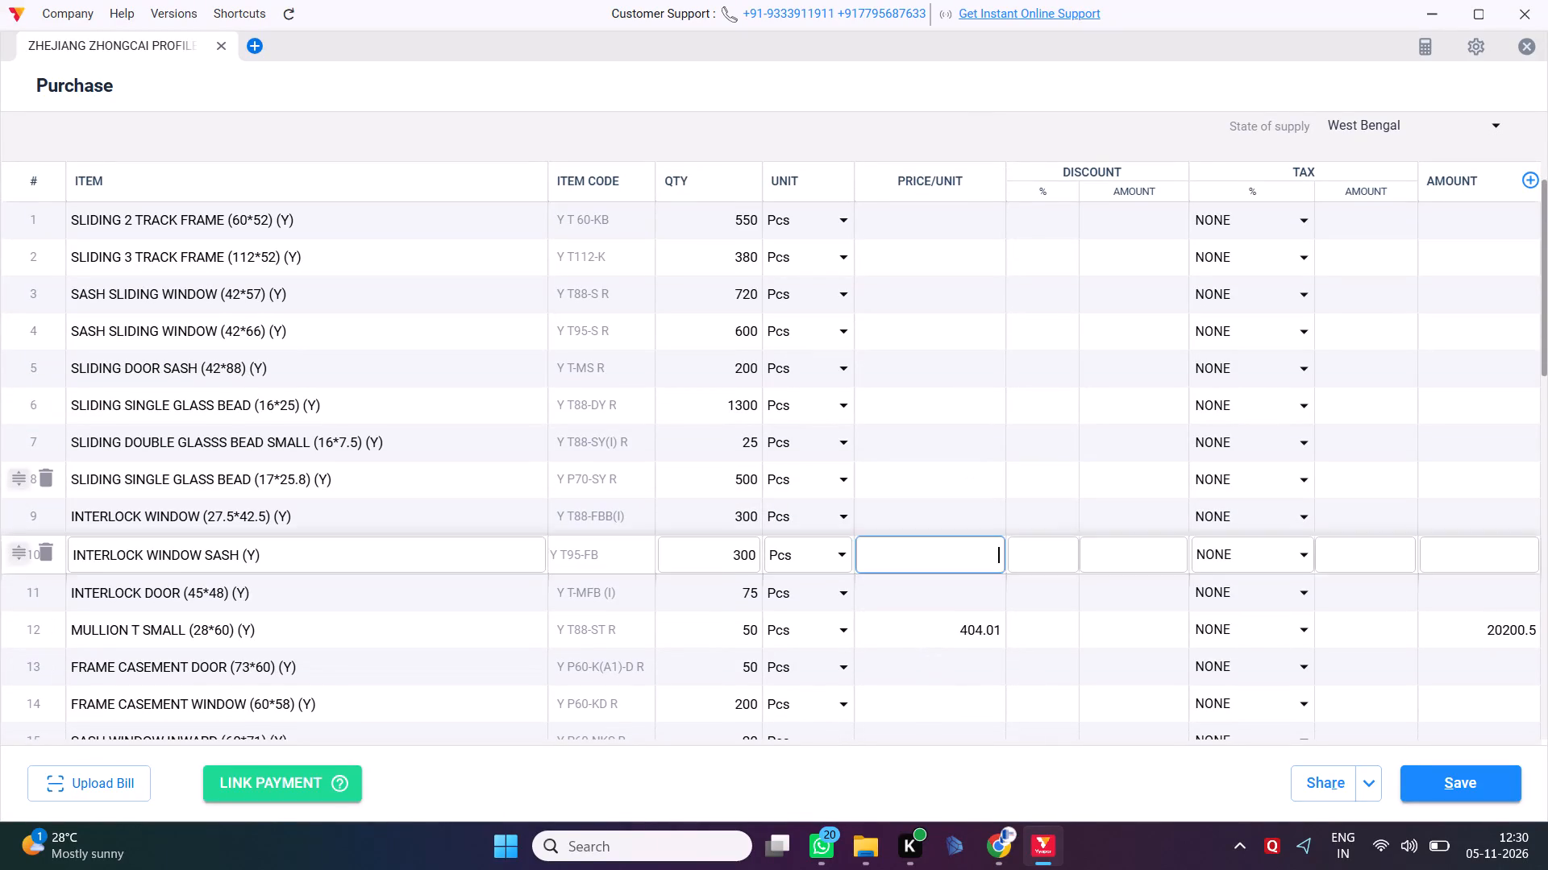
{"action": "key", "text": "Down"}
{"action": "key", "text": "Down"}
{"action": "key", "text": "Up"}
{"action": "key", "text": "BackSpace"}
{"action": "key", "text": "BackSpace"}
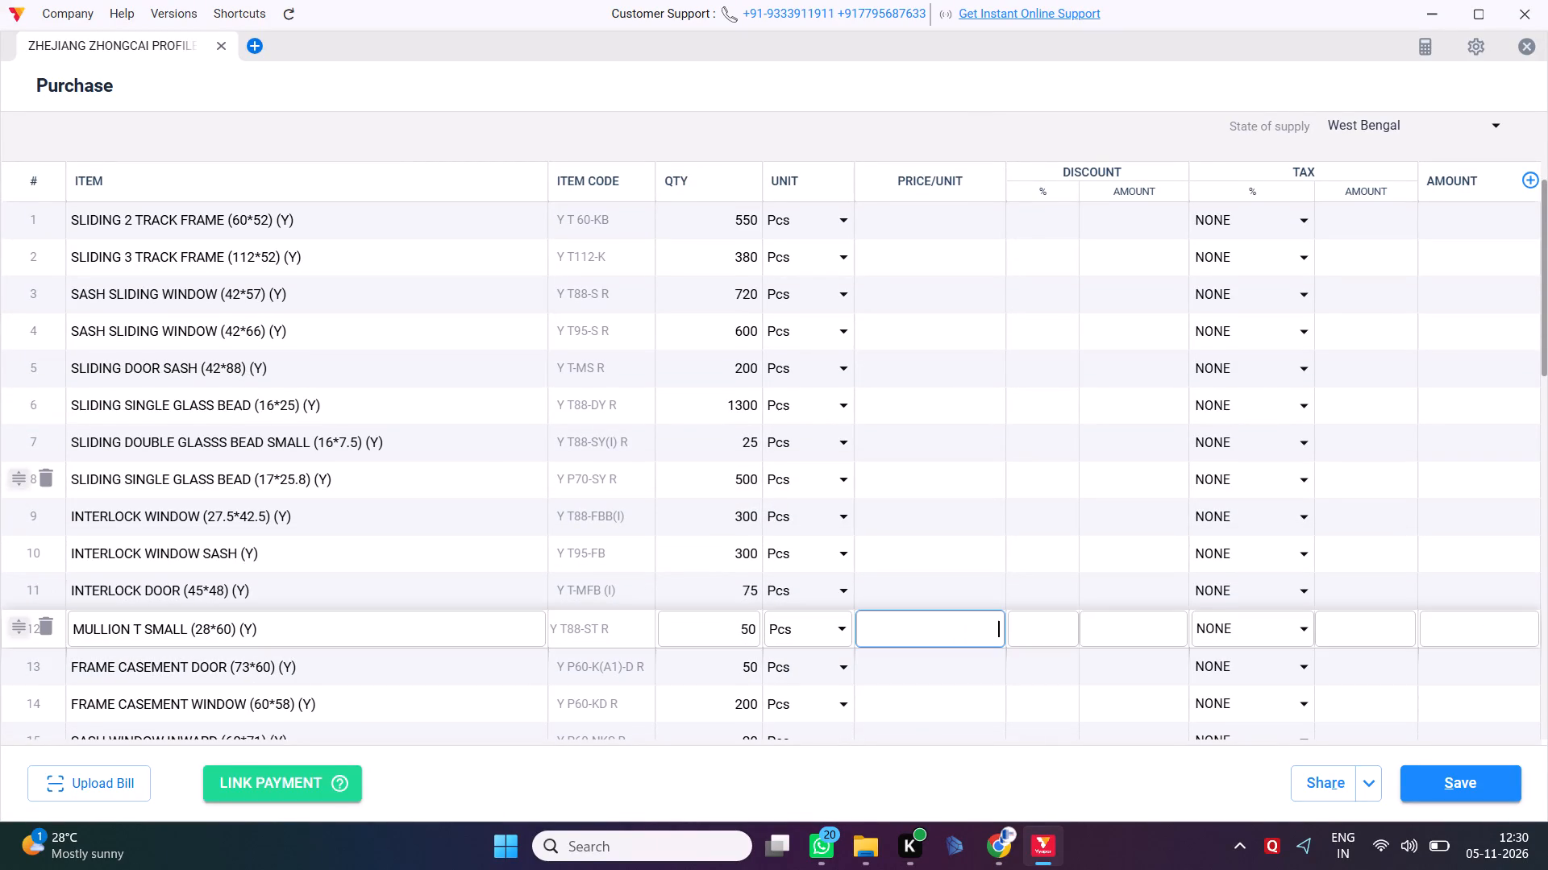
Check the item rows of purchase bill YD-26ZC301141 down to the last row and save the bill.
{"action": "scroll", "coordinate": [928, 489], "scroll_direction": "right", "scroll_amount": 1}
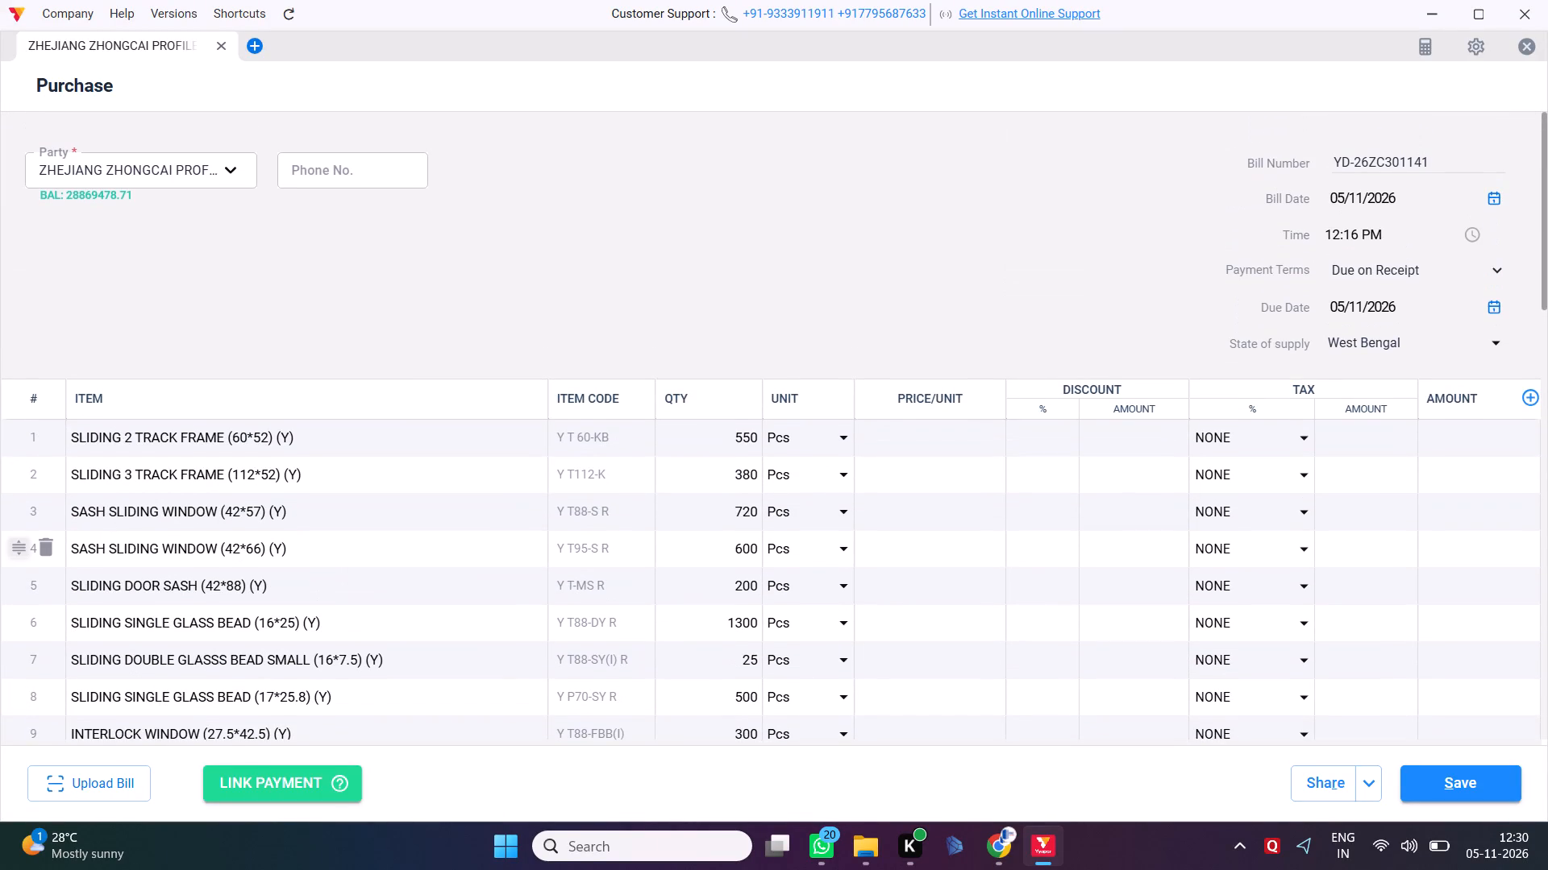
{"action": "left_click", "coordinate": [1030, 552]}
{"action": "scroll", "coordinate": [1030, 552], "scroll_direction": "down", "scroll_amount": 10}
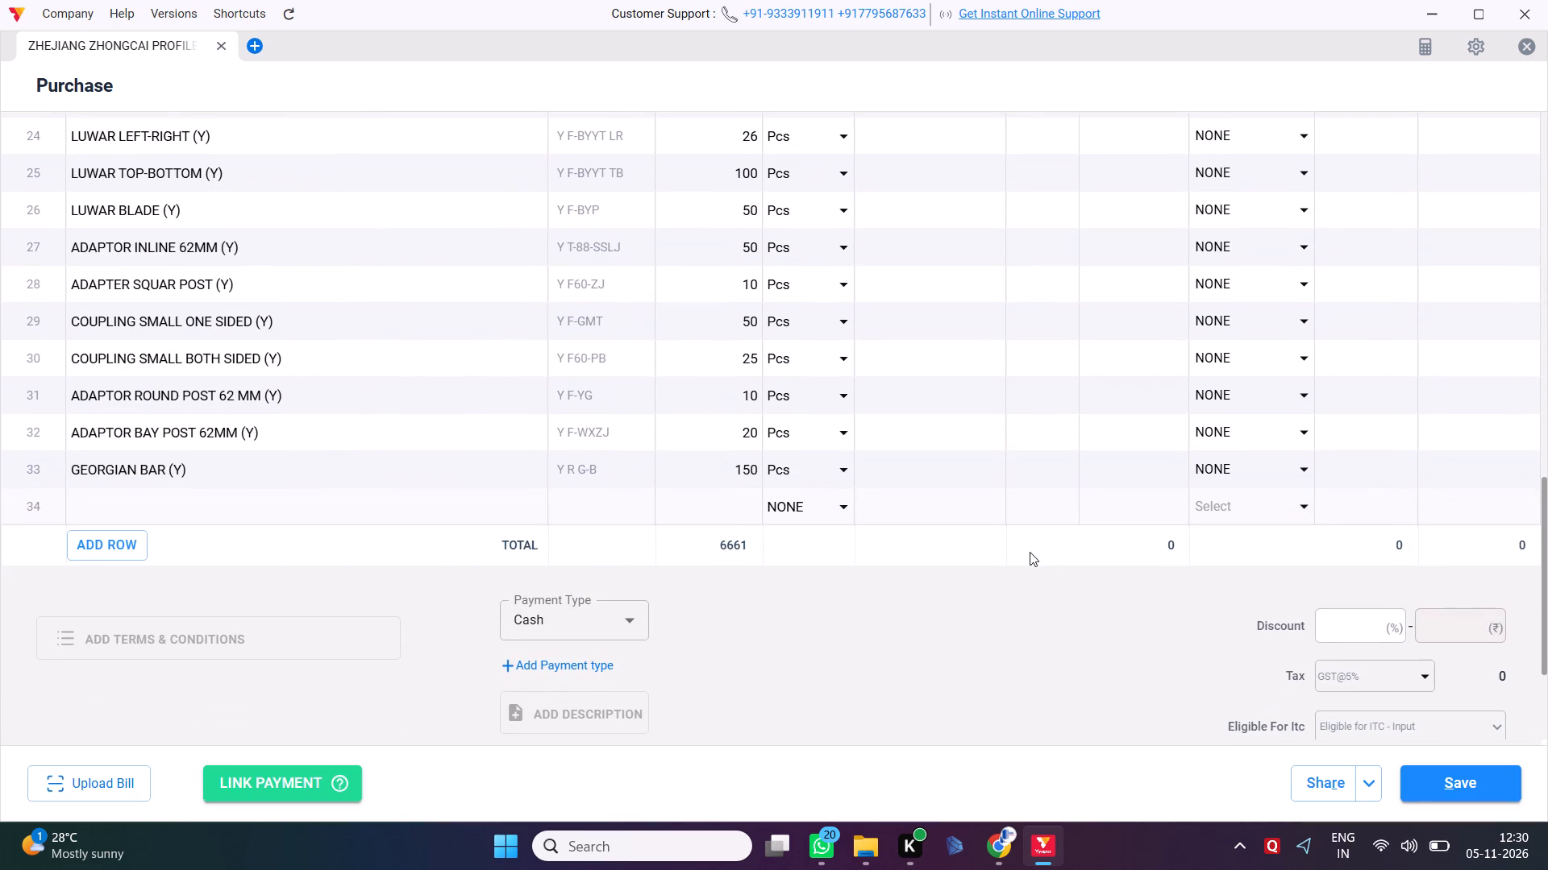
{"action": "left_click", "coordinate": [1496, 778]}
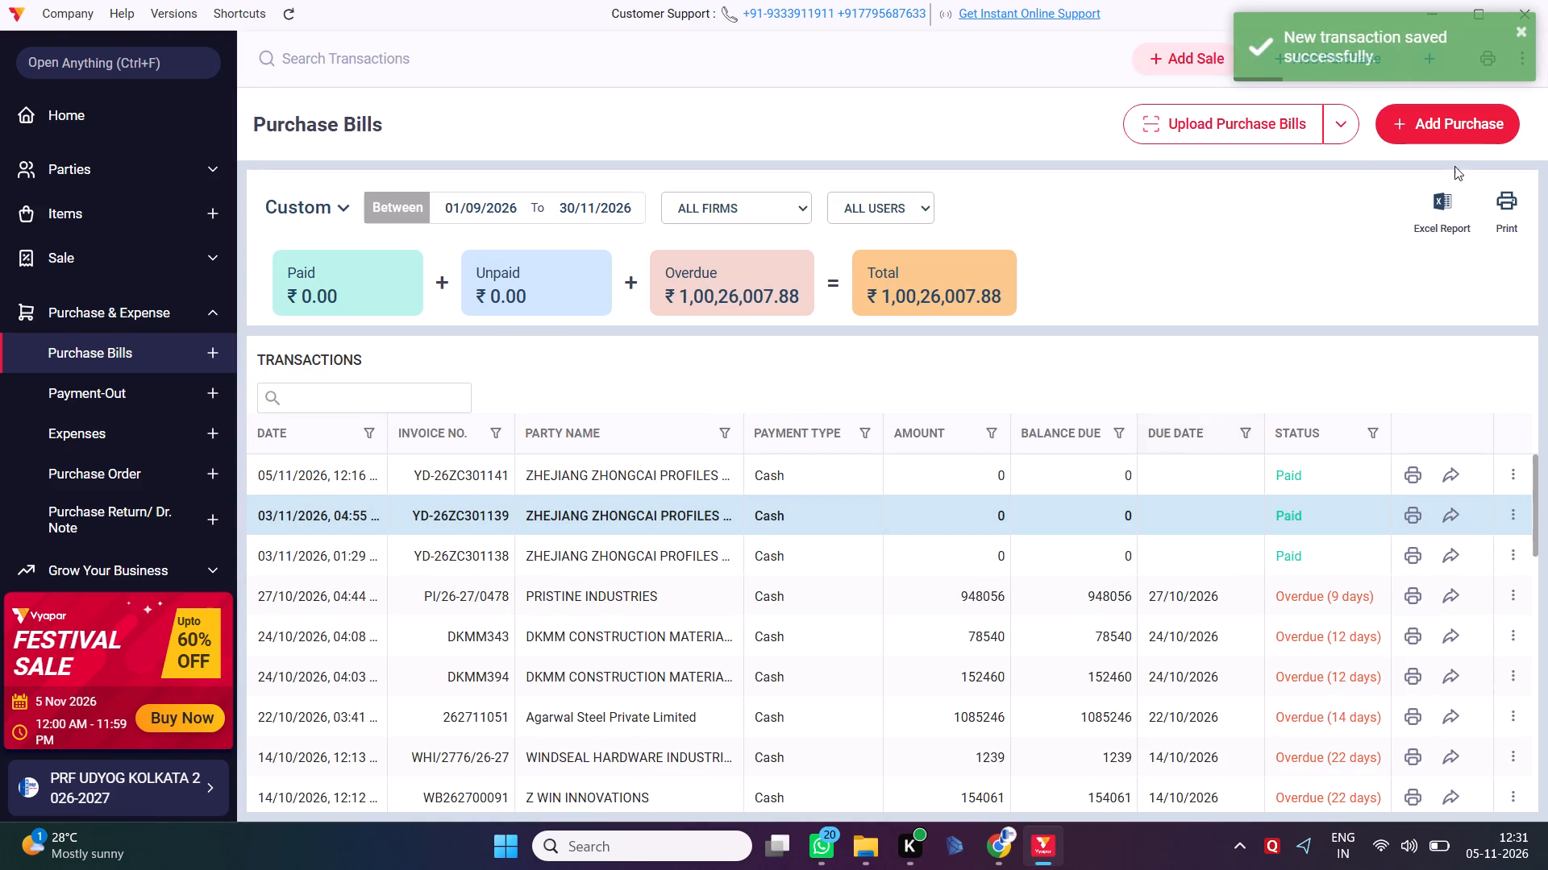
Start a new purchase bill and select the ZHEJIANG ZHONGCAI PROFILES supplier as its party.
{"action": "left_click", "coordinate": [1459, 123]}
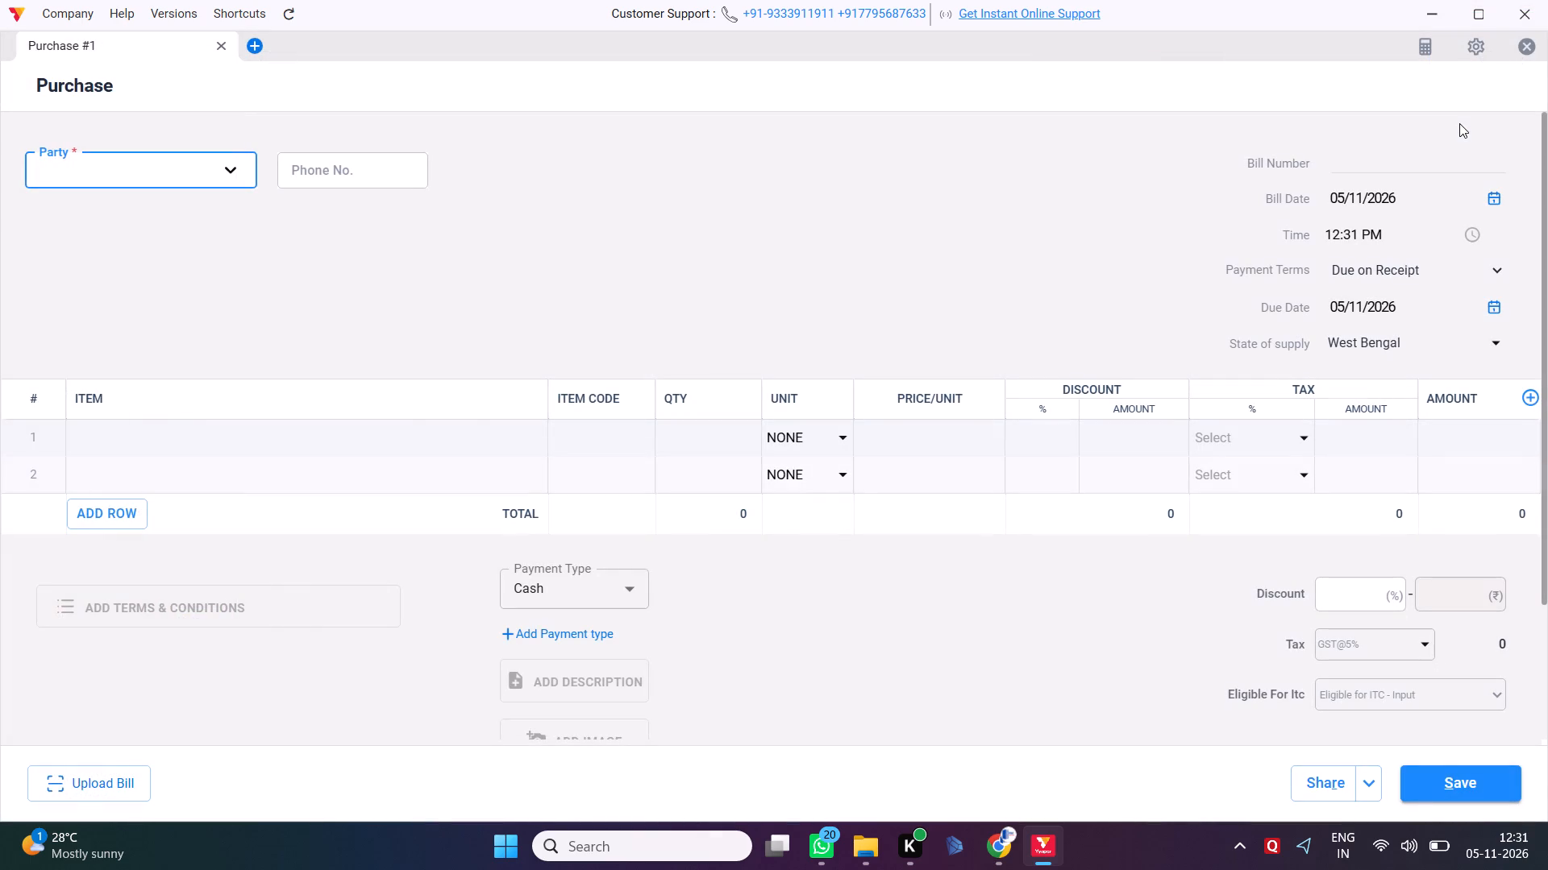
{"action": "type", "text": "ZH"}
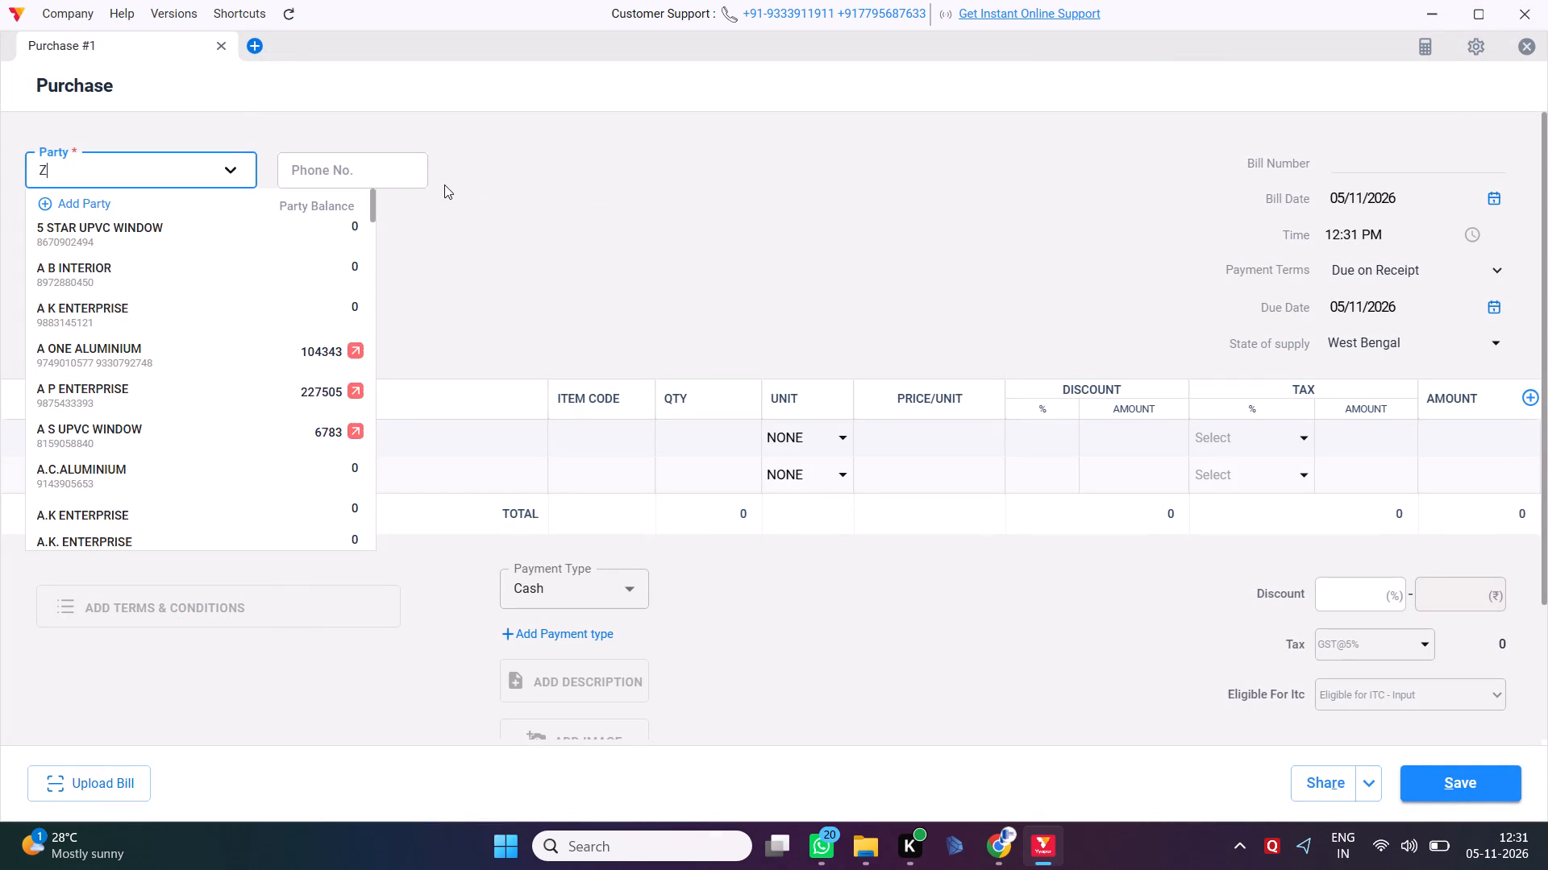
{"action": "left_click", "coordinate": [271, 234]}
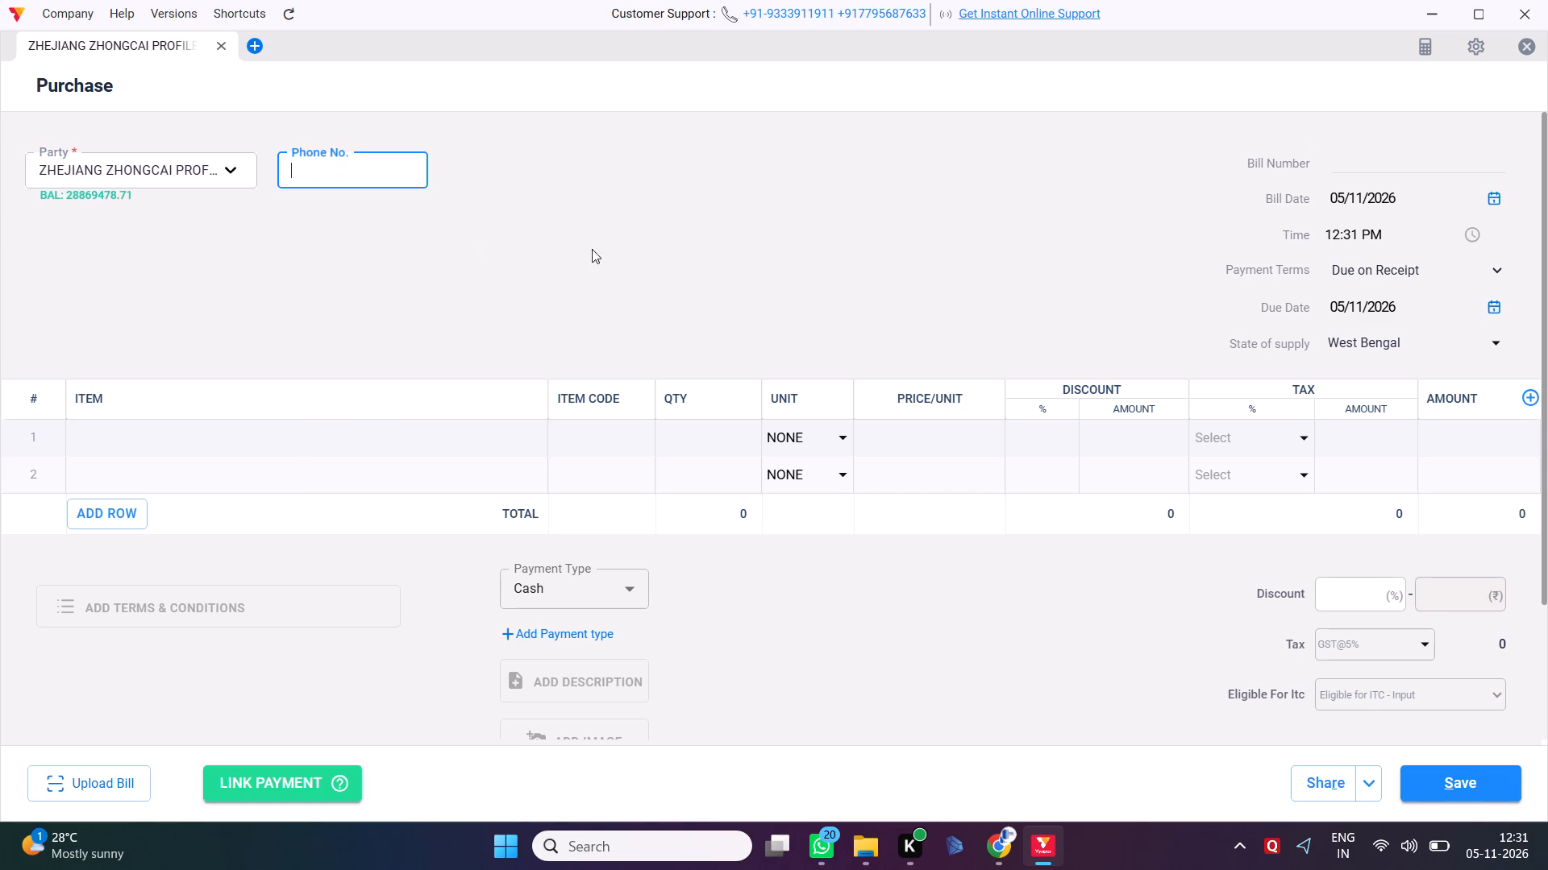
Open the new purchase bill's number for editing and switch to WhatsApp to consult the supplier's document.
{"action": "left_click", "coordinate": [1334, 160]}
{"action": "key", "text": "alt+Tab"}
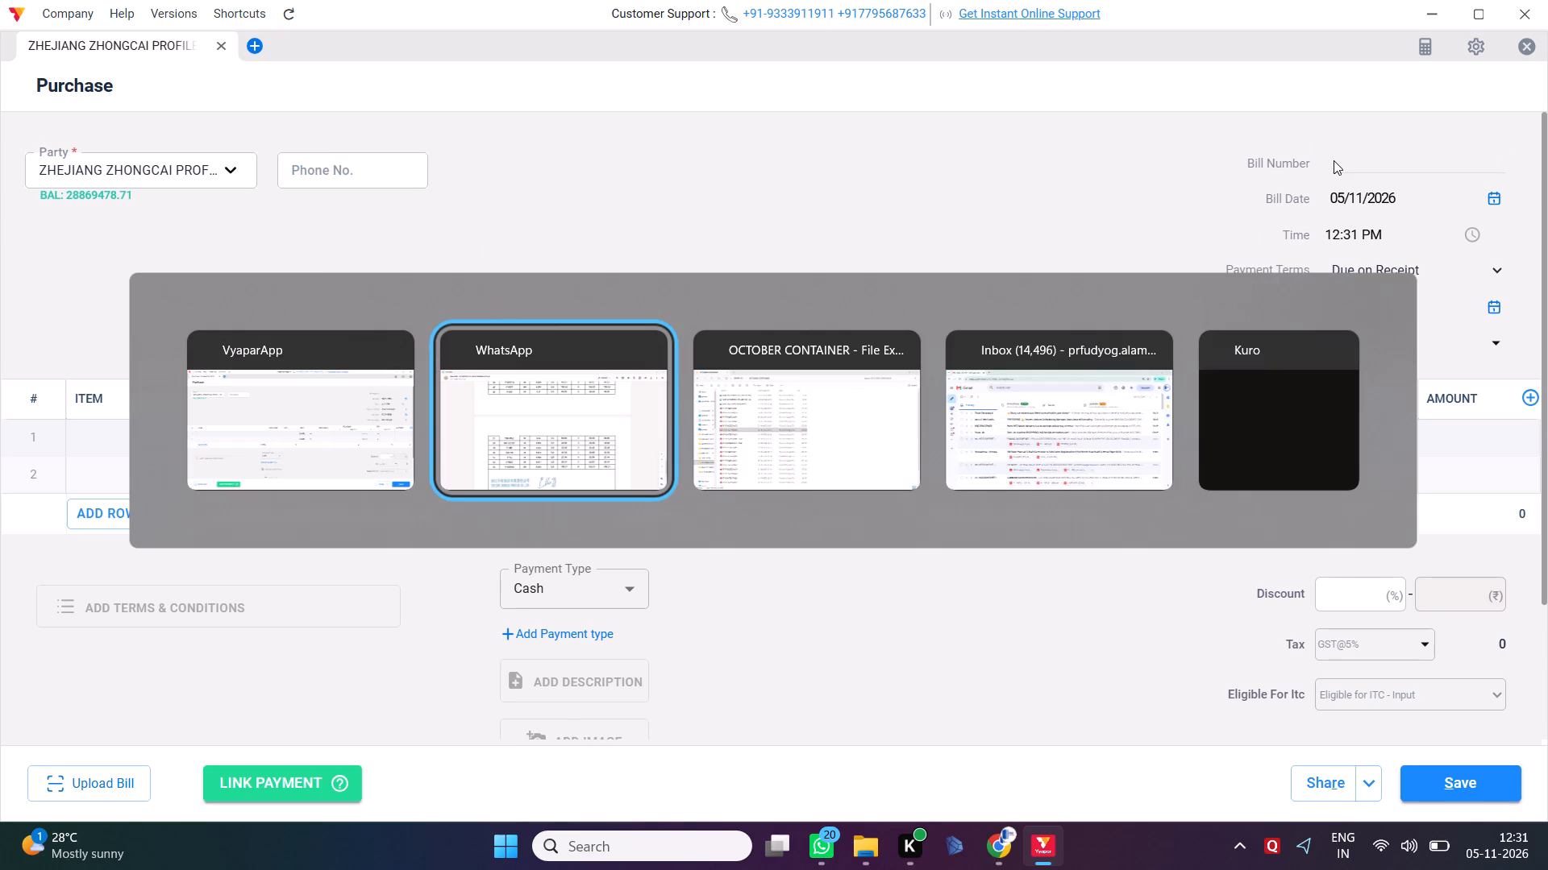
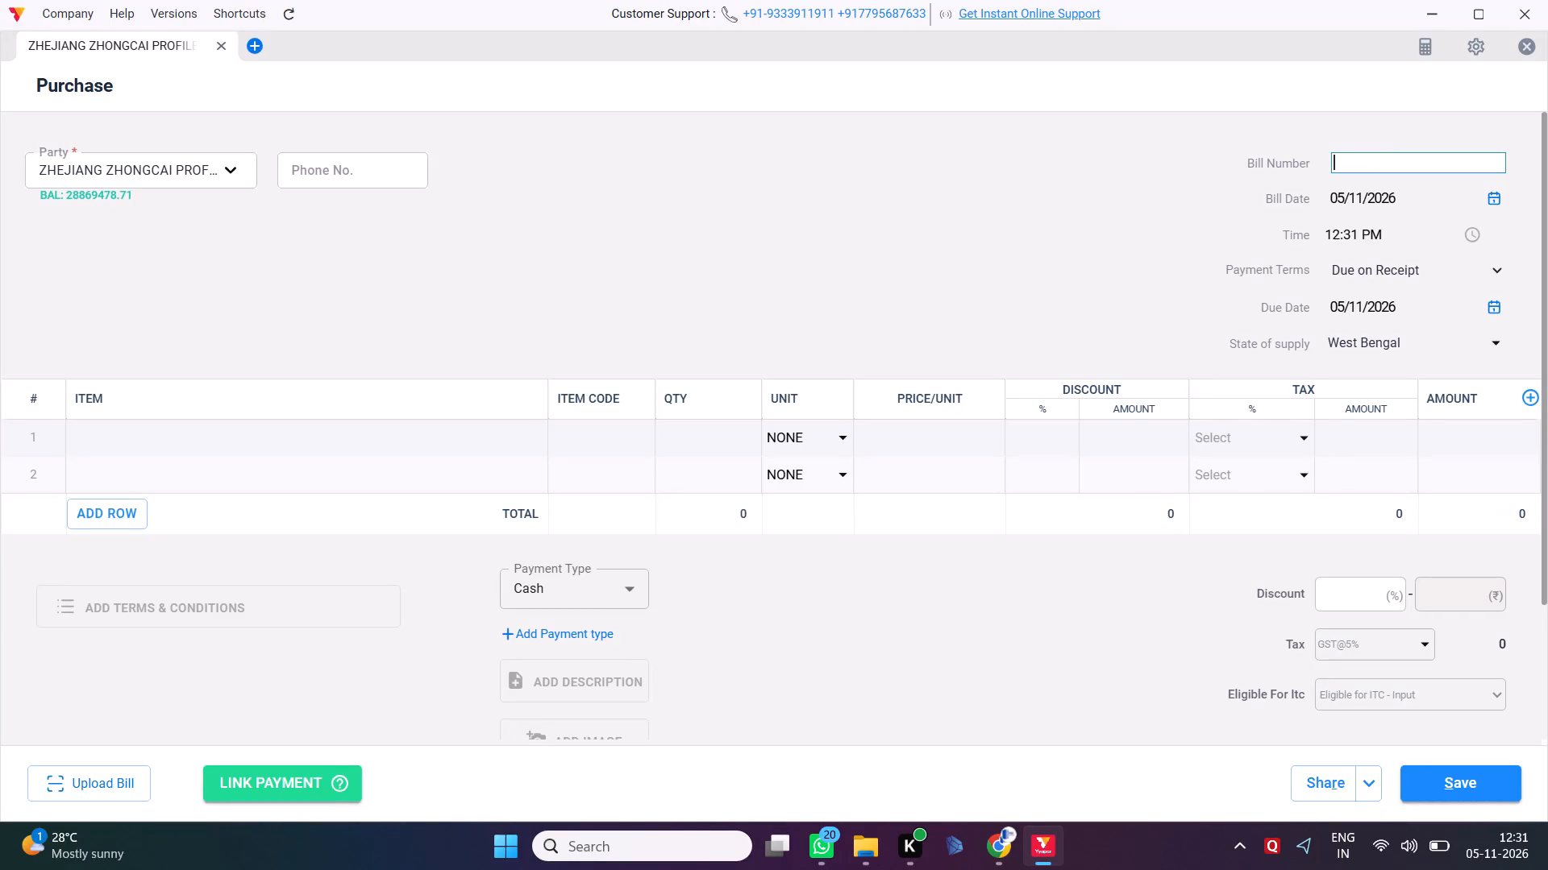
Enter YD-26ZC301142 as the bill number of the new ZHEJIANG ZHONGCAI PROFILES purchase bill.
{"action": "left_click", "coordinate": [1366, 155]}
{"action": "key", "text": "ctrl+v"}
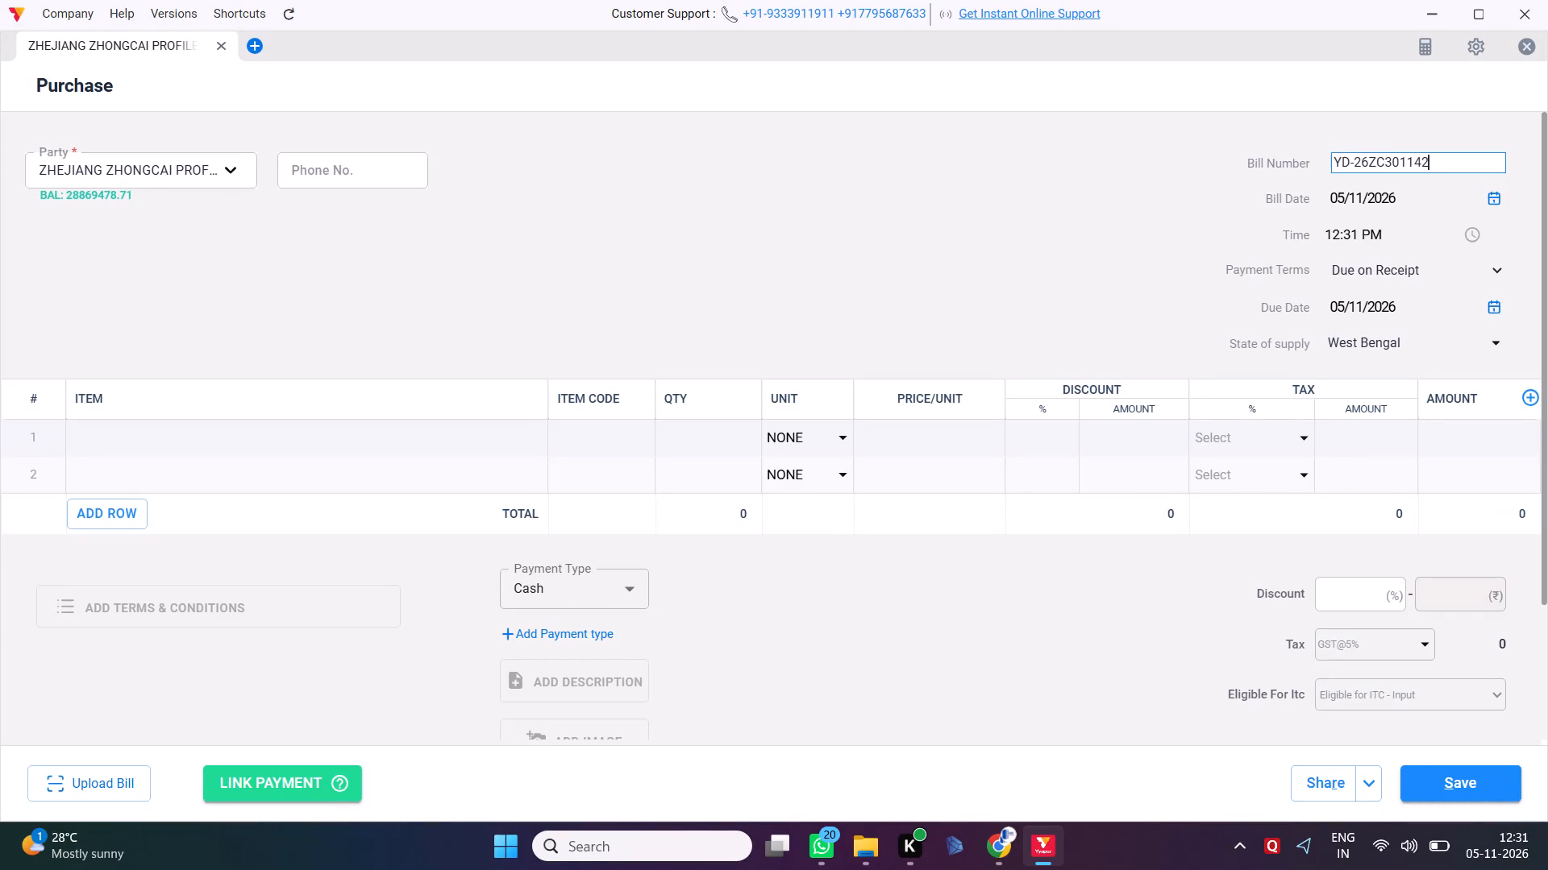
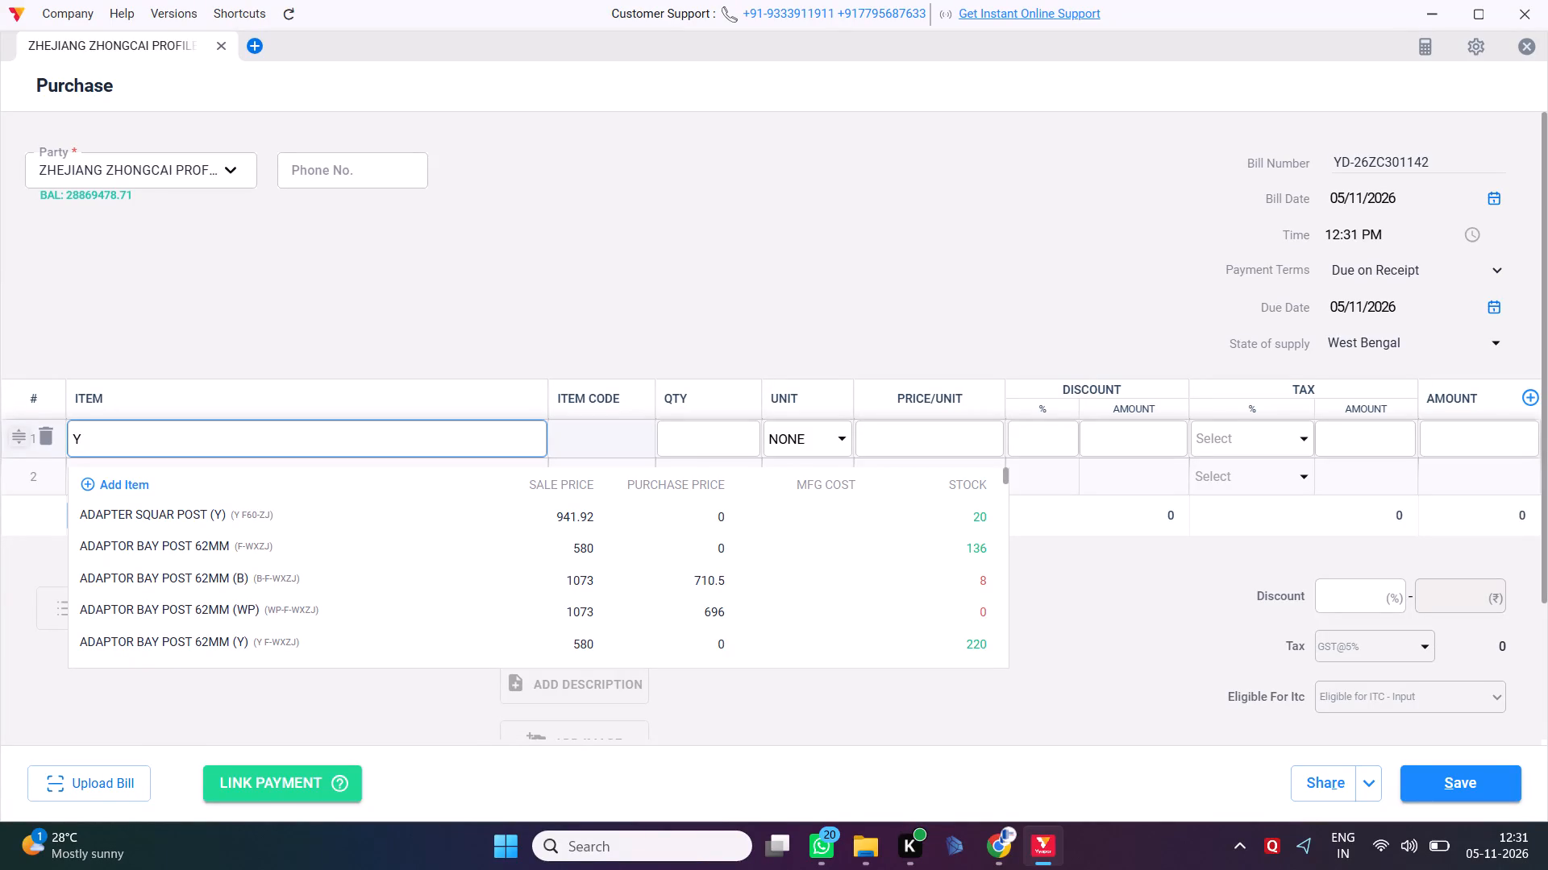
Add the item SLIDING 2 TRACK FRAME (60*52) (Y), code Y T 60-KB, in the first row of the purchase bill.
{"action": "type", "text": "T 60-KB"}
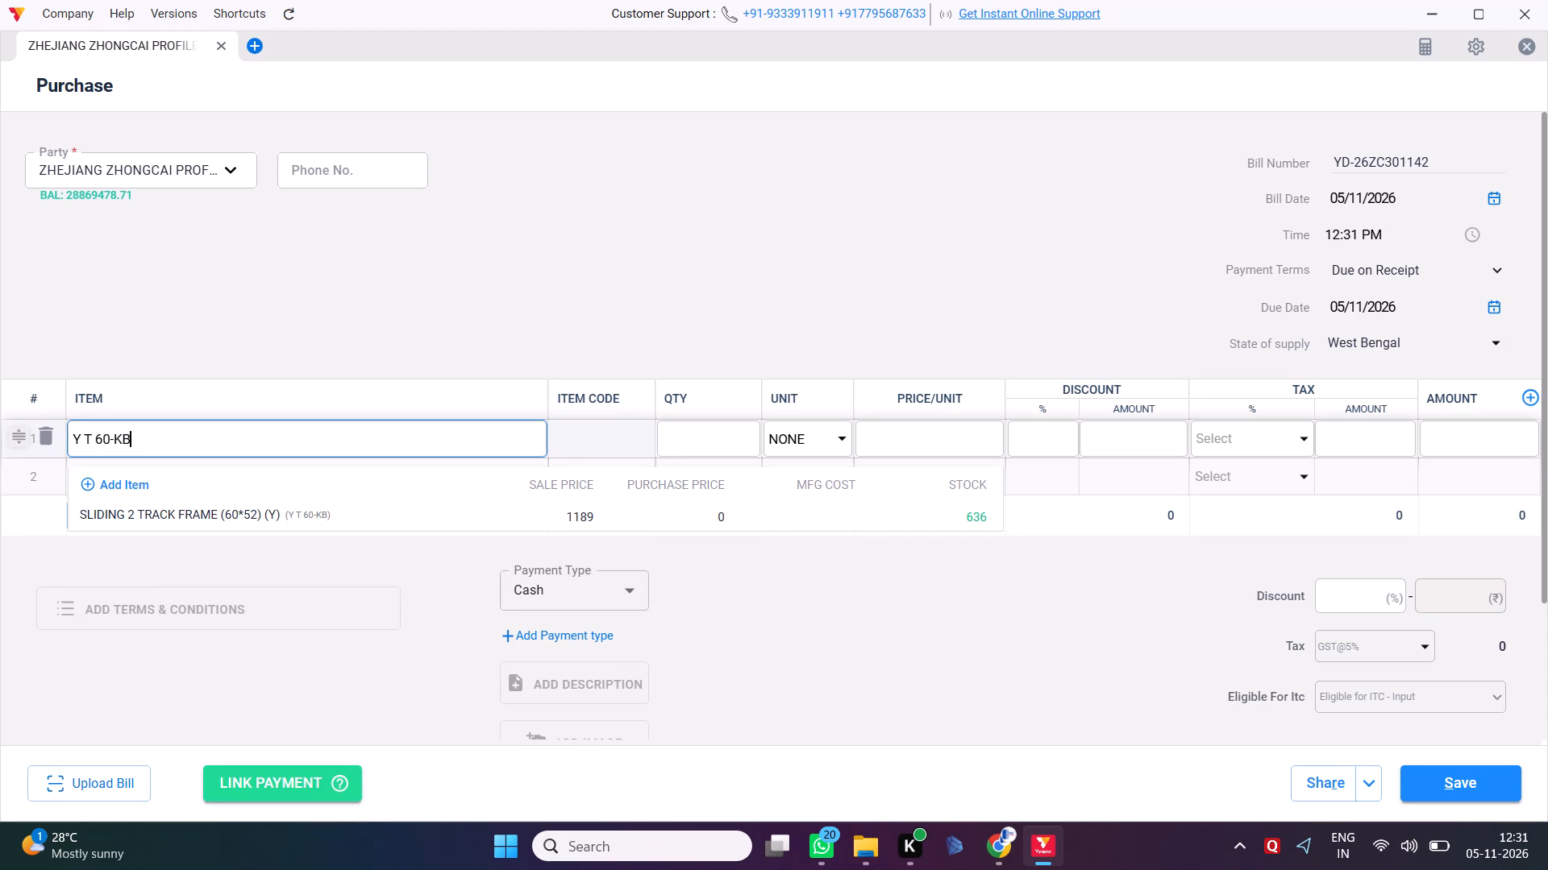
{"action": "left_click", "coordinate": [373, 515]}
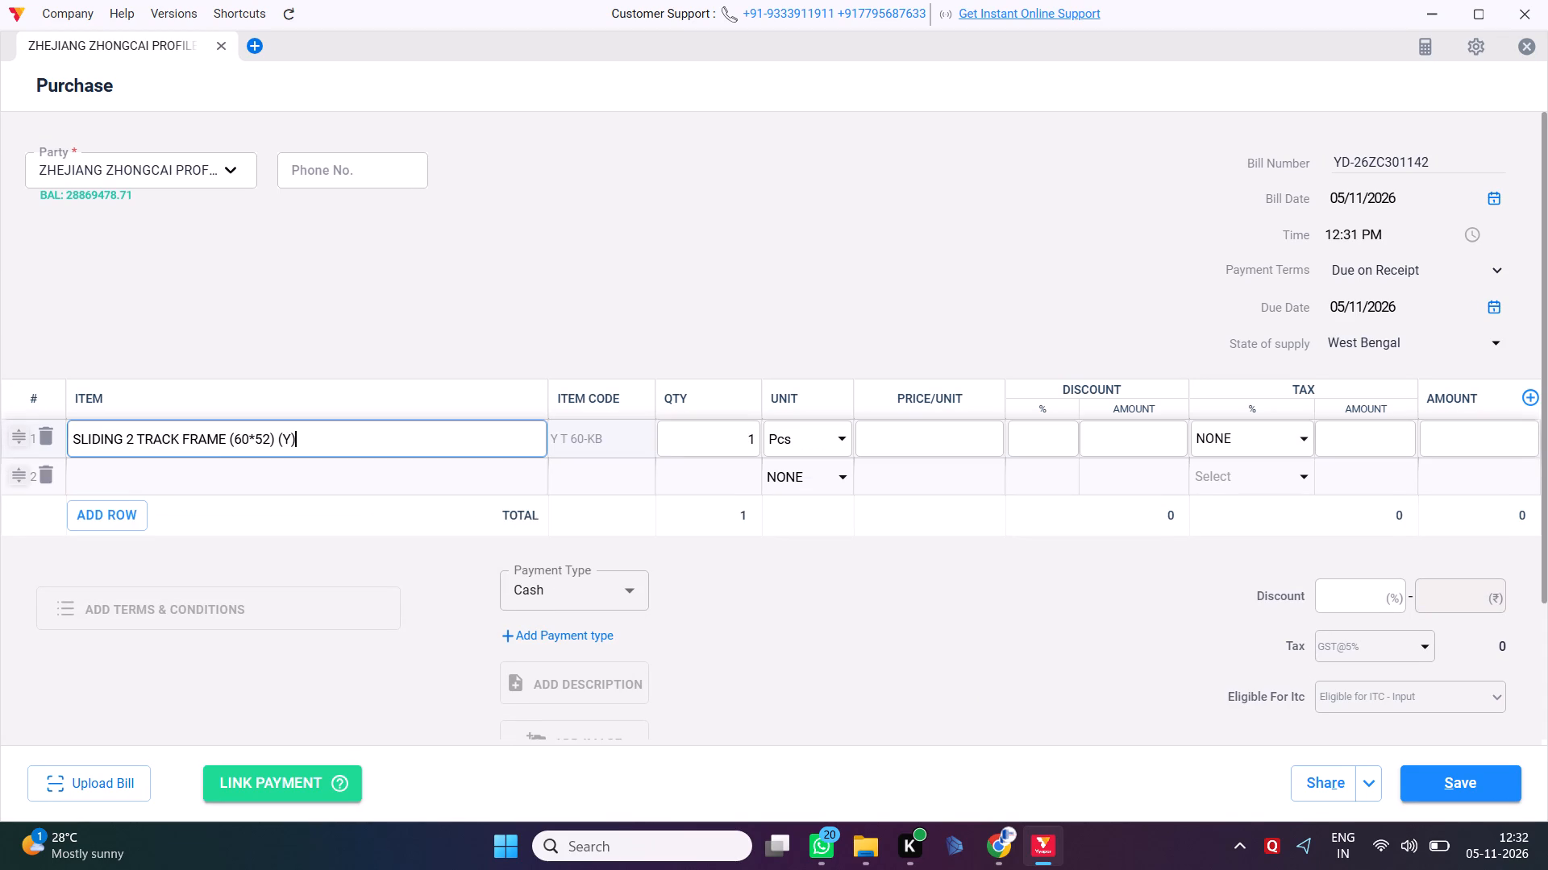
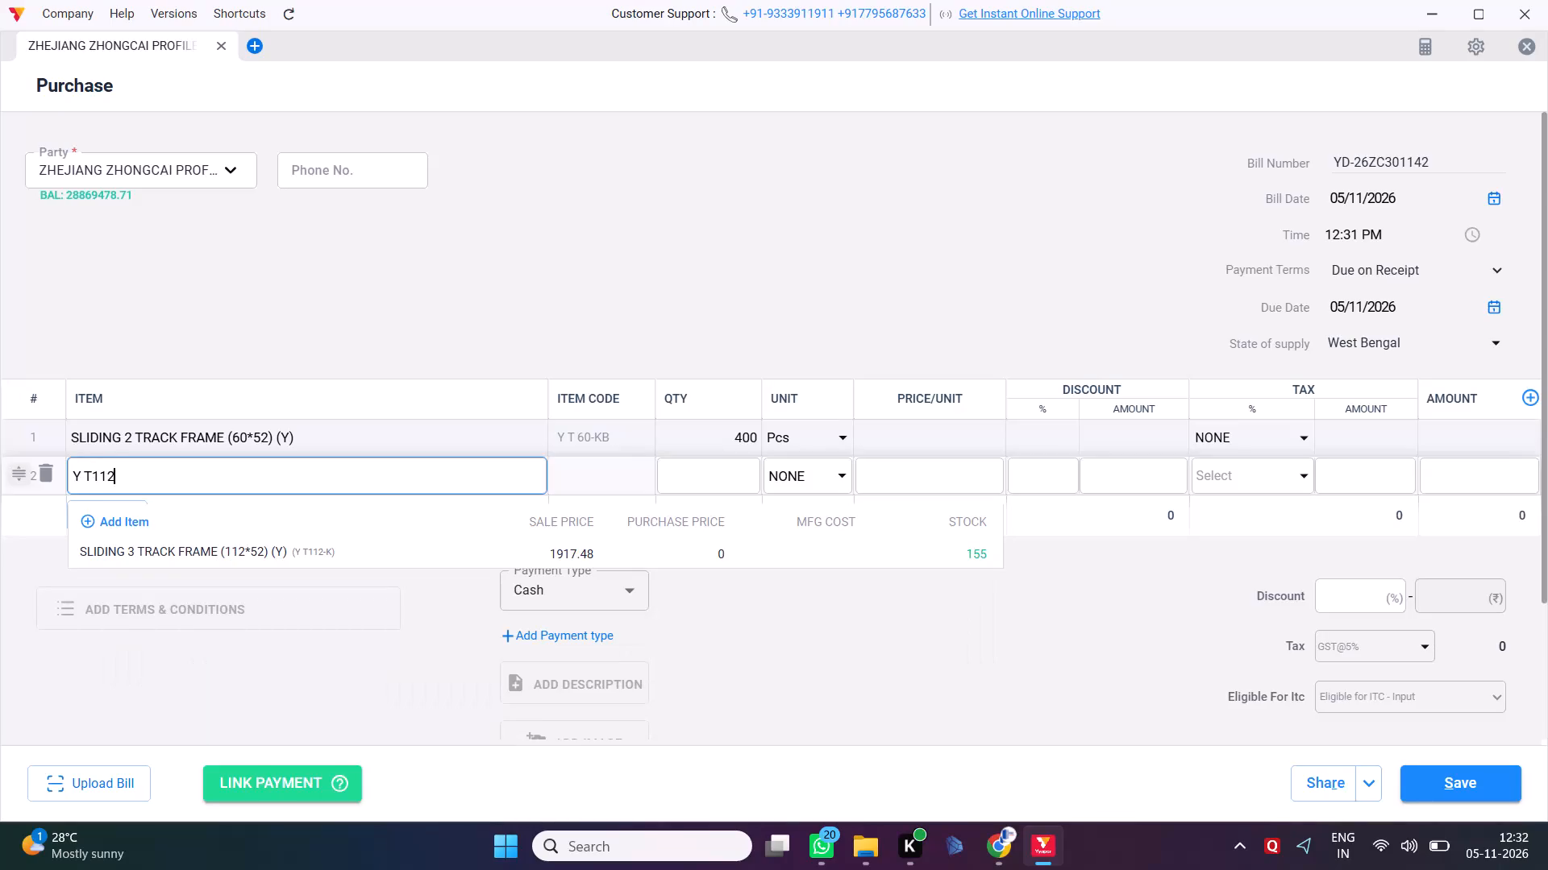
Add the item SLIDING 3 TRACK FRAME (112*52) (Y), code Y T112-K, in the second row of the purchase bill.
{"action": "left_click", "coordinate": [327, 549]}
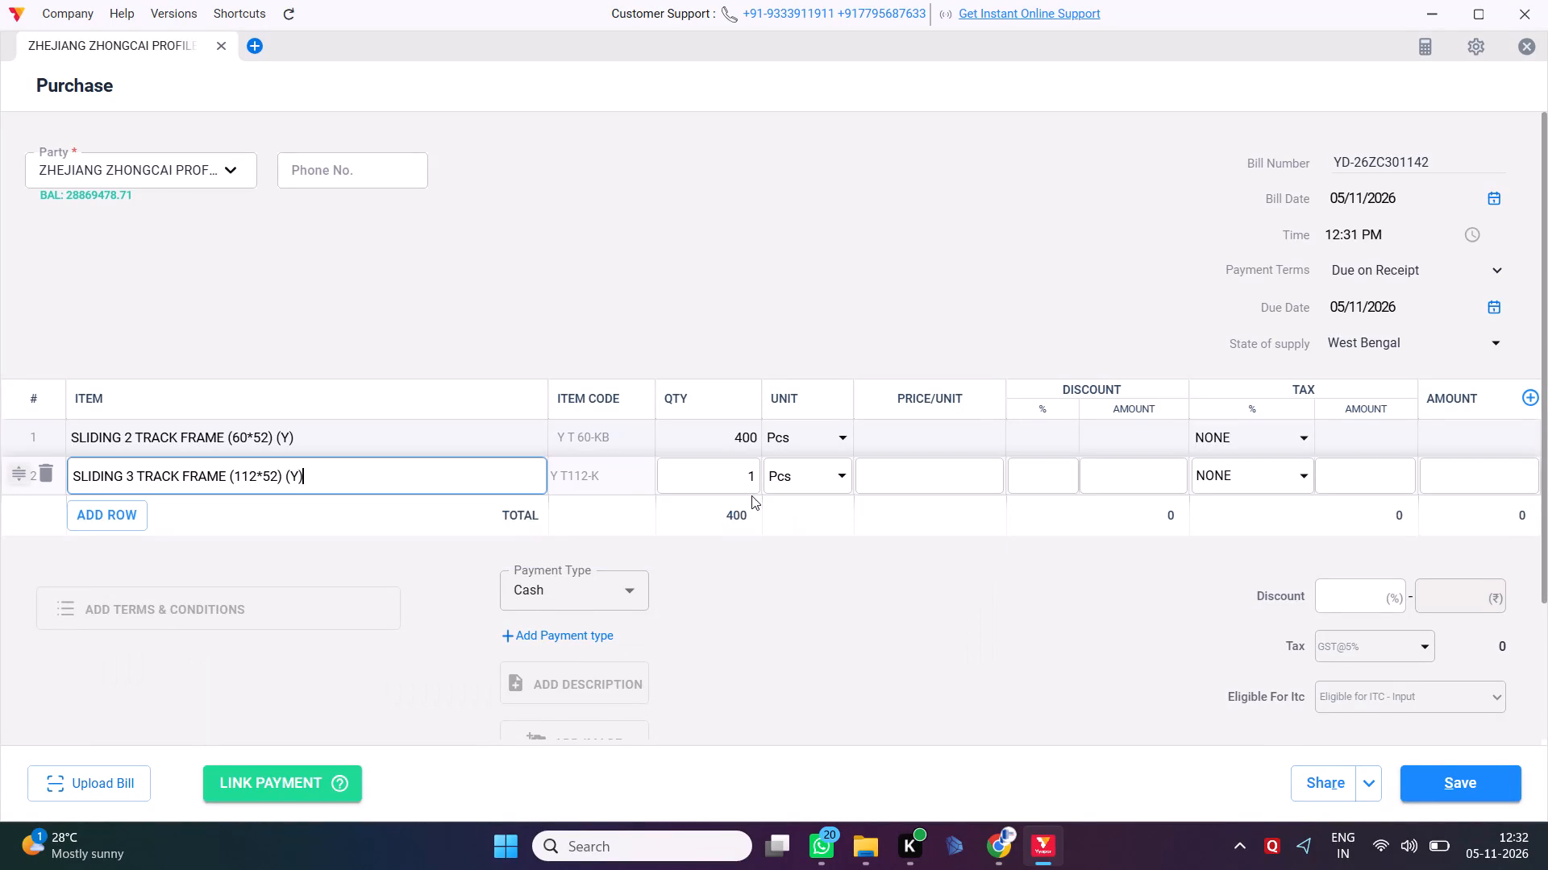
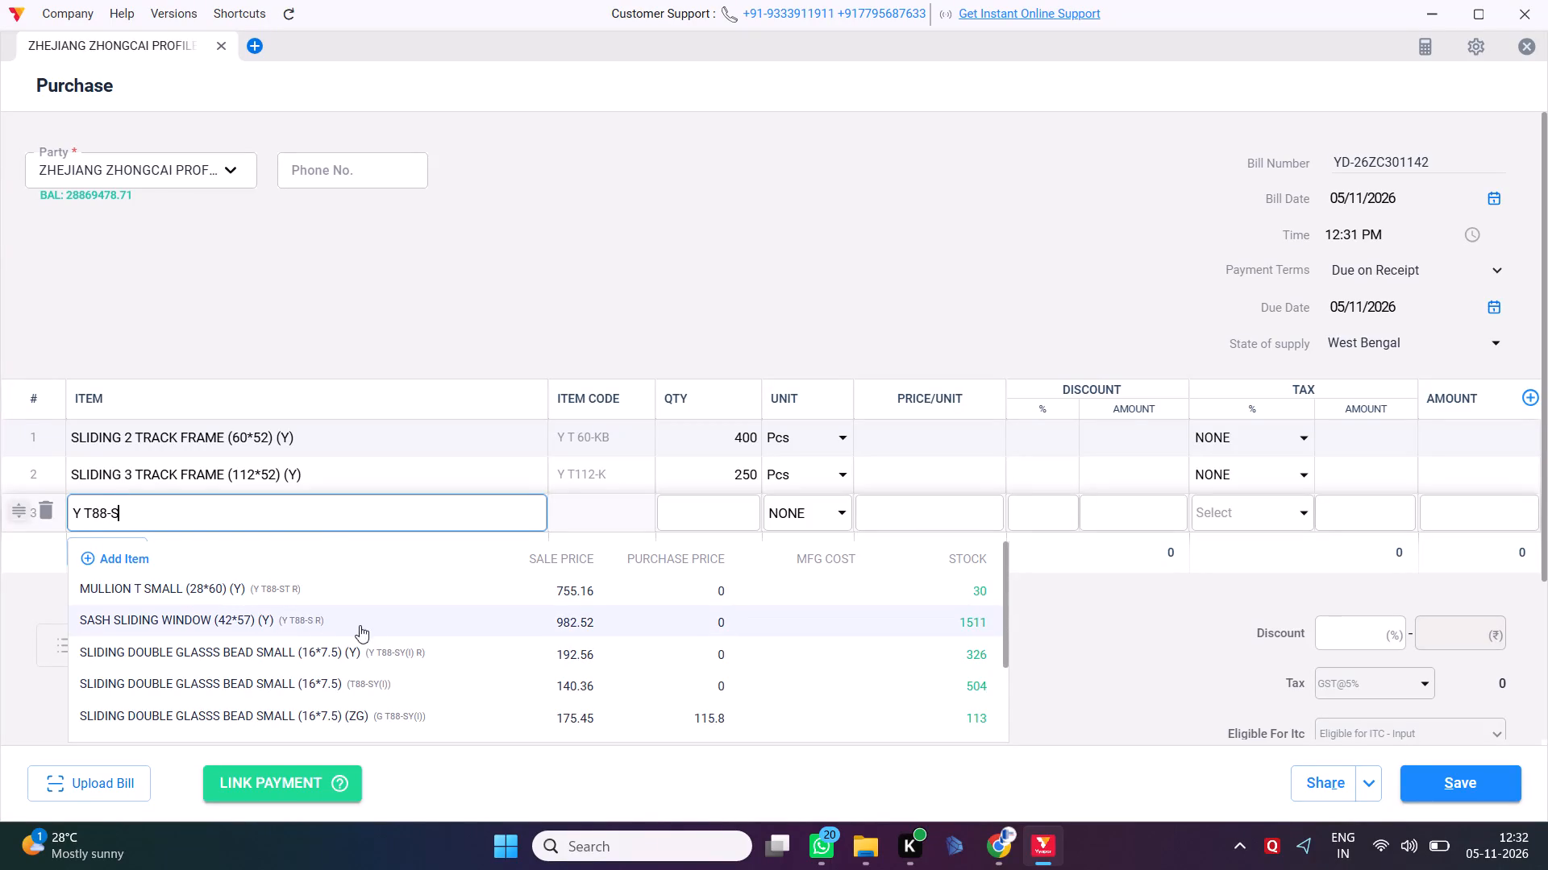
Add the item SASH SLIDING WINDOW (42*57) (Y), code Y T88-S R, in the third row of the purchase bill and open its quantity for editing.
{"action": "left_click", "coordinate": [371, 626]}
{"action": "left_click", "coordinate": [712, 519]}
{"action": "key", "text": "Right"}
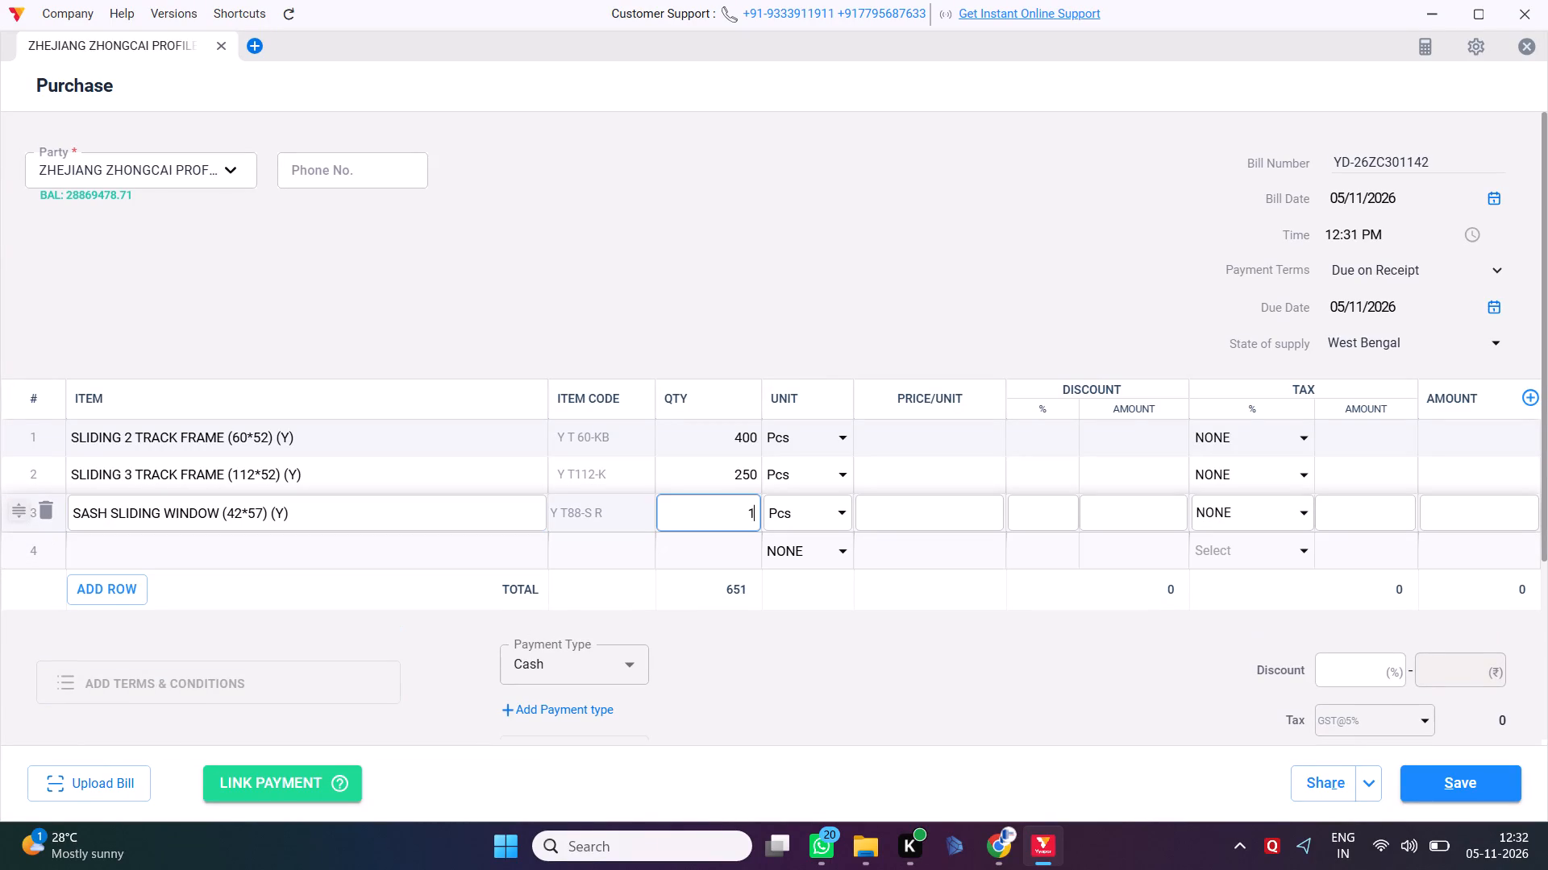
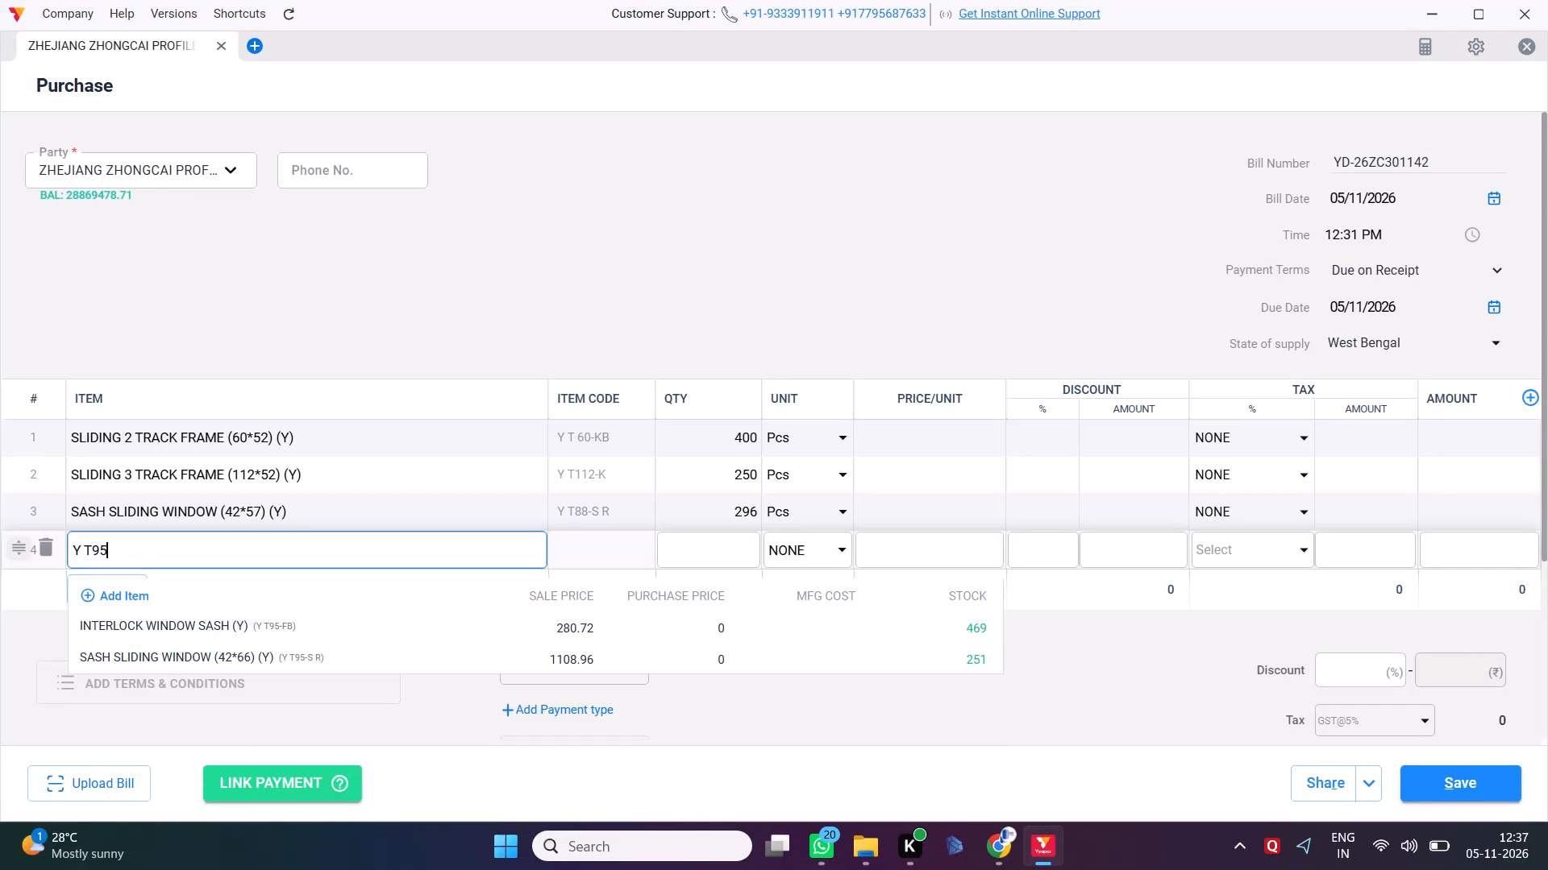
Add the item SASH SLIDING WINDOW (42*66) (Y), code Y T95-S R, in the fourth row of the purchase bill and open its quantity for editing.
{"action": "type", "text": "-S"}
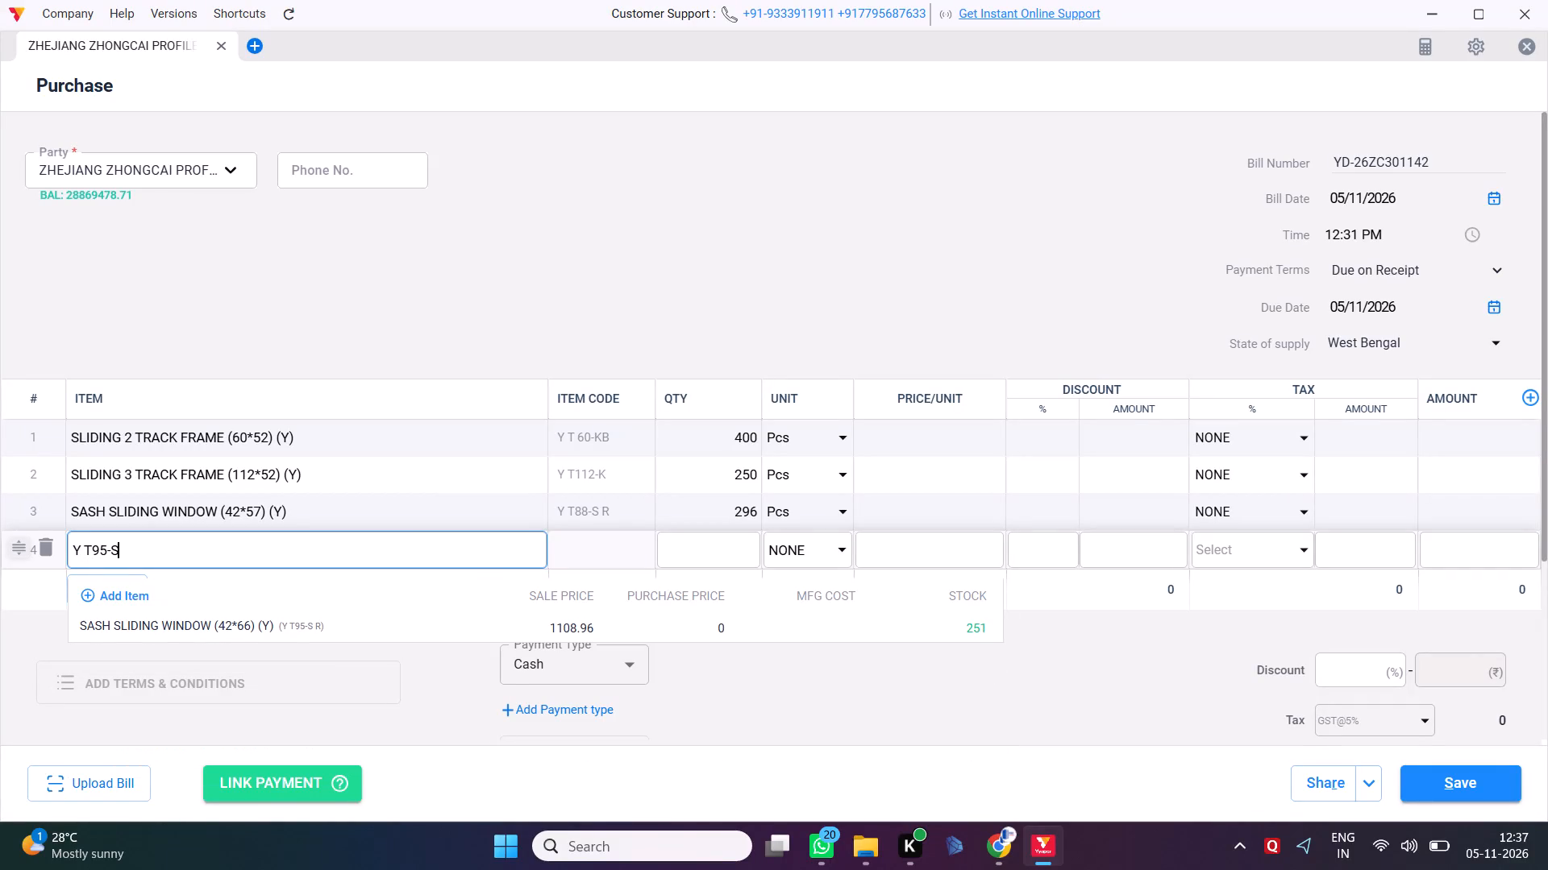
{"action": "left_click", "coordinate": [420, 619]}
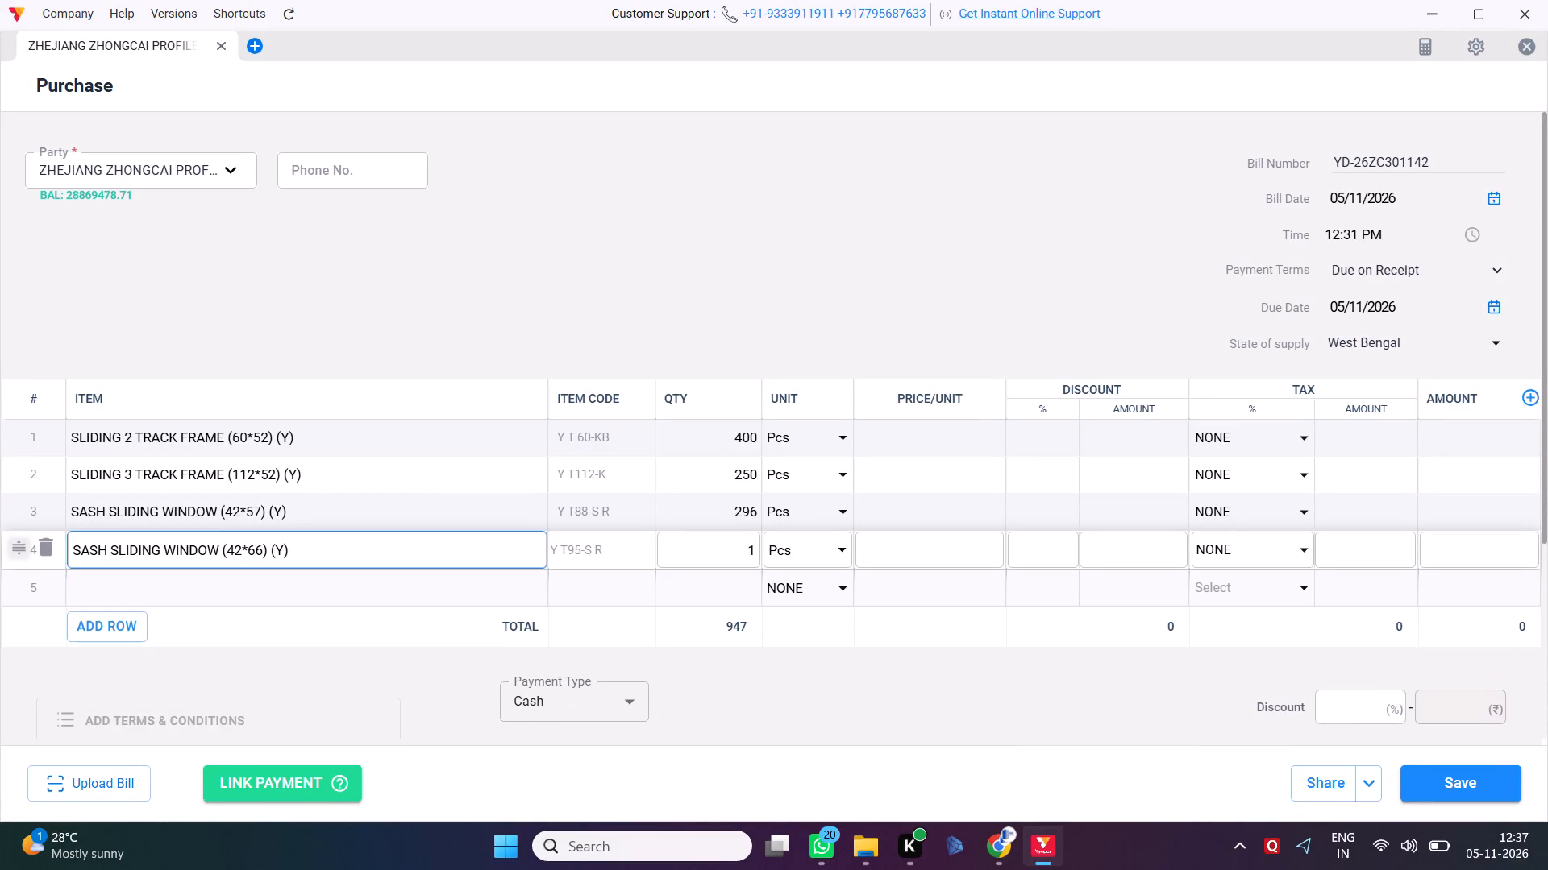
{"action": "left_click", "coordinate": [690, 555]}
{"action": "key", "text": "Right"}
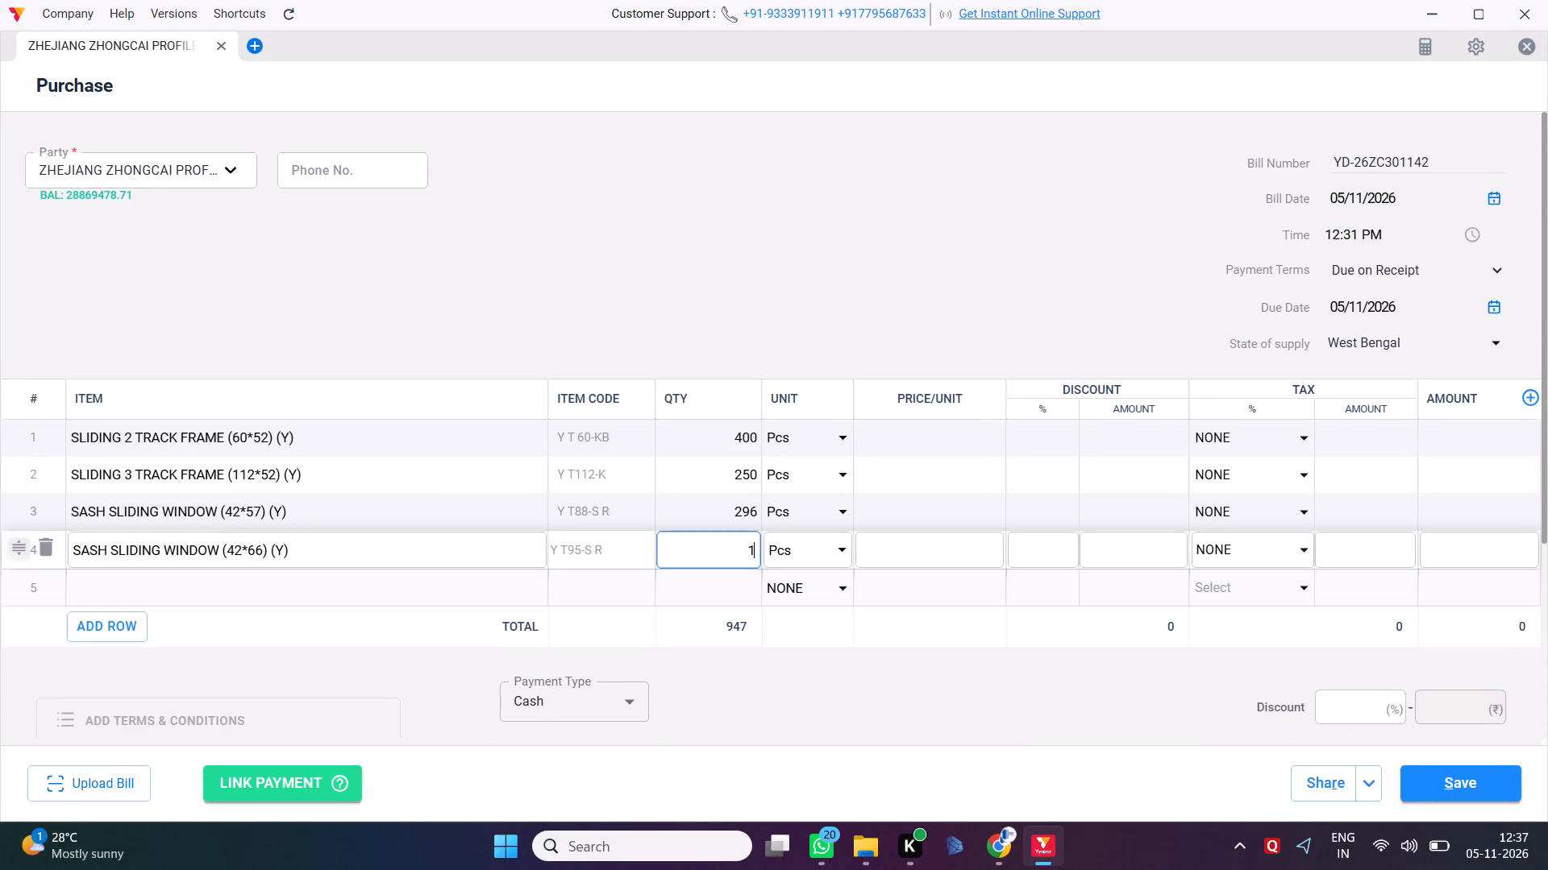
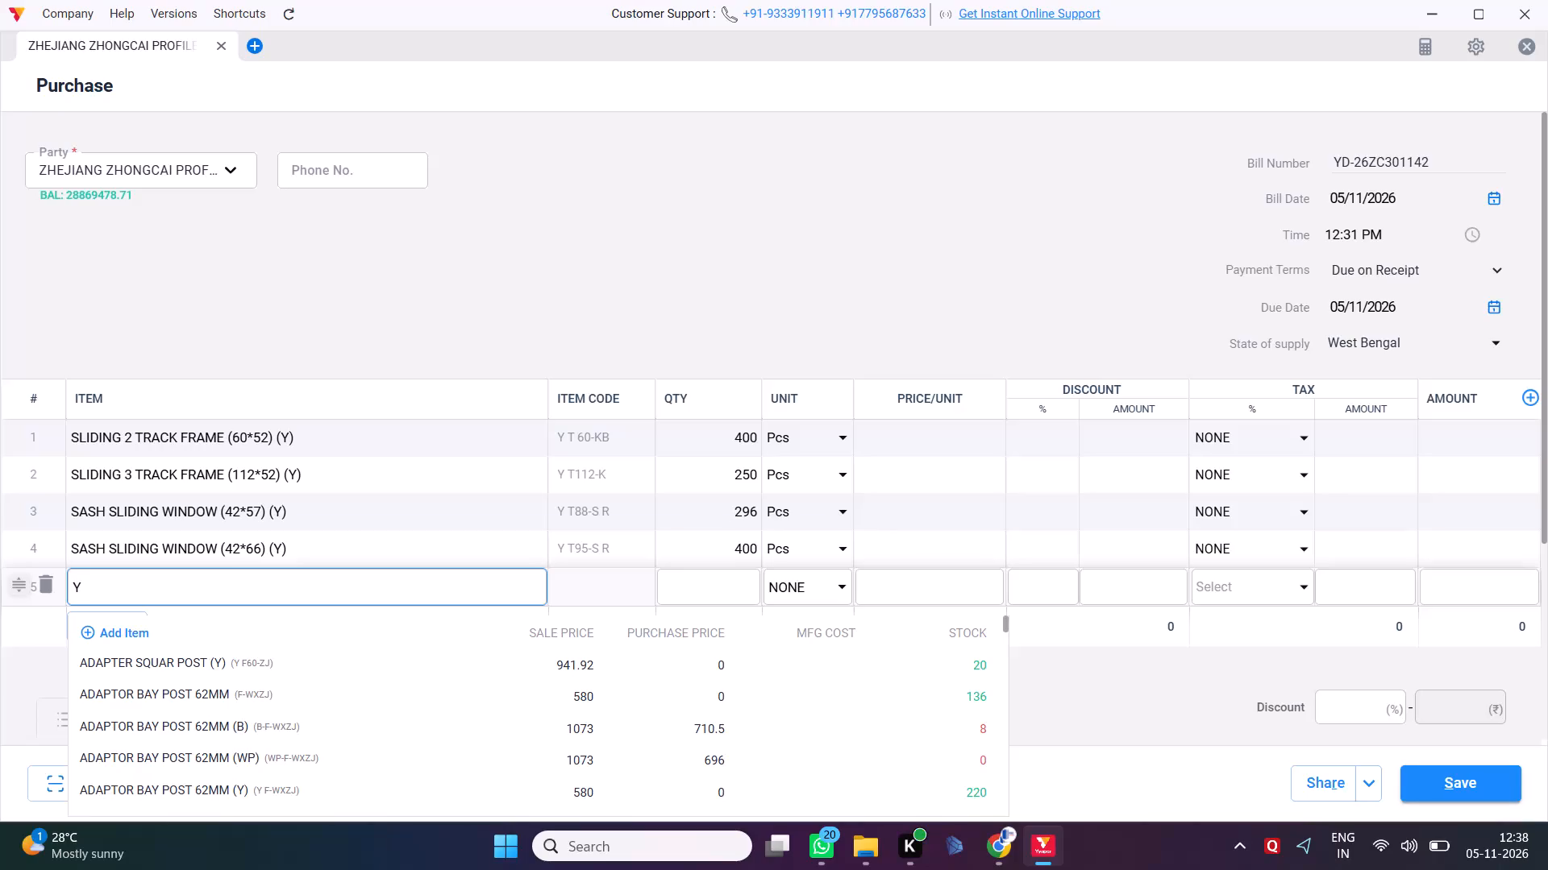
Add the item SLIDING DOOR SASH (42*88) (Y), code Y T-MS R, in the fifth row of the purchase bill and open its quantity for editing.
{"action": "type", "text": "T-MS"}
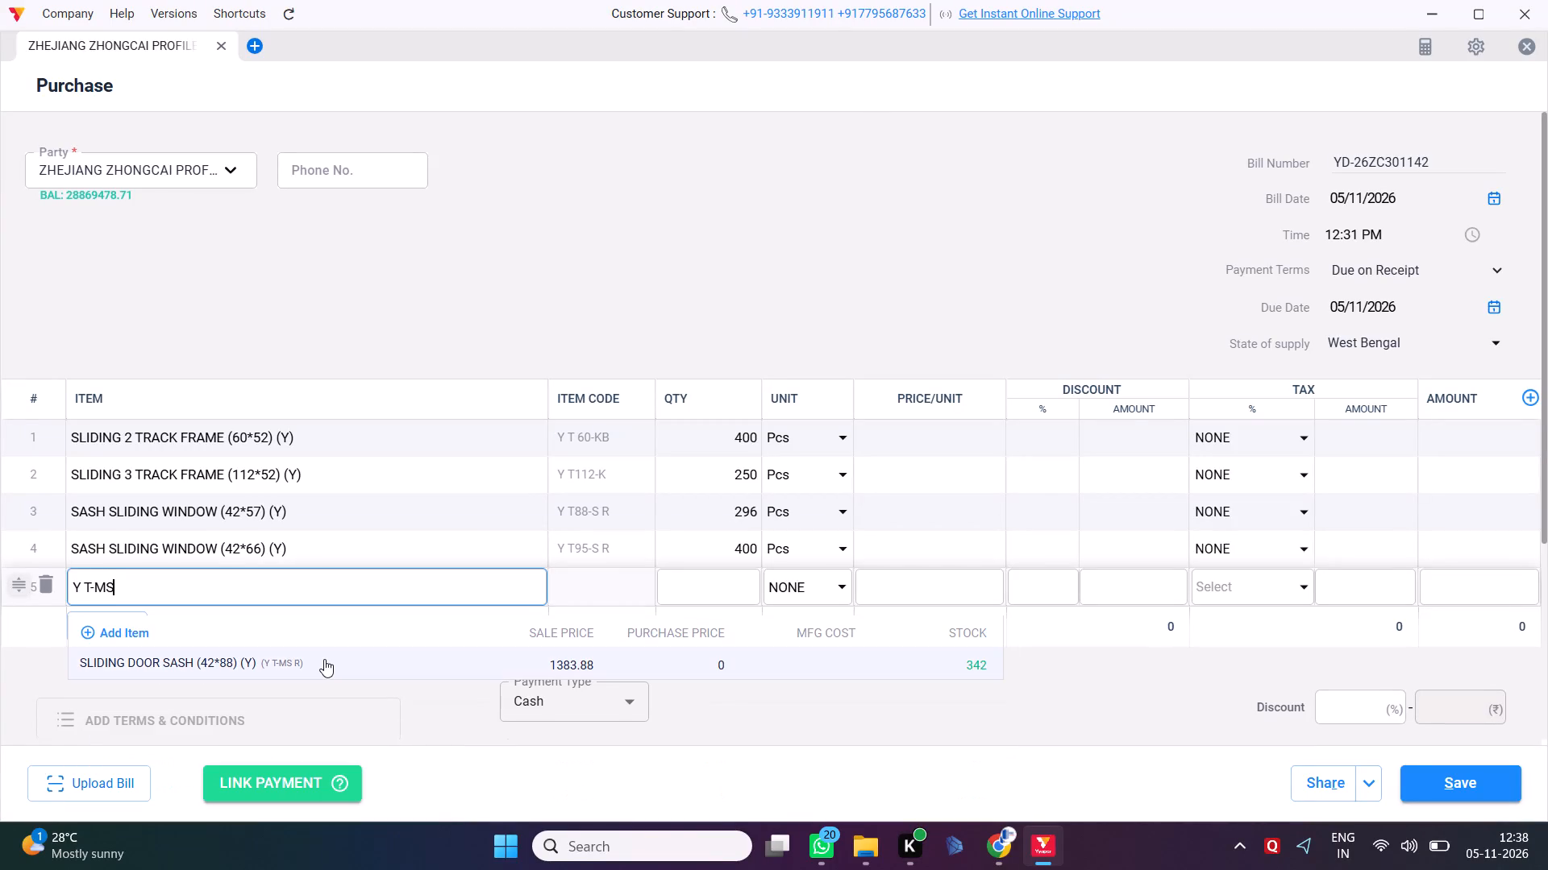
{"action": "left_click", "coordinate": [324, 659]}
{"action": "key", "text": "Right"}
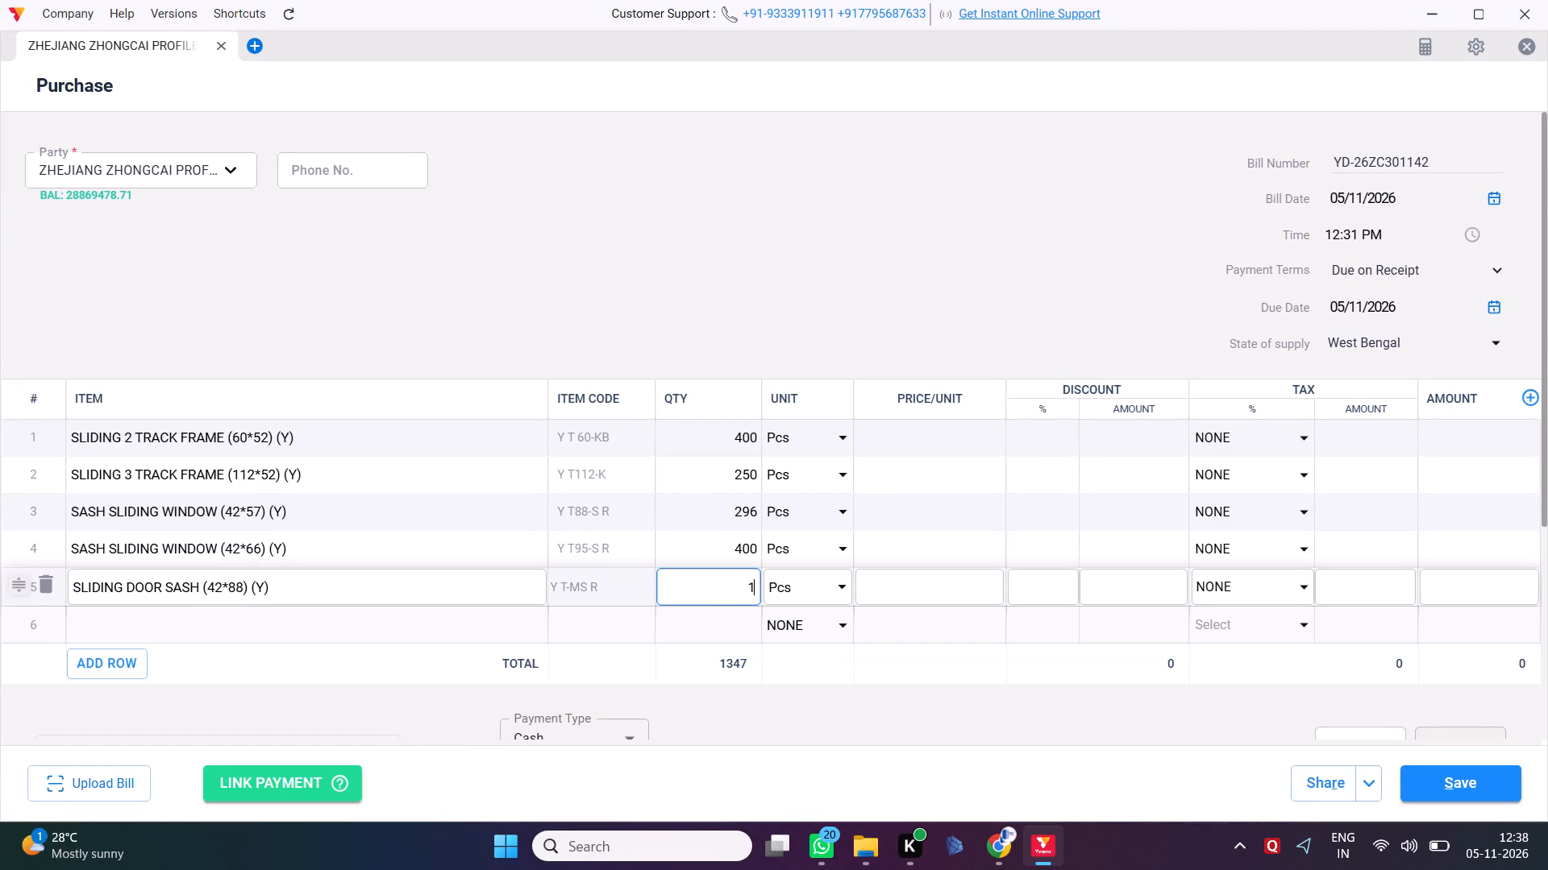
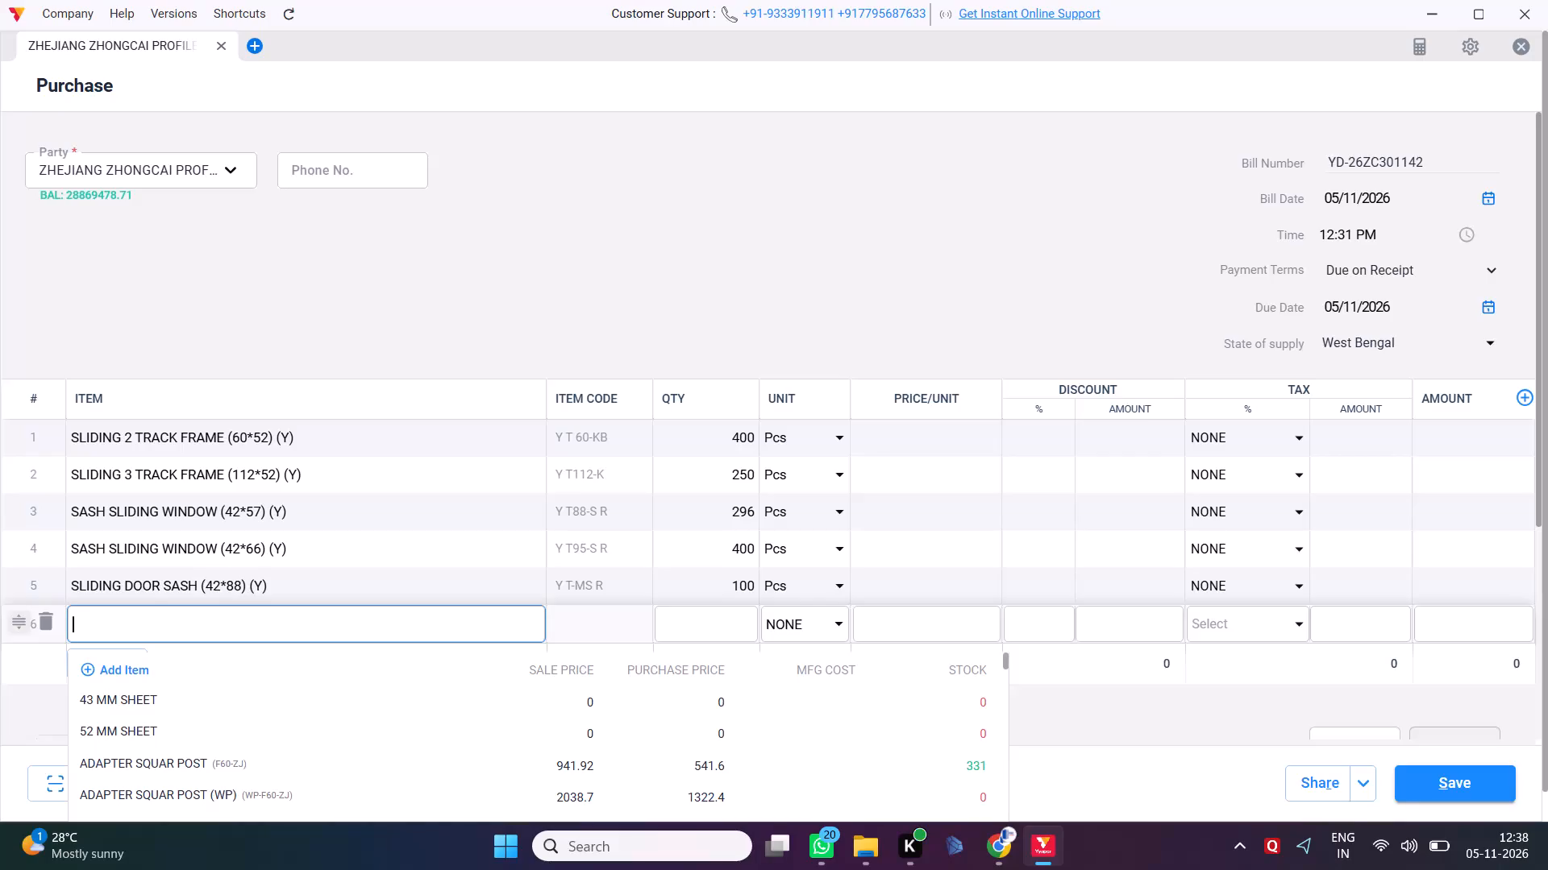
Add the item SLIDING SINGLE GLASS BEAD (16*25) (Y), code Y T88-DY R, in the sixth row of the purchase bill and open its quantity for editing.
{"action": "type", "text": "Y T88-DY"}
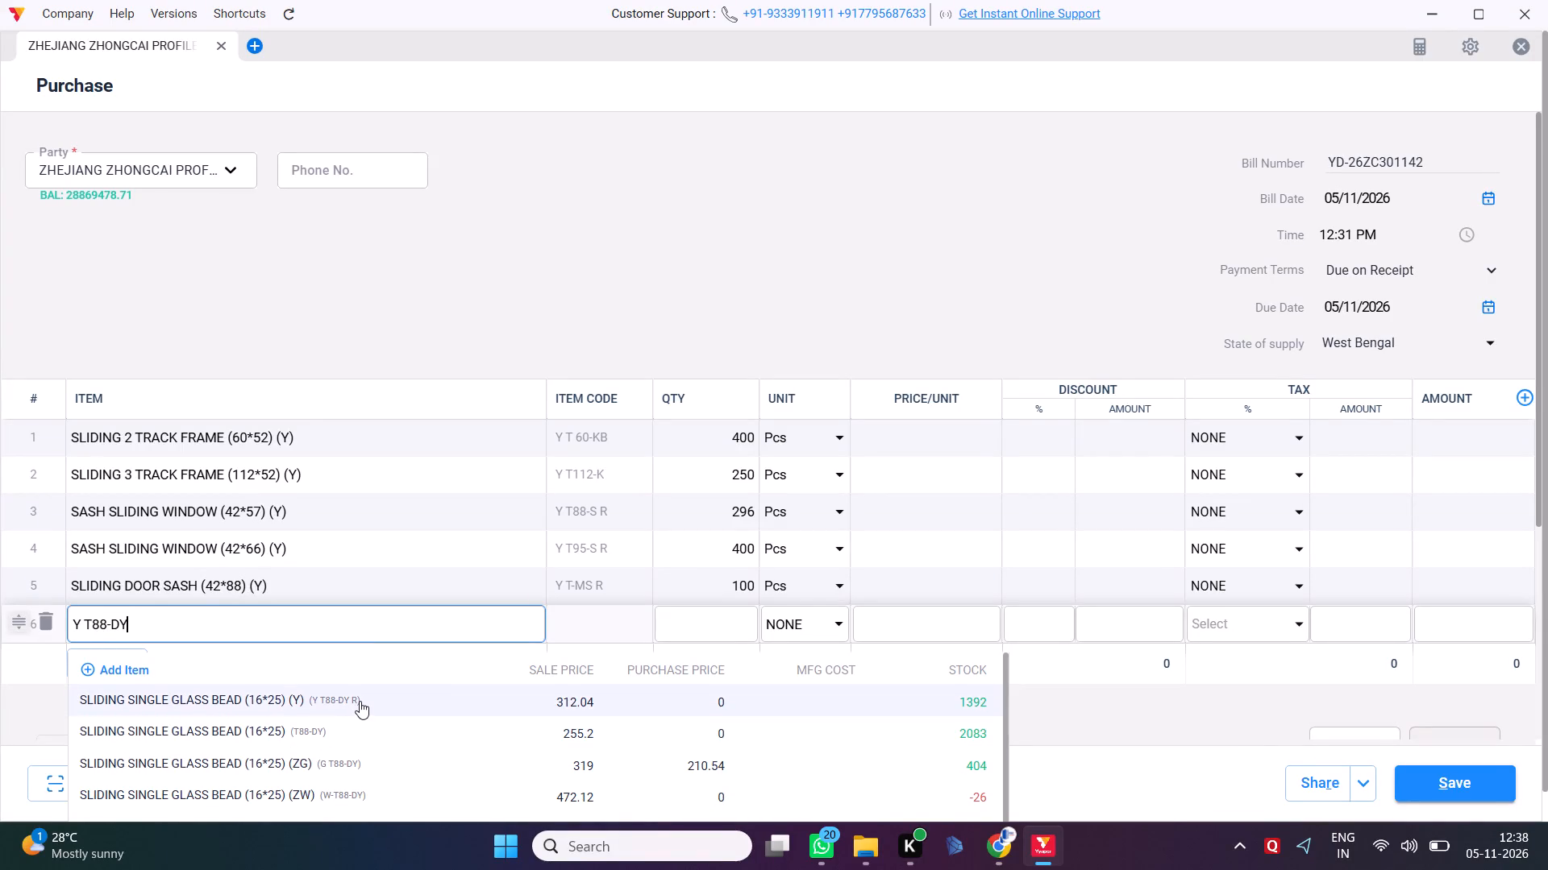
{"action": "left_click", "coordinate": [360, 701]}
{"action": "left_click", "coordinate": [714, 623]}
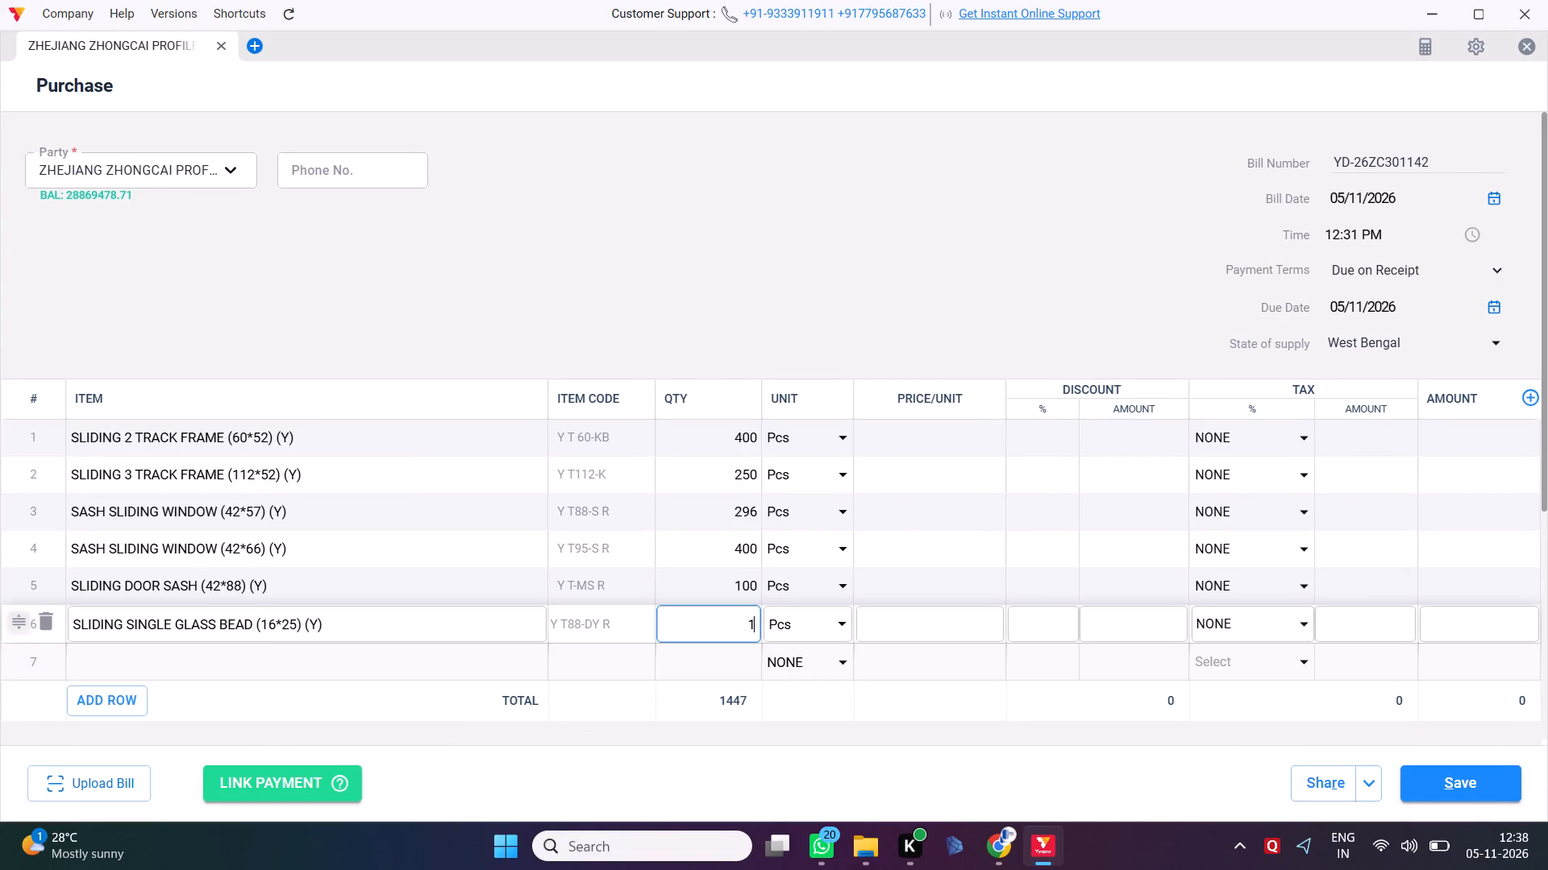
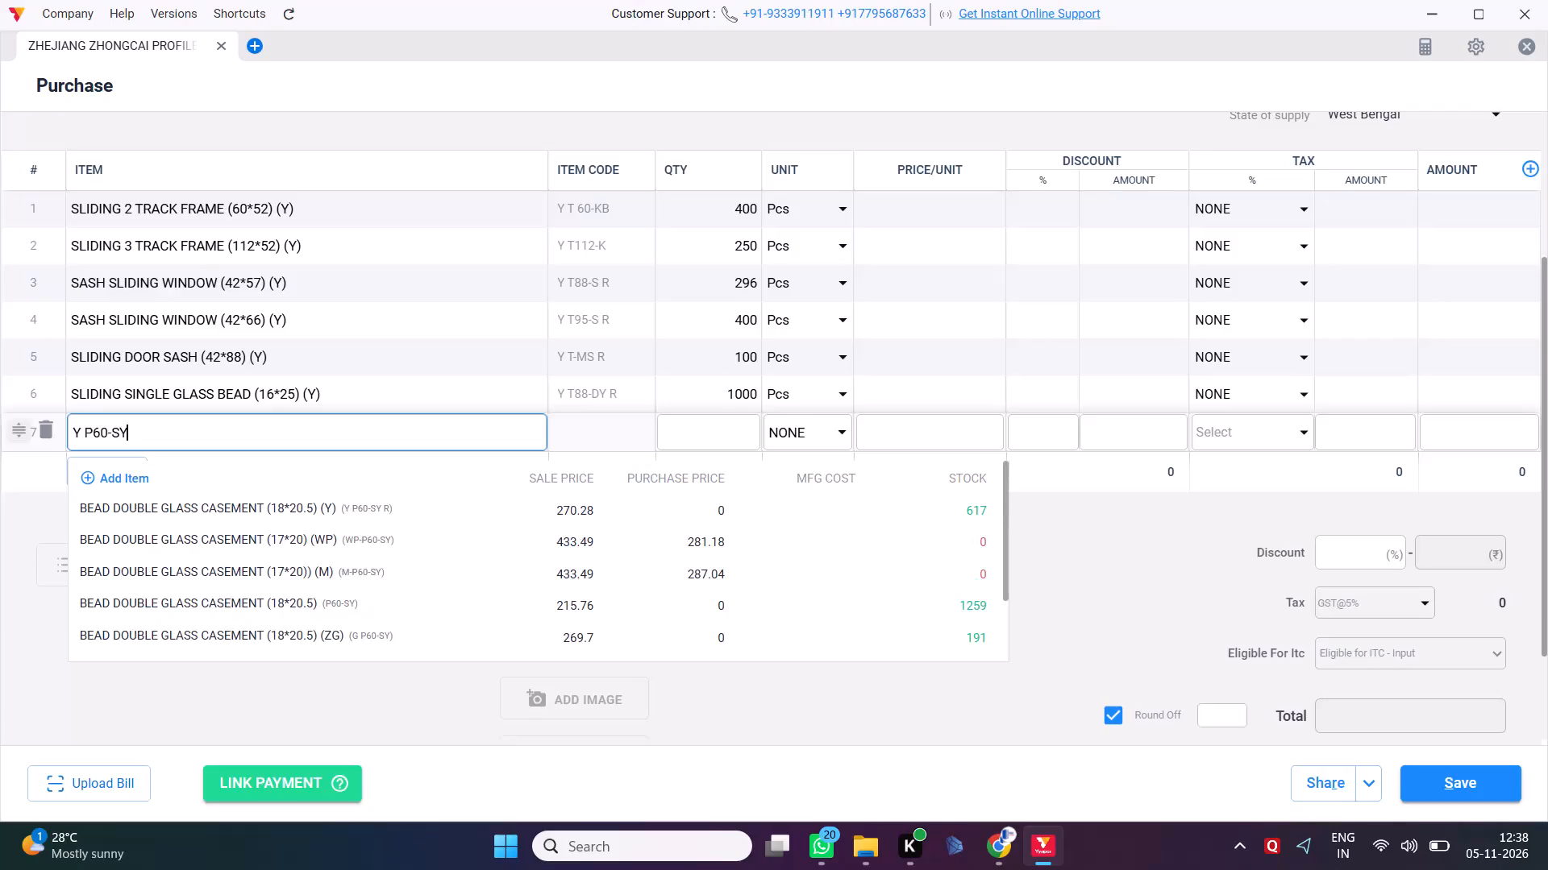
Correct the seventh row's item search to Y P70-SY and add SLIDING SINGLE GLASS BEAD (17*25.8) (Y), code Y P70-SY R.
{"action": "key", "text": "Left"}
{"action": "key", "text": "Left"}
{"action": "key", "text": "Left"}
{"action": "key", "text": "BackSpace"}
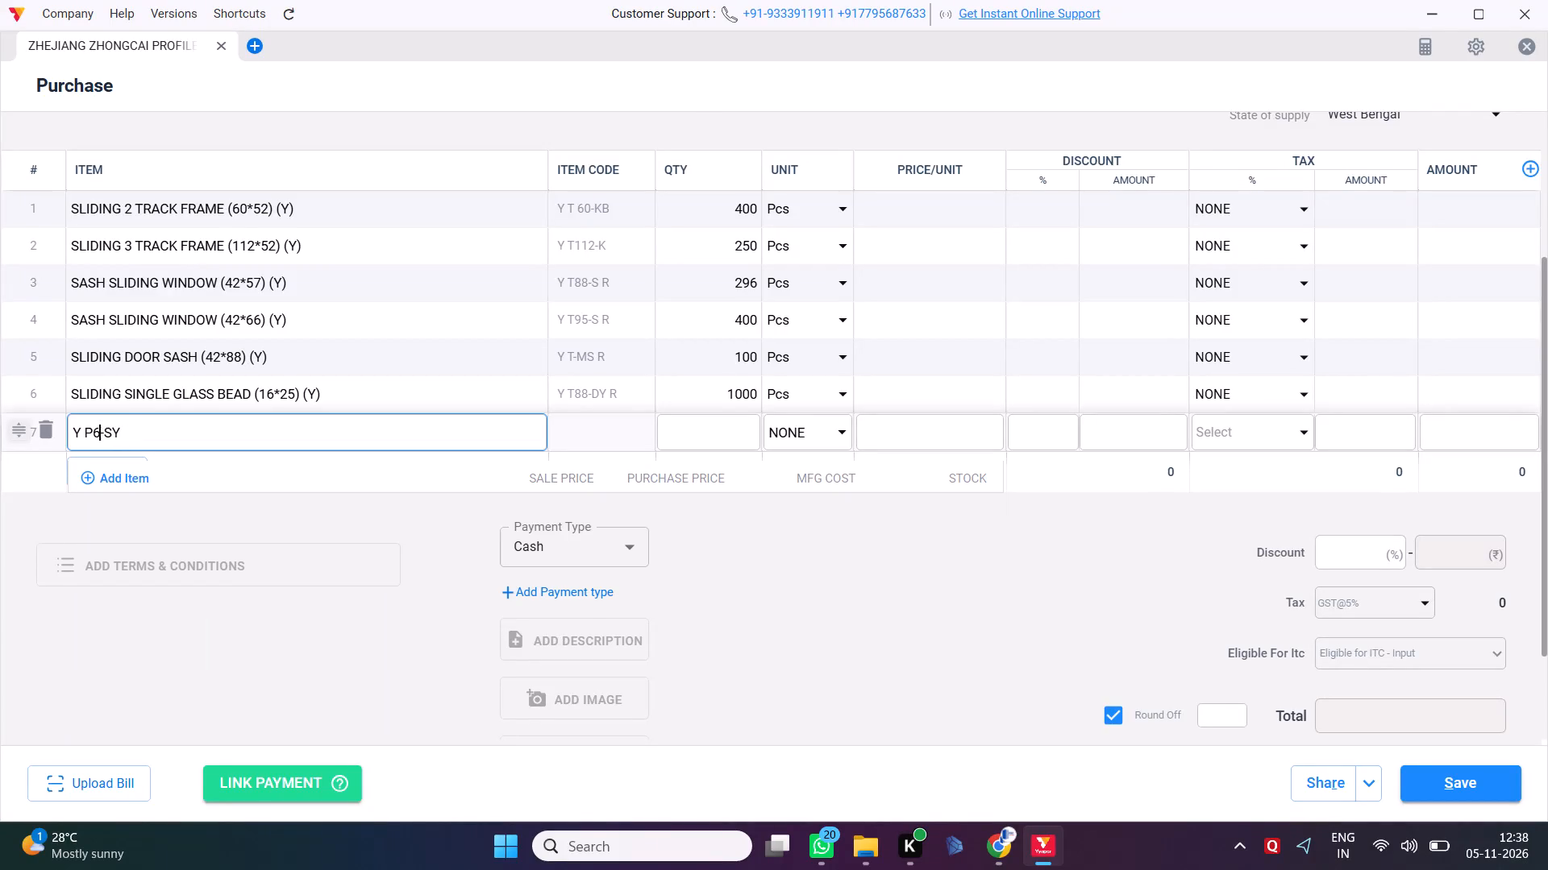
{"action": "key", "text": "BackSpace"}
{"action": "type", "text": "70"}
{"action": "left_click", "coordinate": [439, 506]}
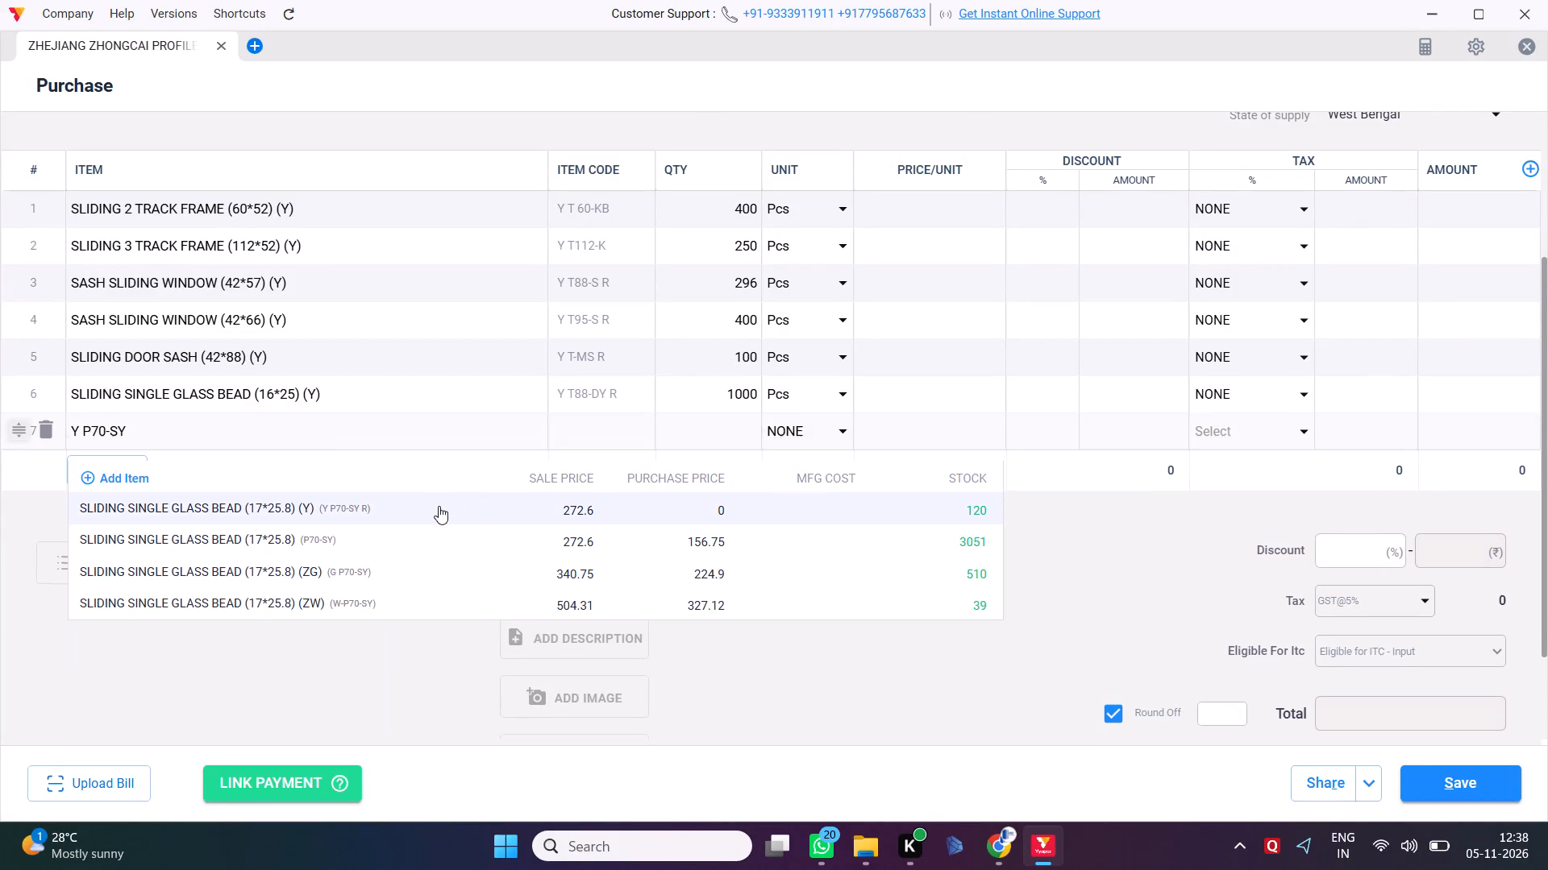
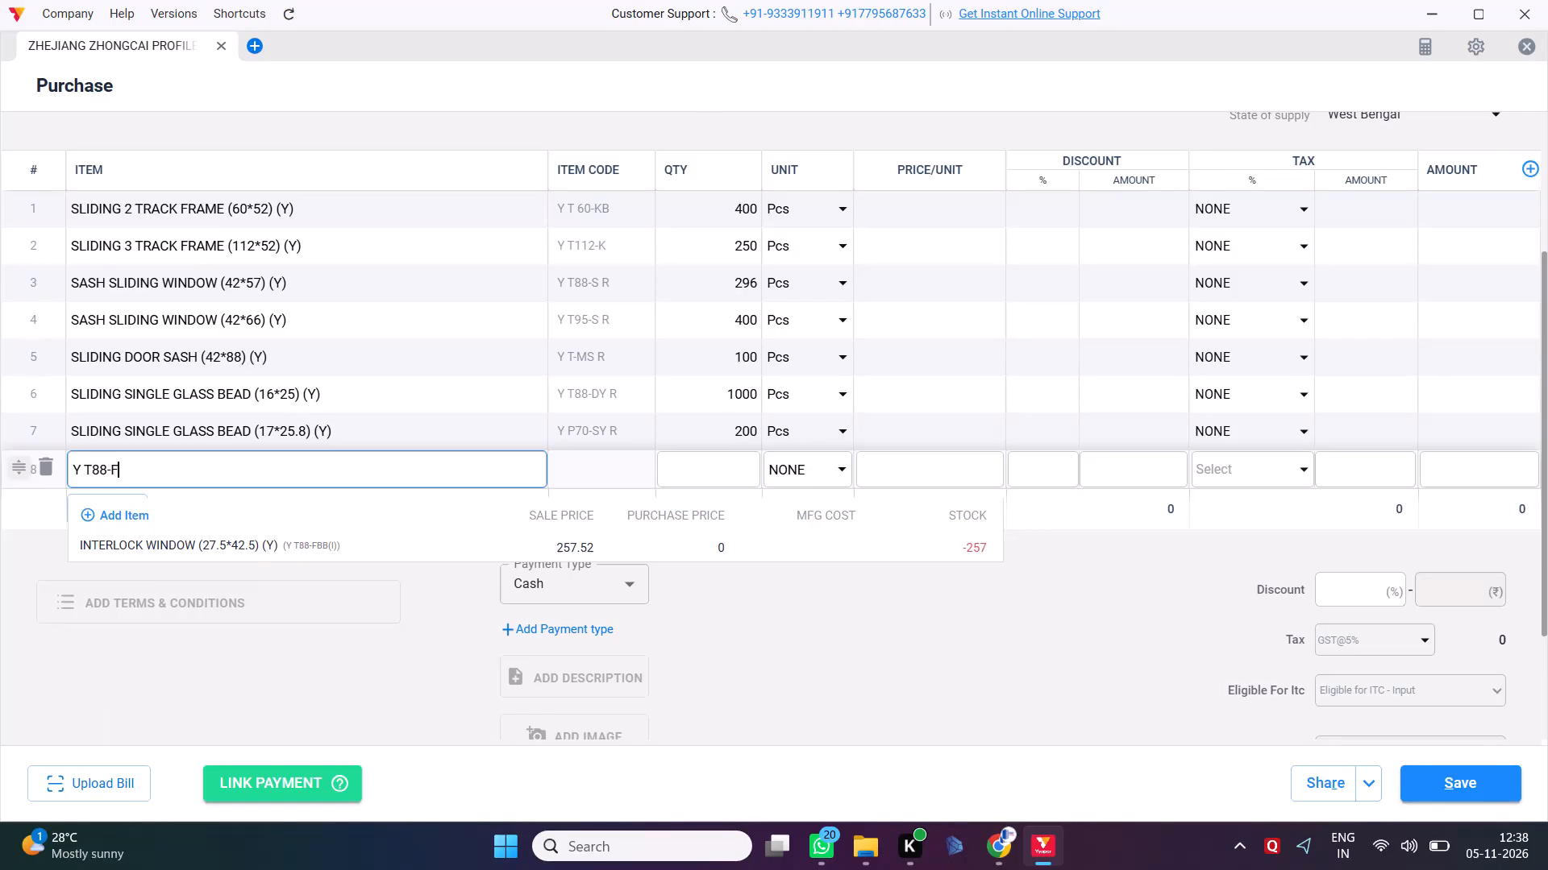
Add INTERLOCK WINDOW (27.5*42.5) (Y), code Y T88-FBB(I), in the eighth row and open its quantity for editing.
{"action": "left_click", "coordinate": [310, 548]}
{"action": "left_click", "coordinate": [705, 465]}
{"action": "key", "text": "Right"}
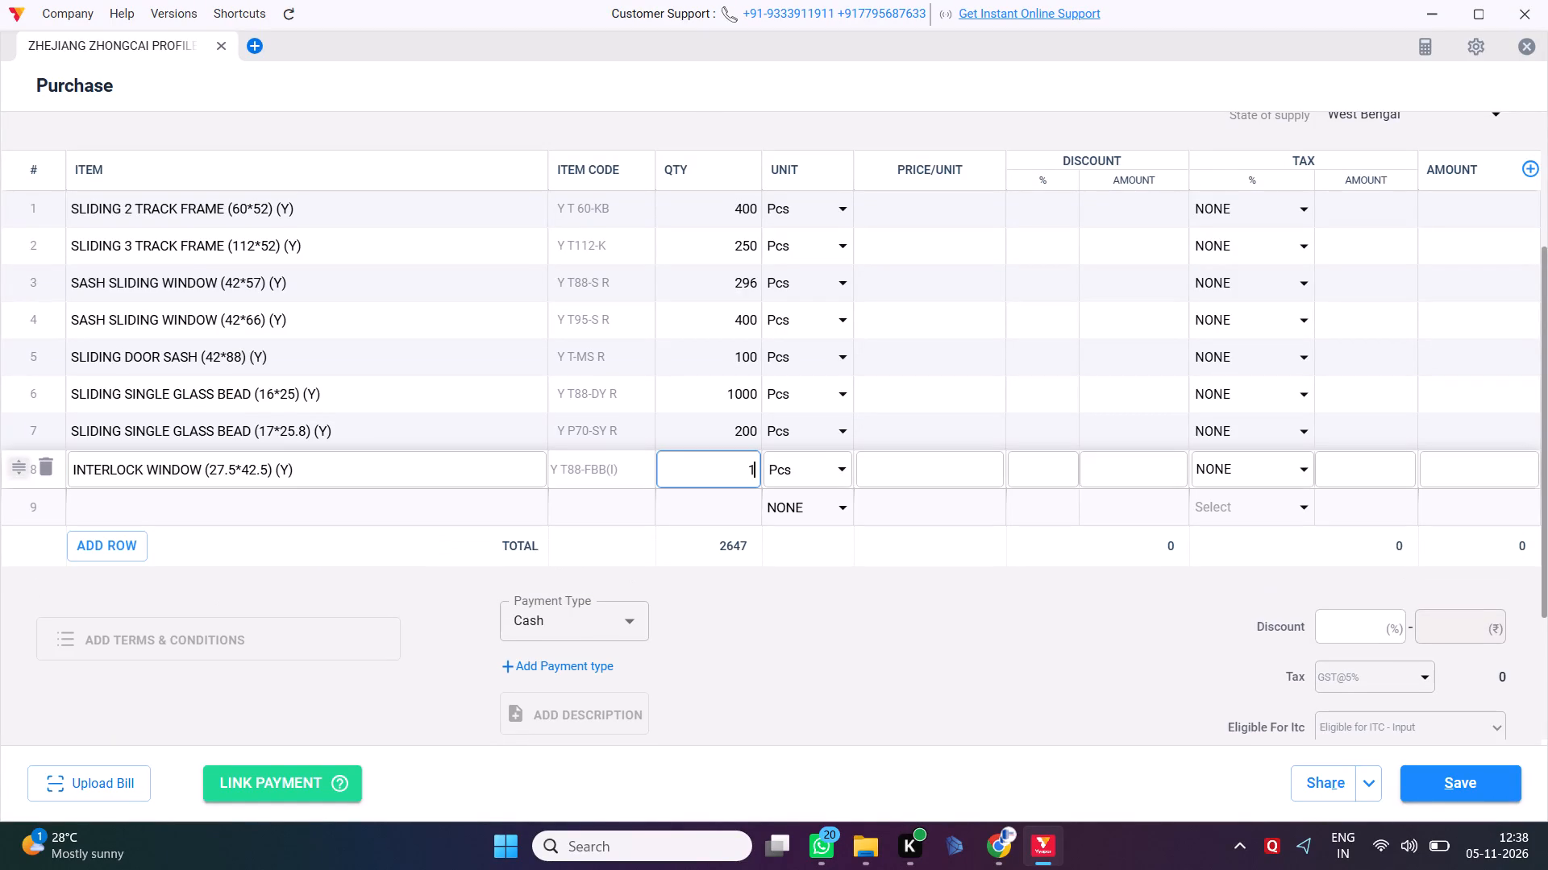
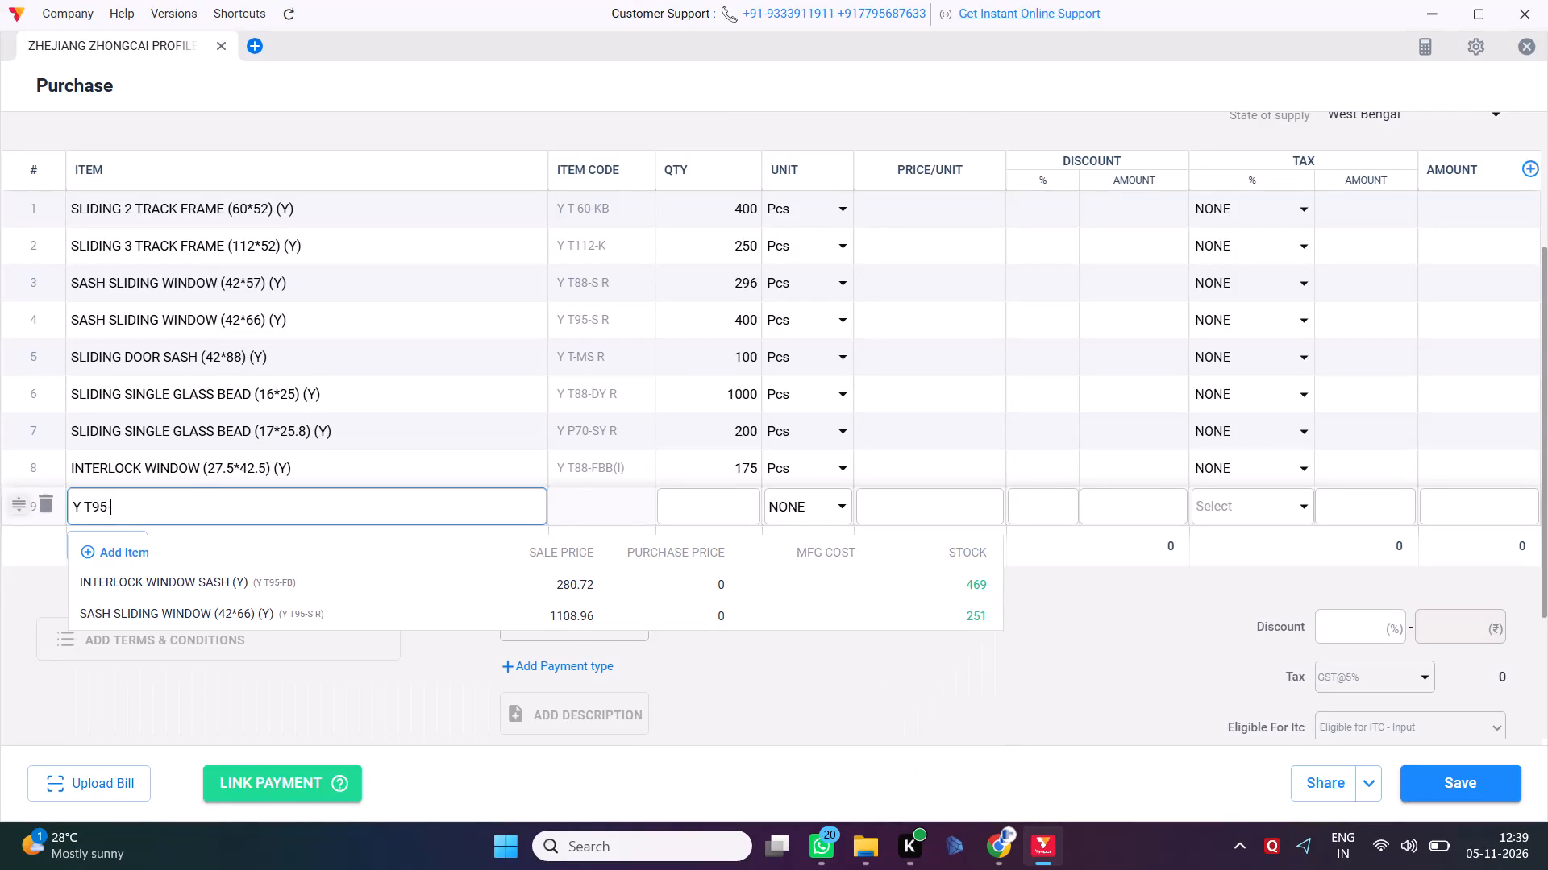
Add INTERLOCK WINDOW SASH (Y), code Y T95-FB, in the ninth row and open its quantity for editing.
{"action": "left_click", "coordinate": [364, 583]}
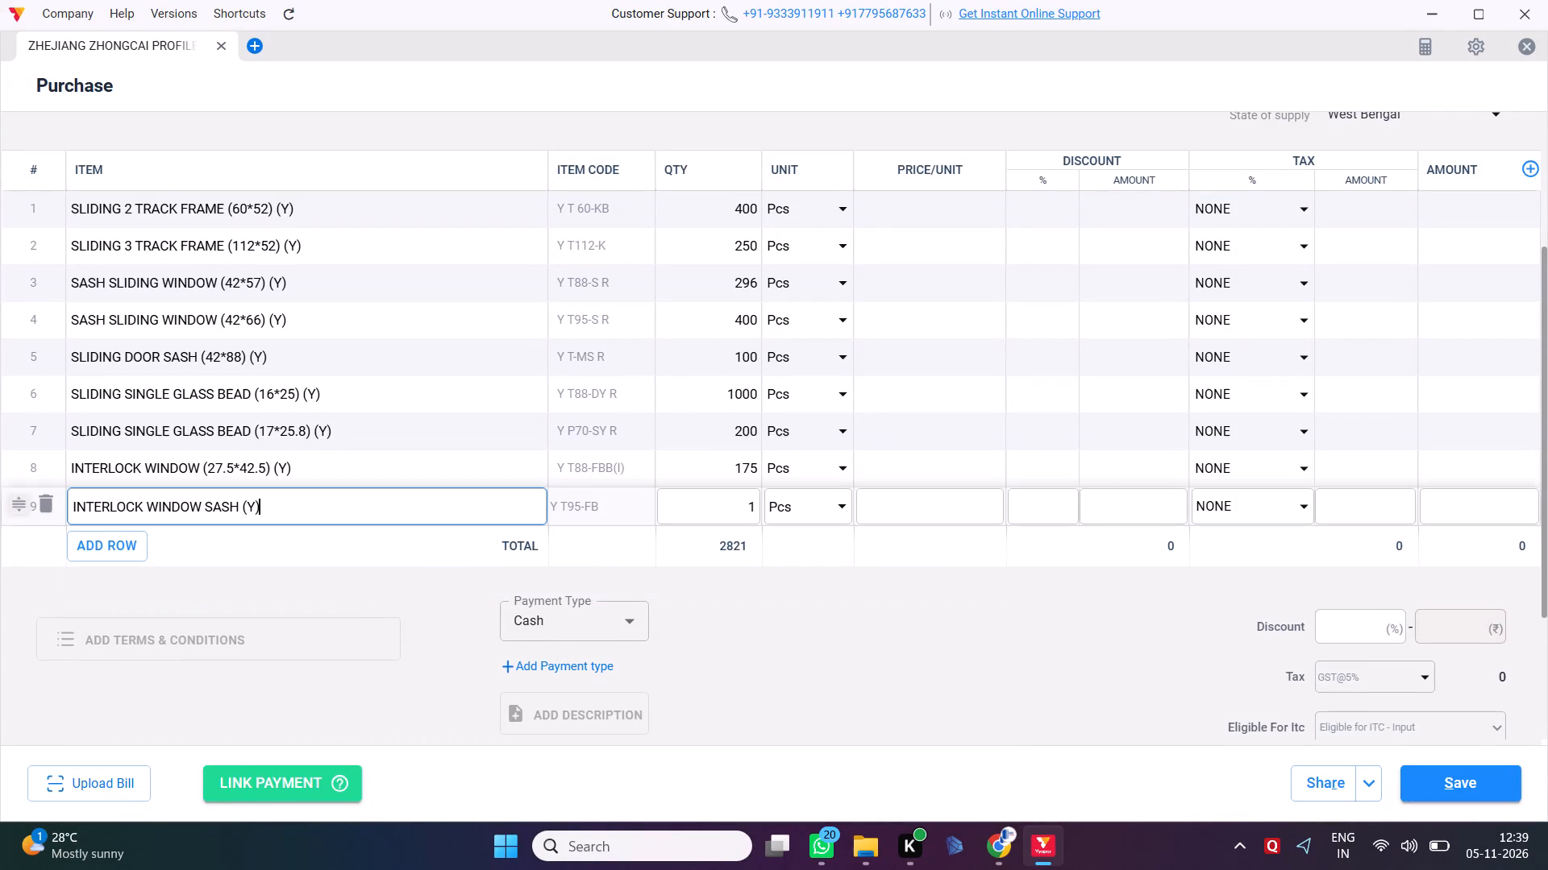
{"action": "left_click", "coordinate": [737, 508]}
{"action": "key", "text": "Right"}
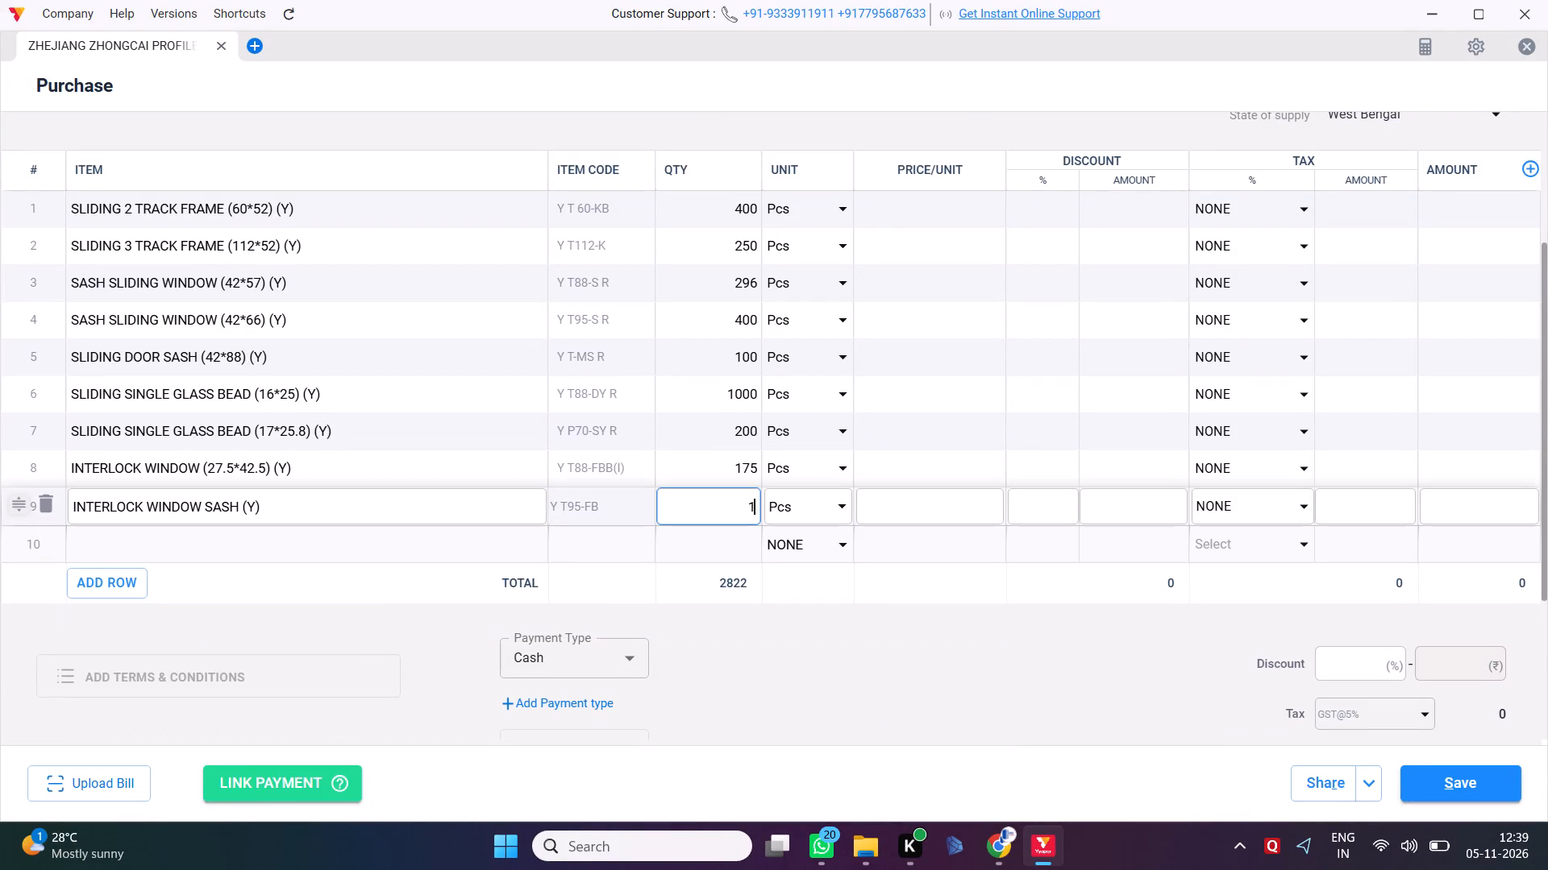
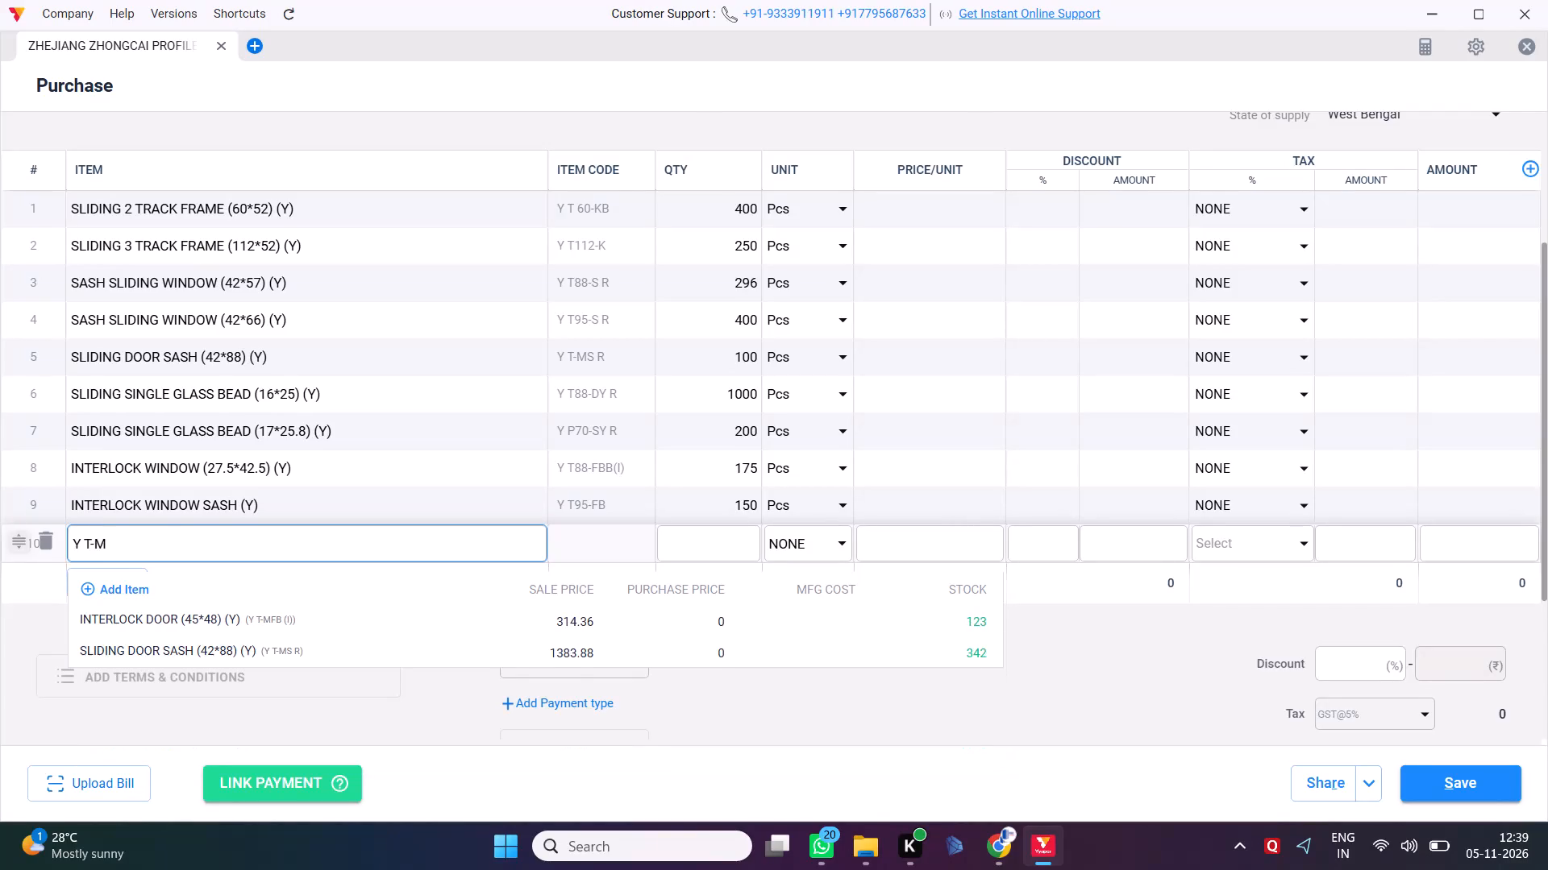
Add INTERLOCK DOOR (45*48) (Y), code Y T-MFB (I), in the tenth row and open its quantity for editing.
{"action": "left_click", "coordinate": [338, 617]}
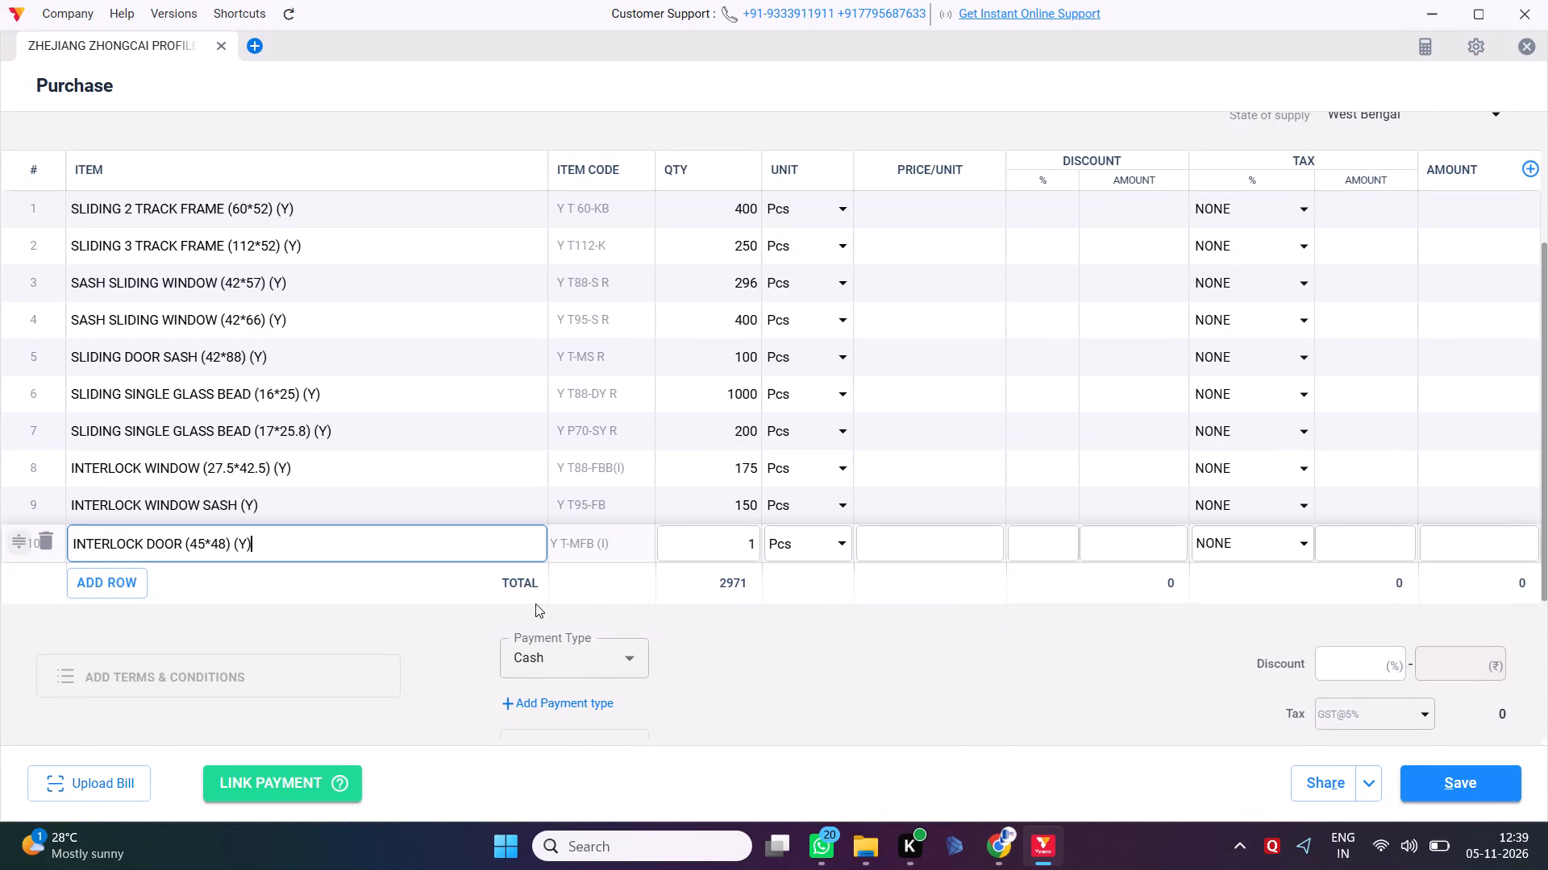
{"action": "left_click", "coordinate": [685, 553]}
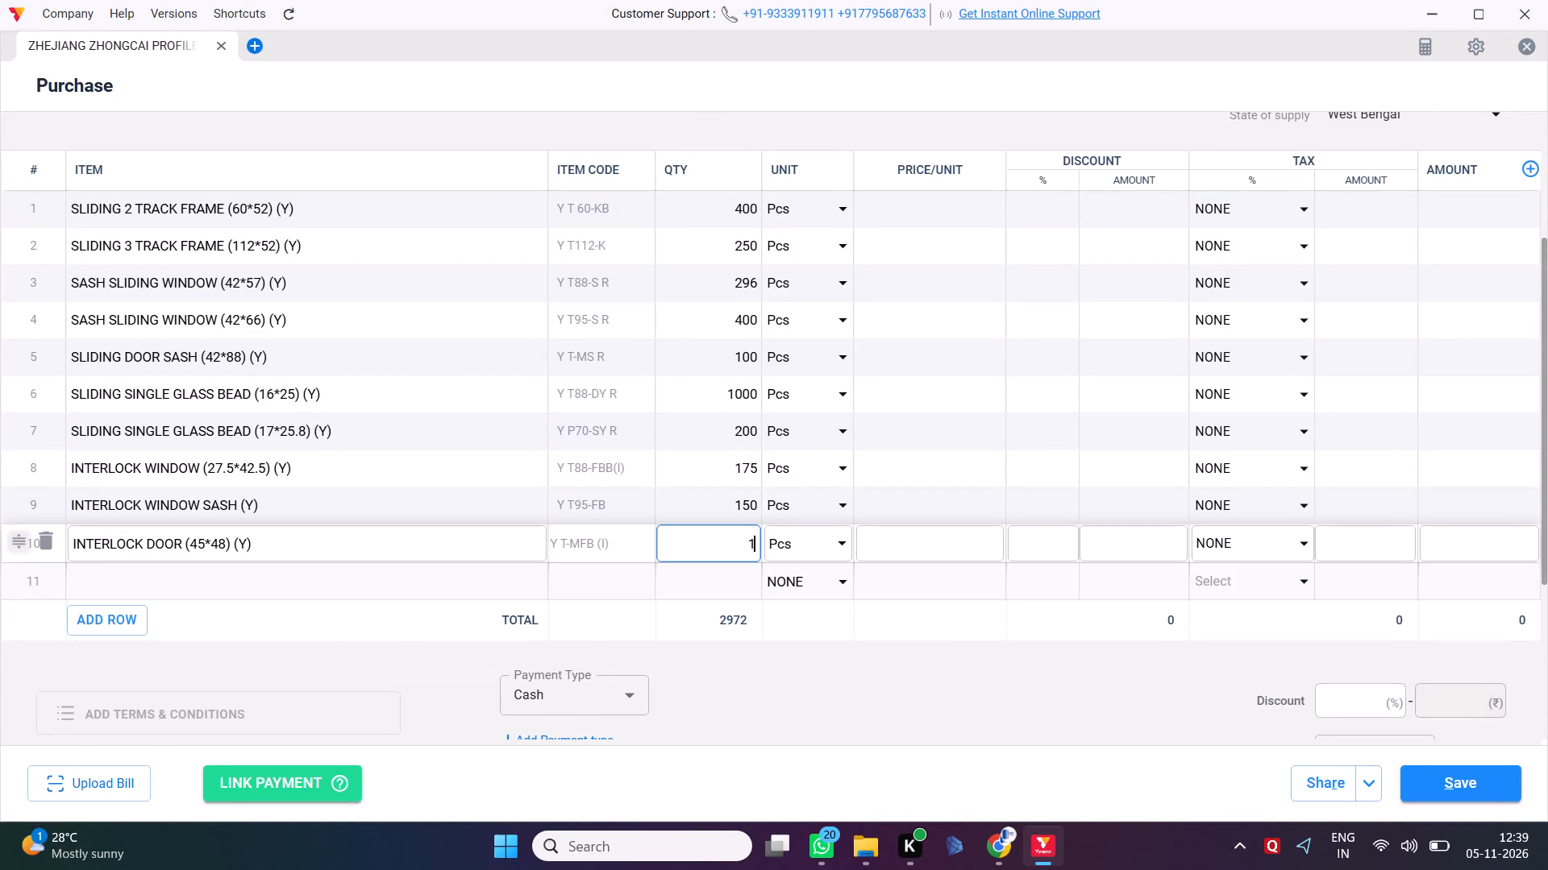
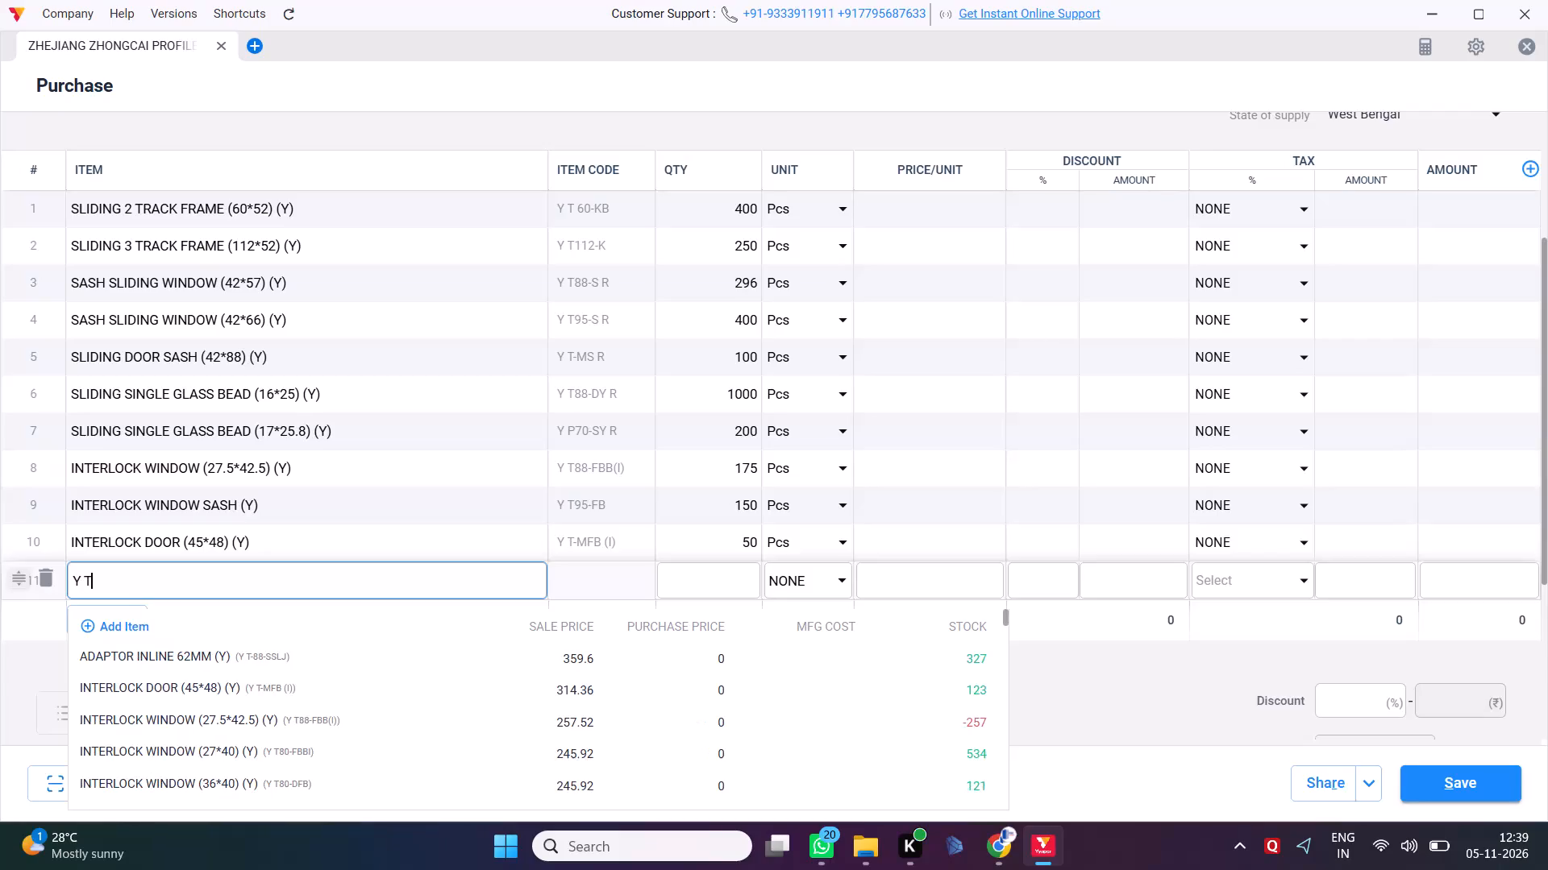
Add MULLION T SMALL (28*60) (Y), code Y T88-ST R, in the eleventh row of the purchase bill.
{"action": "type", "text": "ST"}
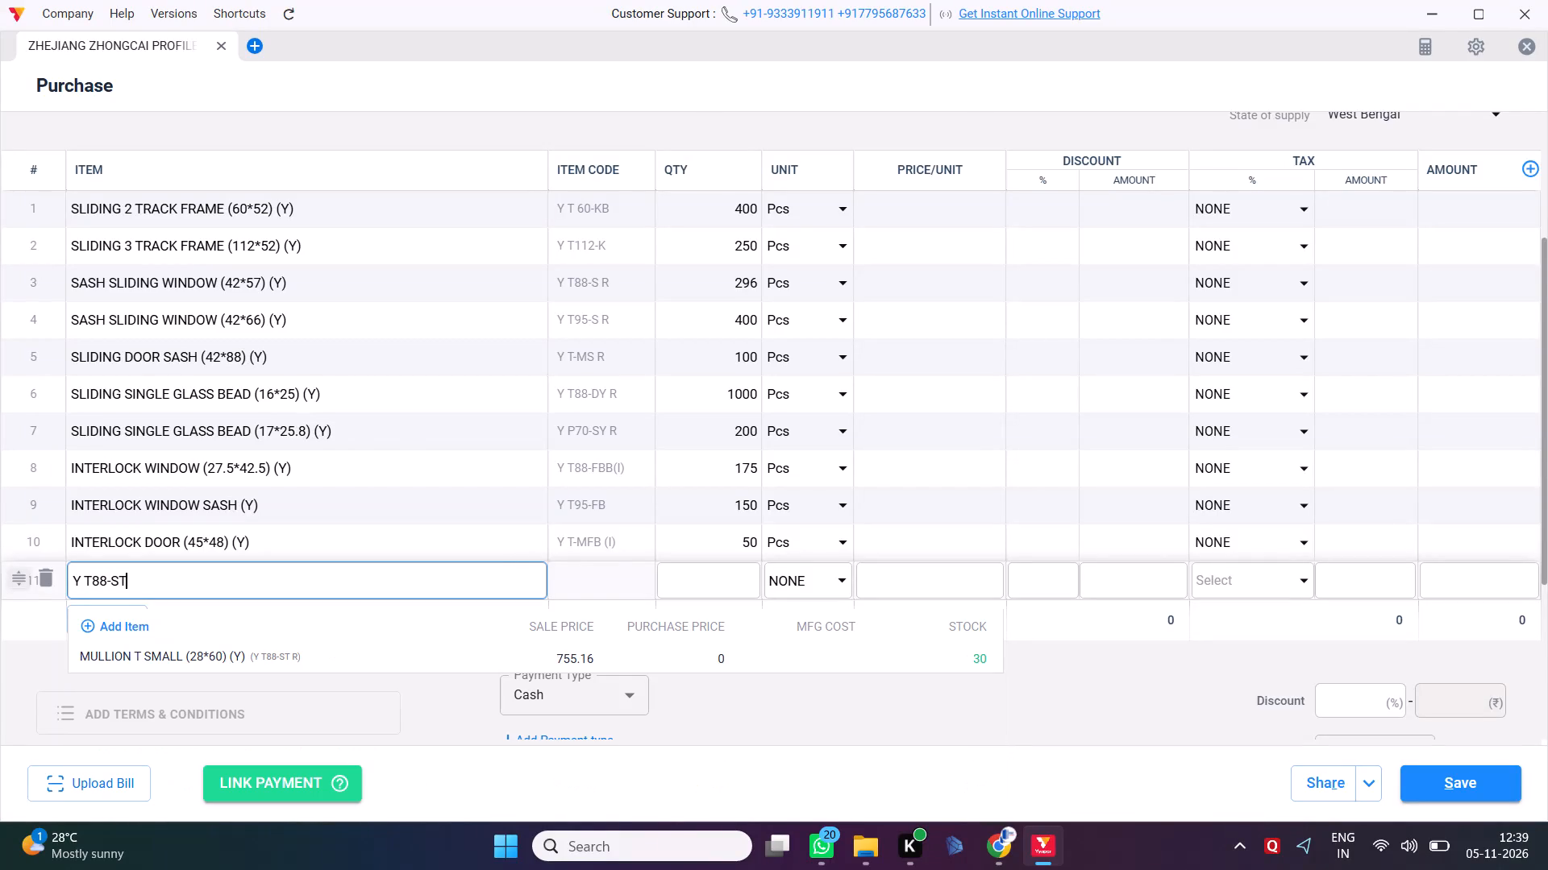
{"action": "left_click", "coordinate": [331, 658]}
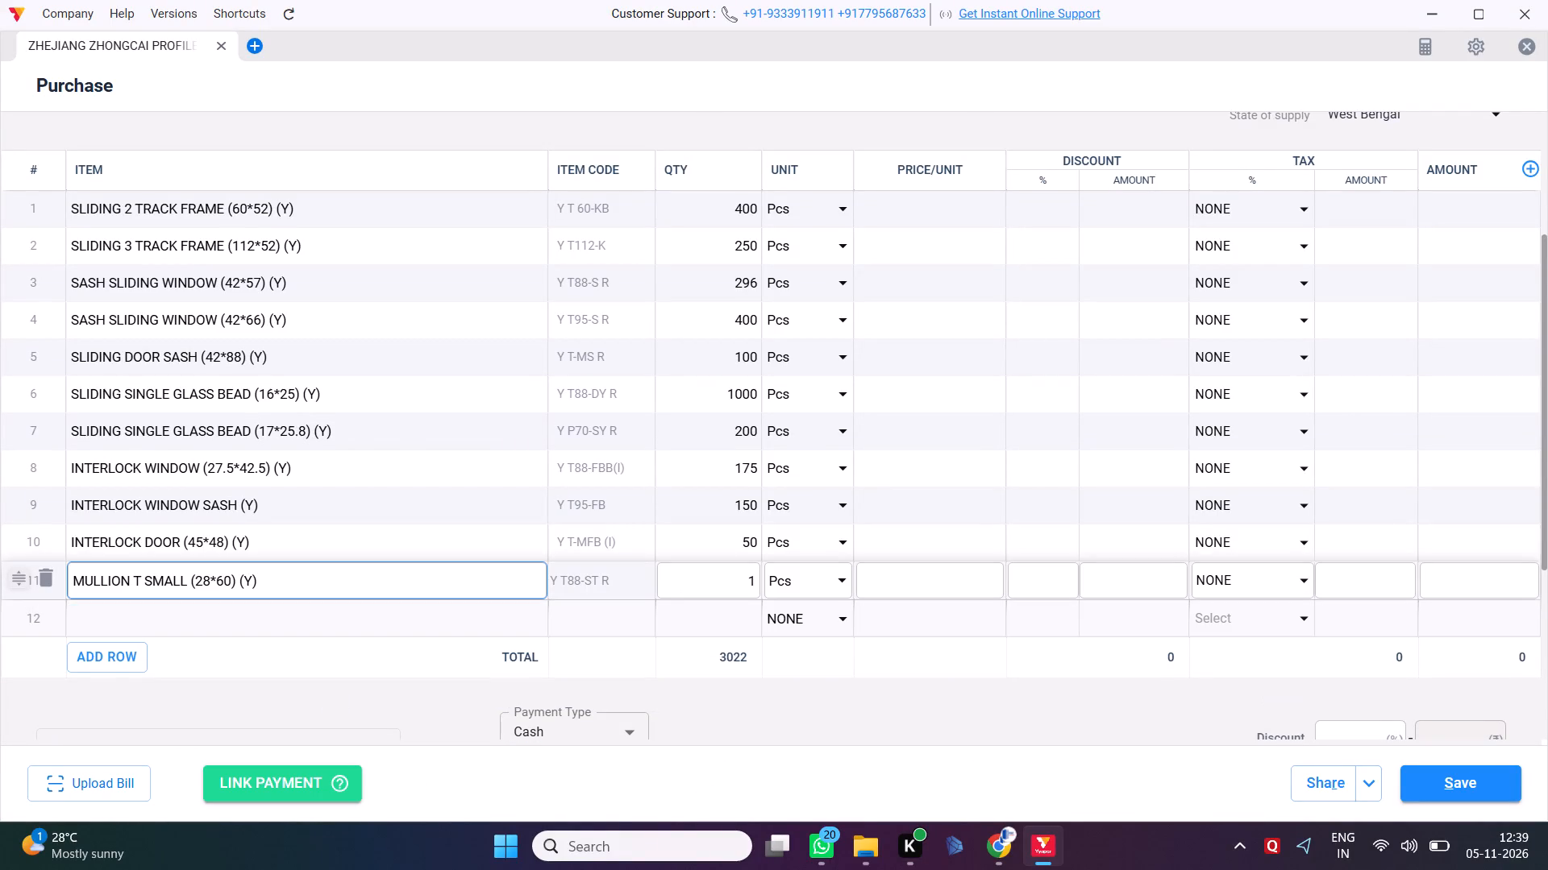
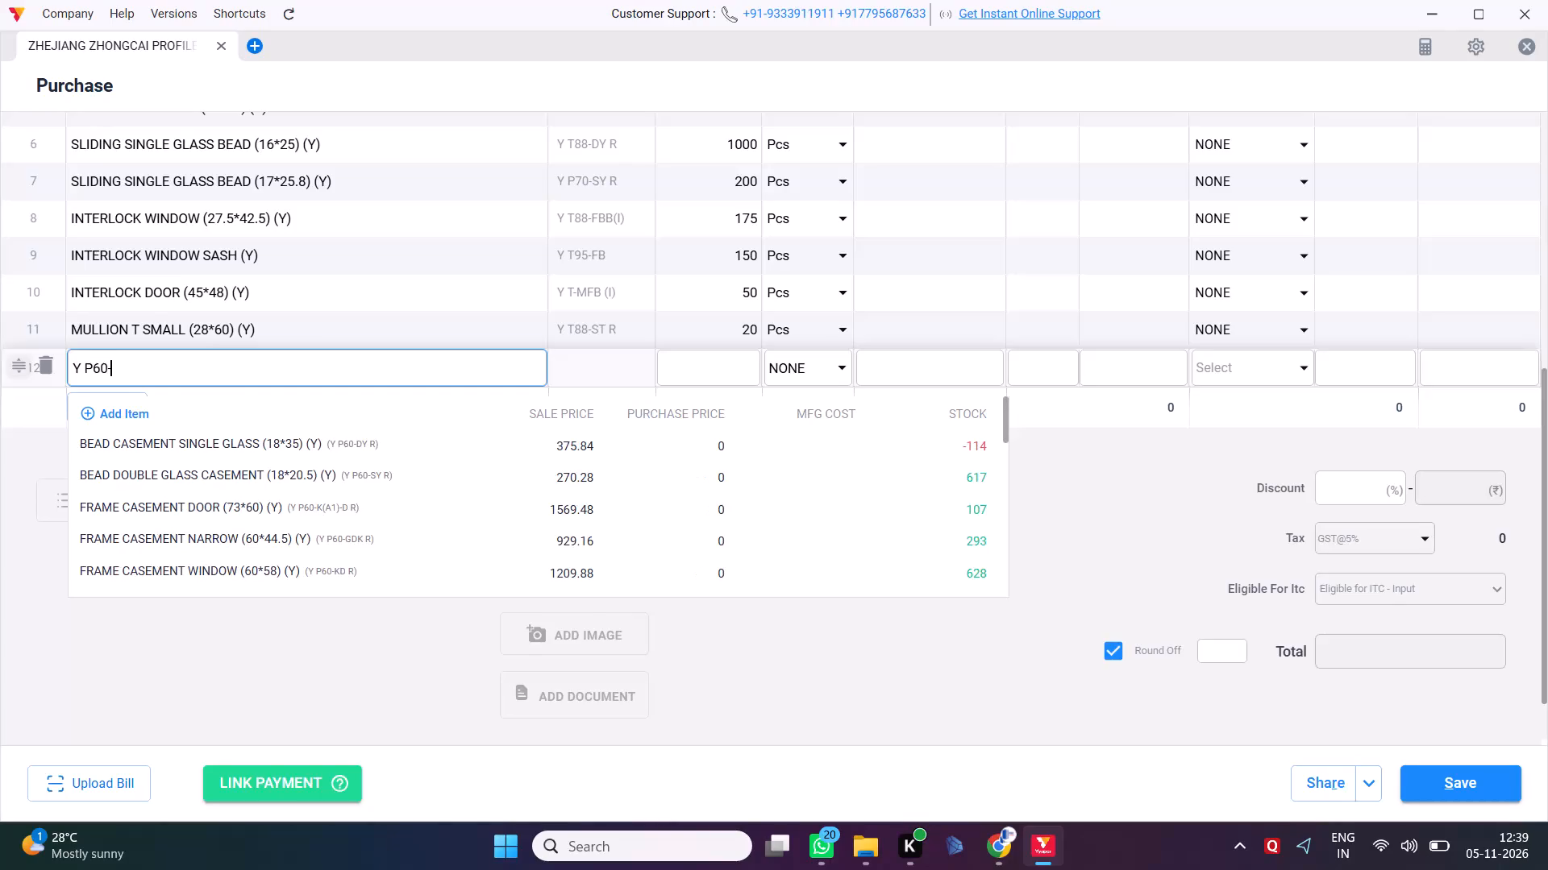
Add FRAME CASEMENT DOOR (73*60) (Y), code Y P60-K(A1)-D R, in the twelfth row of the purchase bill and open its quantity for editing.
{"action": "left_click", "coordinate": [390, 447]}
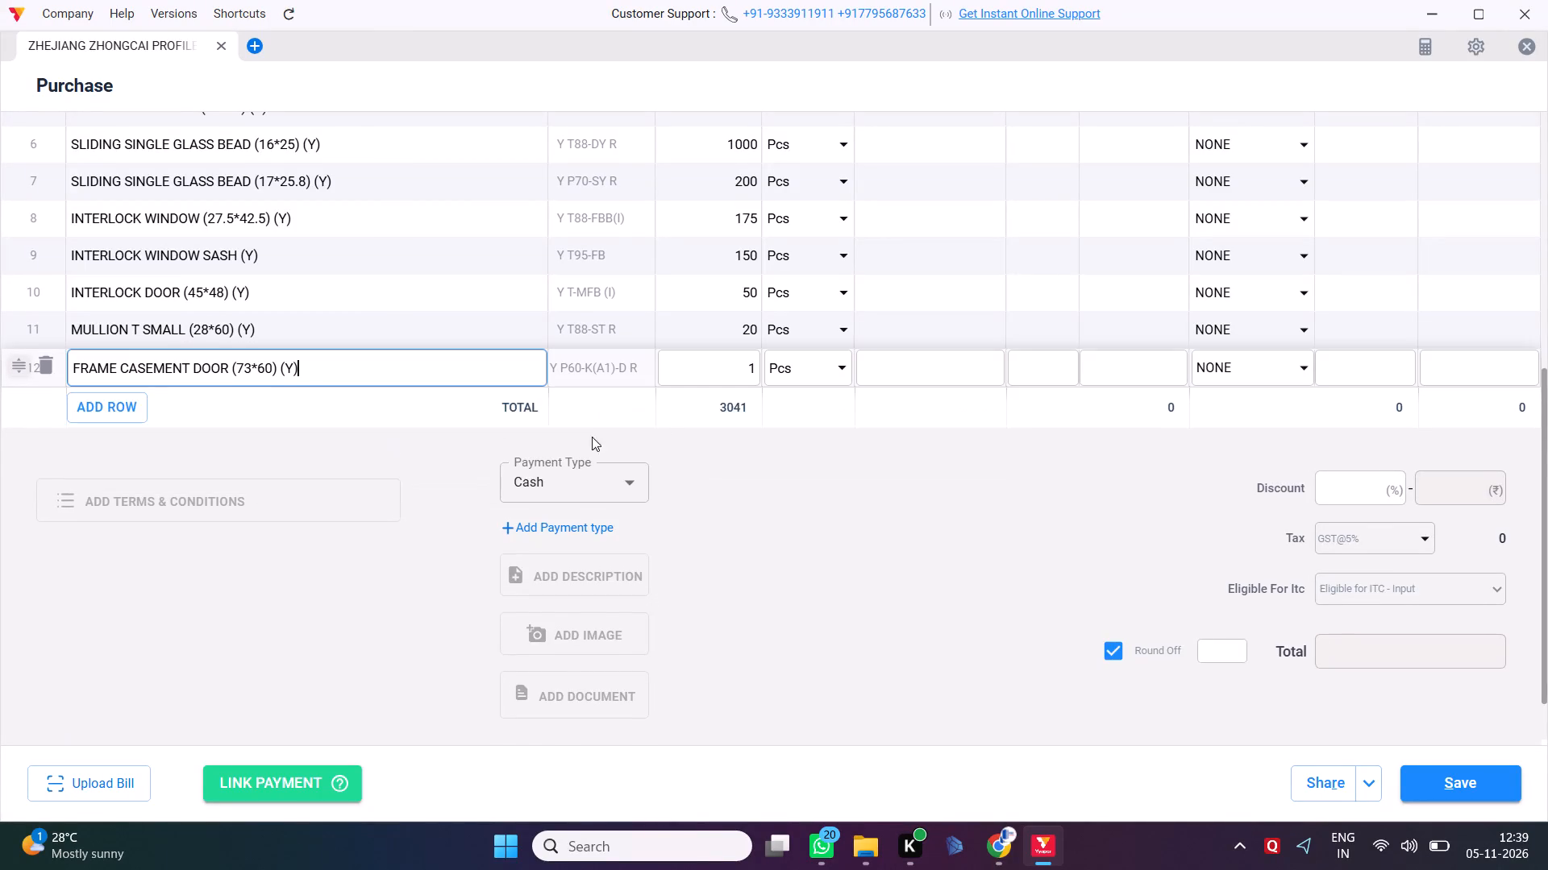
{"action": "left_click", "coordinate": [722, 383]}
{"action": "key", "text": "Right"}
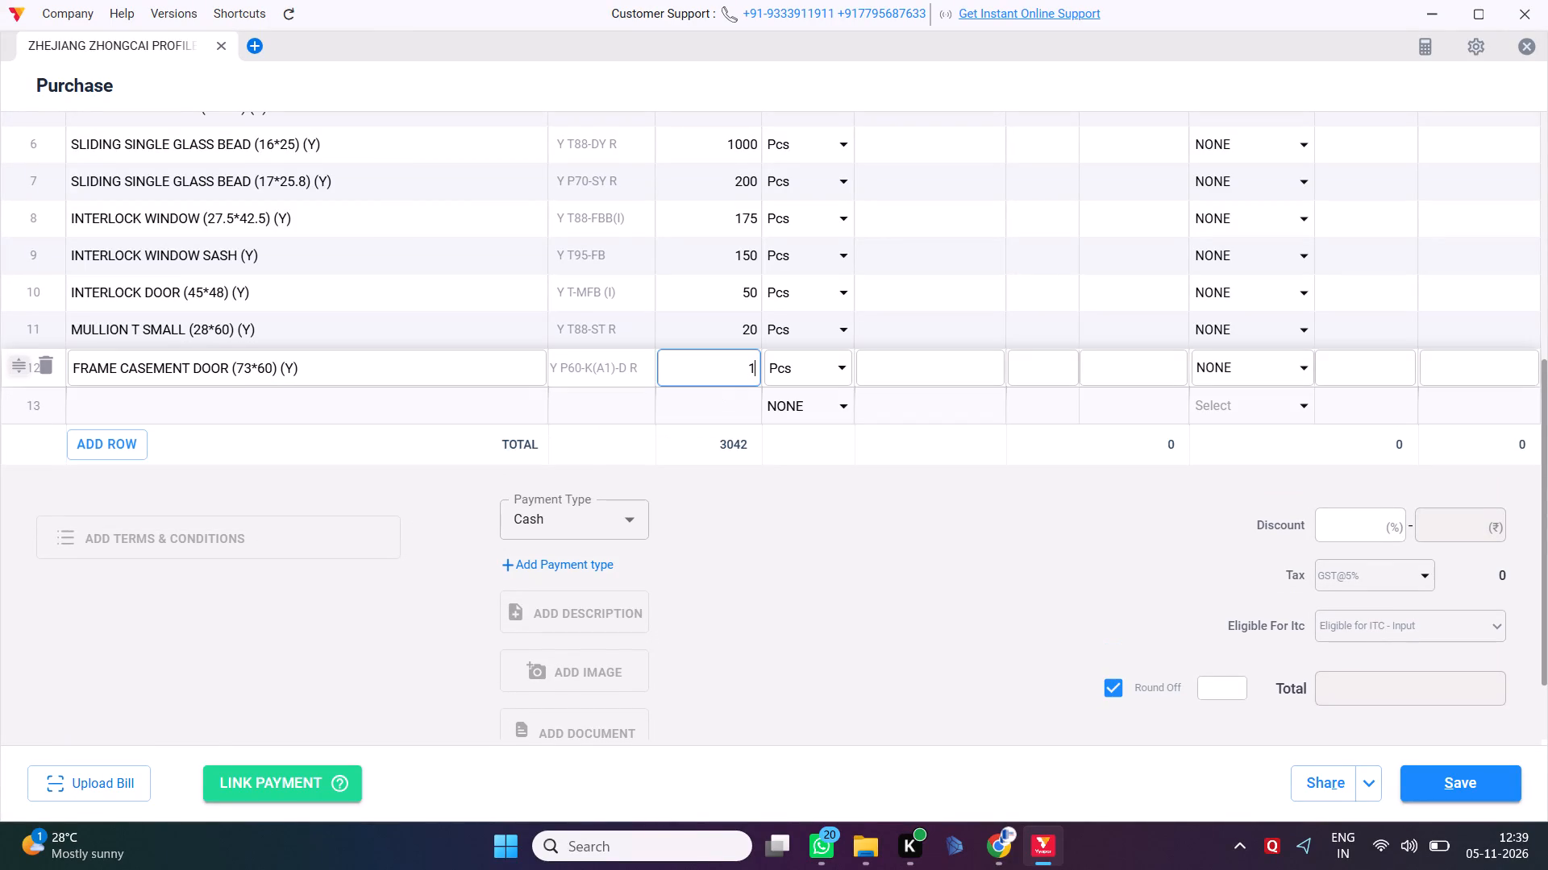
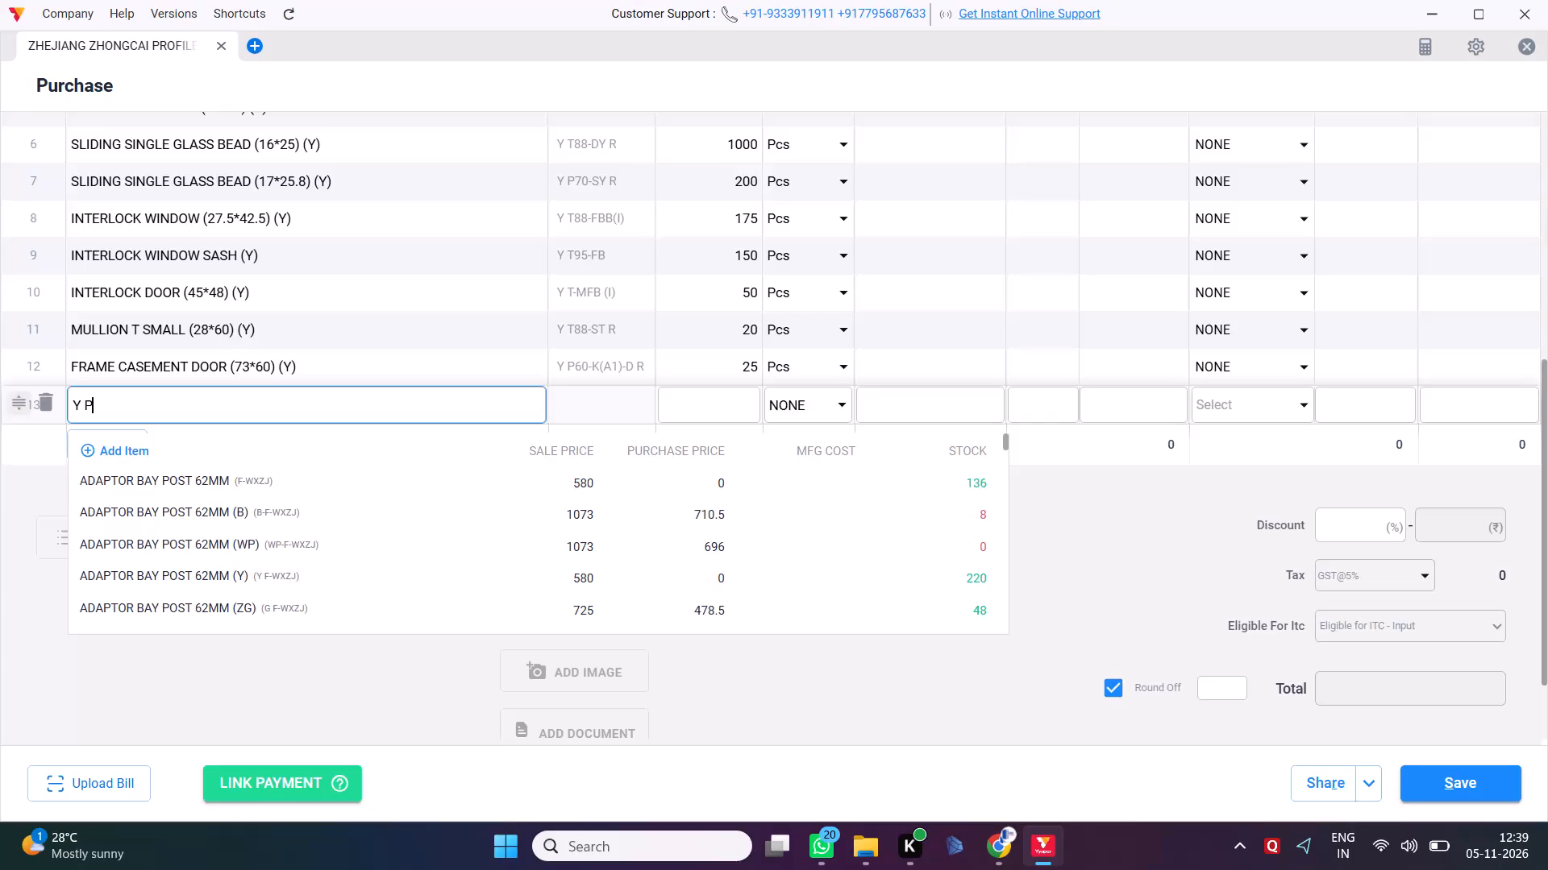
Add FRAME CASEMENT WINDOW (60*58) (Y), code Y P60-KD R, in the thirteenth row of the purchase bill and open its quantity for editing.
{"action": "key", "text": "k"}
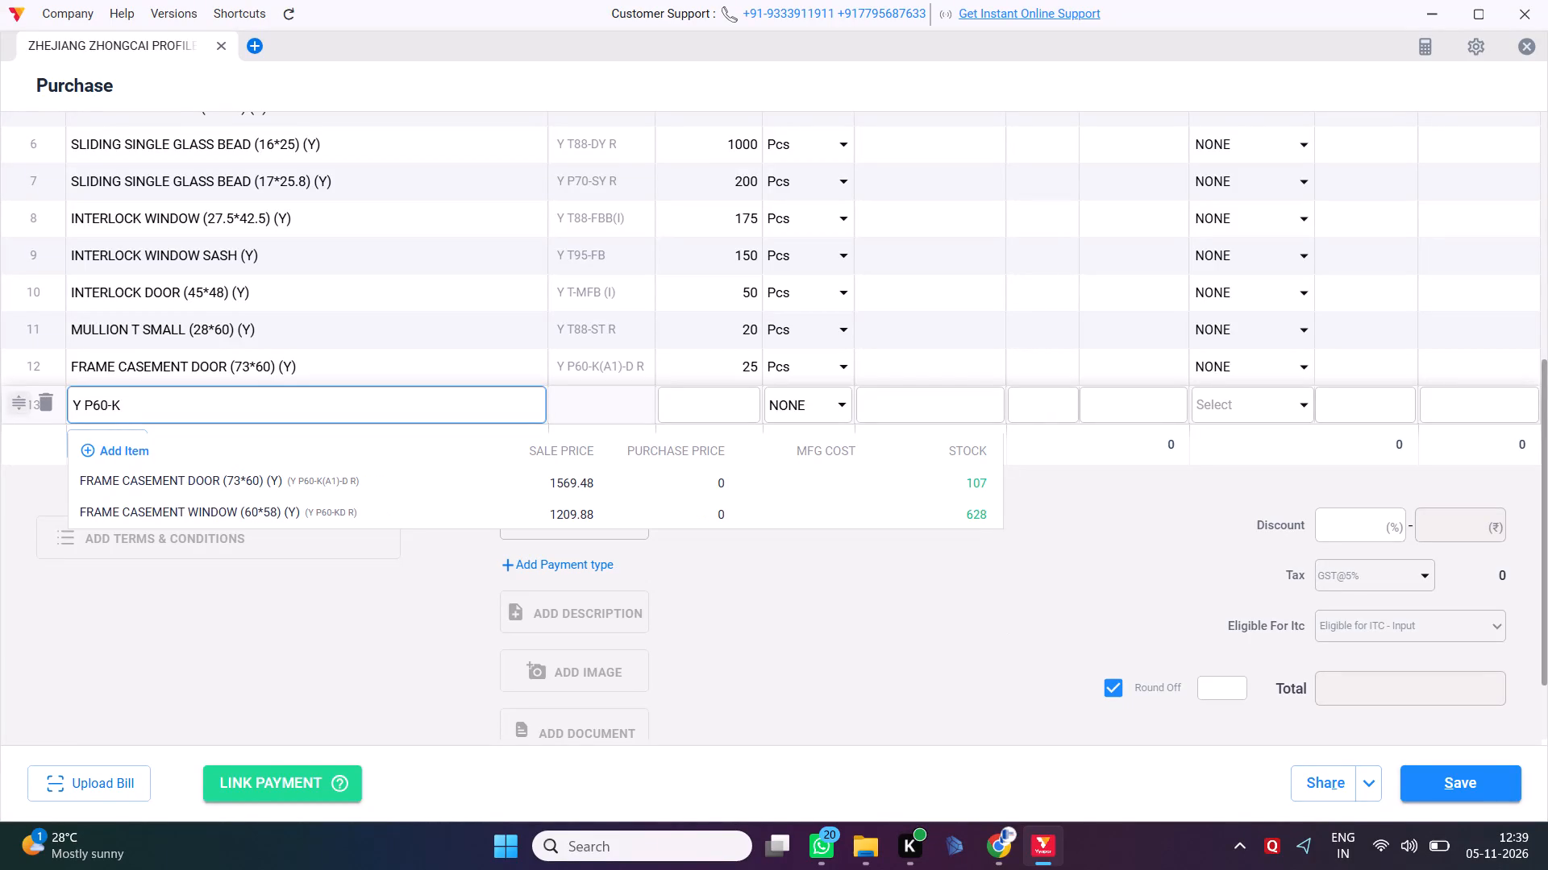
{"action": "key", "text": "d"}
{"action": "left_click", "coordinate": [379, 487]}
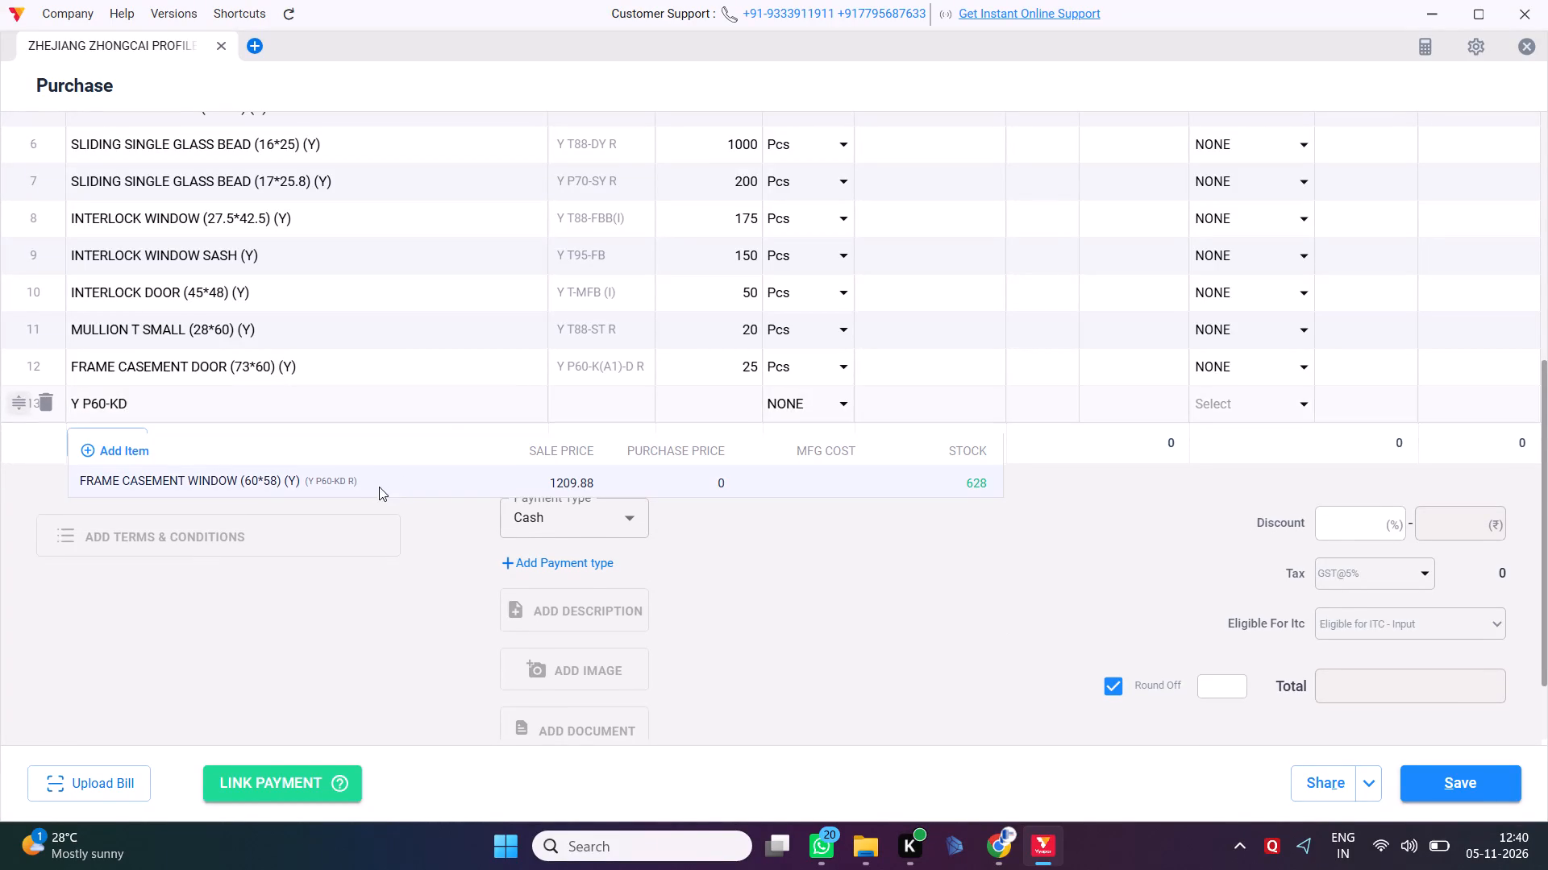
{"action": "left_click", "coordinate": [713, 405]}
{"action": "key", "text": "Right"}
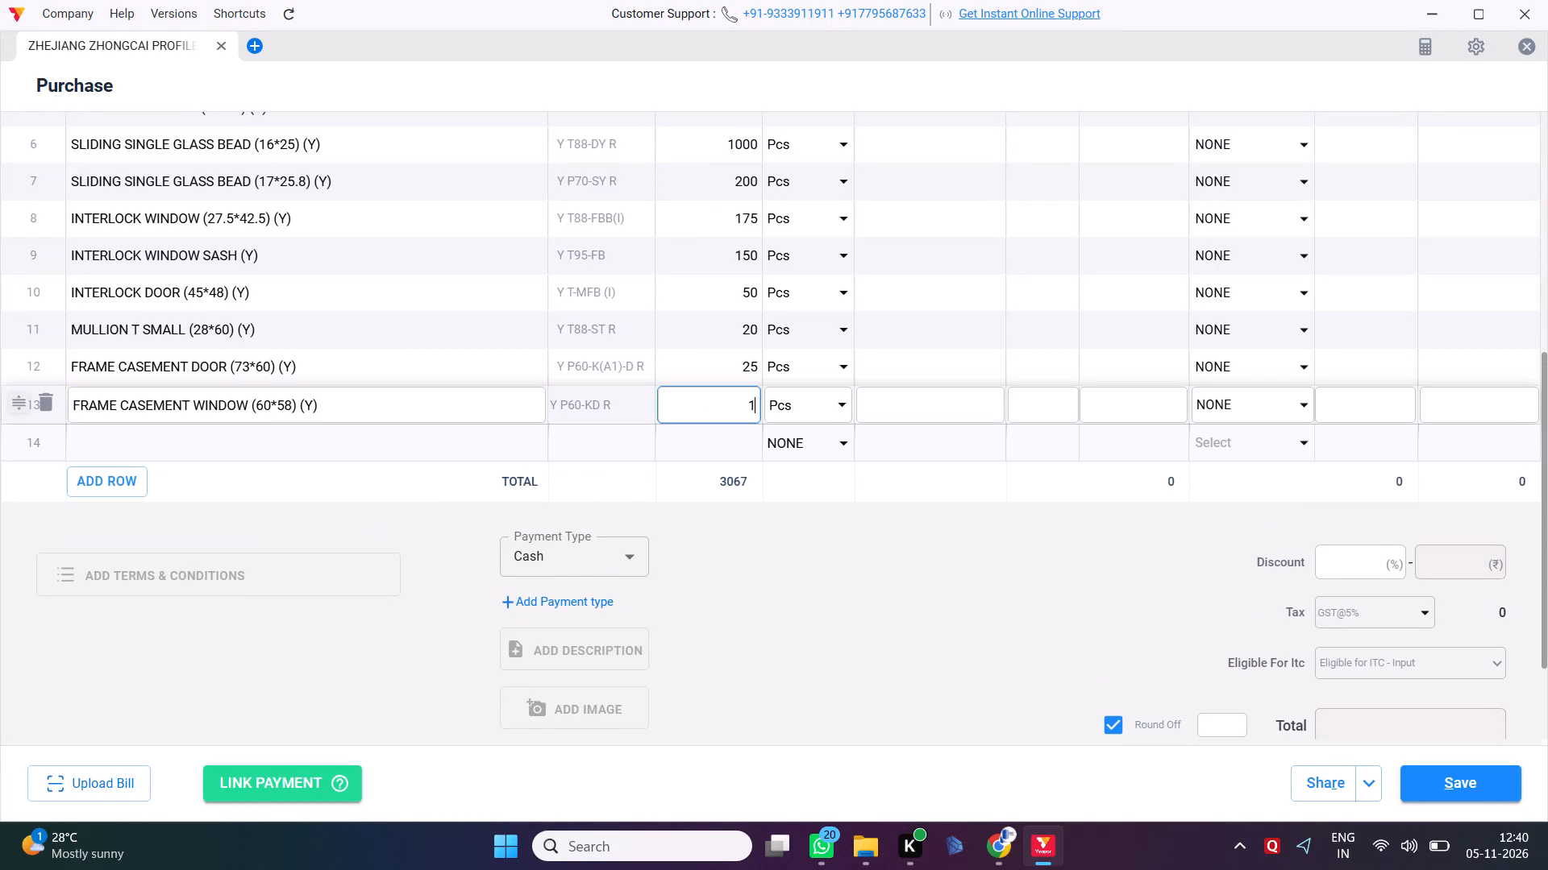
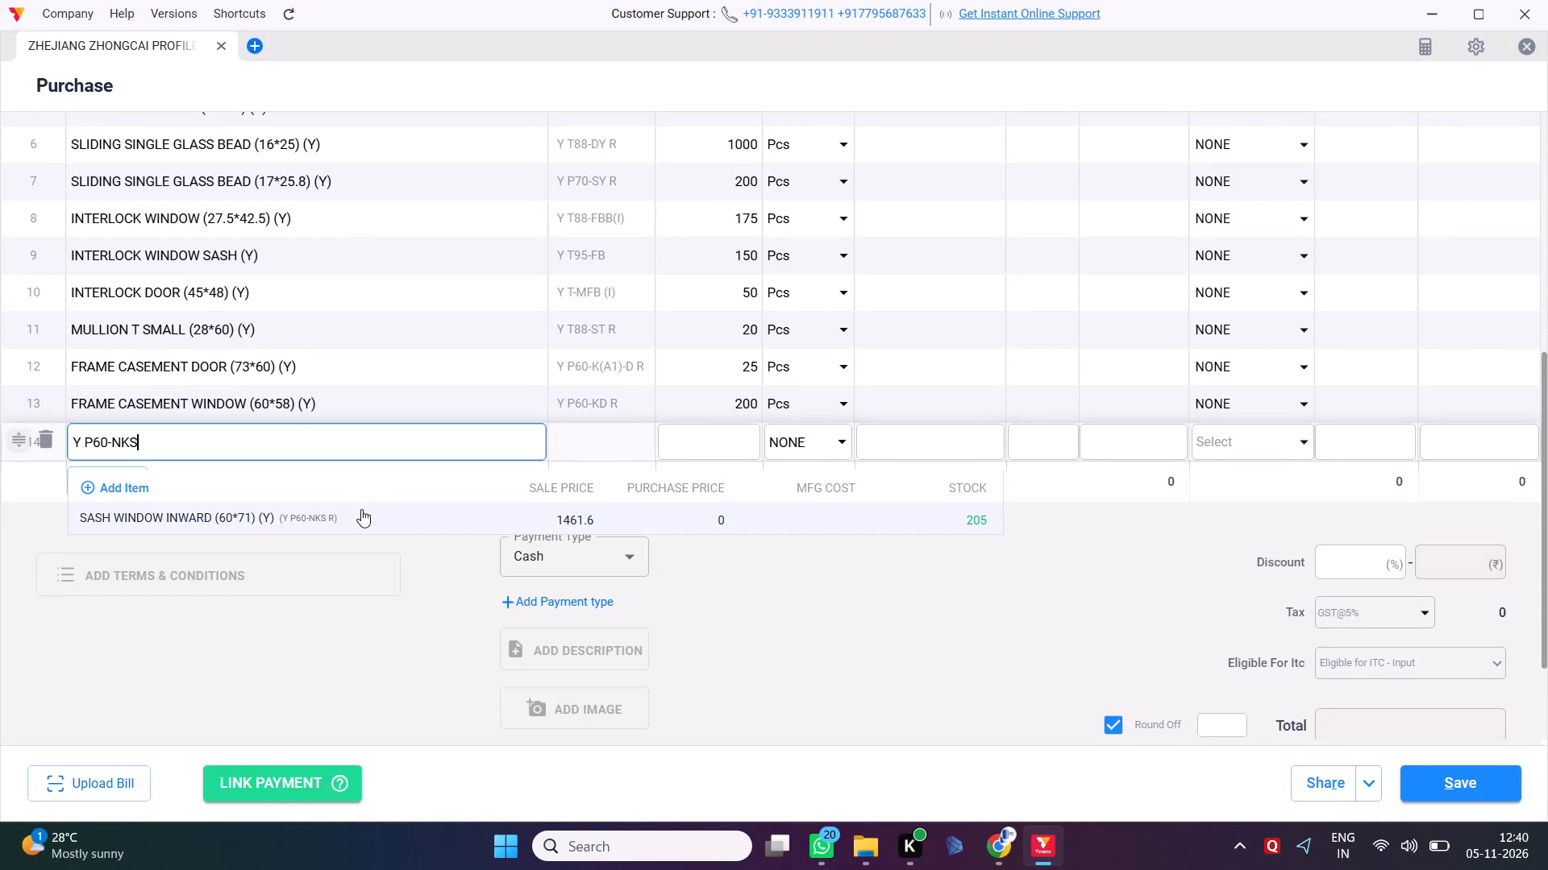
Add SASH WINDOW INWARD (60*71) (Y), code Y P60-NKS R, in the fourteenth row of the purchase bill.
{"action": "left_click", "coordinate": [361, 509]}
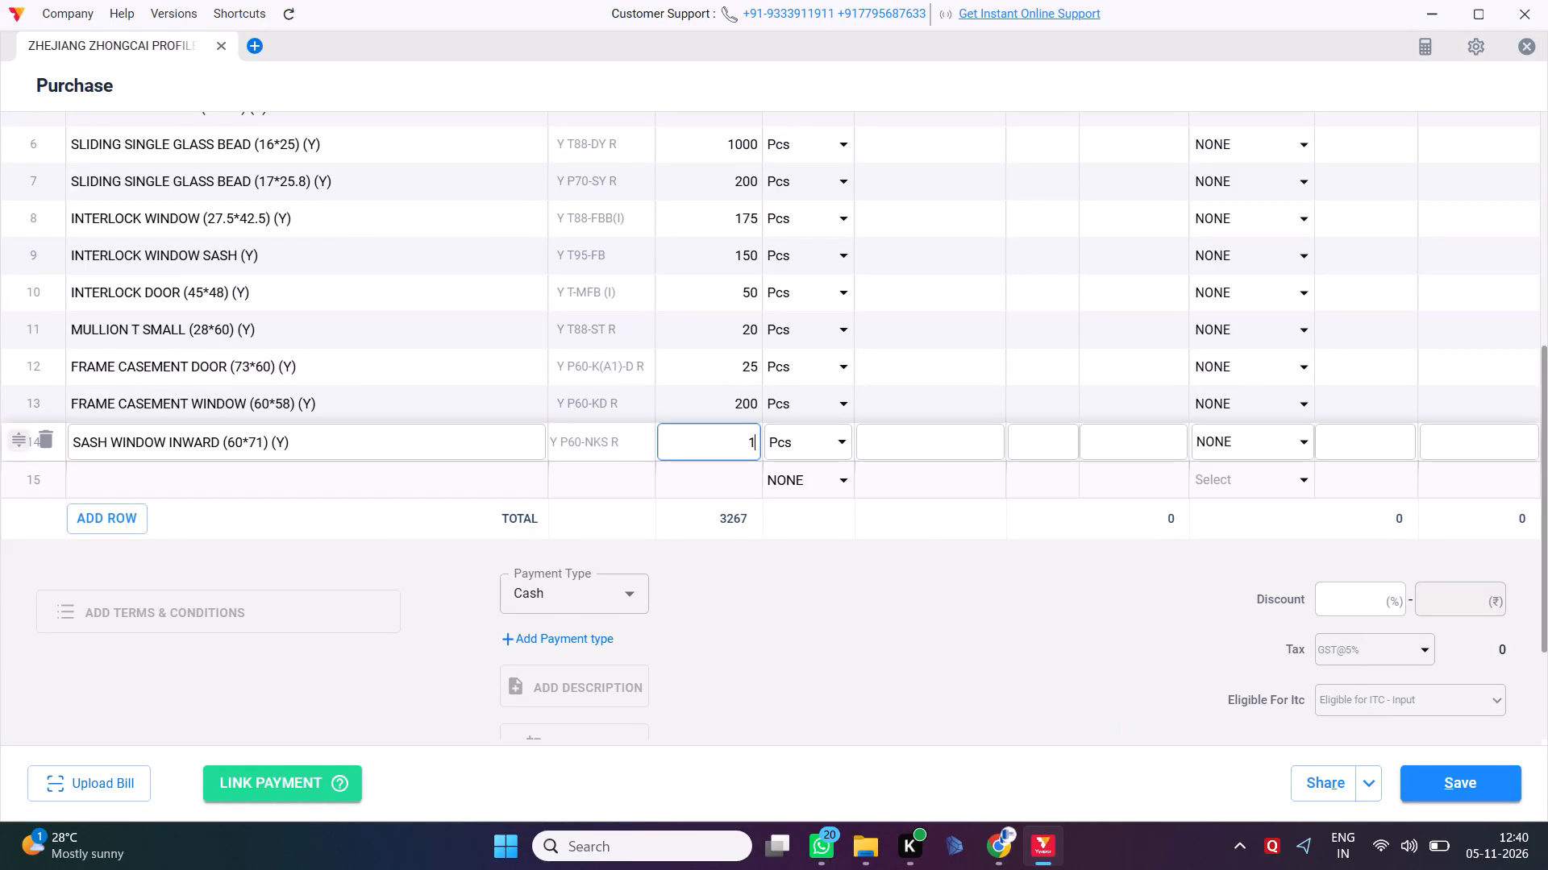
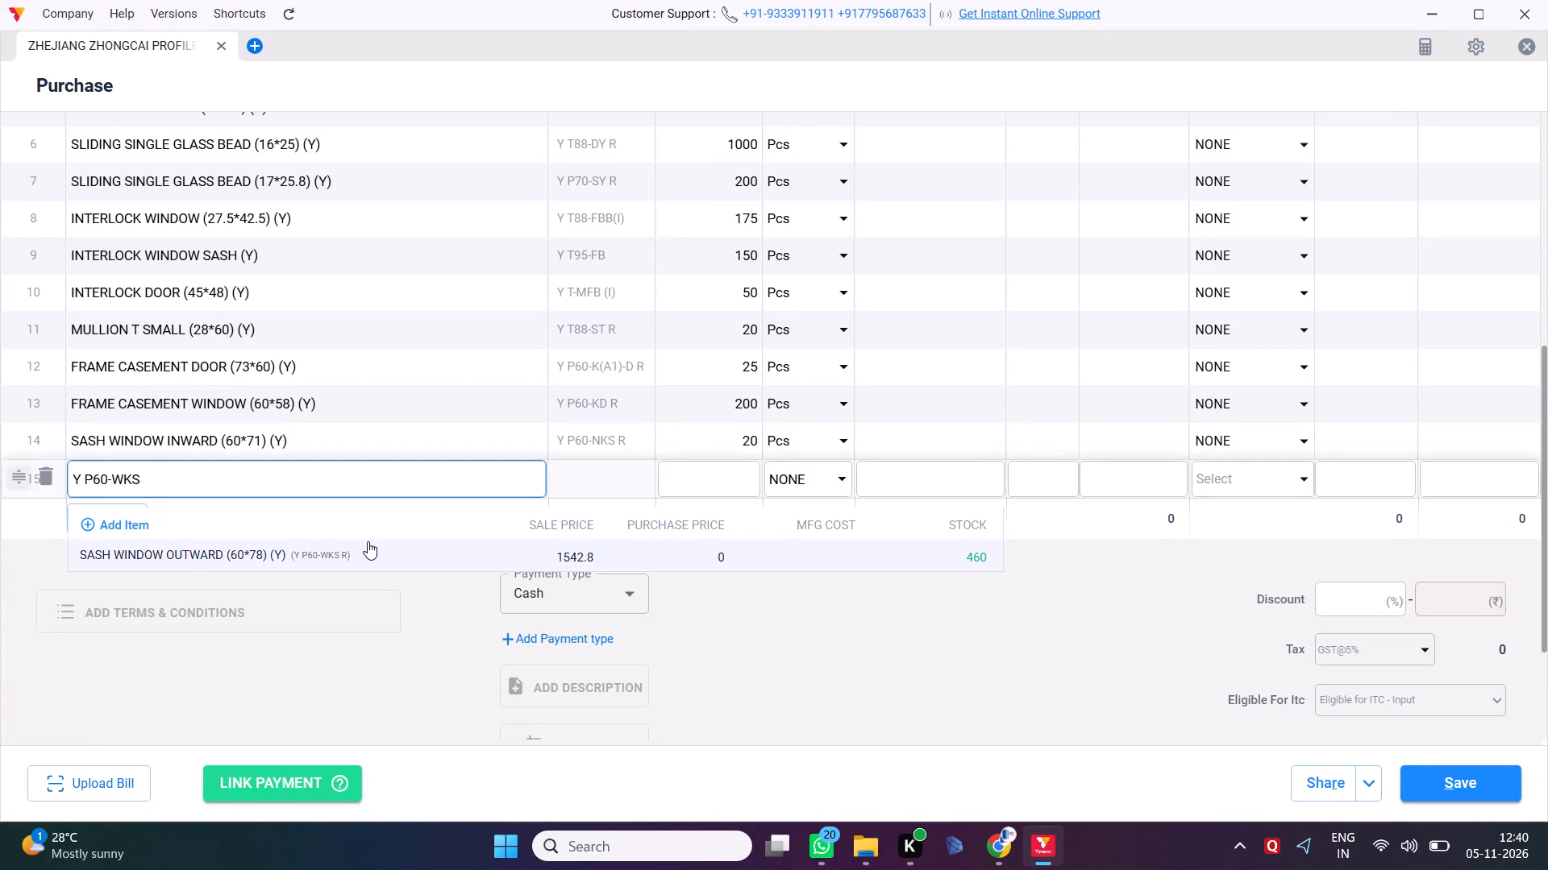
Add SASH WINDOW OUTWARD (60*78) (Y), code Y P60-WKS R, in the fifteenth row of the purchase bill.
{"action": "left_click", "coordinate": [367, 541]}
{"action": "left_click", "coordinate": [689, 480]}
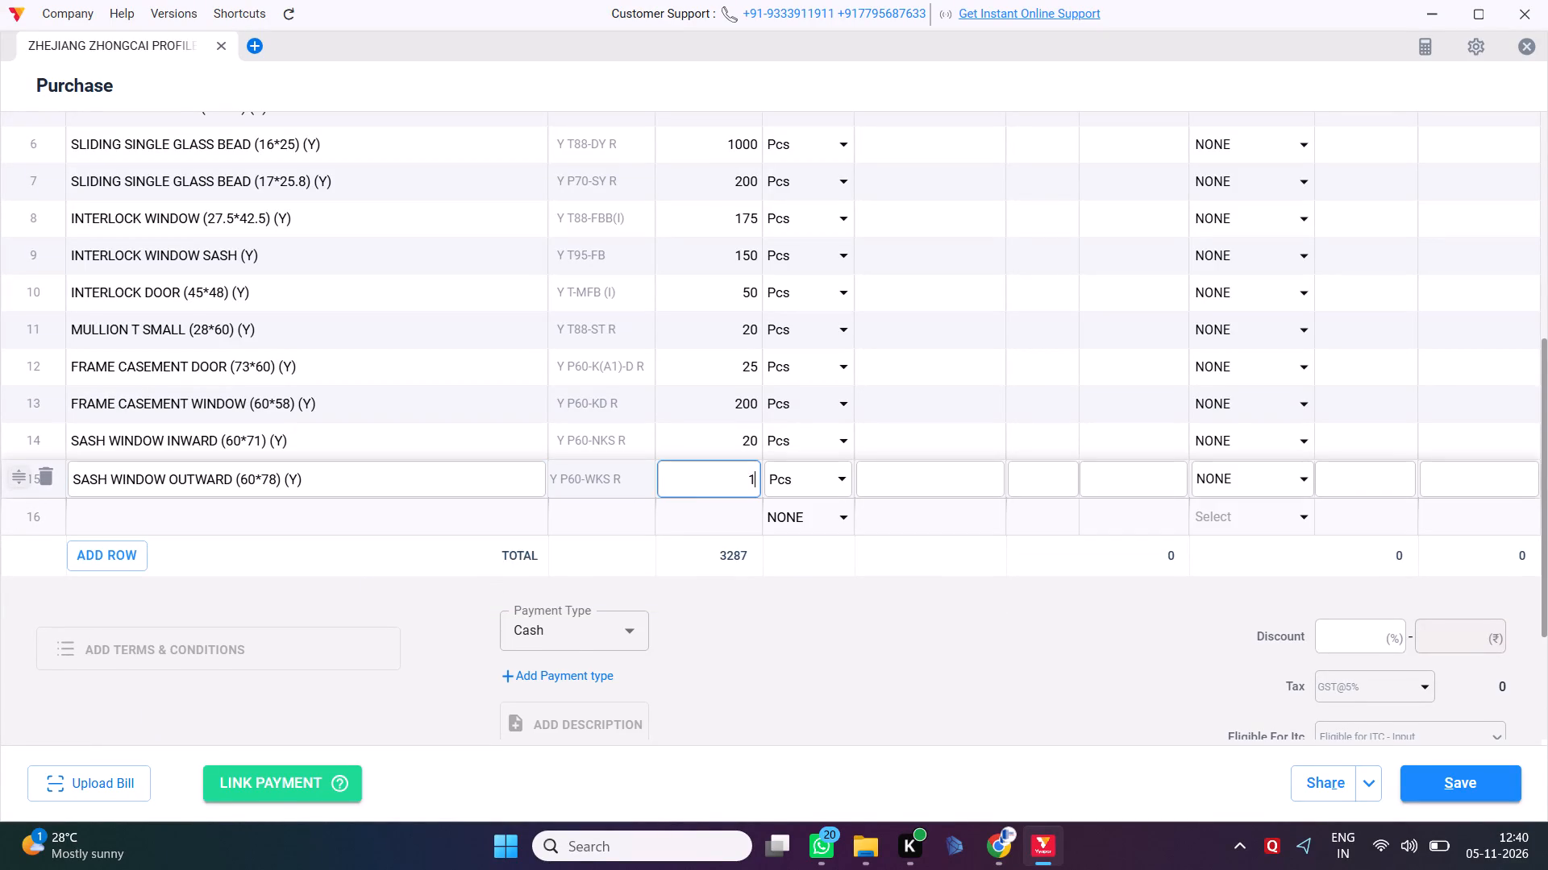
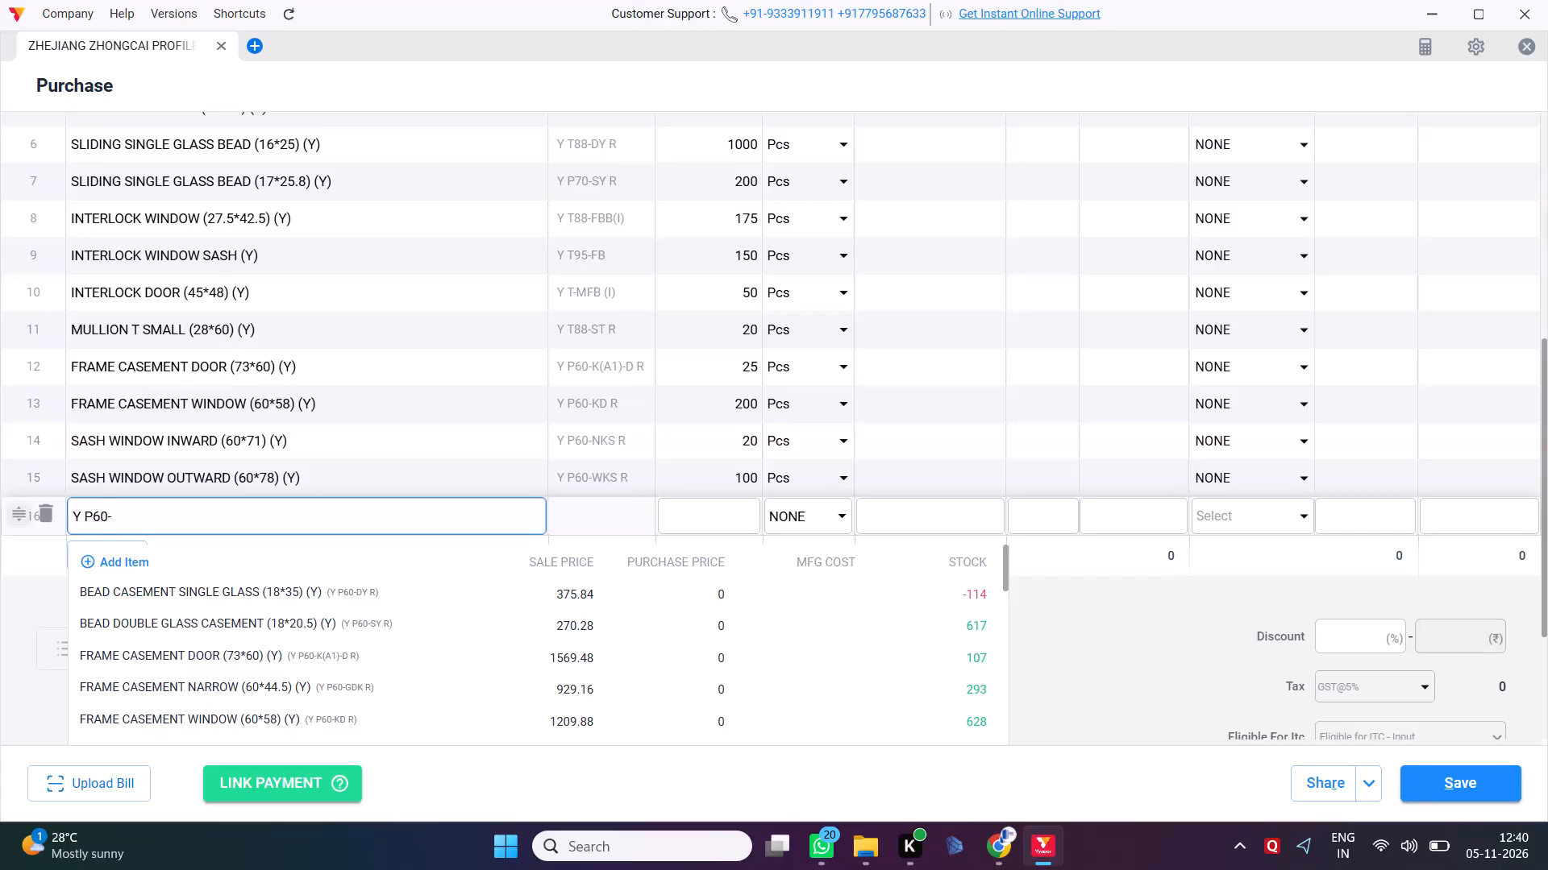
Add BEAD CASEMENT SINGLE GLASS (18*35) (Y), code Y P60-DY R, in the sixteenth row and open its quantity for editing.
{"action": "type", "text": "Y"}
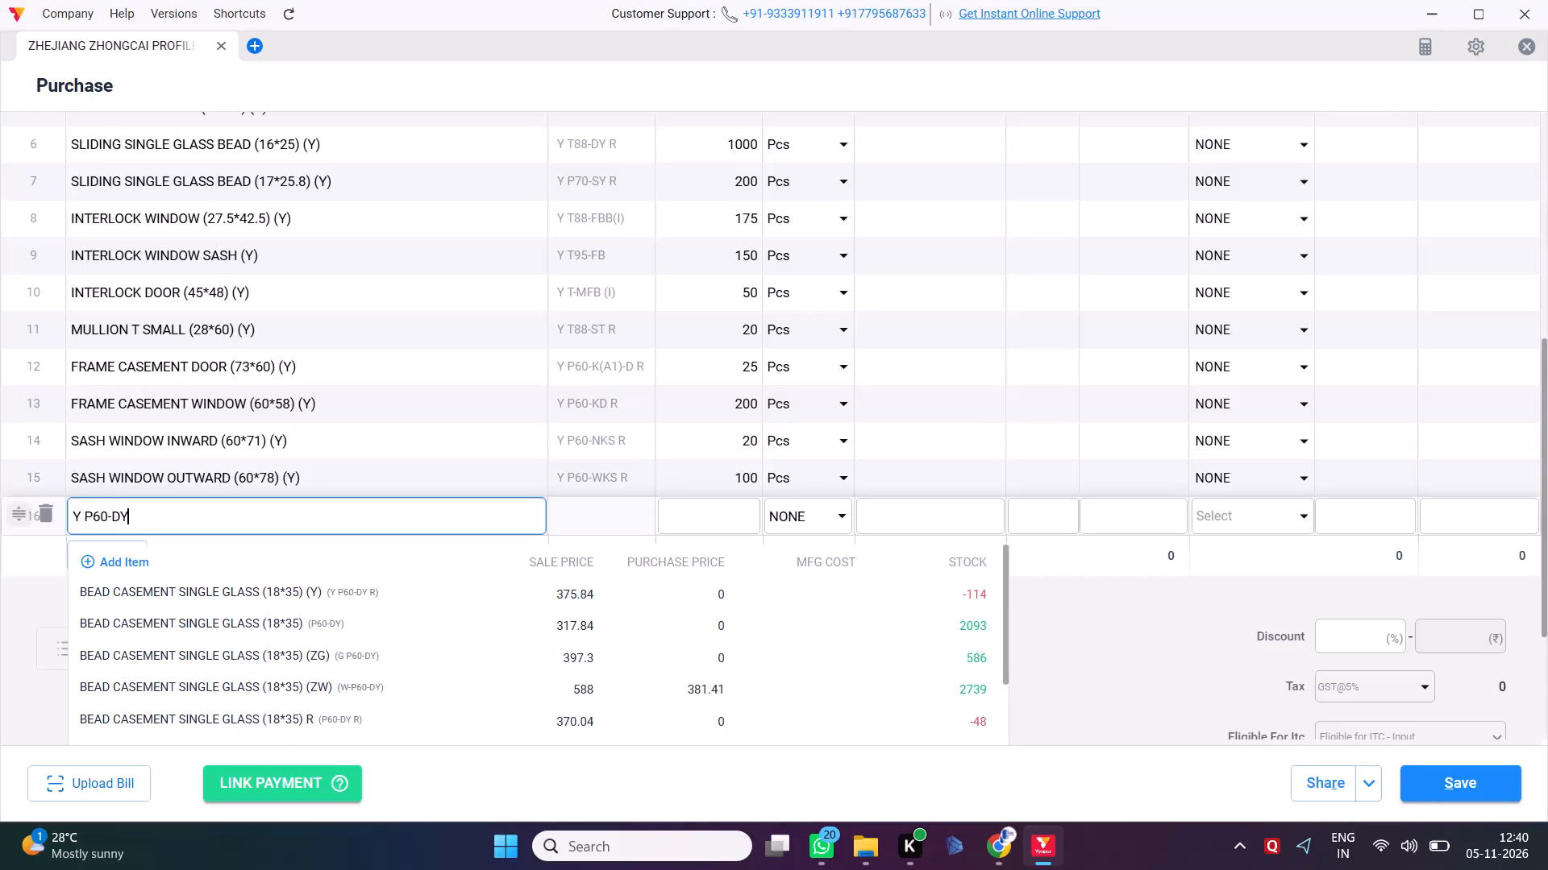
{"action": "left_click", "coordinate": [339, 598]}
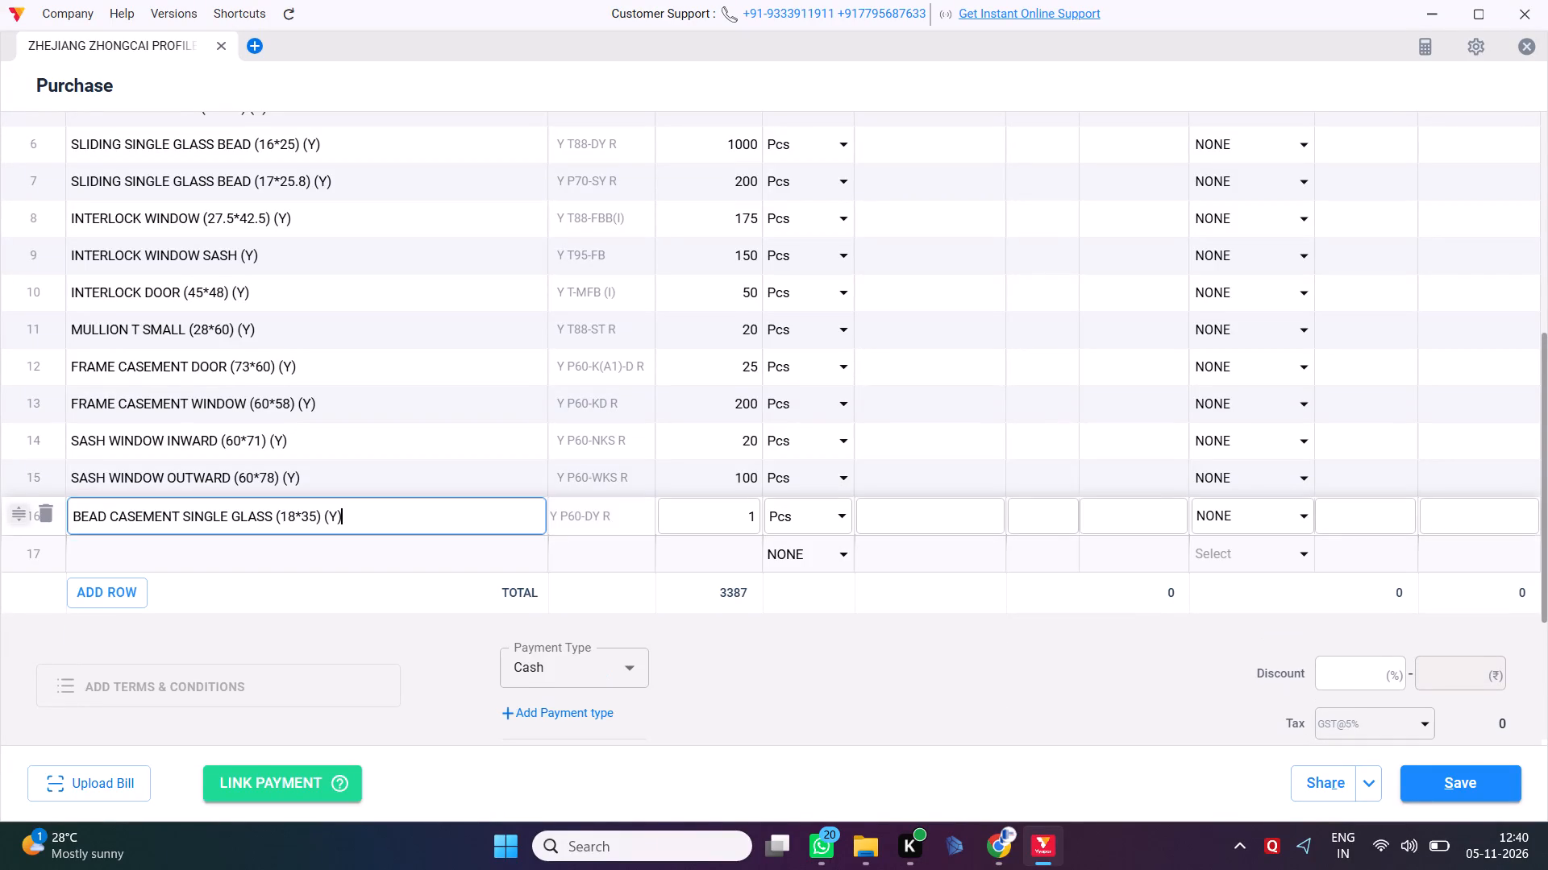
{"action": "left_click", "coordinate": [714, 516]}
{"action": "key", "text": "Right"}
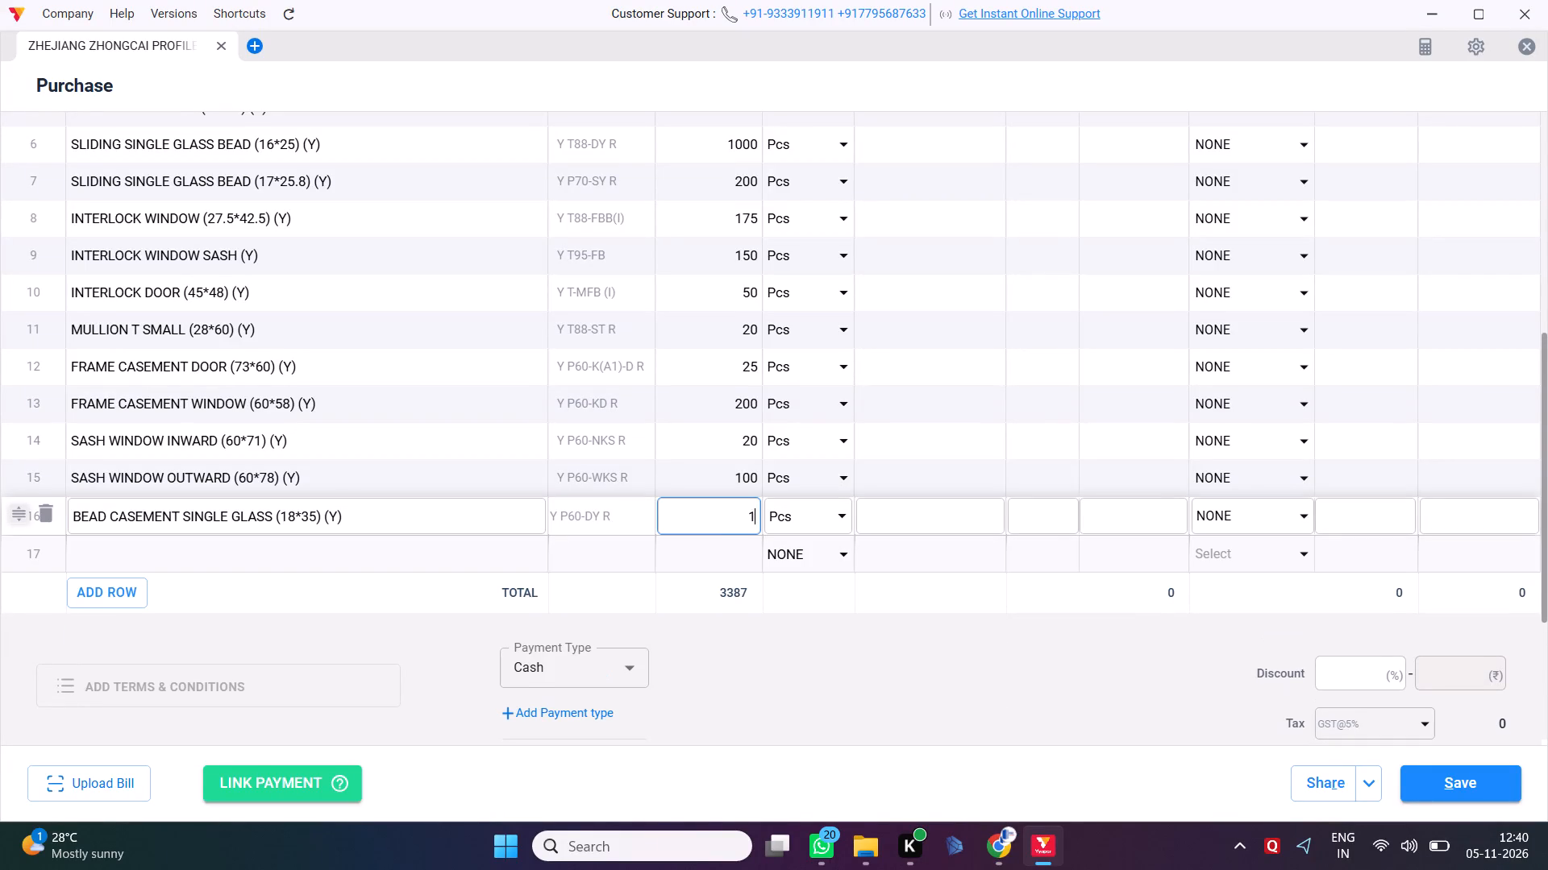
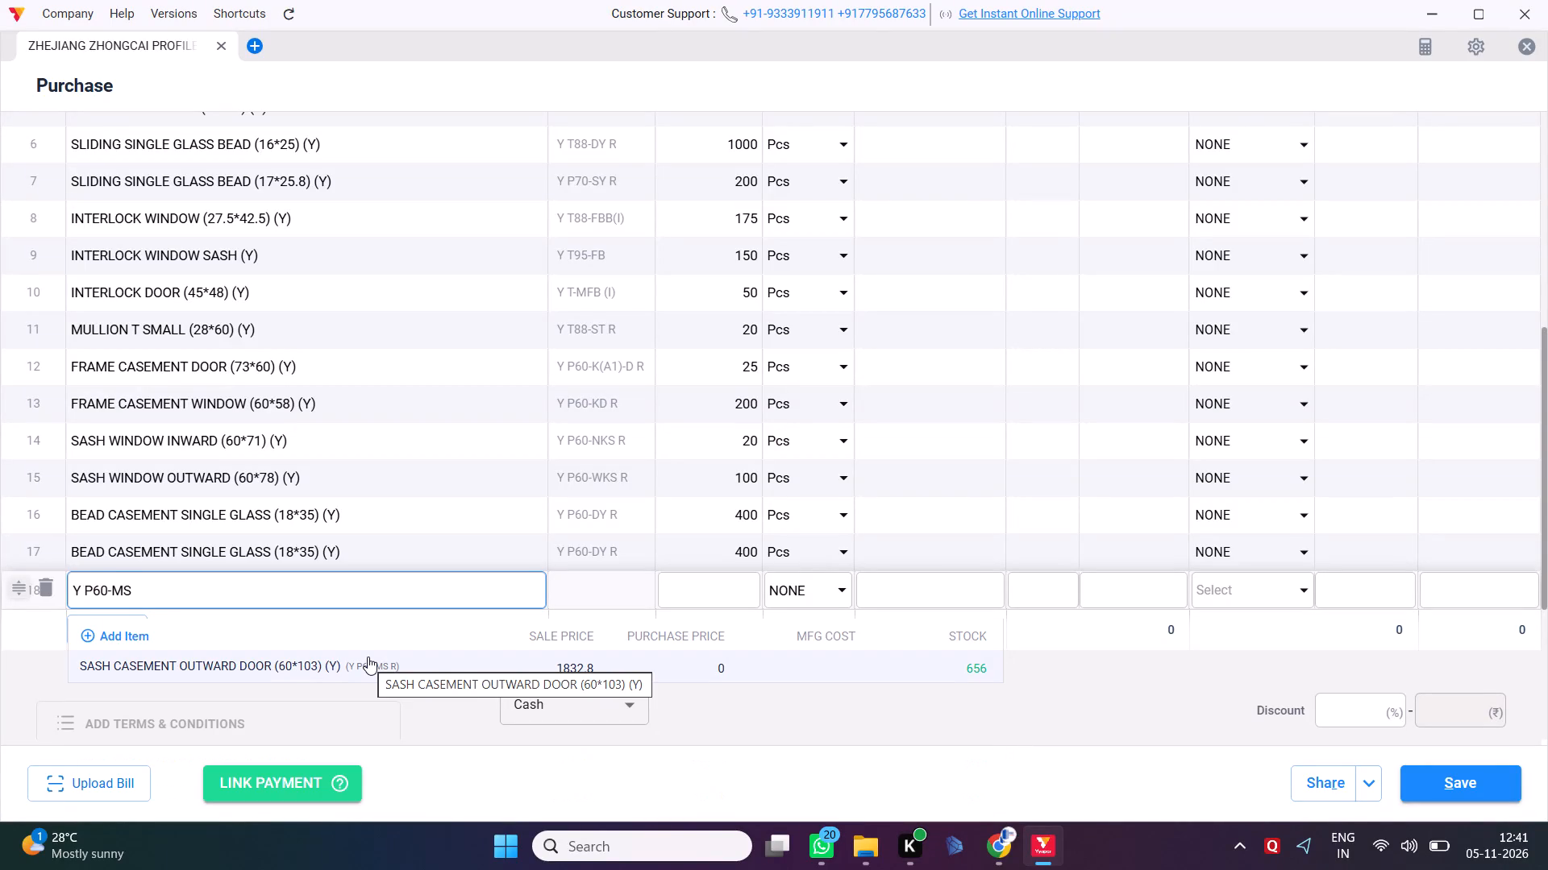
Add SASH CASEMENT OUTWARD DOOR (60*103) (Y), code Y P60-MS R, in the eighteenth row and clear its default quantity.
{"action": "left_click", "coordinate": [353, 674]}
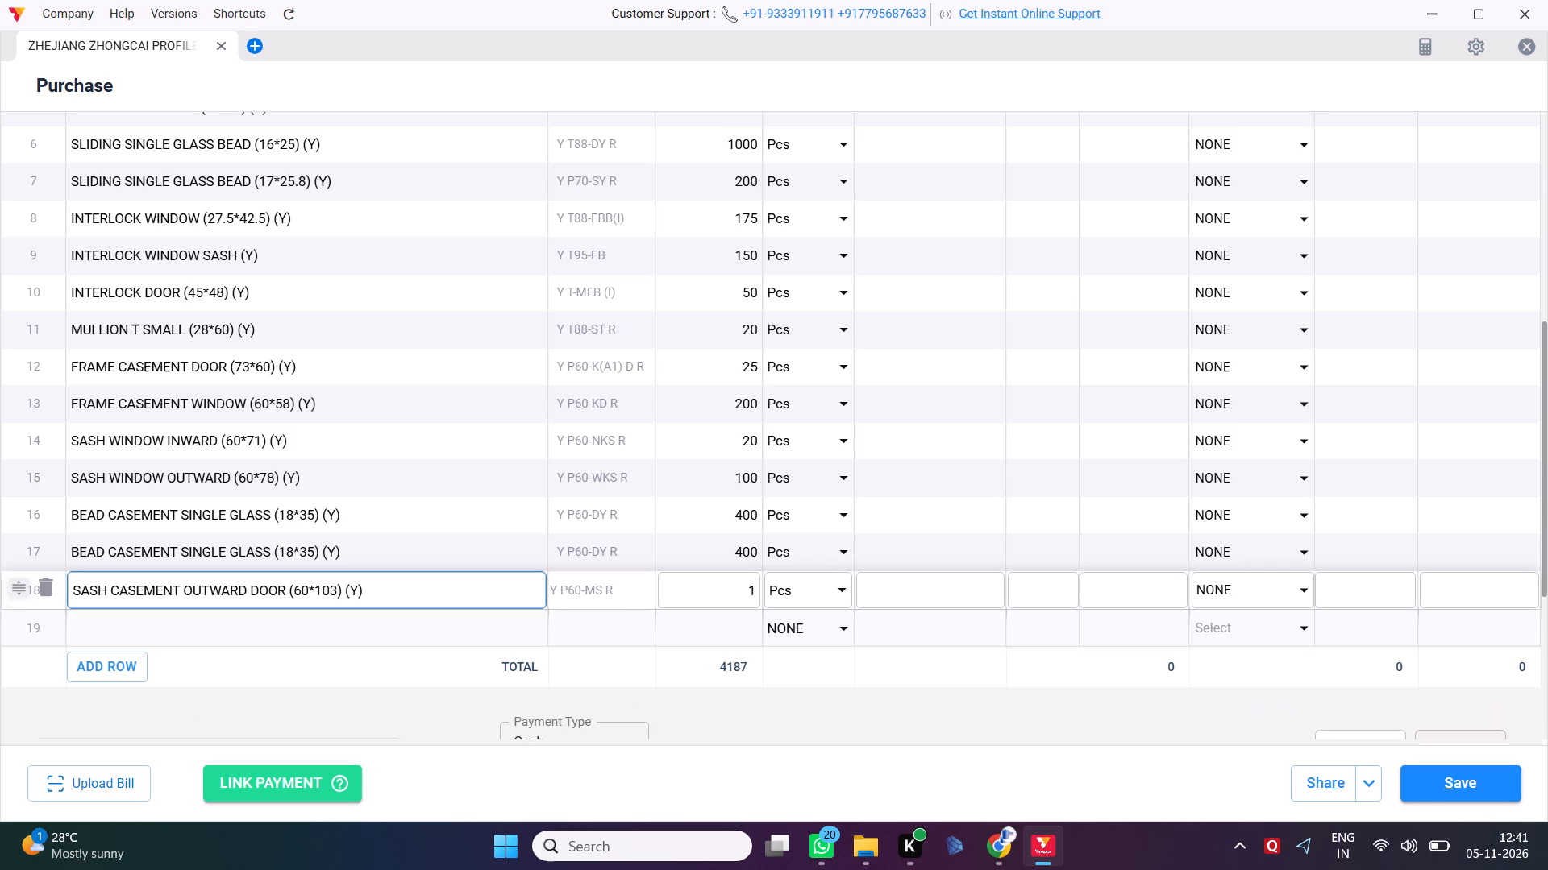
{"action": "left_click", "coordinate": [732, 579]}
{"action": "key", "text": "Right"}
{"action": "key", "text": "BackSpace"}
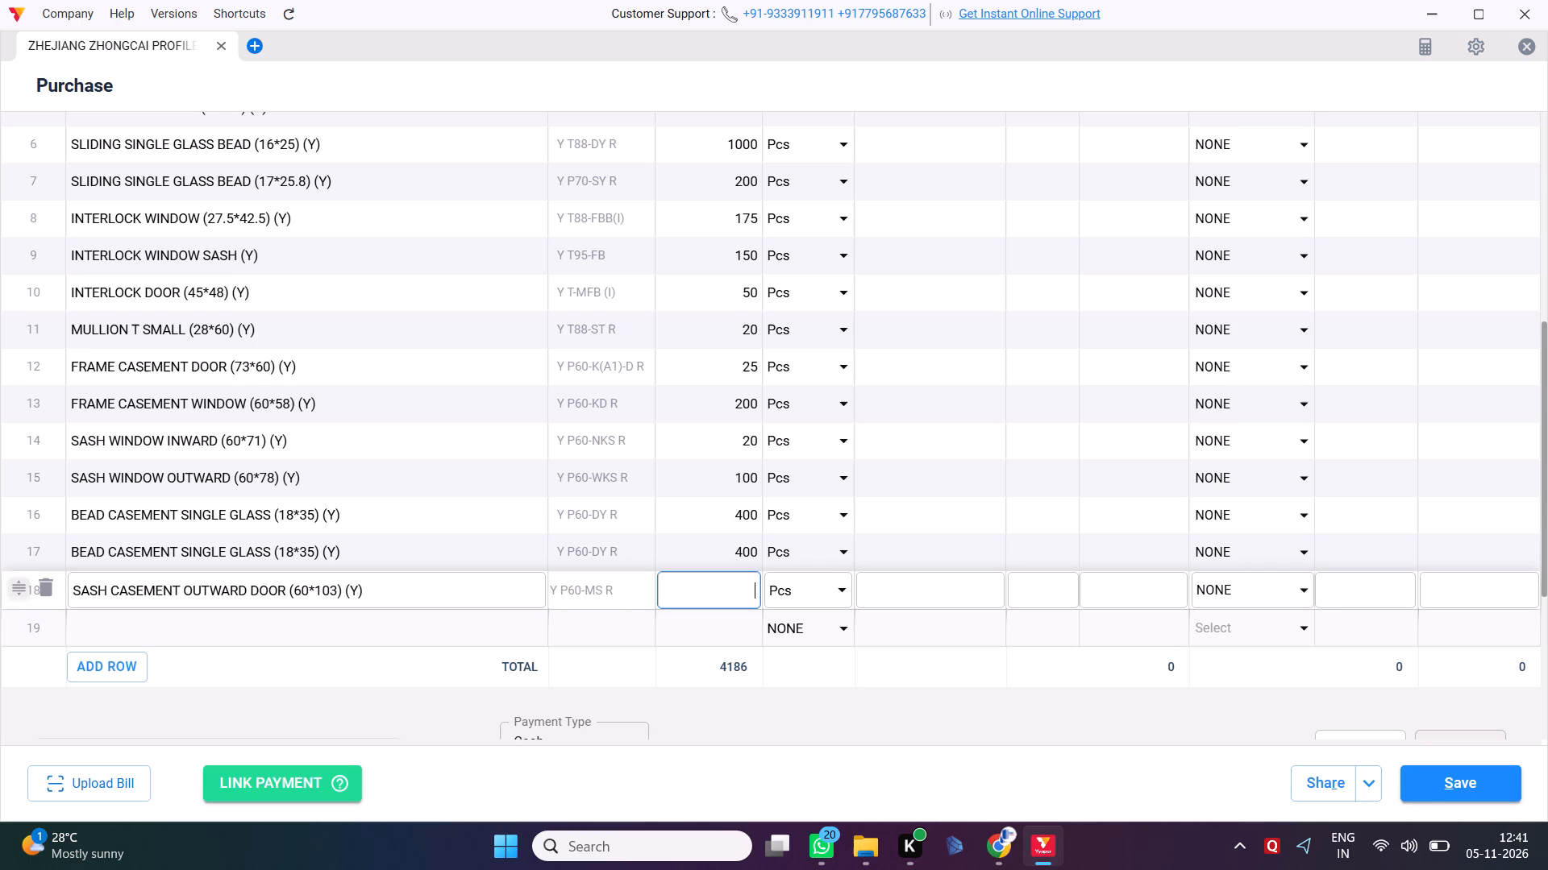
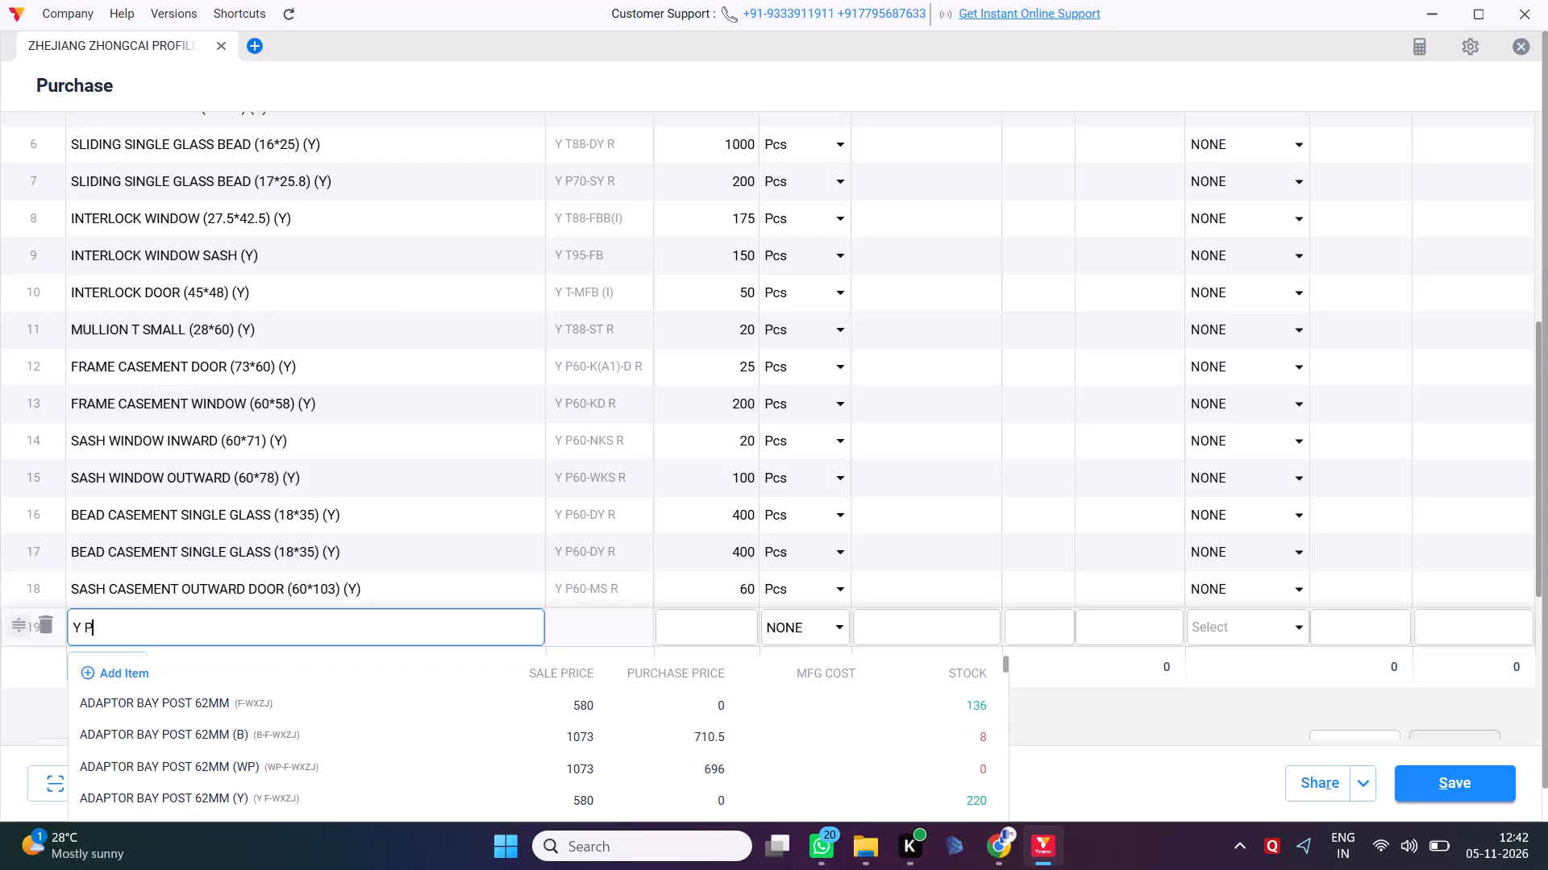
Add SASH CASEMENT INWARD DOOR (60*104) (Y), code Y P60-NKMS R, as the item in the nineteenth row.
{"action": "type", "text": "NKMS"}
{"action": "left_click", "coordinate": [390, 699]}
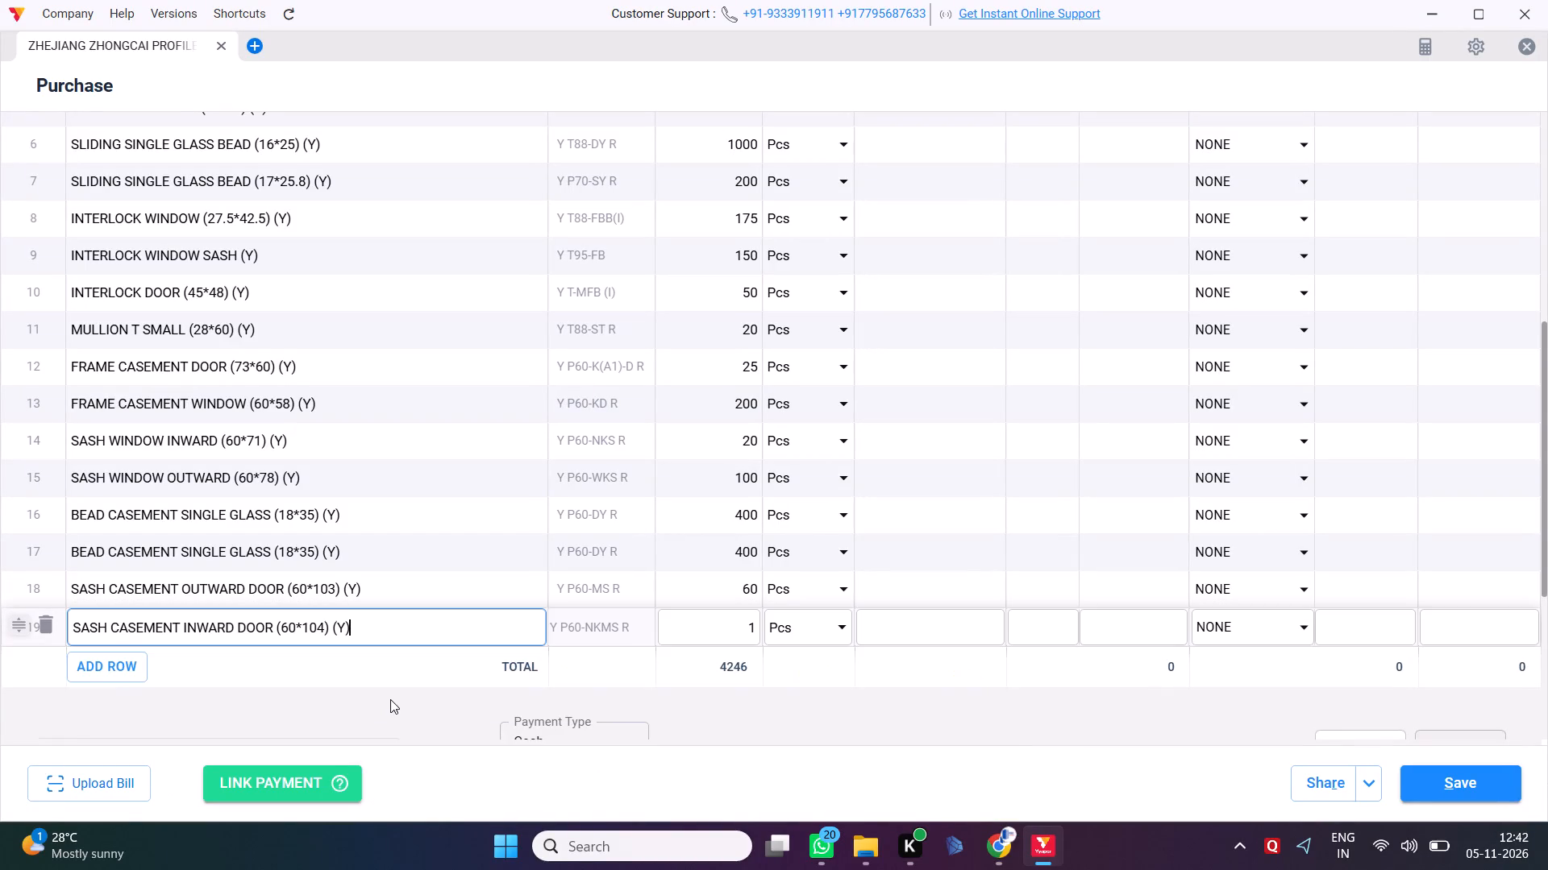
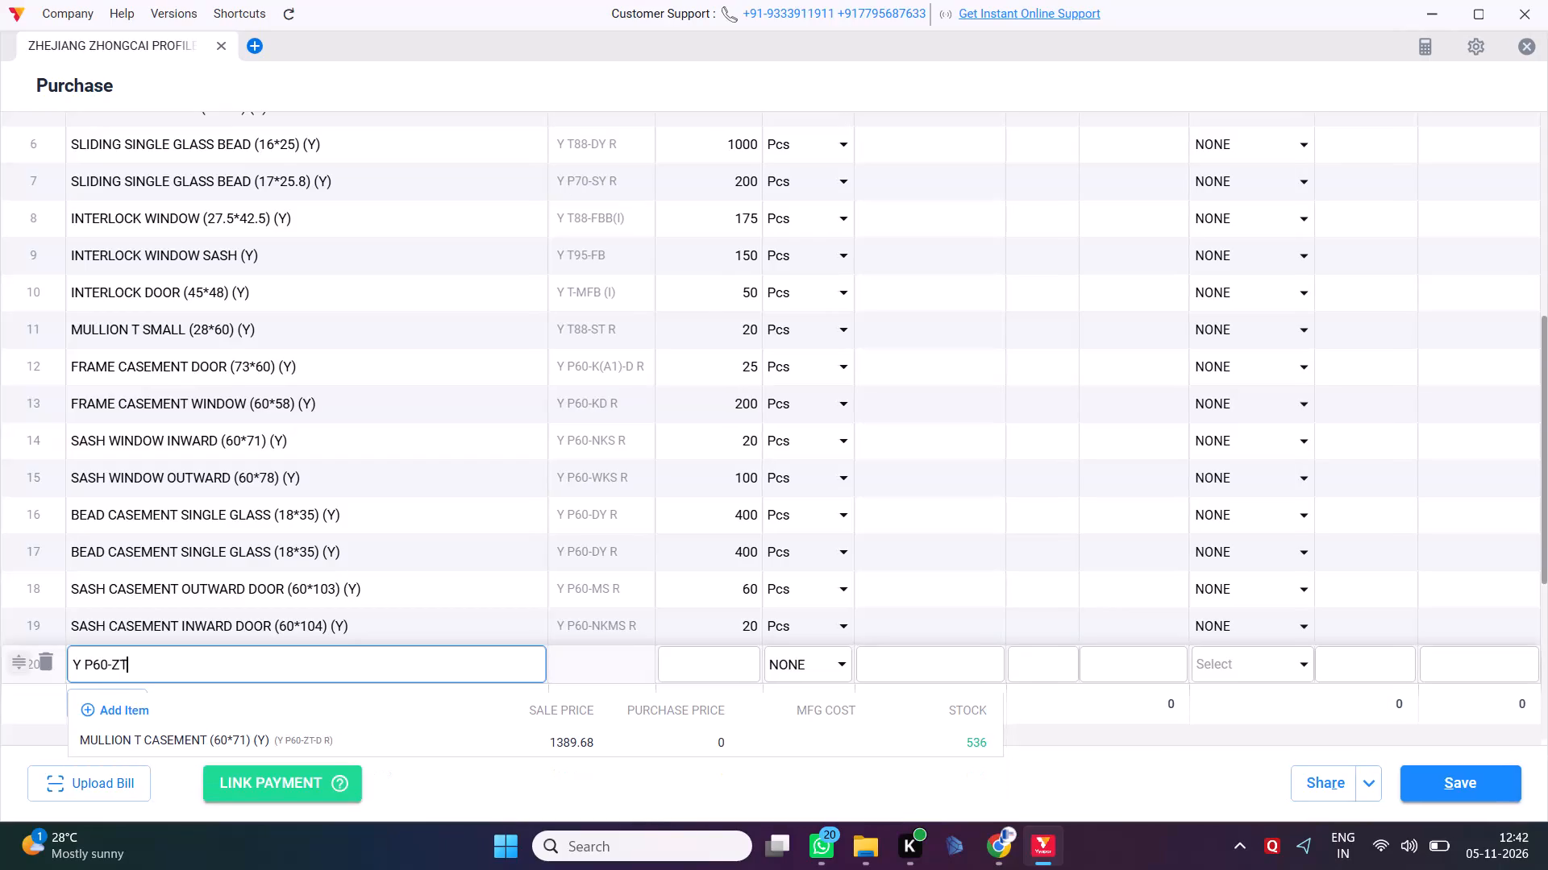
Add MULLION T CASEMENT (60*71) (Y), code Y P60-ZT-D R, as the item in the twentieth row and clear its default quantity.
{"action": "left_click", "coordinate": [346, 735]}
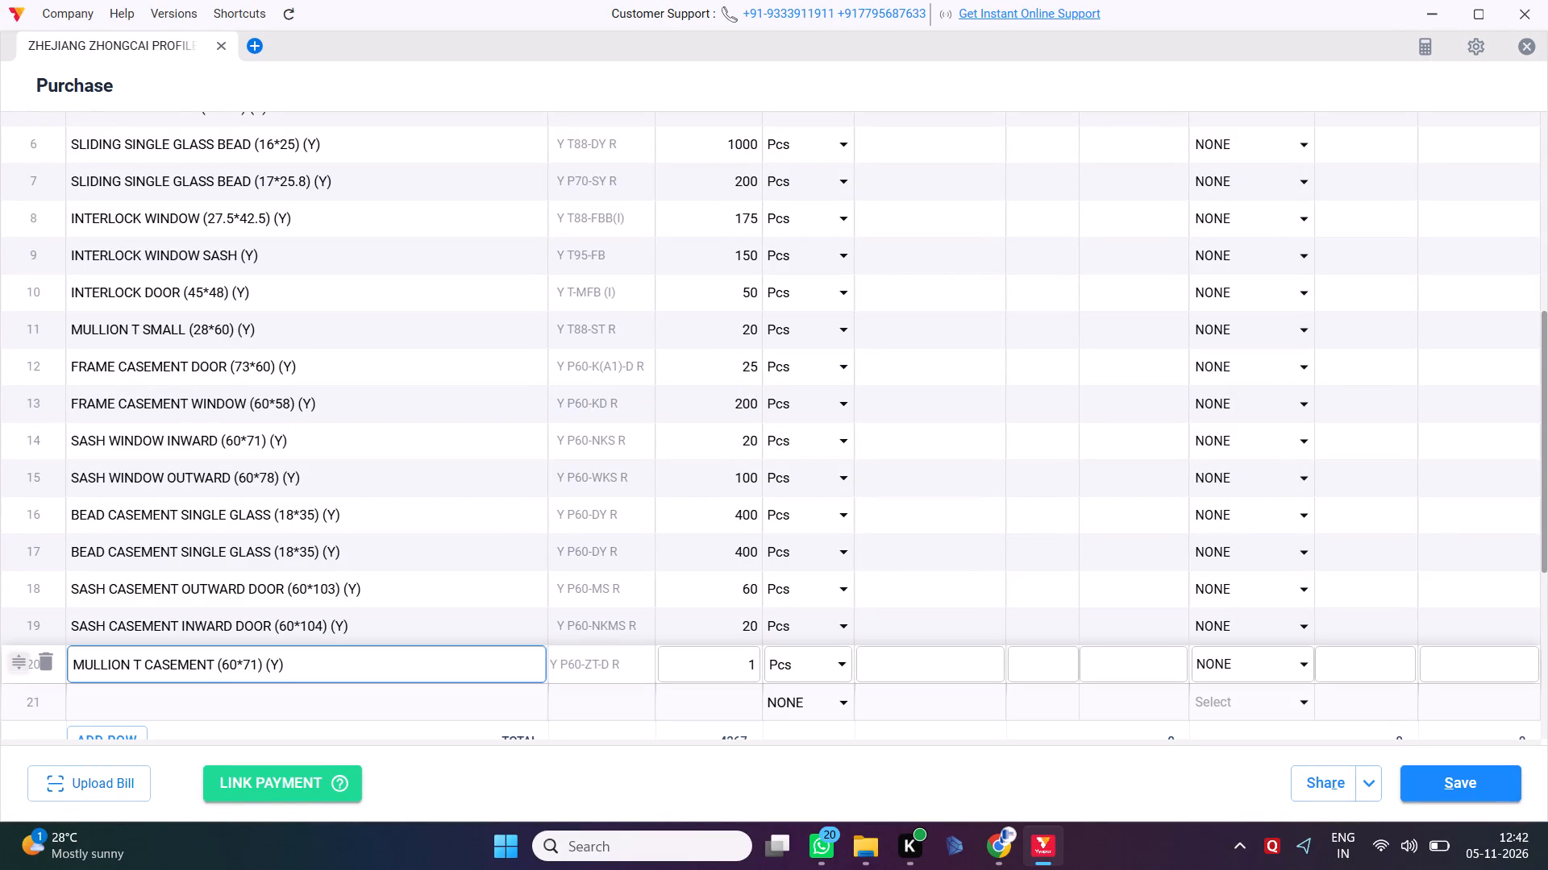
{"action": "left_click", "coordinate": [734, 662]}
{"action": "key", "text": "0"}
{"action": "key", "text": "Right"}
{"action": "key", "text": "Right"}
{"action": "key", "text": "Right"}
{"action": "key", "text": "BackSpace"}
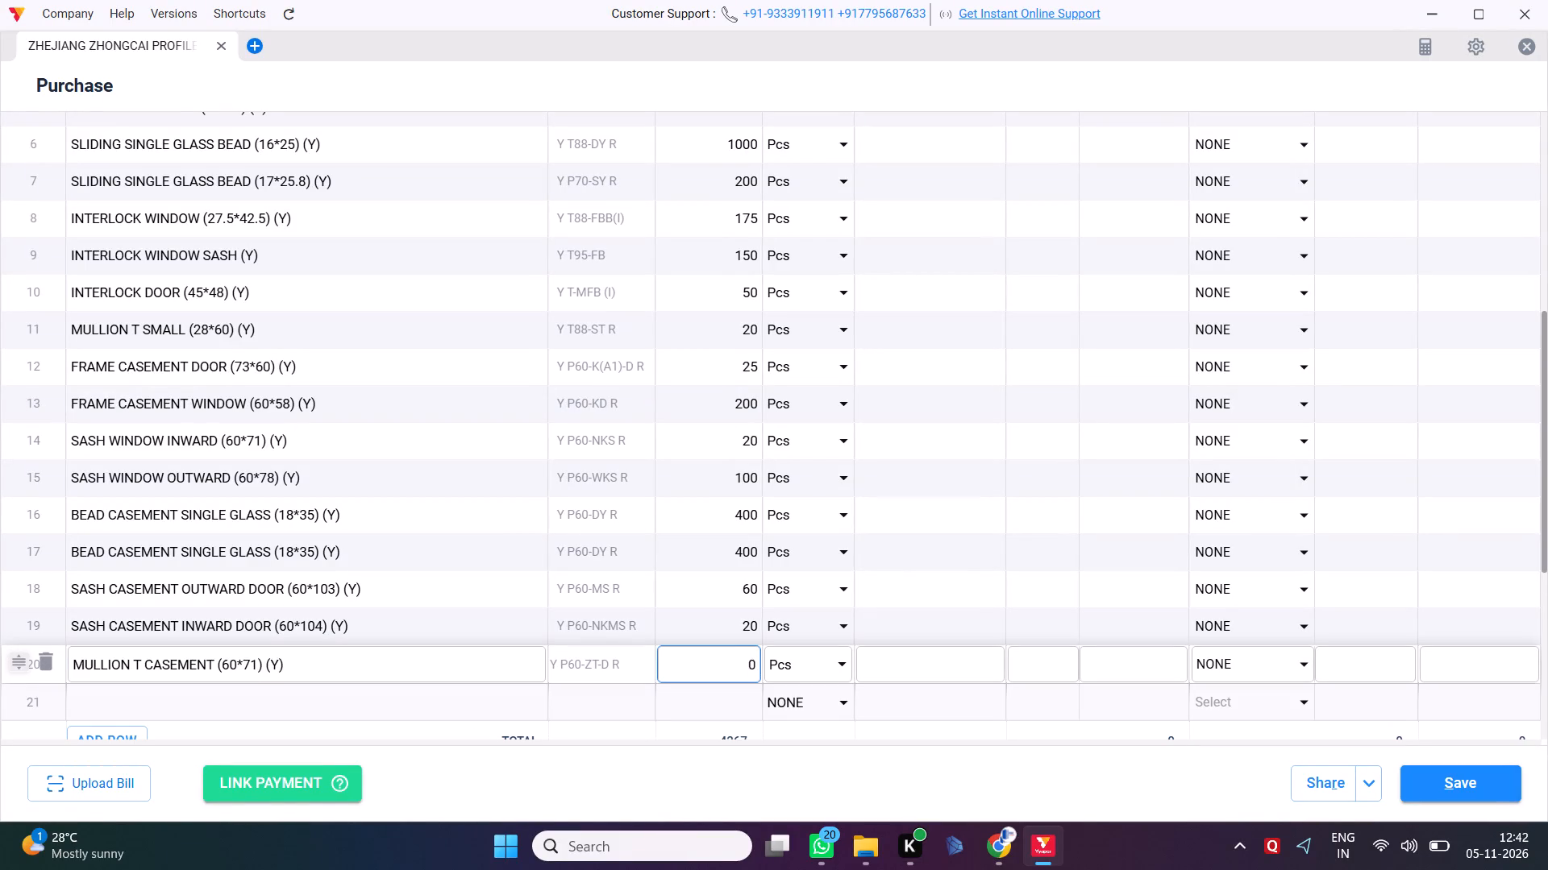
{"action": "key", "text": "BackSpace"}
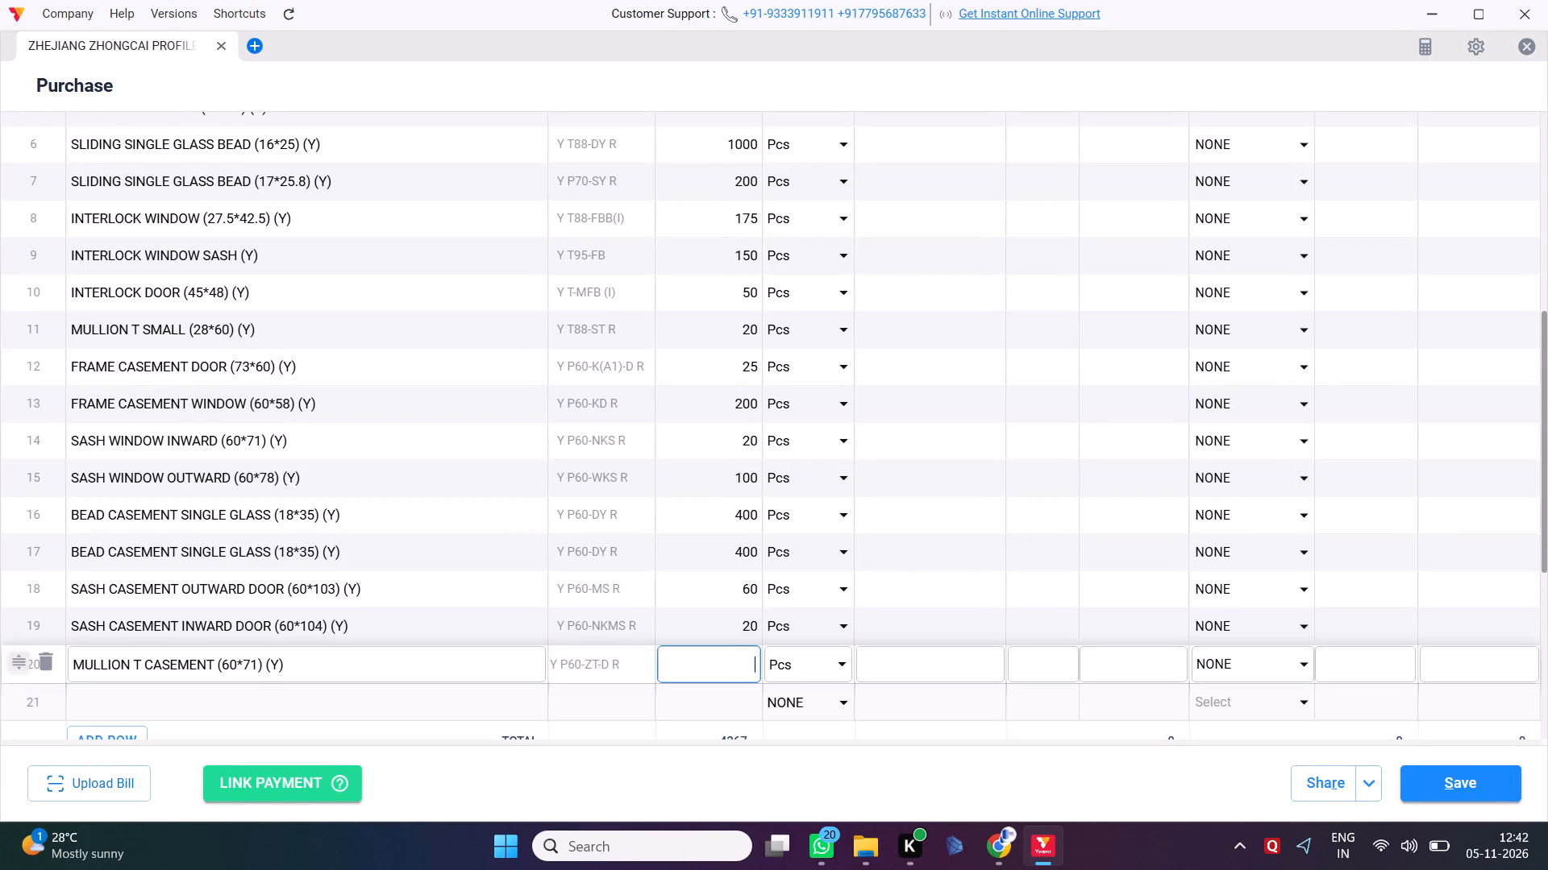
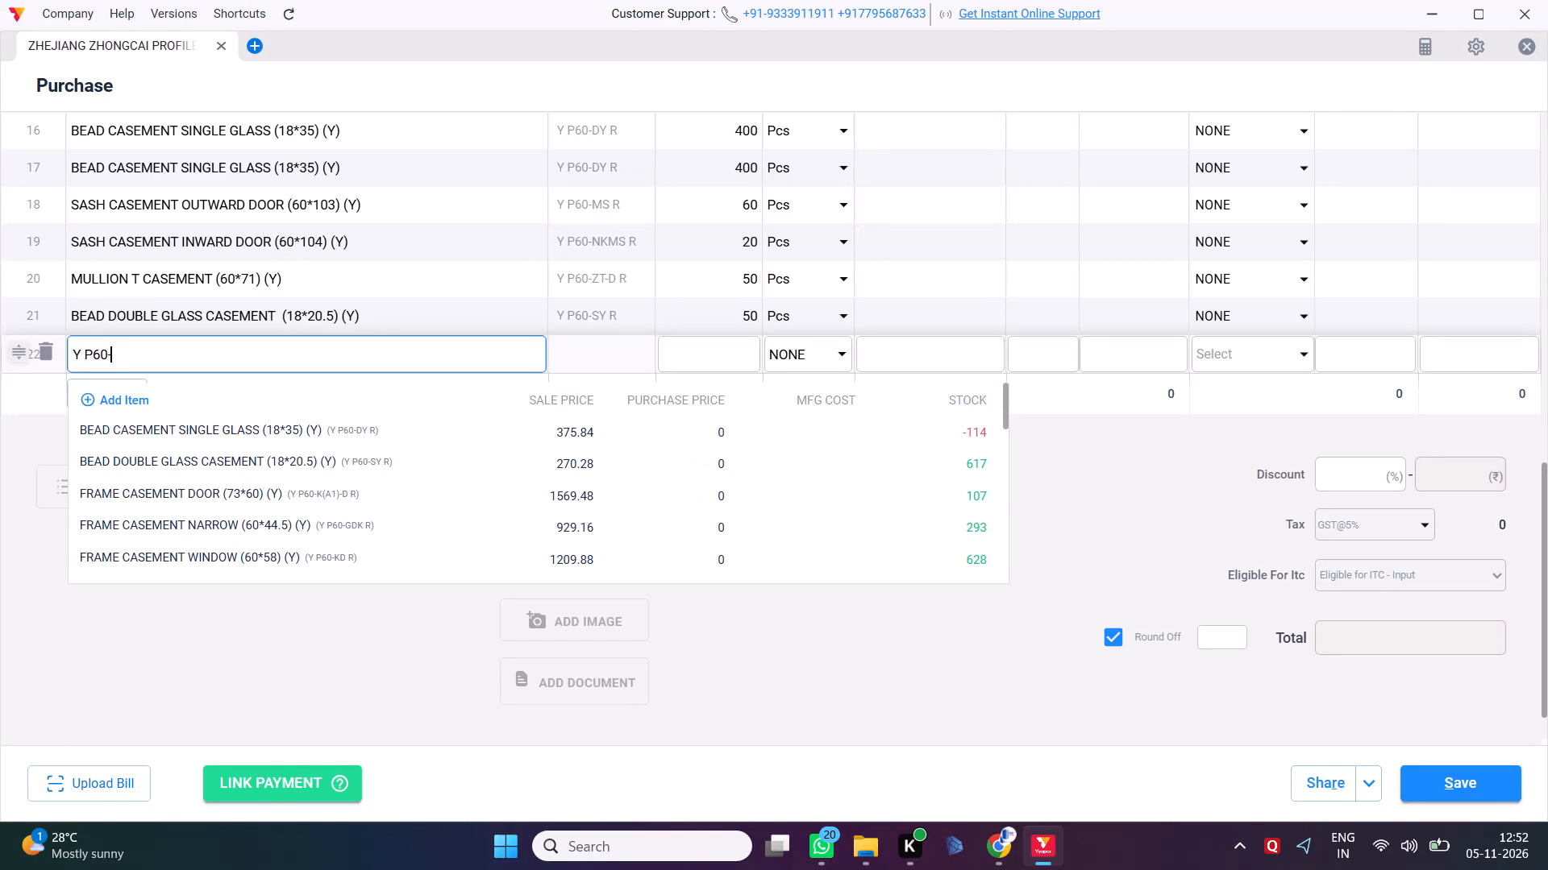
Add FRAME CASEMENT NARROW (60*44.5) (Y), code Y P60-GDK R, as the item in row 22 and open its quantity for editing.
{"action": "type", "text": "GDK"}
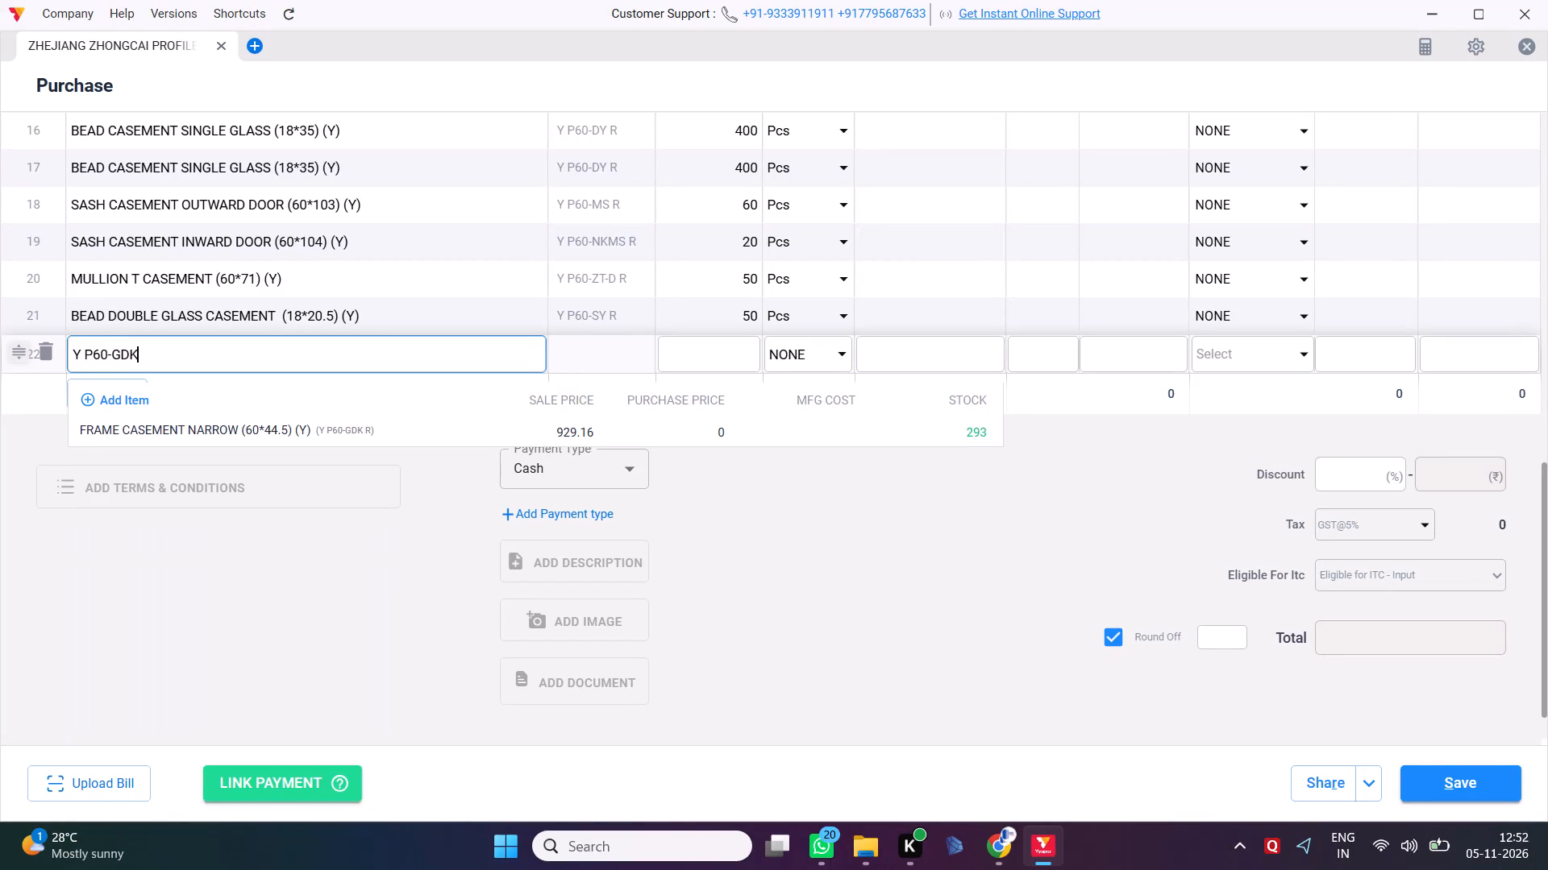
{"action": "left_click", "coordinate": [348, 431]}
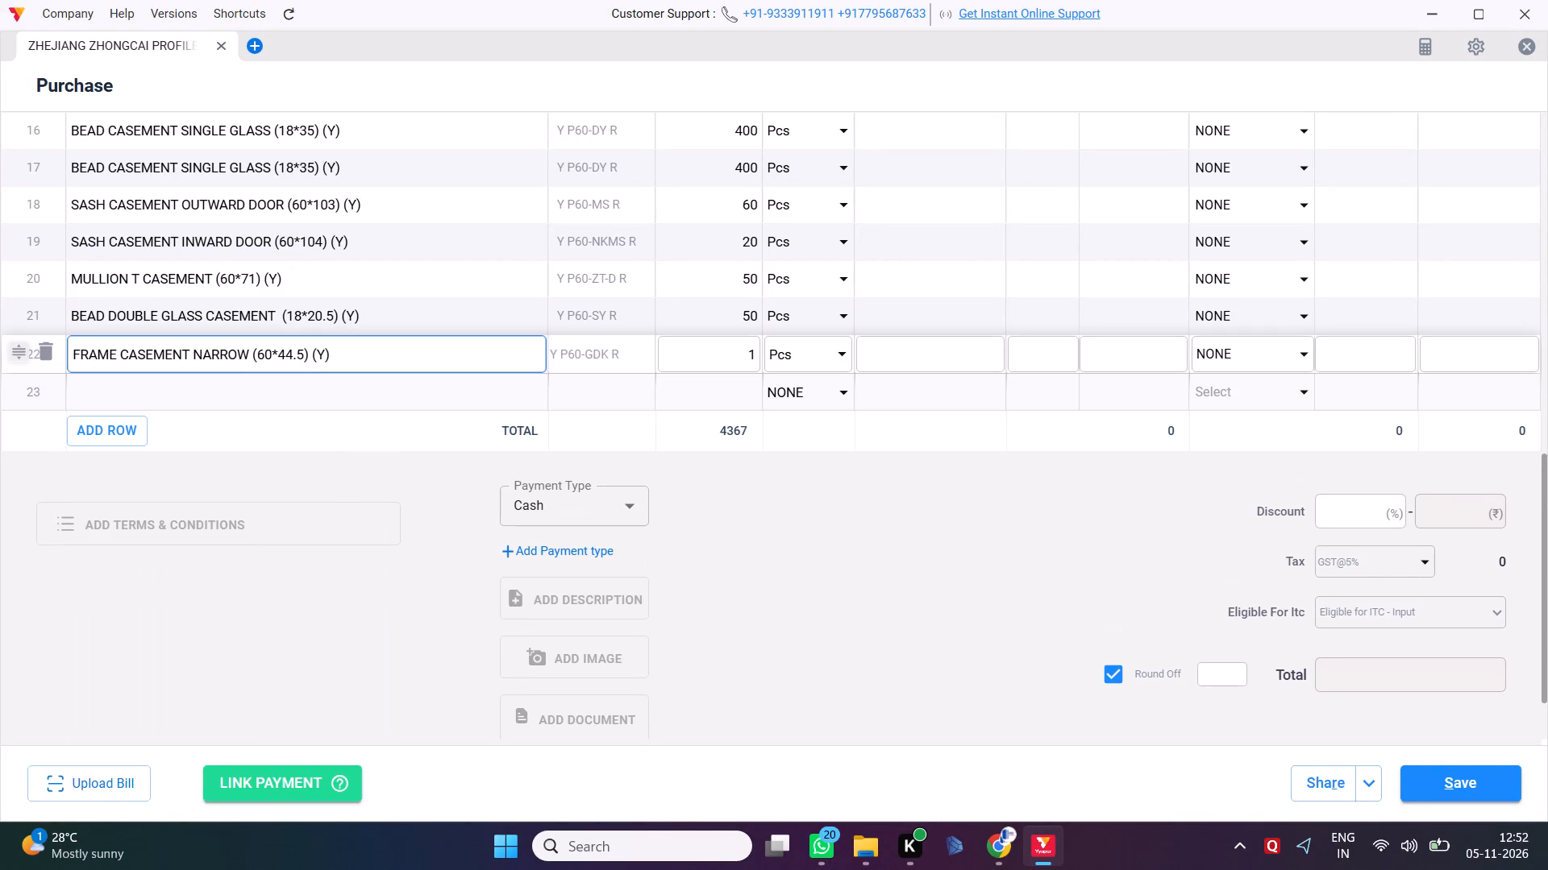
{"action": "left_click", "coordinate": [685, 358]}
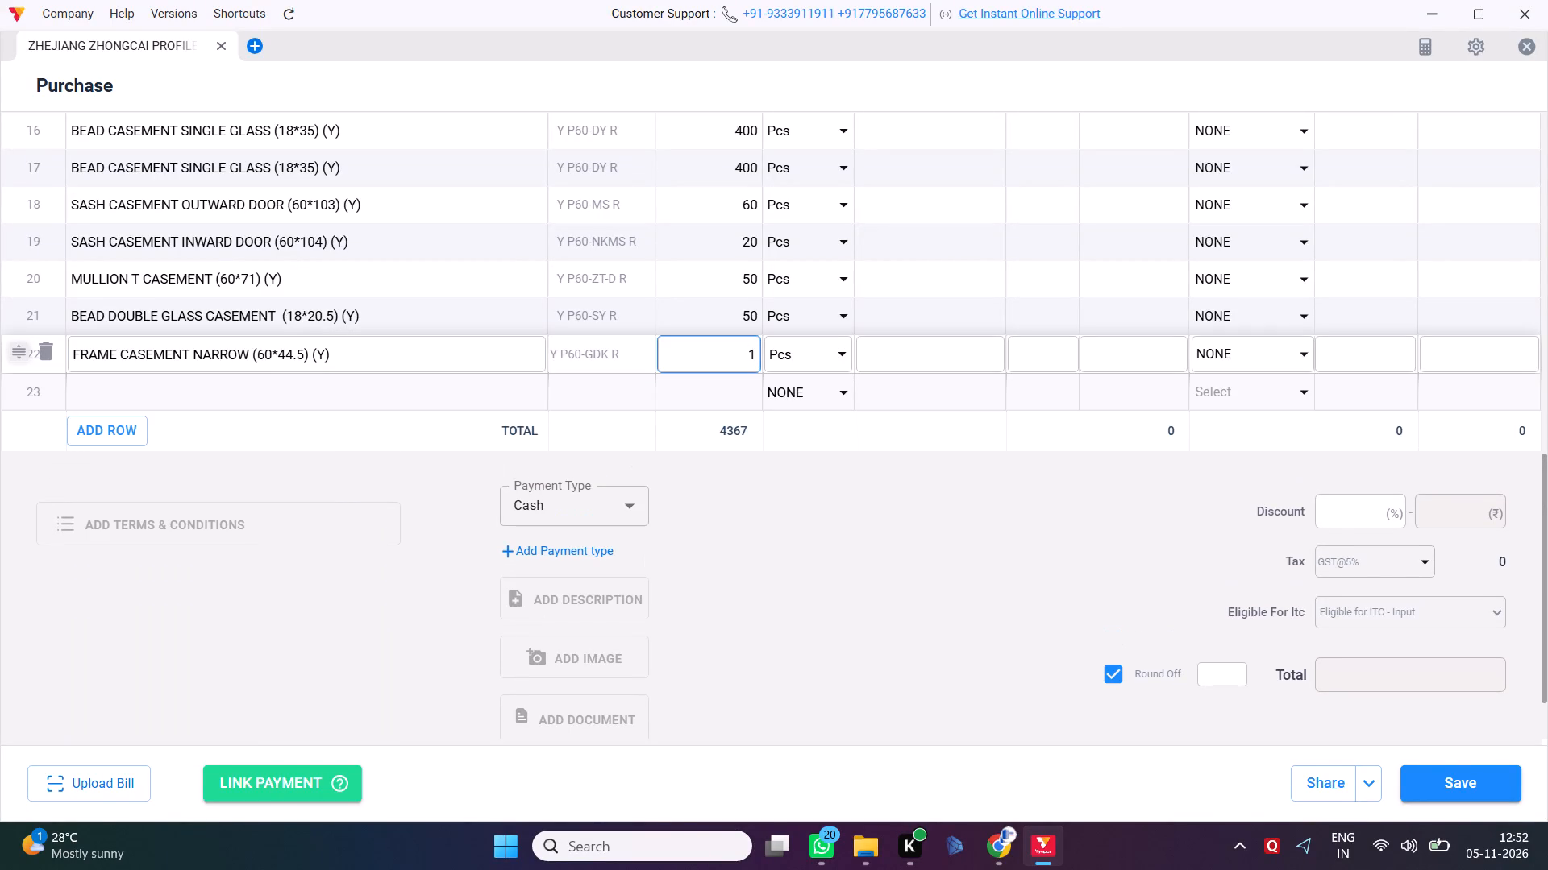
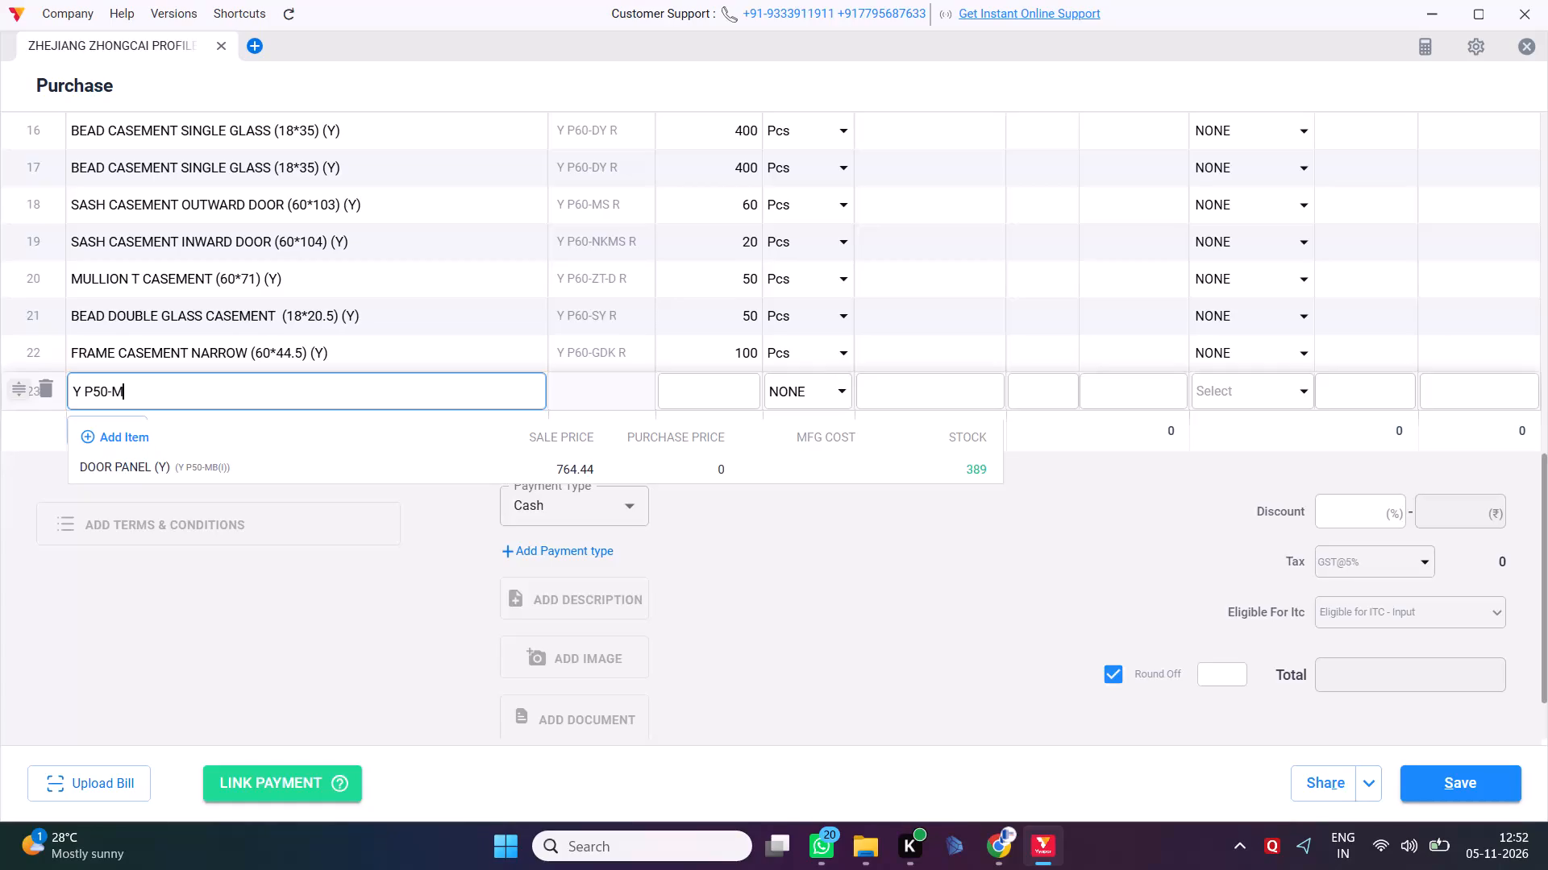
Add DOOR PANEL (Y), code Y P50-MB(I), as the item in row 23 and open its quantity for editing.
{"action": "key", "text": "BackSpace"}
{"action": "left_click", "coordinate": [311, 460]}
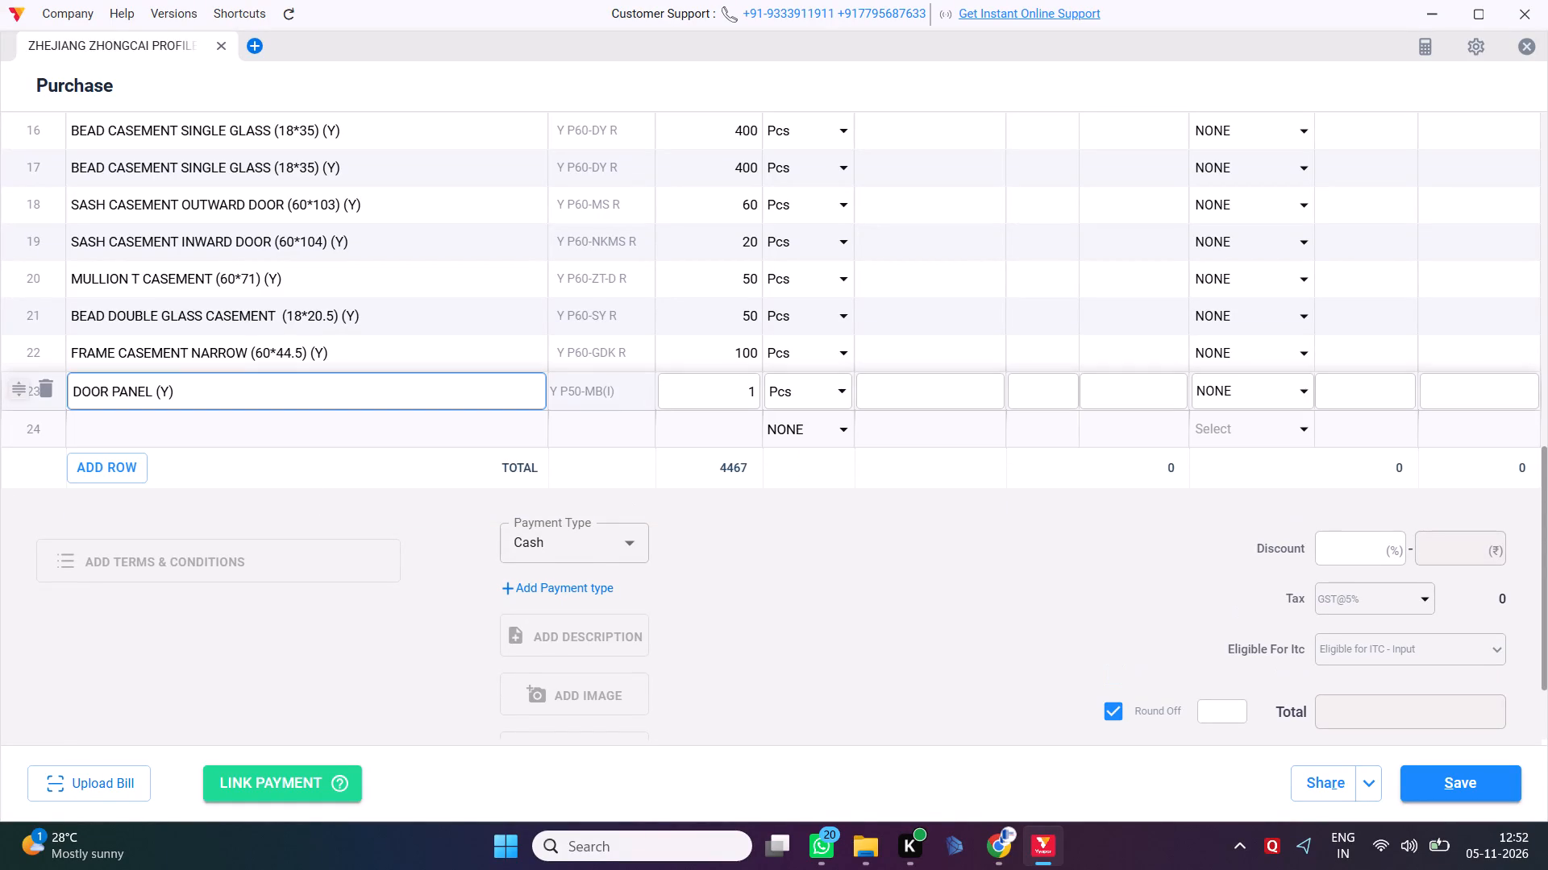
{"action": "left_click", "coordinate": [674, 390]}
{"action": "key", "text": "Right"}
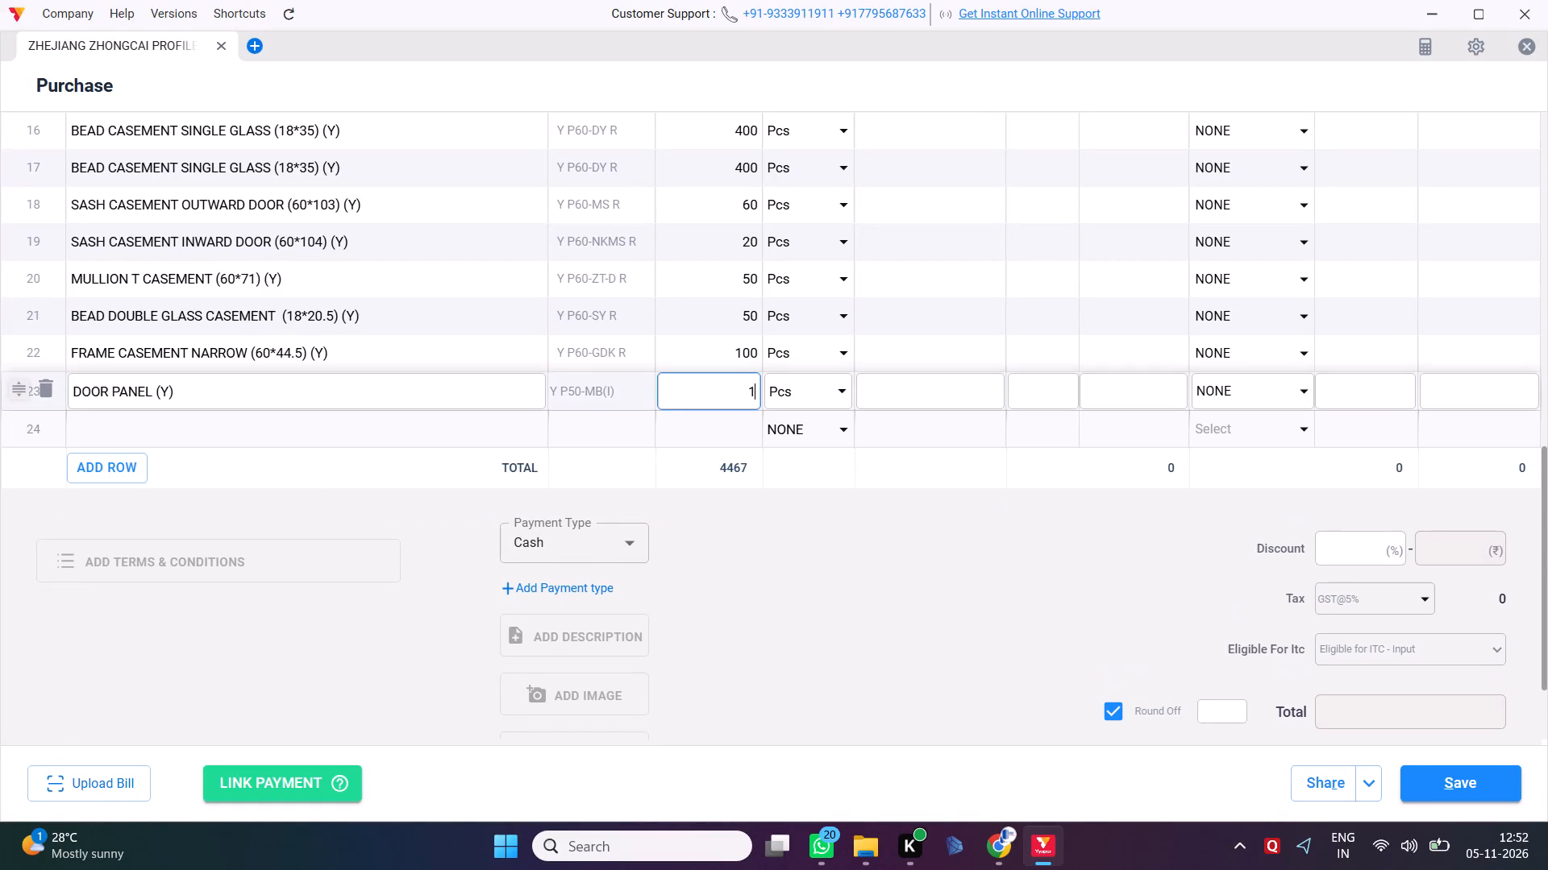
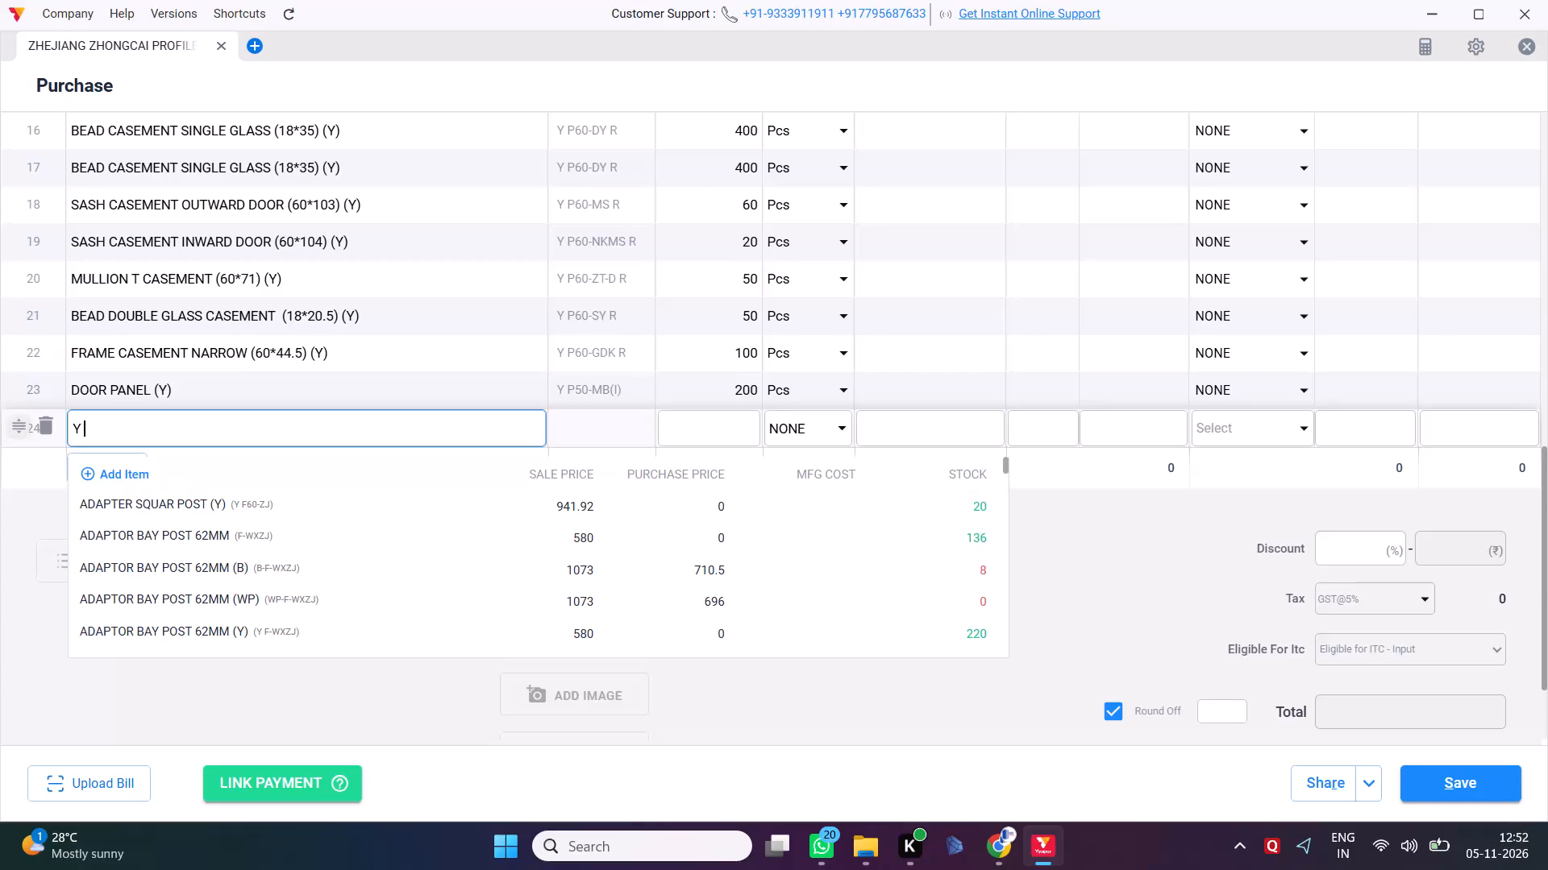
Add SLIDING FRAME 2 TRACK (60*46) (Y), code Y CF-T60-LGK, as the item in row 24 and open its quantity for editing.
{"action": "type", "text": "CF"}
{"action": "key", "text": "space"}
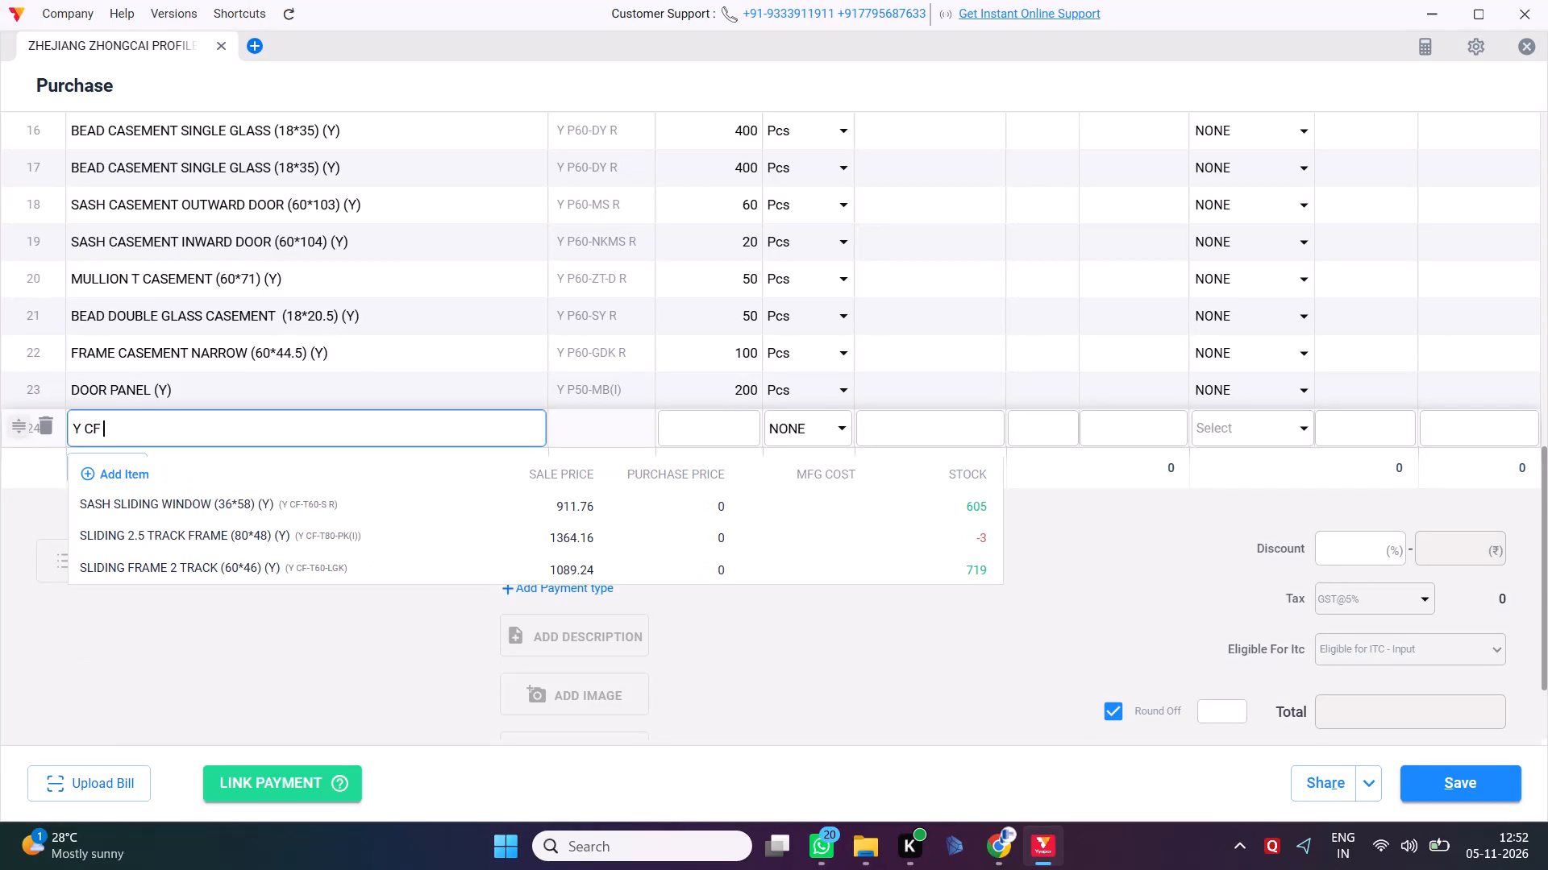
{"action": "type", "text": "T60"}
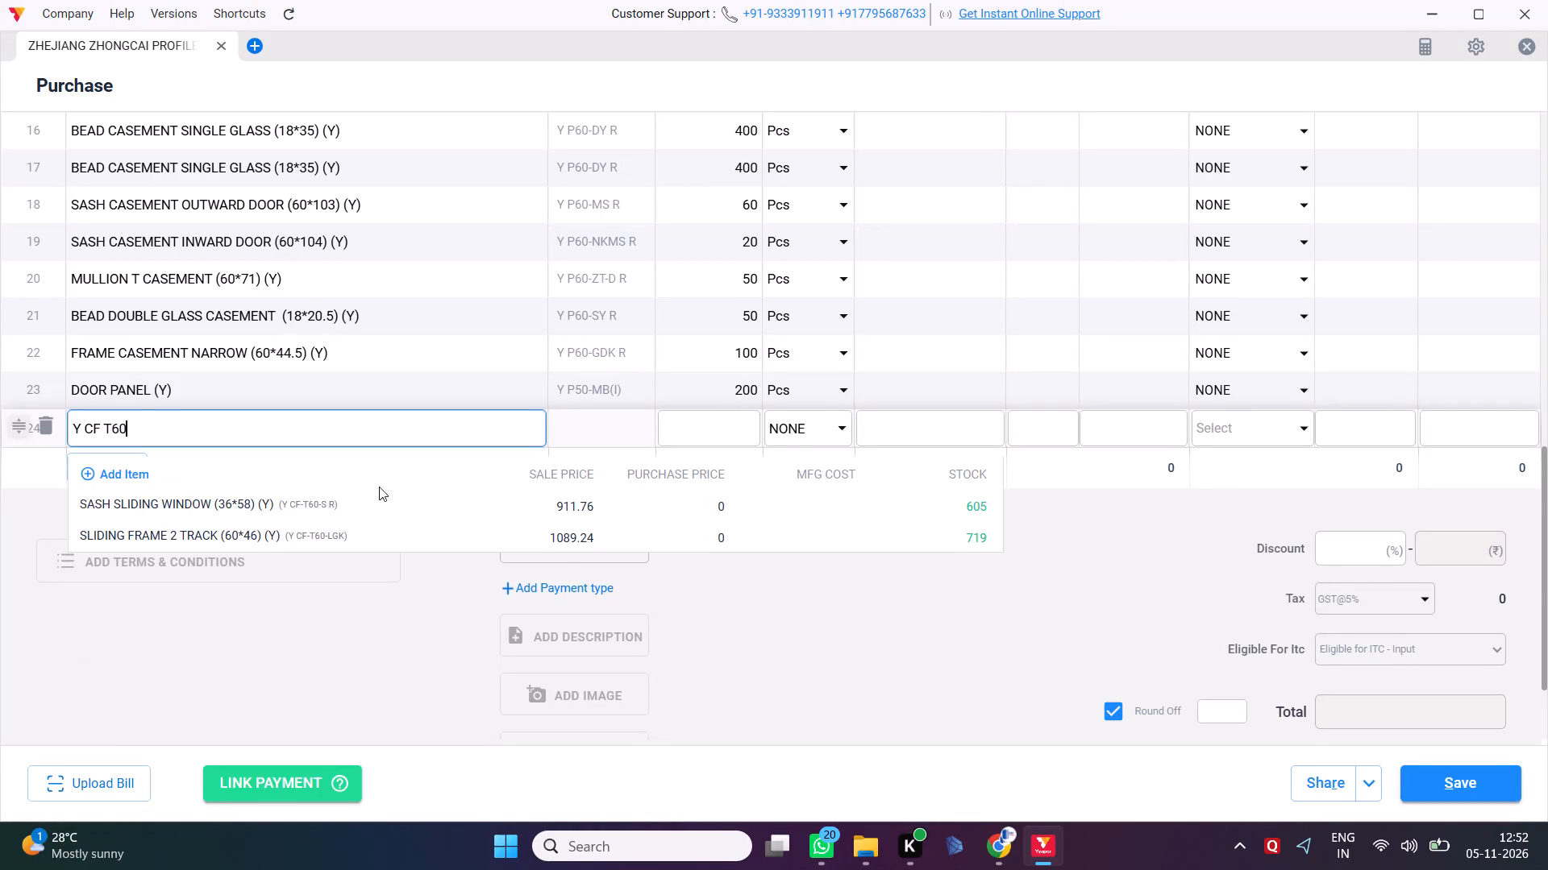
{"action": "left_click", "coordinate": [330, 541]}
{"action": "left_click", "coordinate": [732, 437]}
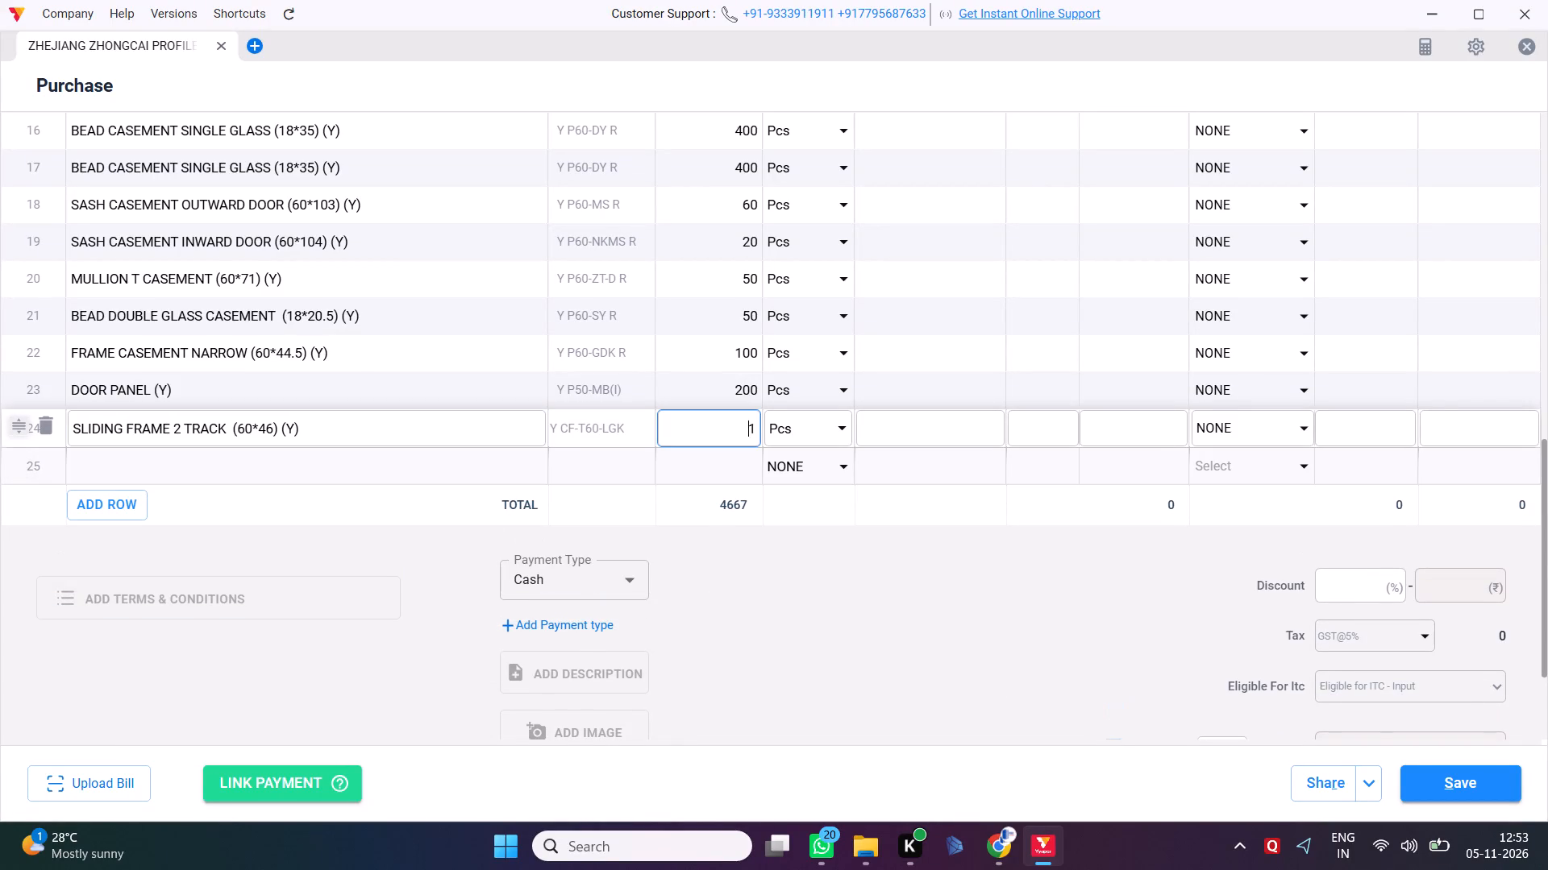
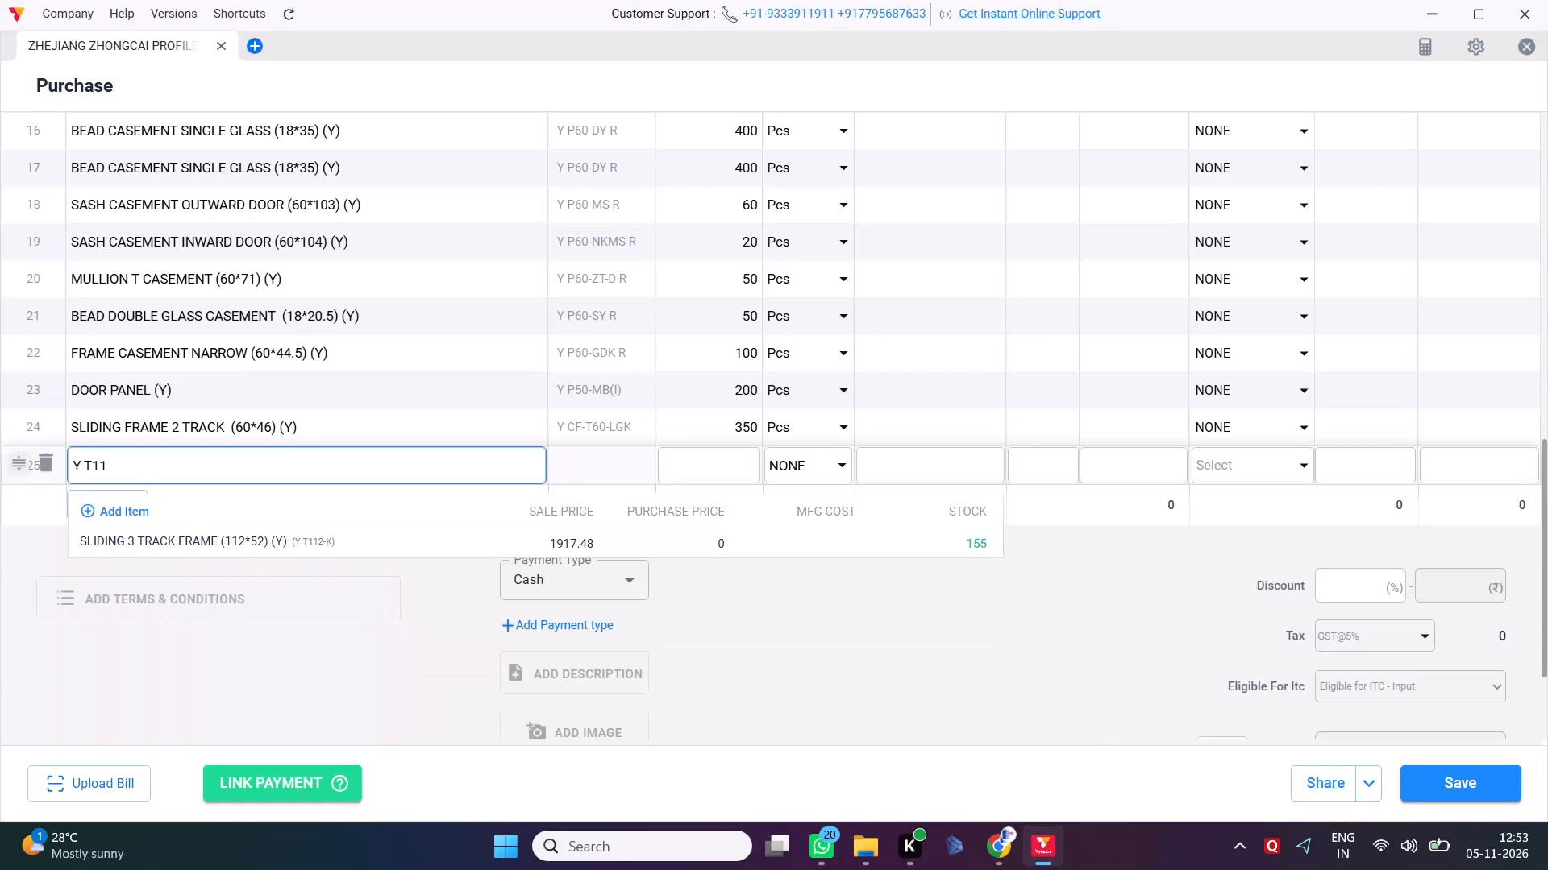
Add SLIDING 3 TRACK FRAME (100*48) (Y), code Y T100-K, as the item in row 25 and open its quantity for editing.
{"action": "key", "text": "BackSpace"}
{"action": "type", "text": "00"}
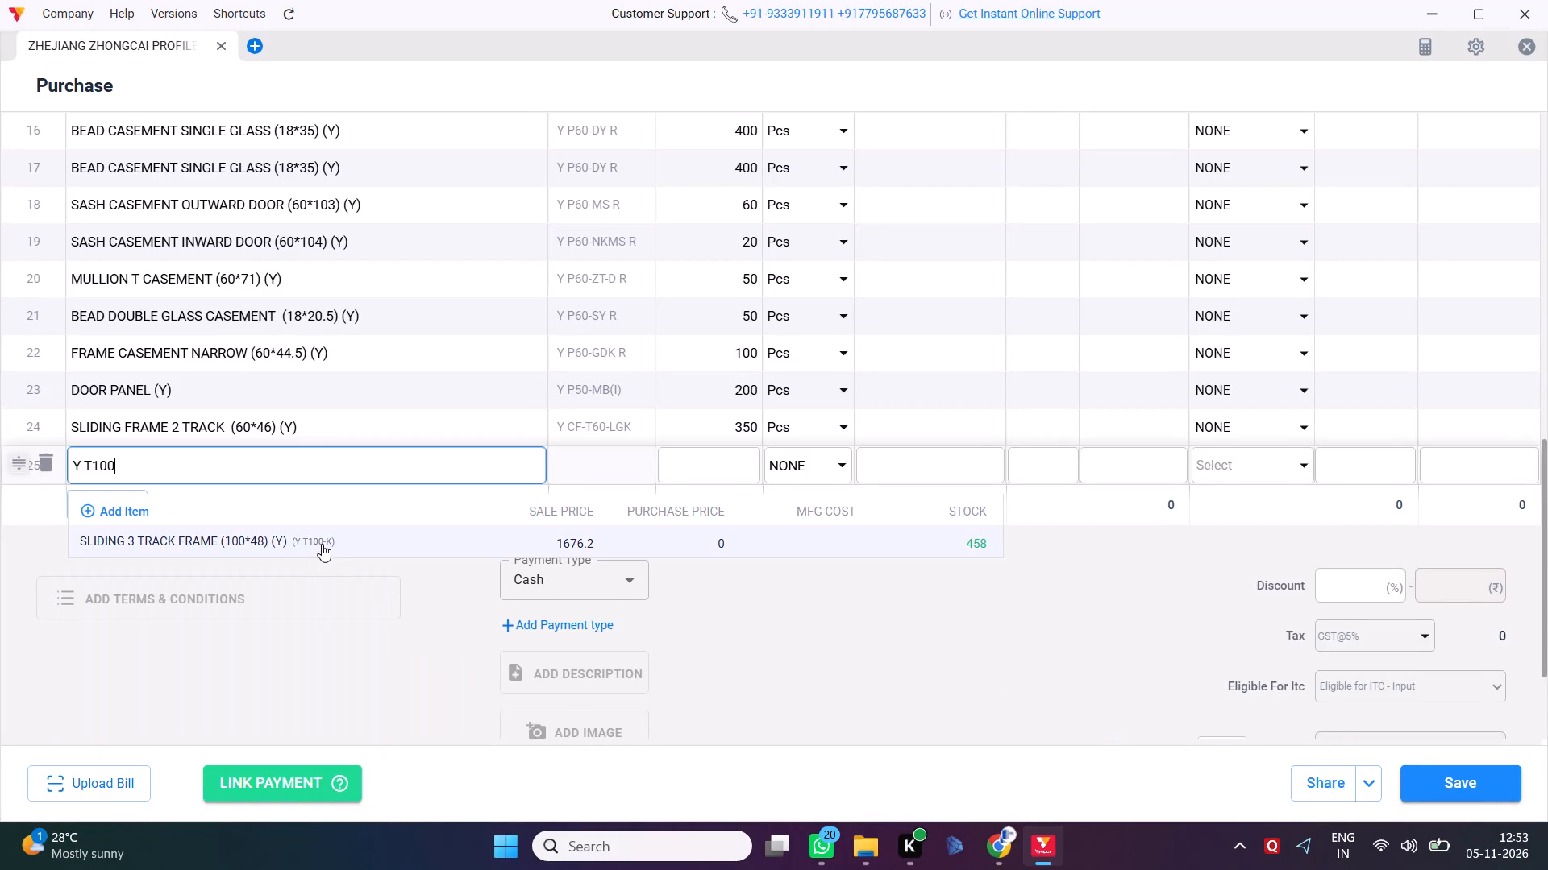
{"action": "left_click", "coordinate": [322, 544]}
{"action": "left_click", "coordinate": [704, 470]}
{"action": "key", "text": "Right"}
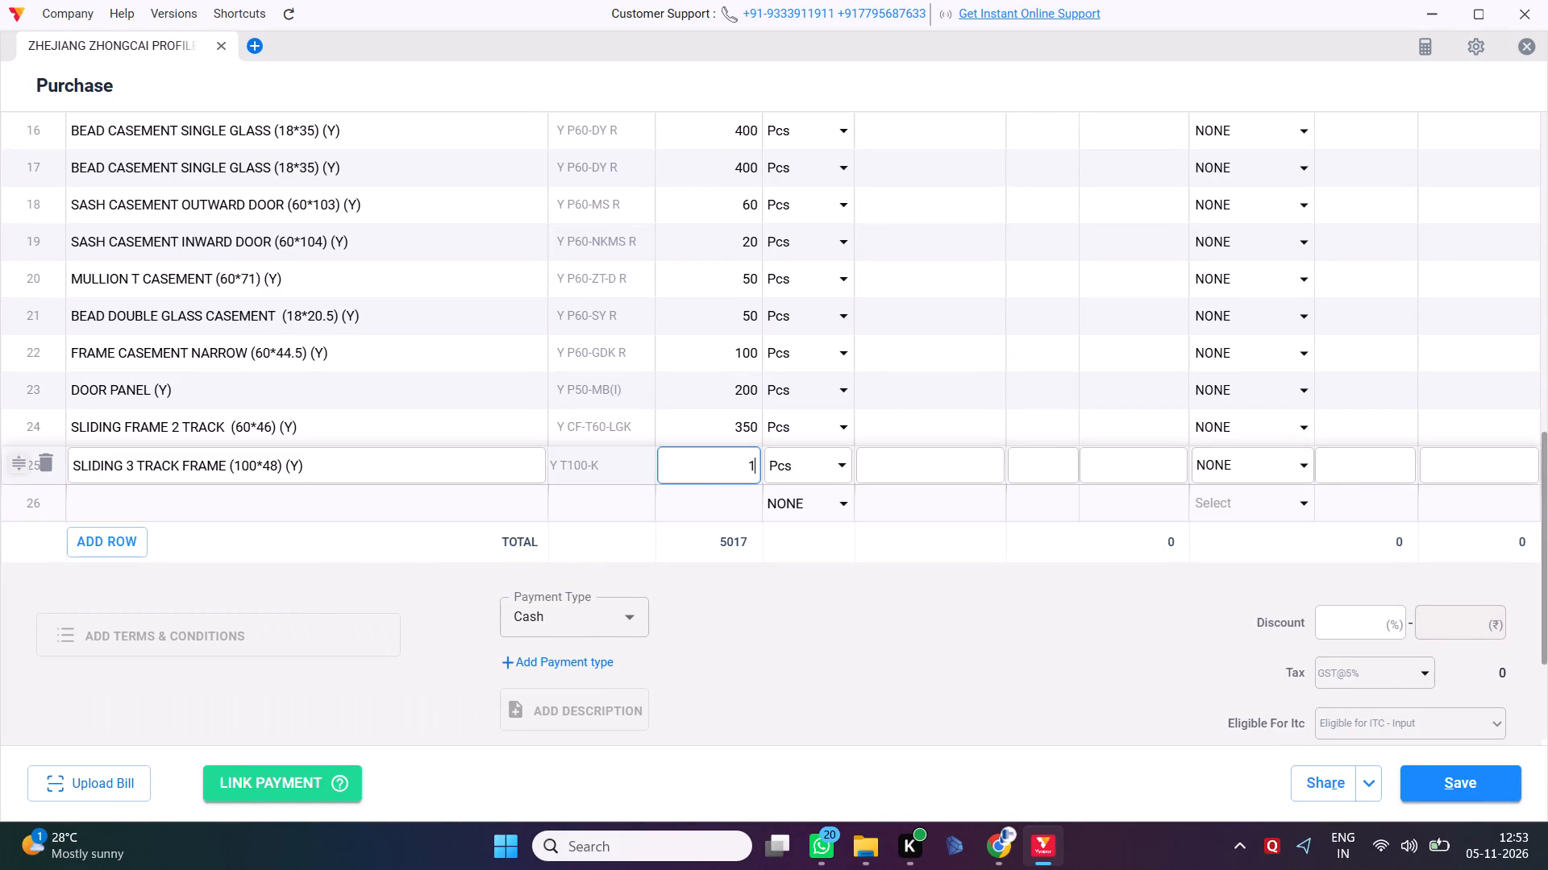
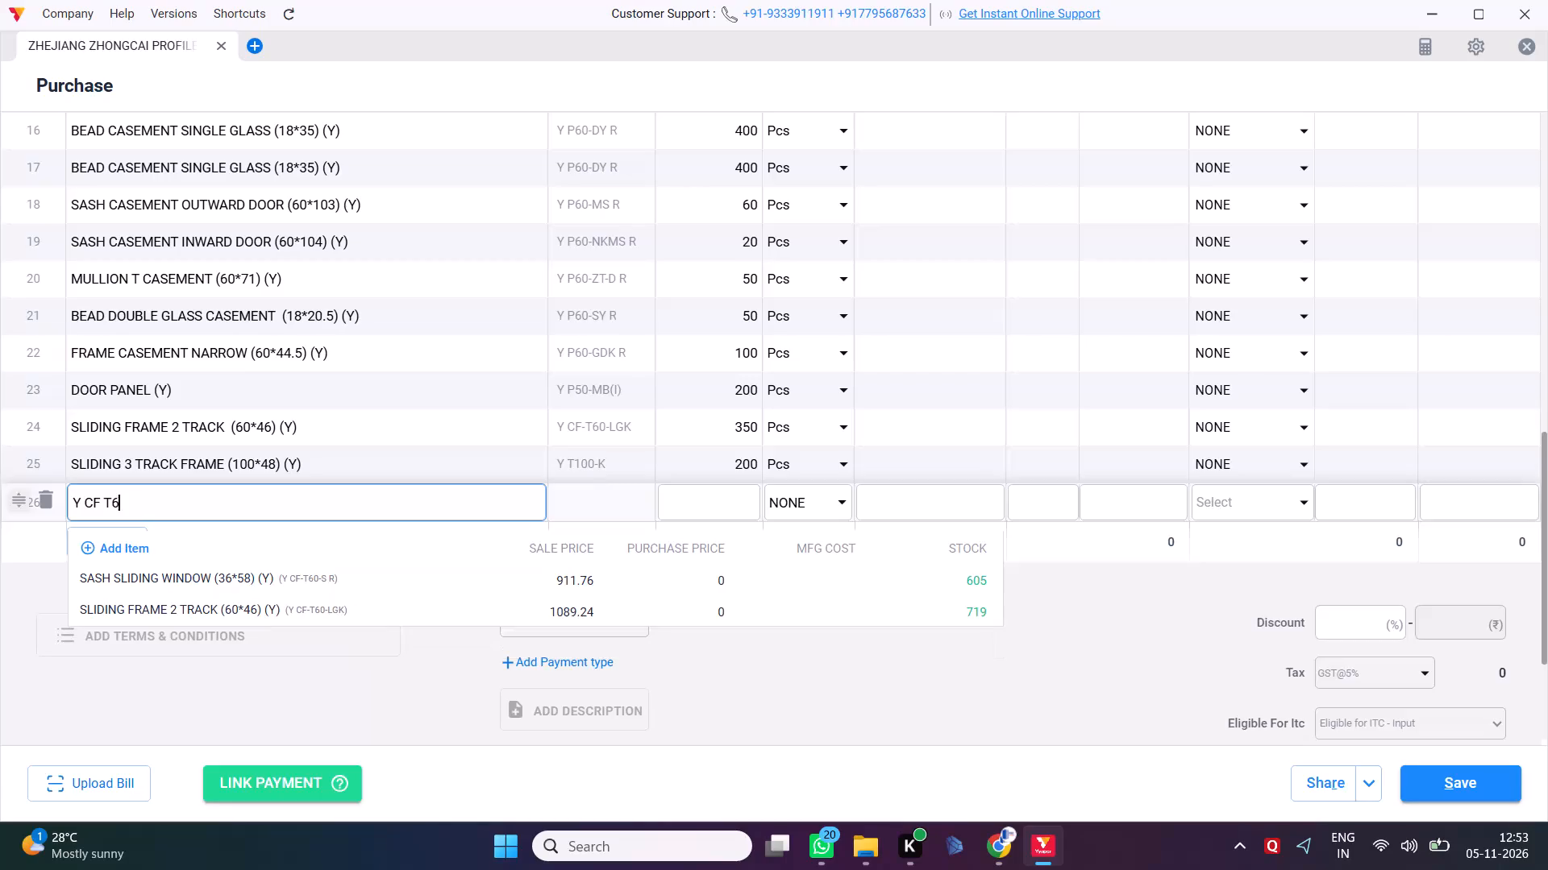
Add SASH SLIDING WINDOW (36*58) (Y), code Y CF-T60-S R, as the item in row 26 and open its quantity for editing.
{"action": "key", "text": "s"}
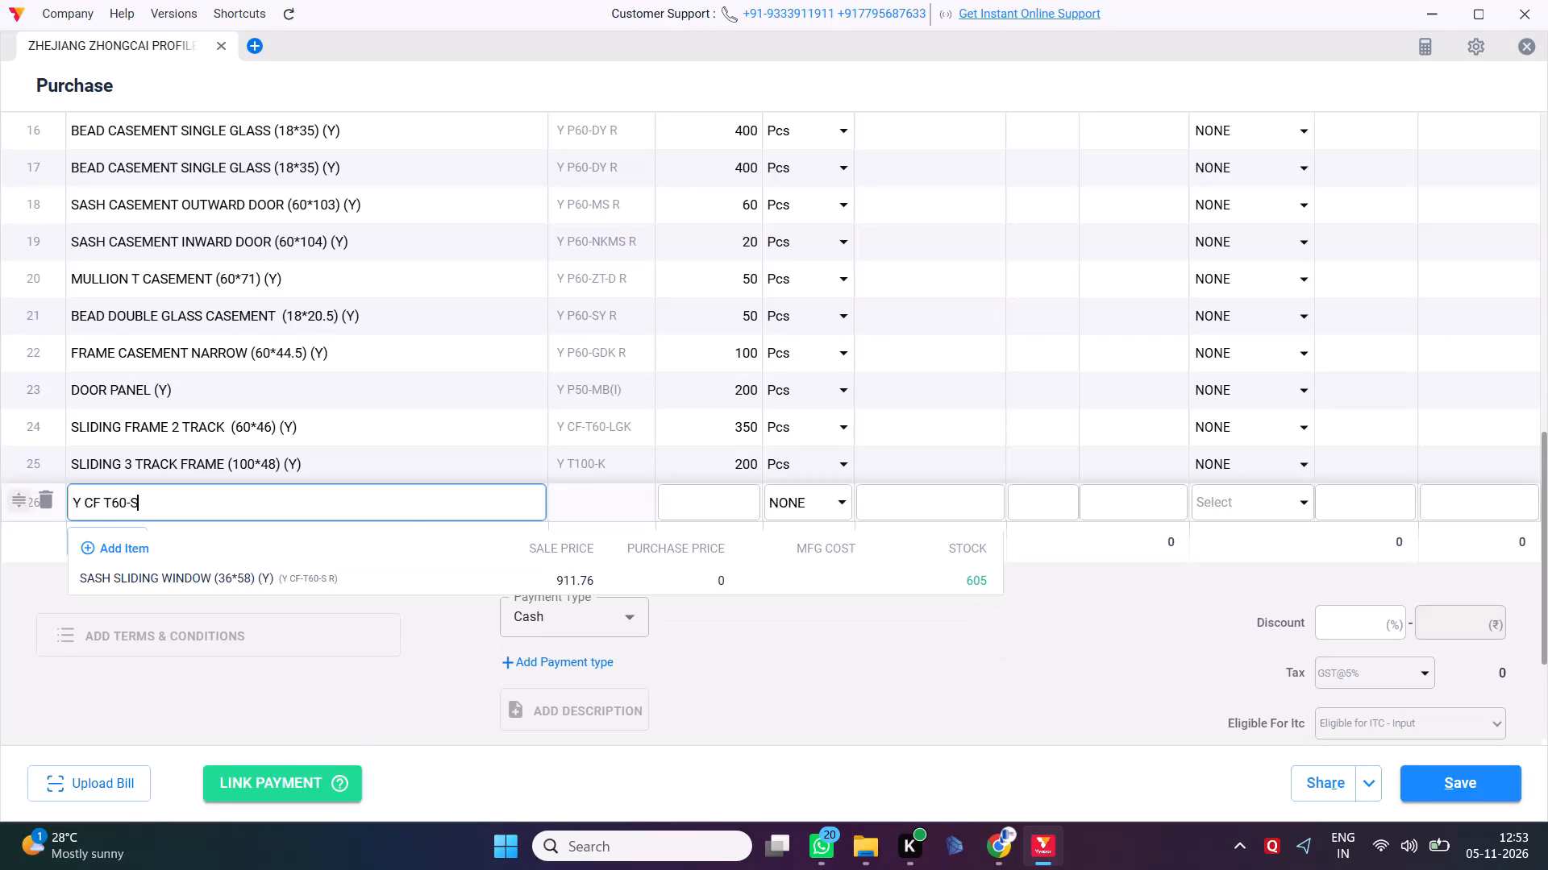
{"action": "left_click", "coordinate": [337, 574]}
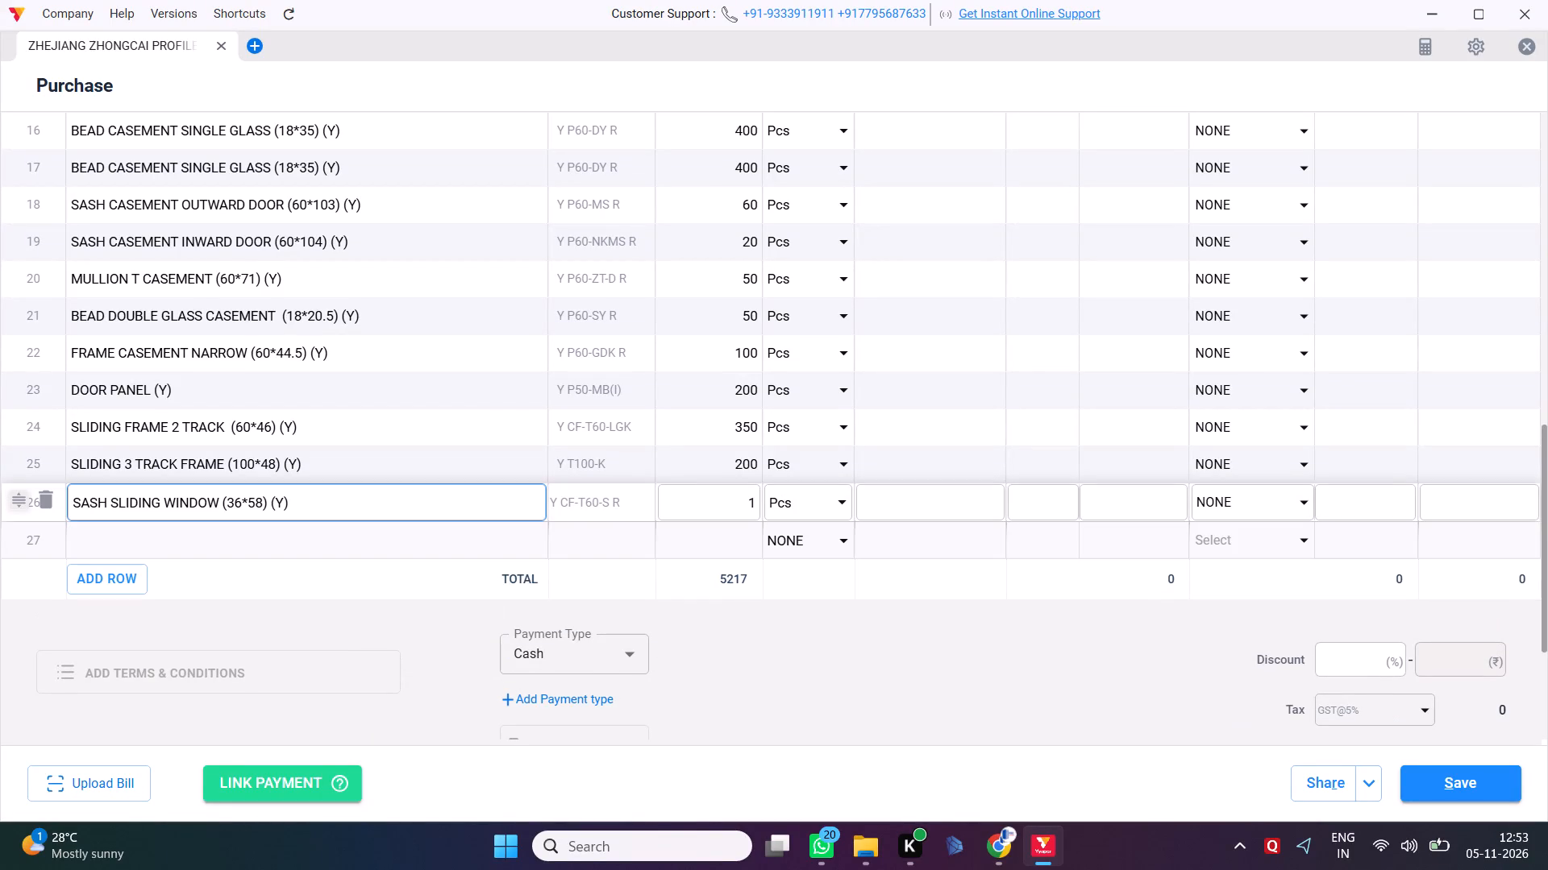
{"action": "left_click", "coordinate": [690, 503]}
{"action": "key", "text": "Right"}
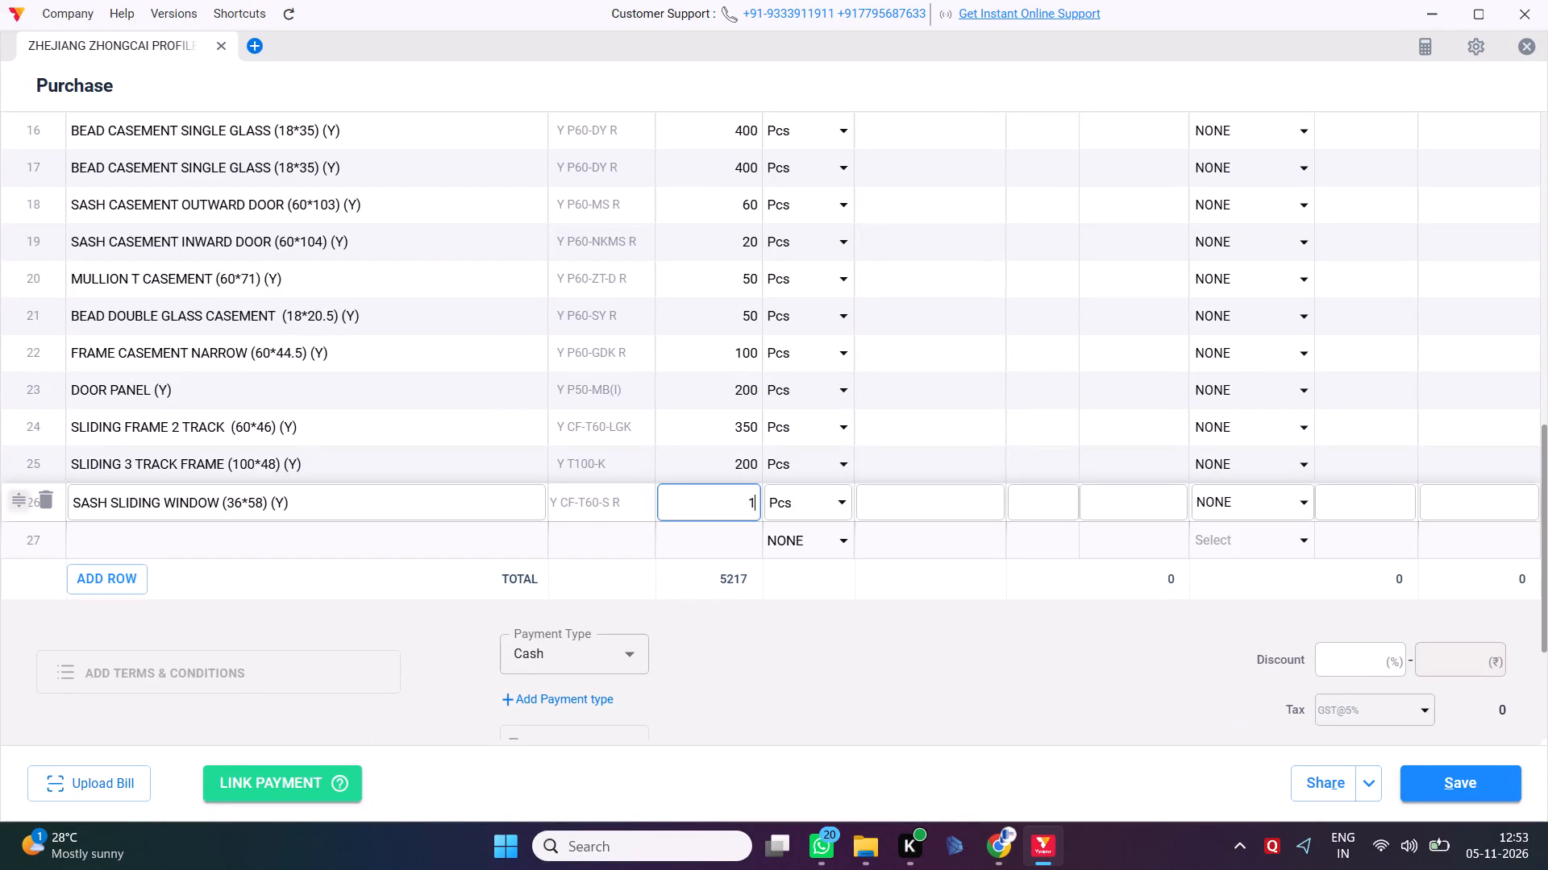
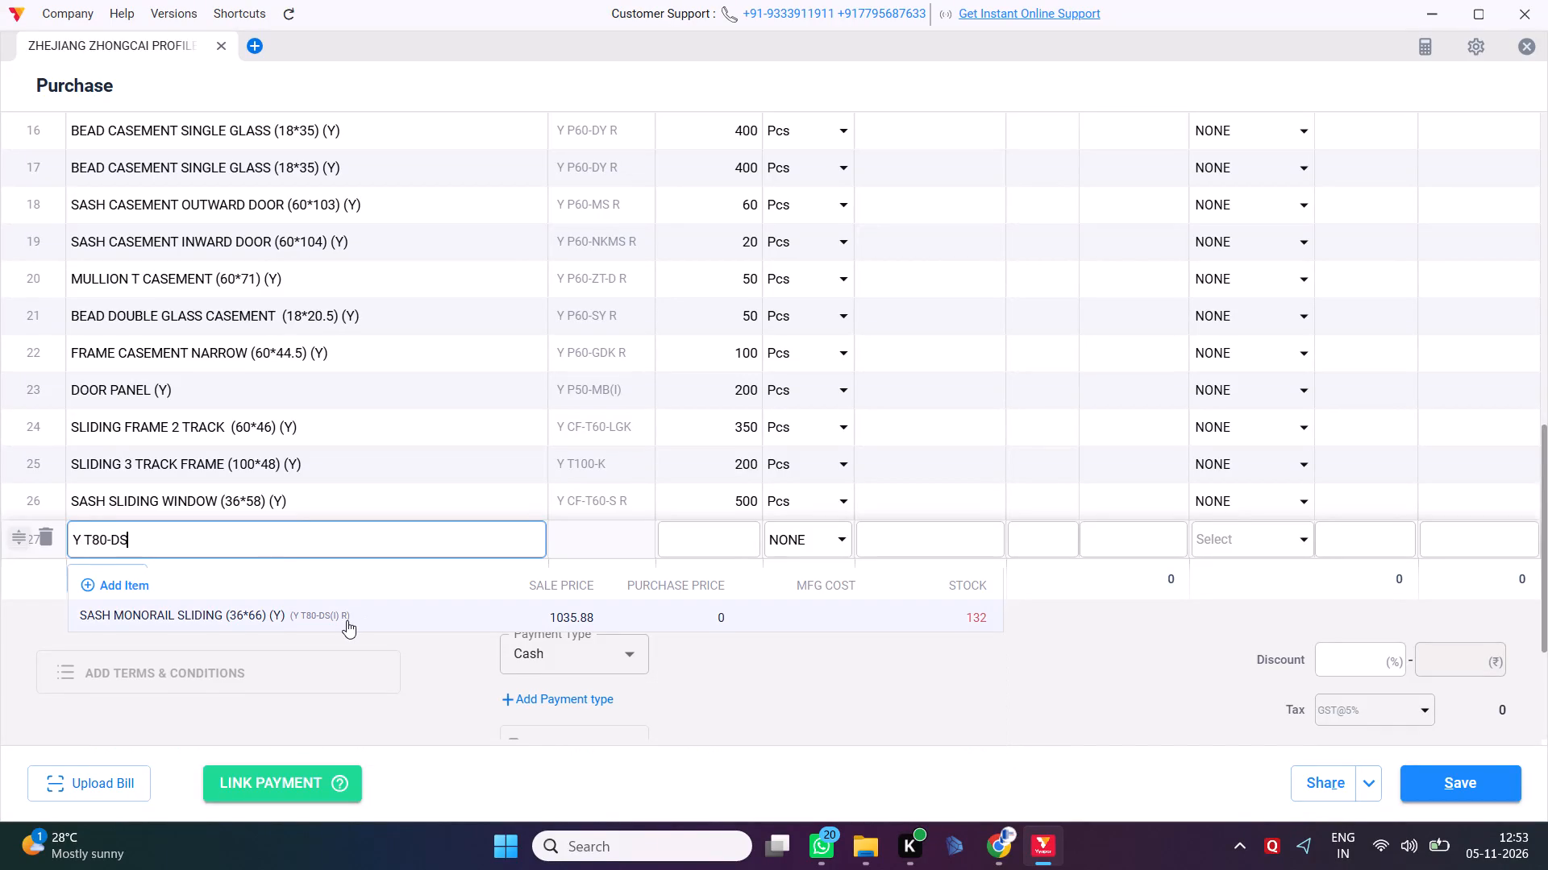
Add SASH MONORAIL SLIDING (36*66) (Y), code Y T80-DS(I) R, as the item in row 27.
{"action": "left_click", "coordinate": [347, 620]}
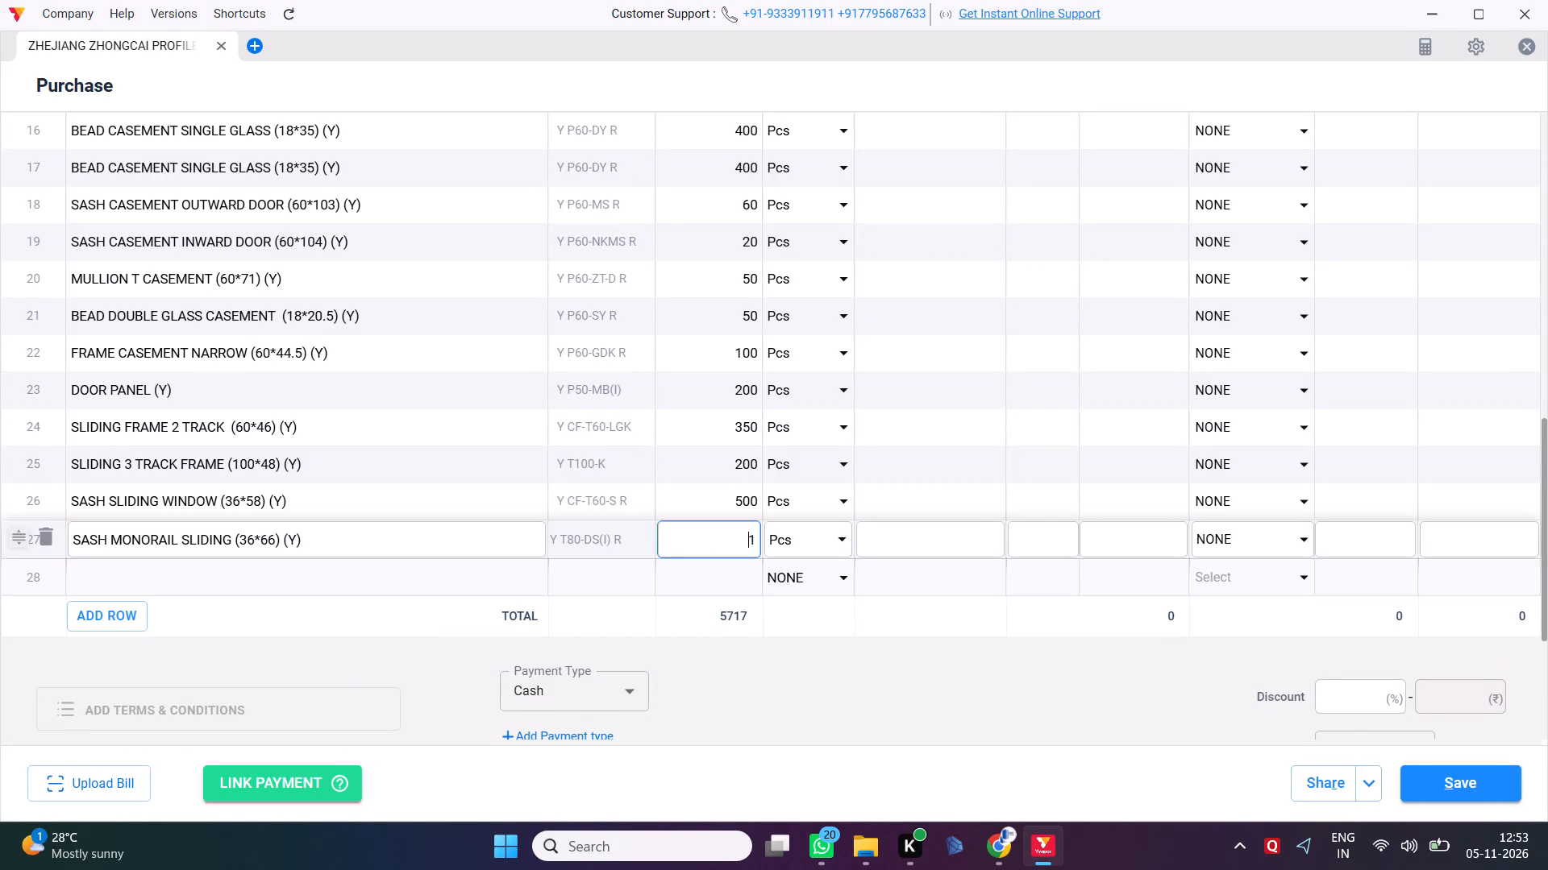
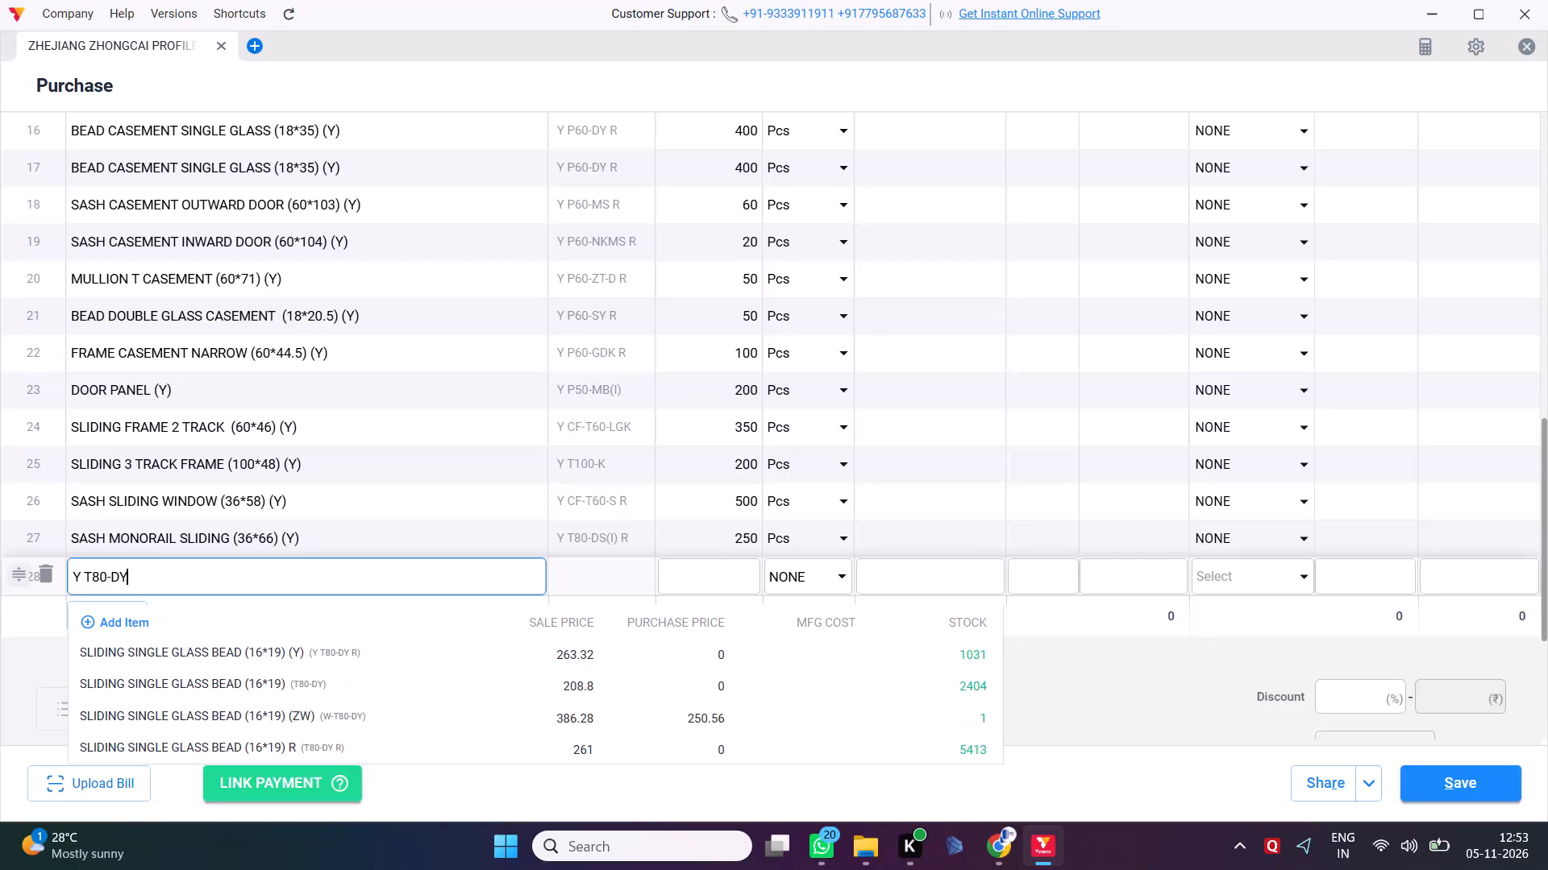
Add SLIDING SINGLE GLASS BEAD (16*19) (Y), code Y T80-DY R, as the item in row 28.
{"action": "left_click", "coordinate": [346, 652]}
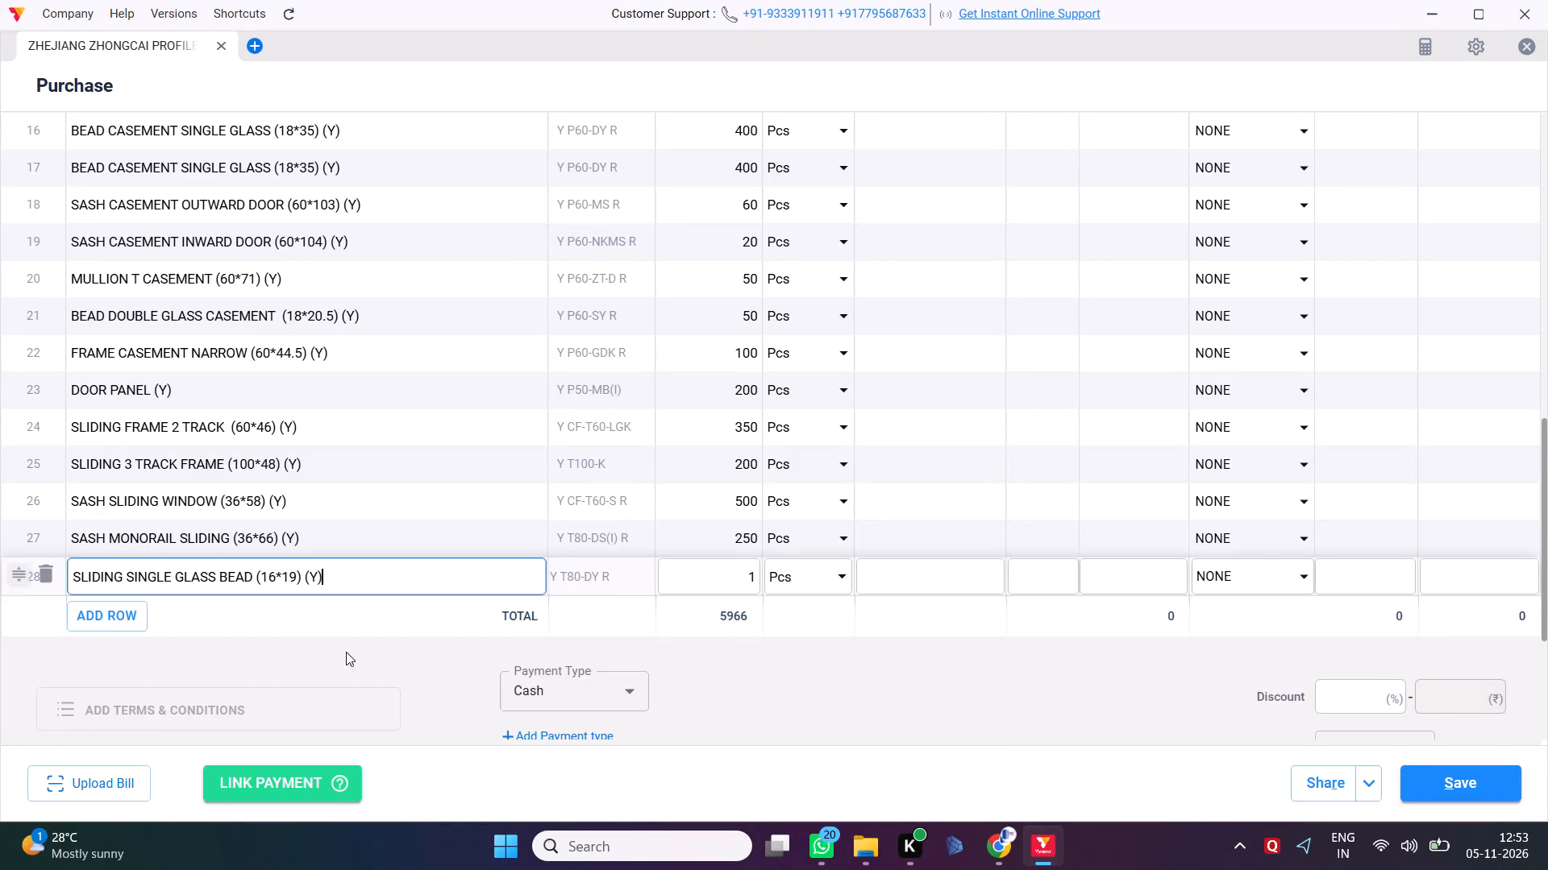
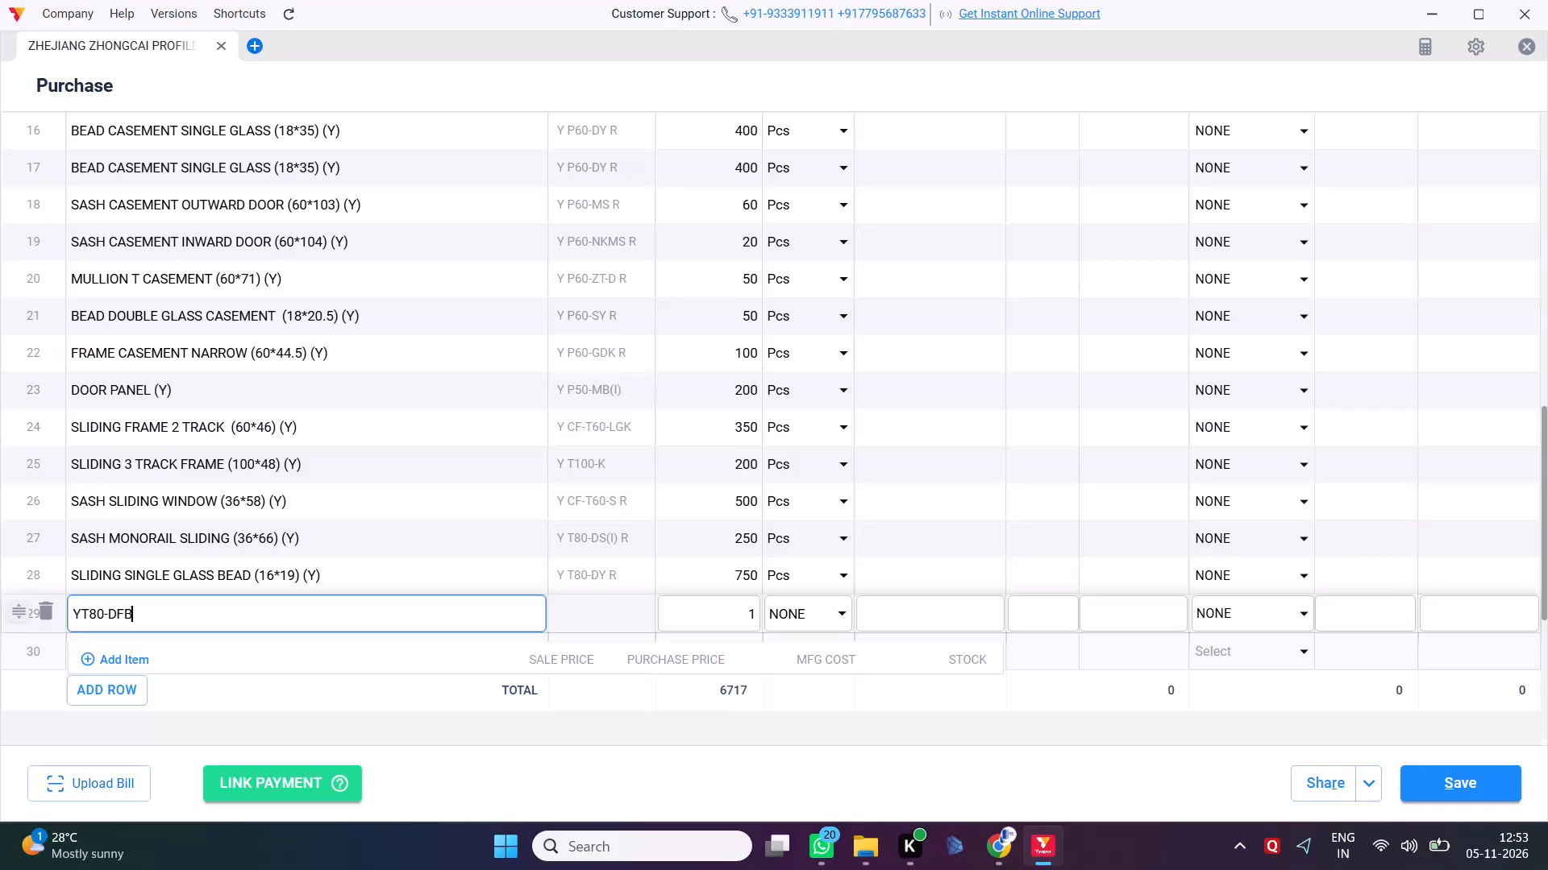
Correct the item search to Y T80-DFB and add INTERLOCK WINDOW (36*40) (Y) as the item in row 29.
{"action": "key", "text": "Left"}
{"action": "key", "text": "Left"}
{"action": "key", "text": "Left"}
{"action": "key", "text": "Left"}
{"action": "key", "text": "Left"}
{"action": "key", "text": "Left"}
{"action": "key", "text": "Left"}
{"action": "key", "text": "space"}
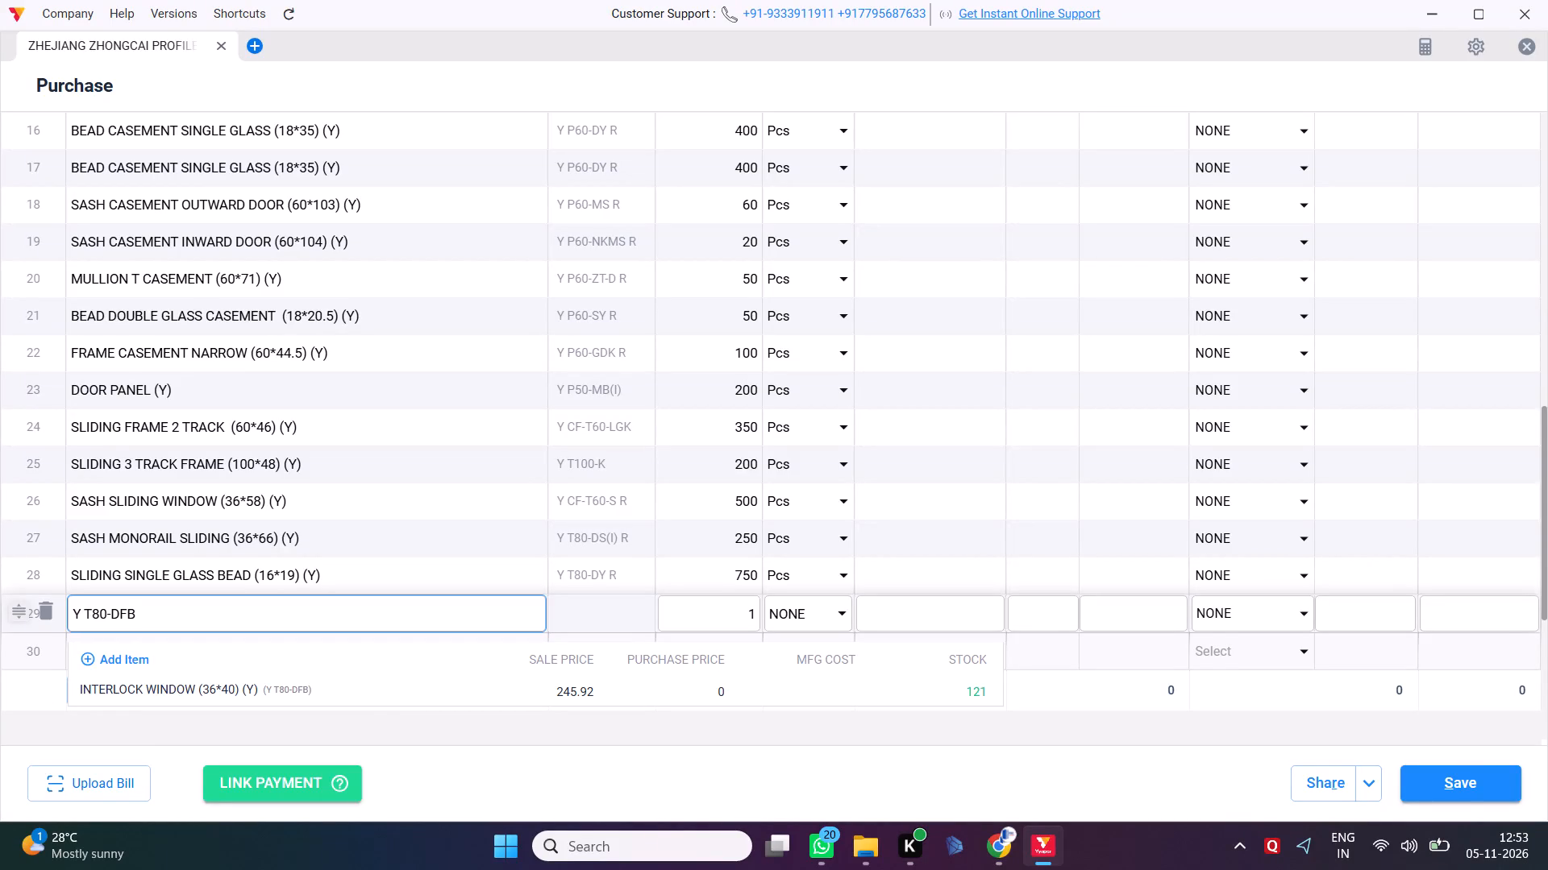
{"action": "left_click", "coordinate": [388, 690]}
Open the quantity of INTERLOCK WINDOW (36*40) (Y) in row 29 for editing.
{"action": "left_click", "coordinate": [724, 612]}
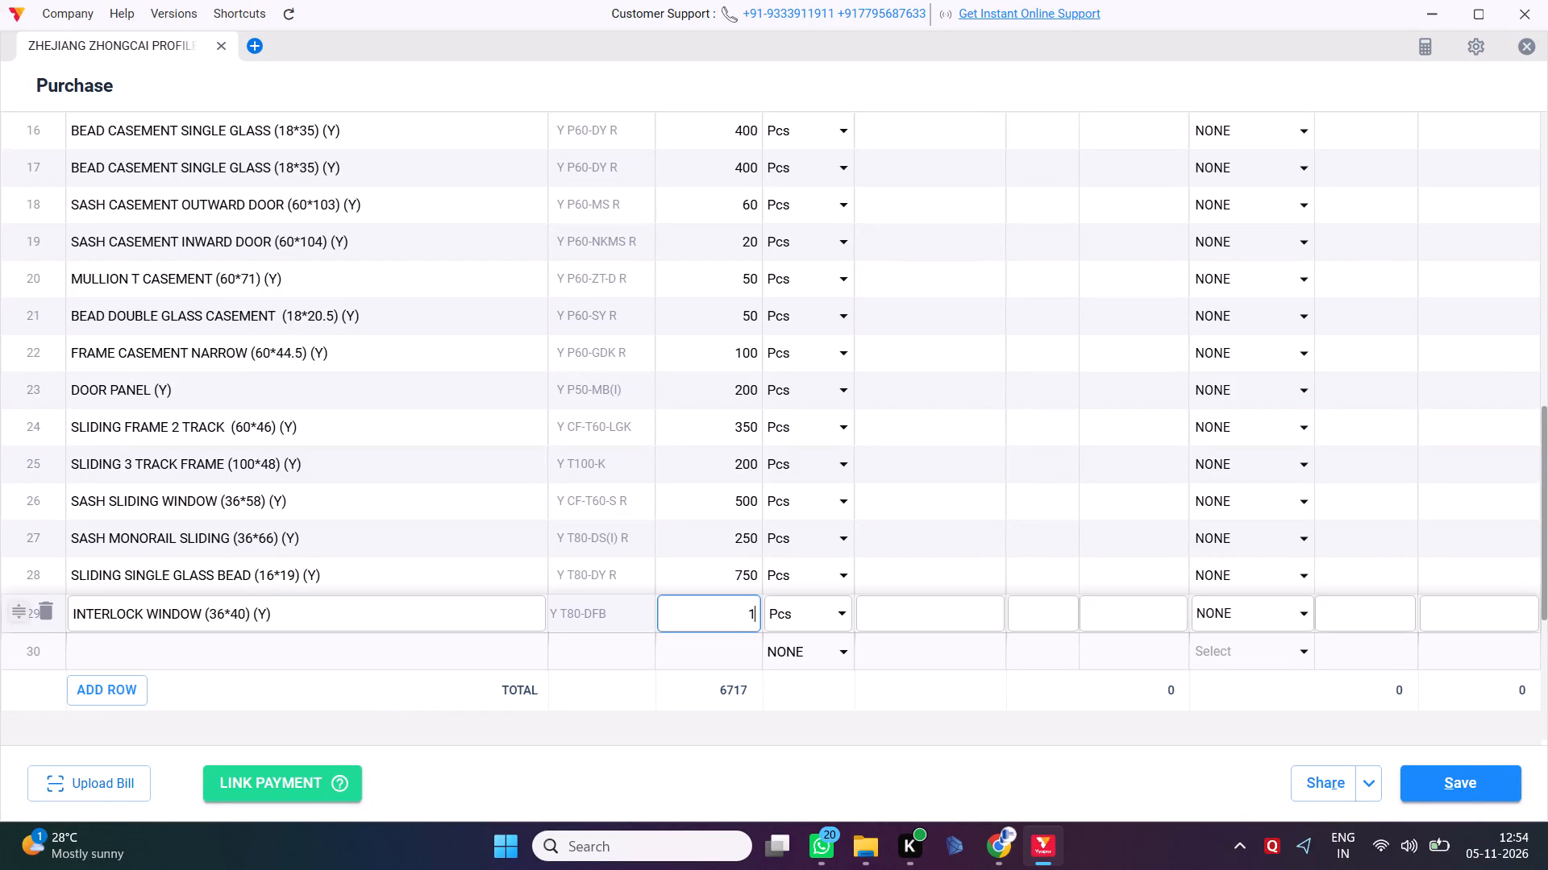
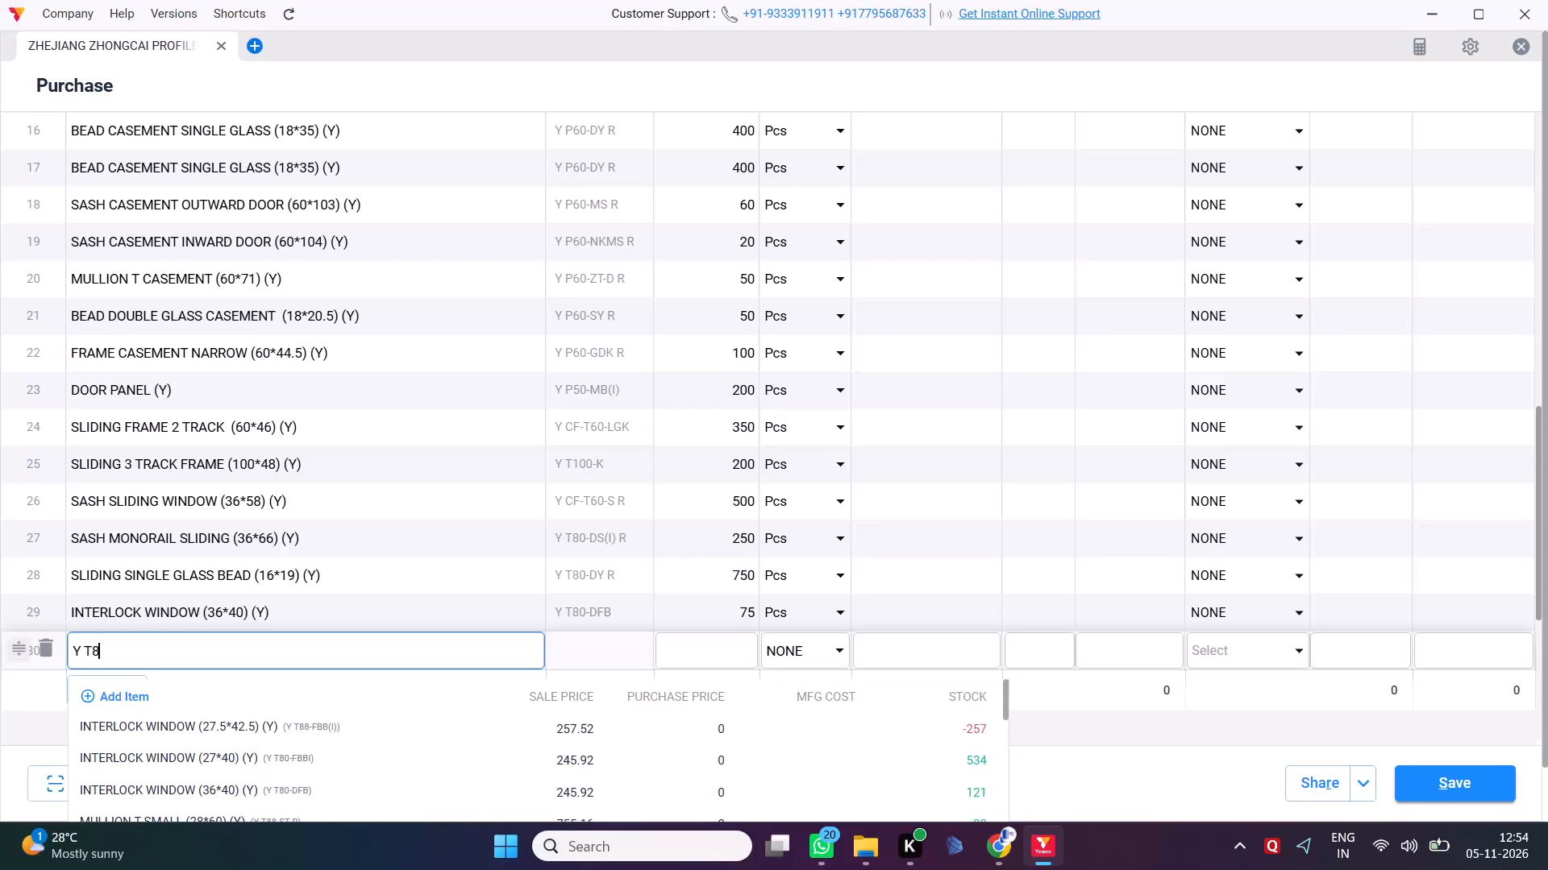
Search the item list for Y T80 in row 30 of the purchase bill.
{"action": "key", "text": "0"}
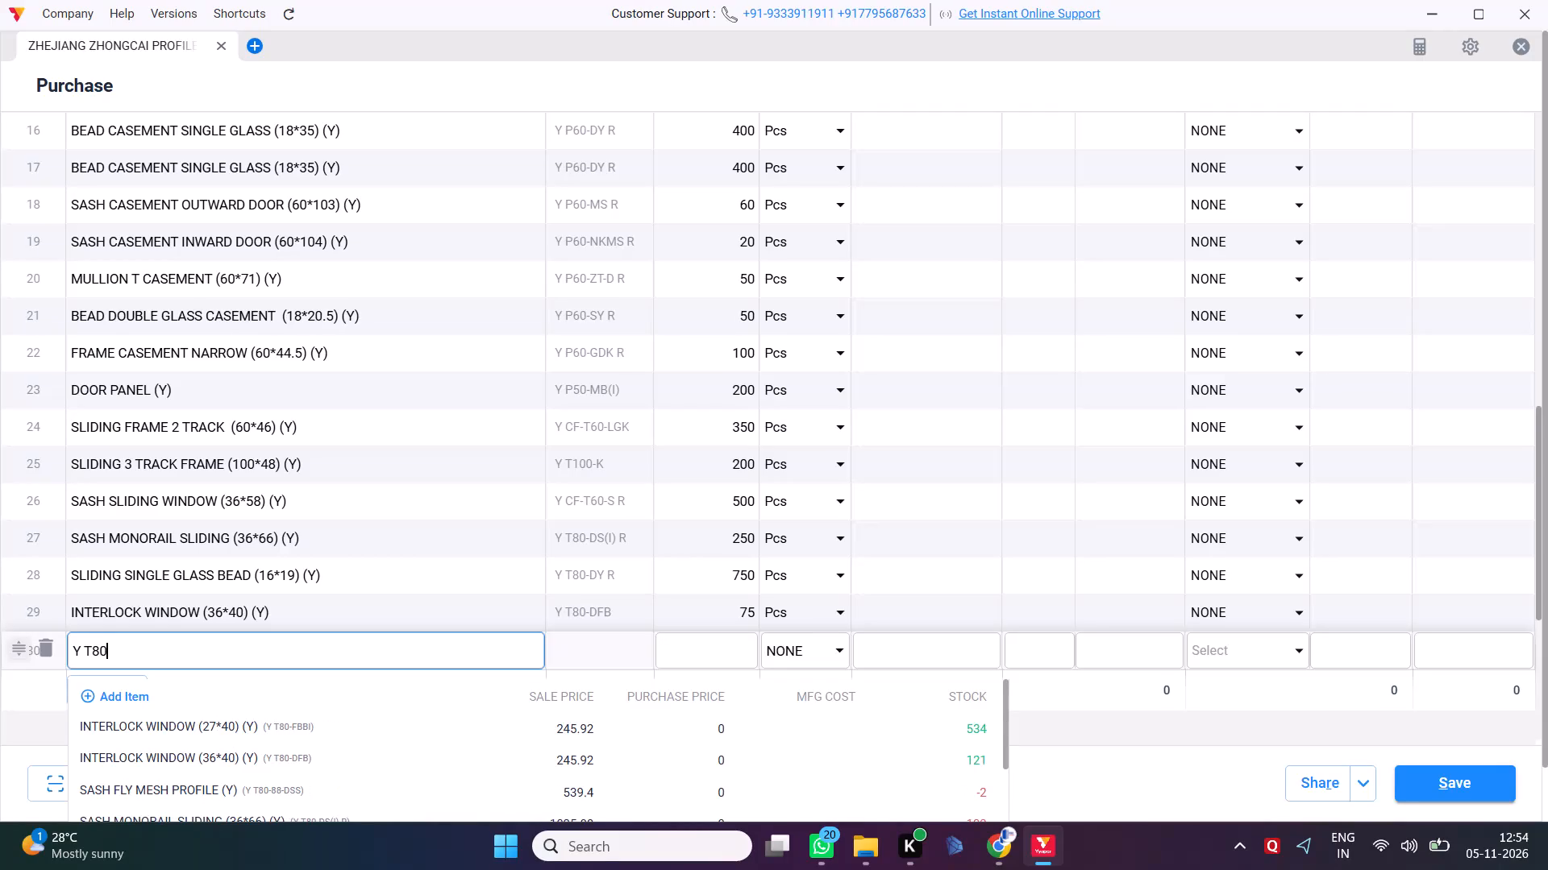
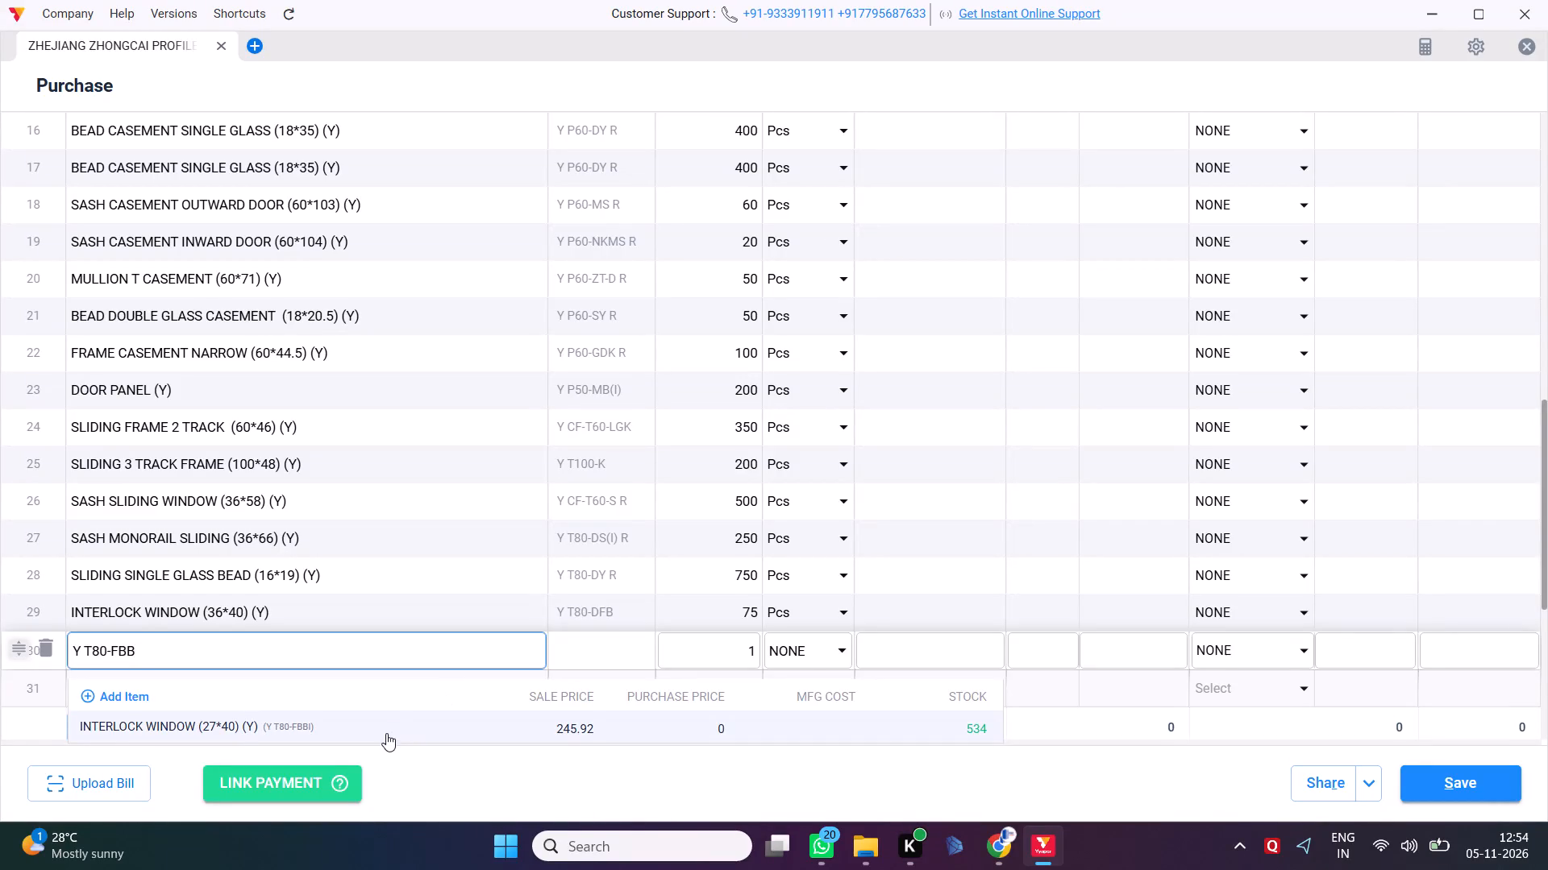
Add INTERLOCK WINDOW (27*40) (Y), code Y T80-FBBI, to row 30 of the purchase bill and enter its quantity.
{"action": "left_click", "coordinate": [386, 731]}
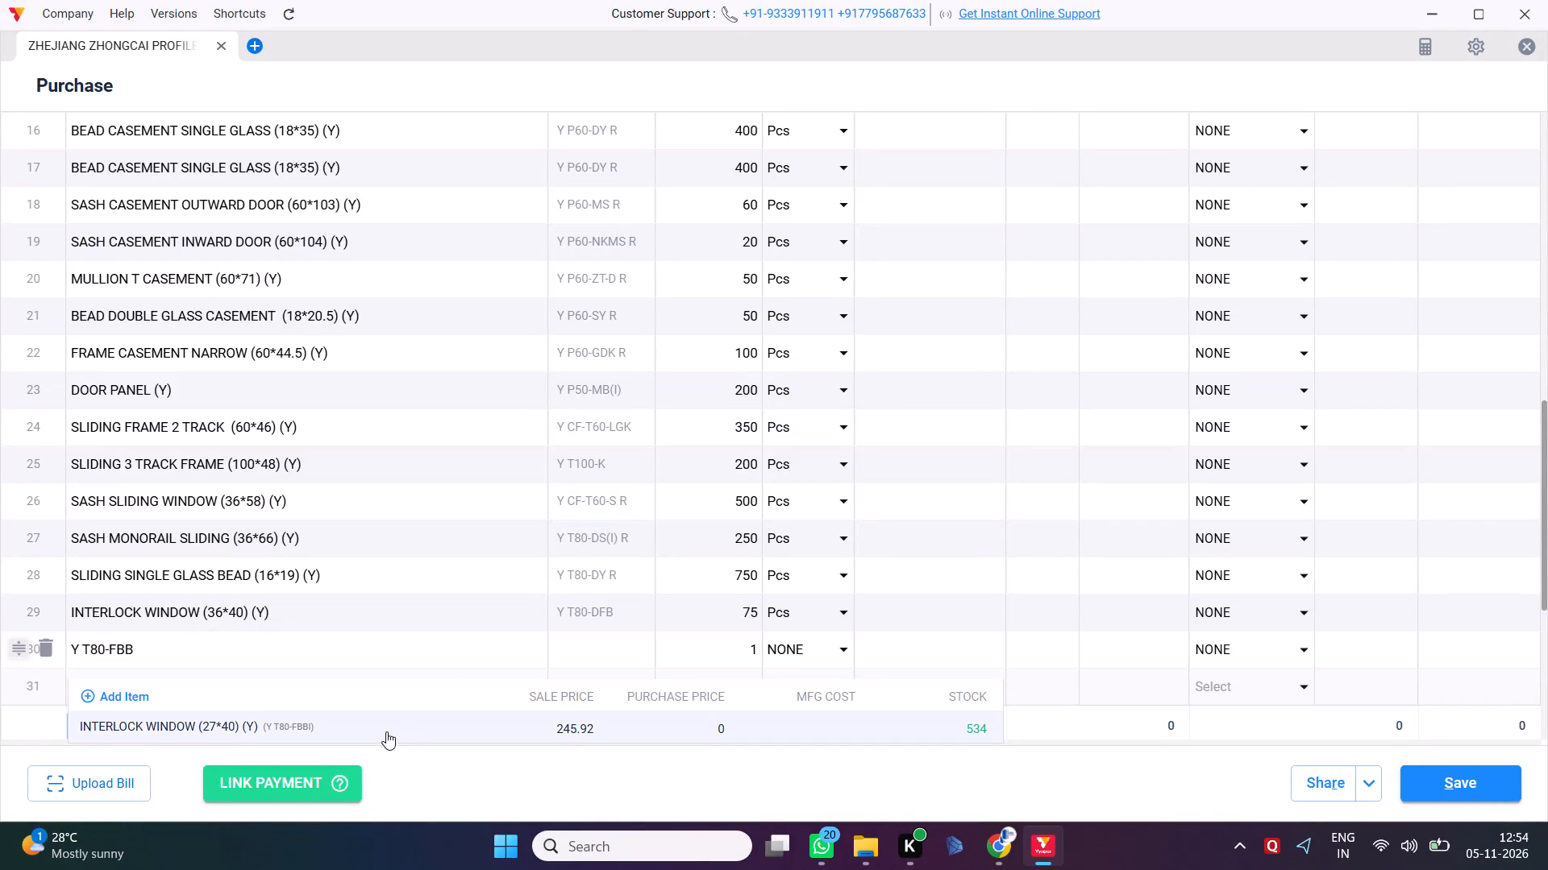
{"action": "left_click", "coordinate": [695, 661]}
{"action": "key", "text": "0"}
{"action": "key", "text": "Right"}
{"action": "key", "text": "Right"}
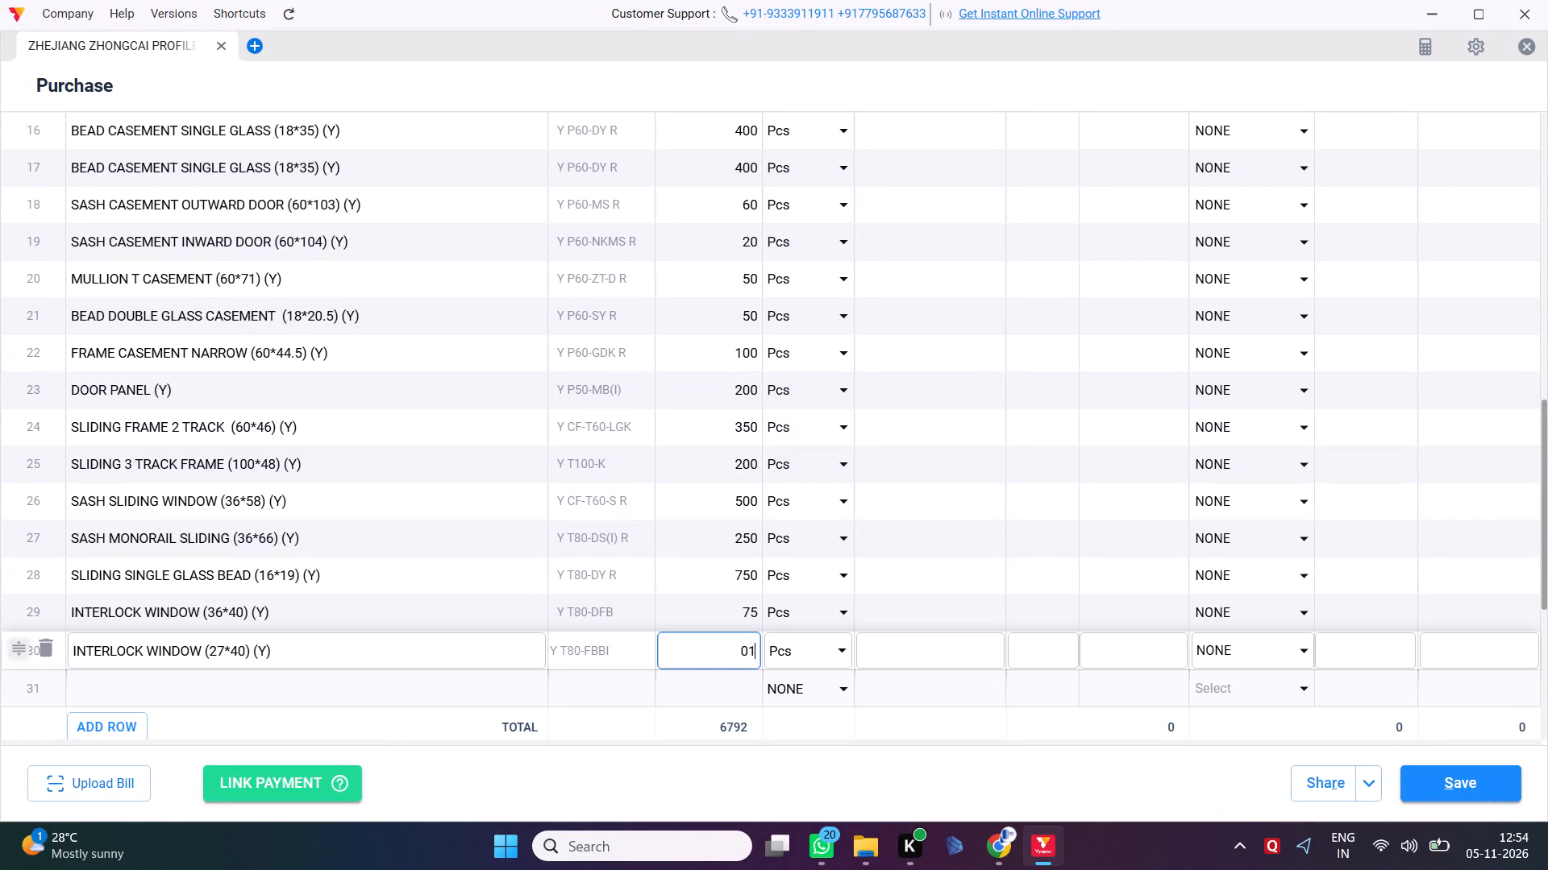
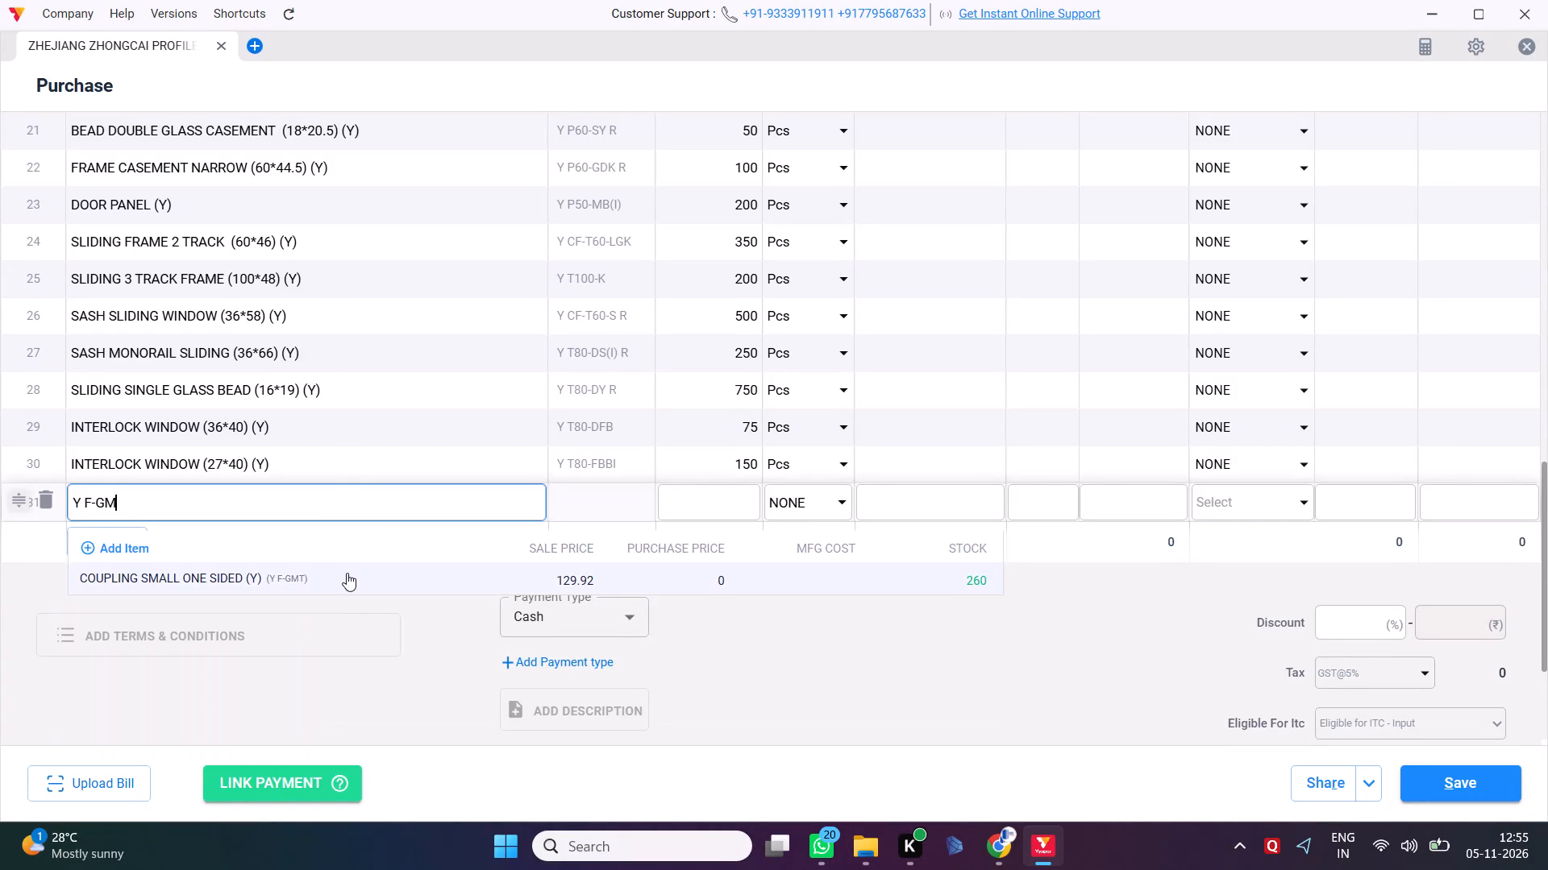
Add COUPLING SMALL ONE SIDED (Y), code Y F-GMT, to row 31 of the purchase bill and open its quantity for editing.
{"action": "left_click", "coordinate": [347, 573]}
{"action": "left_click", "coordinate": [687, 486]}
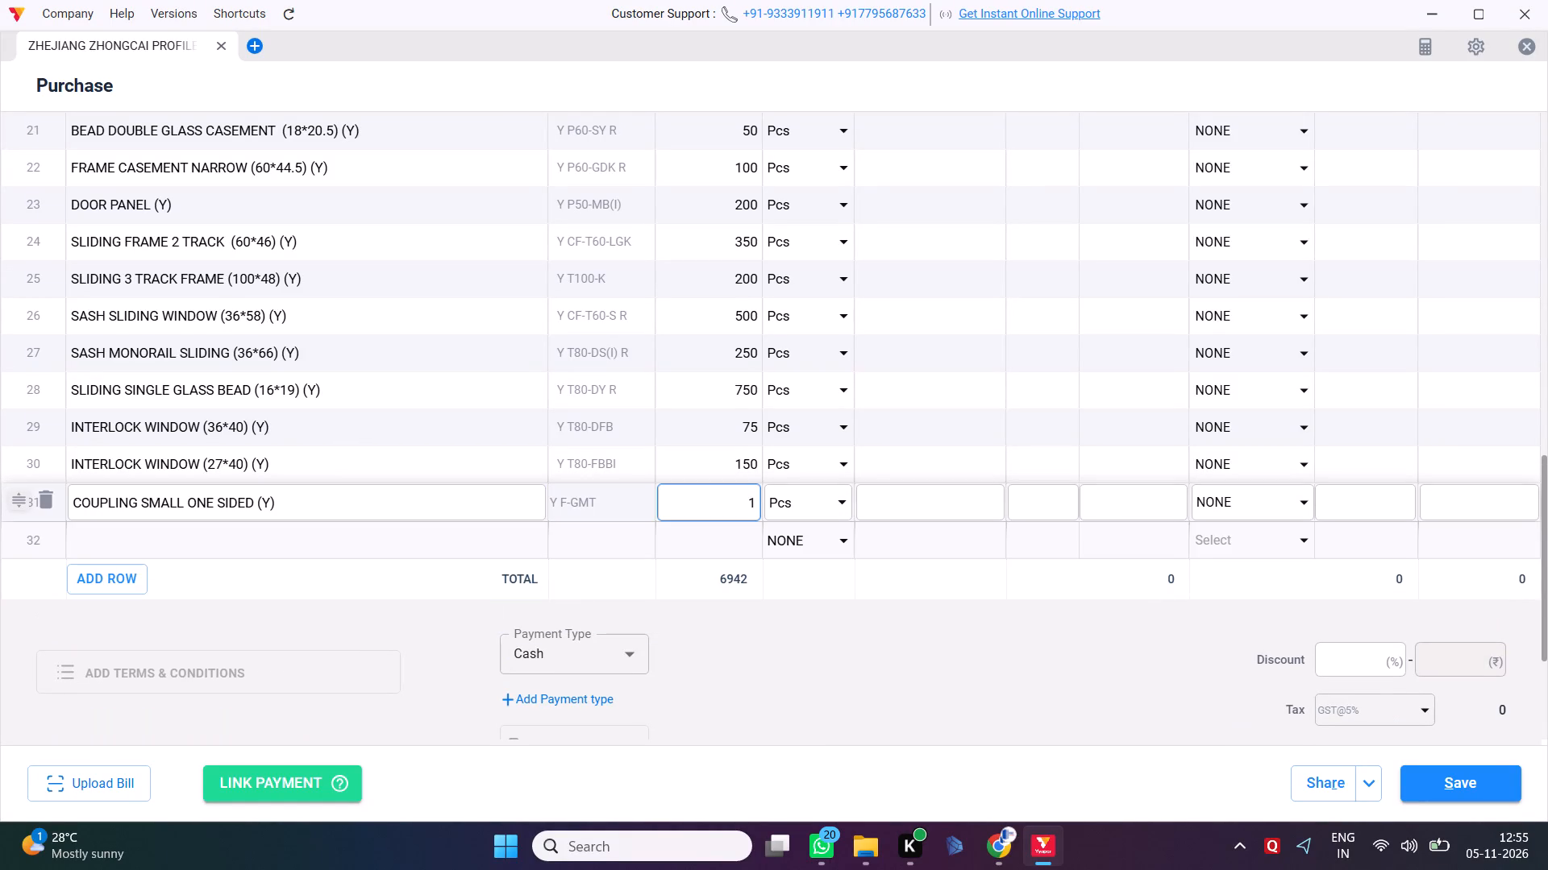
{"action": "key", "text": "Right"}
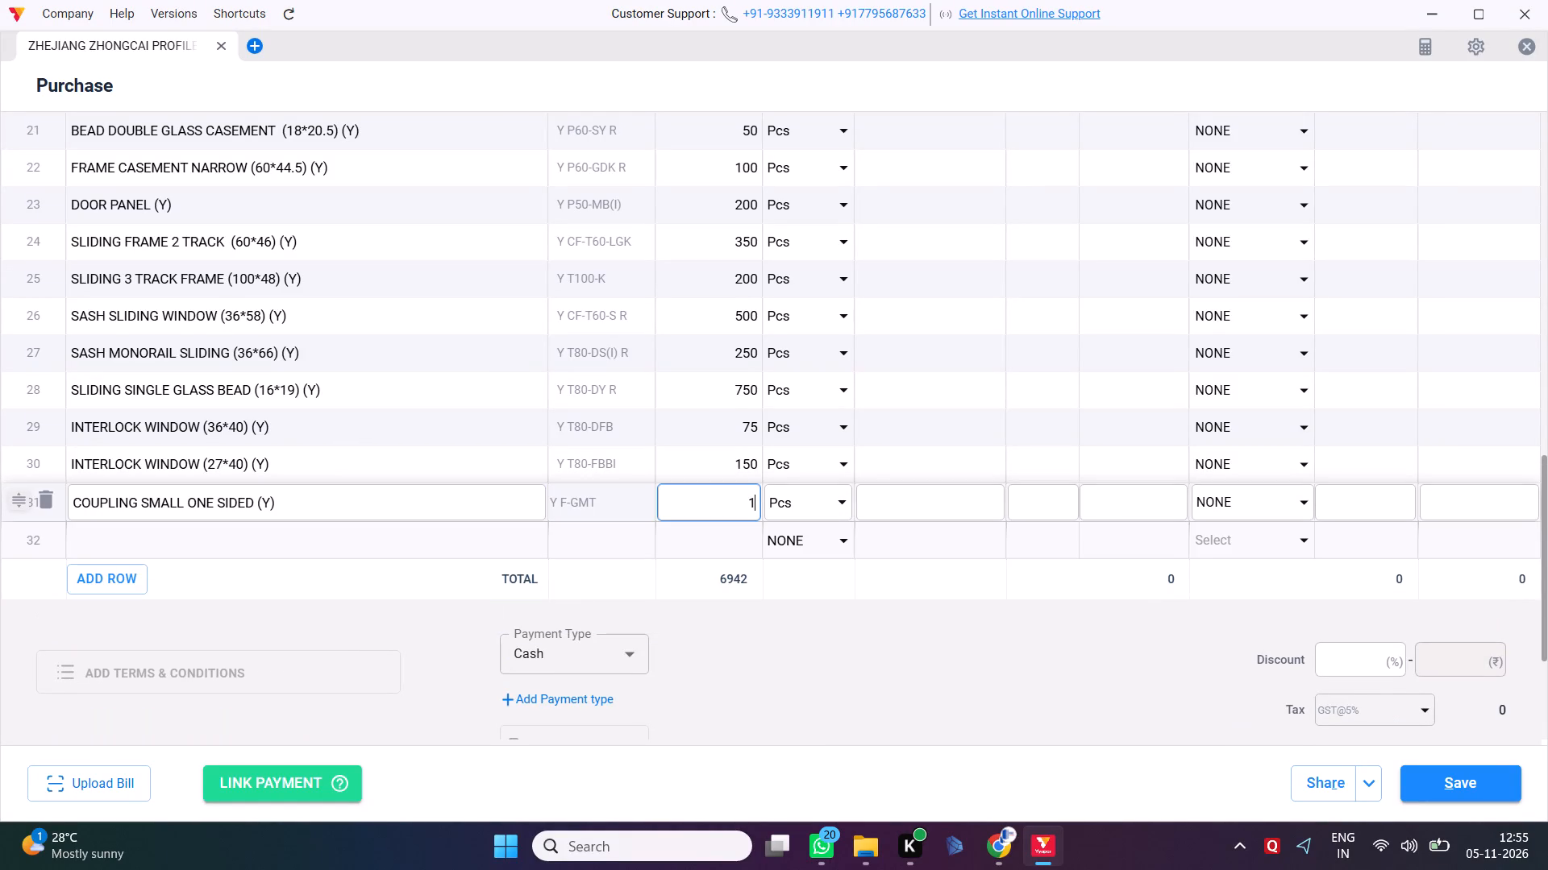
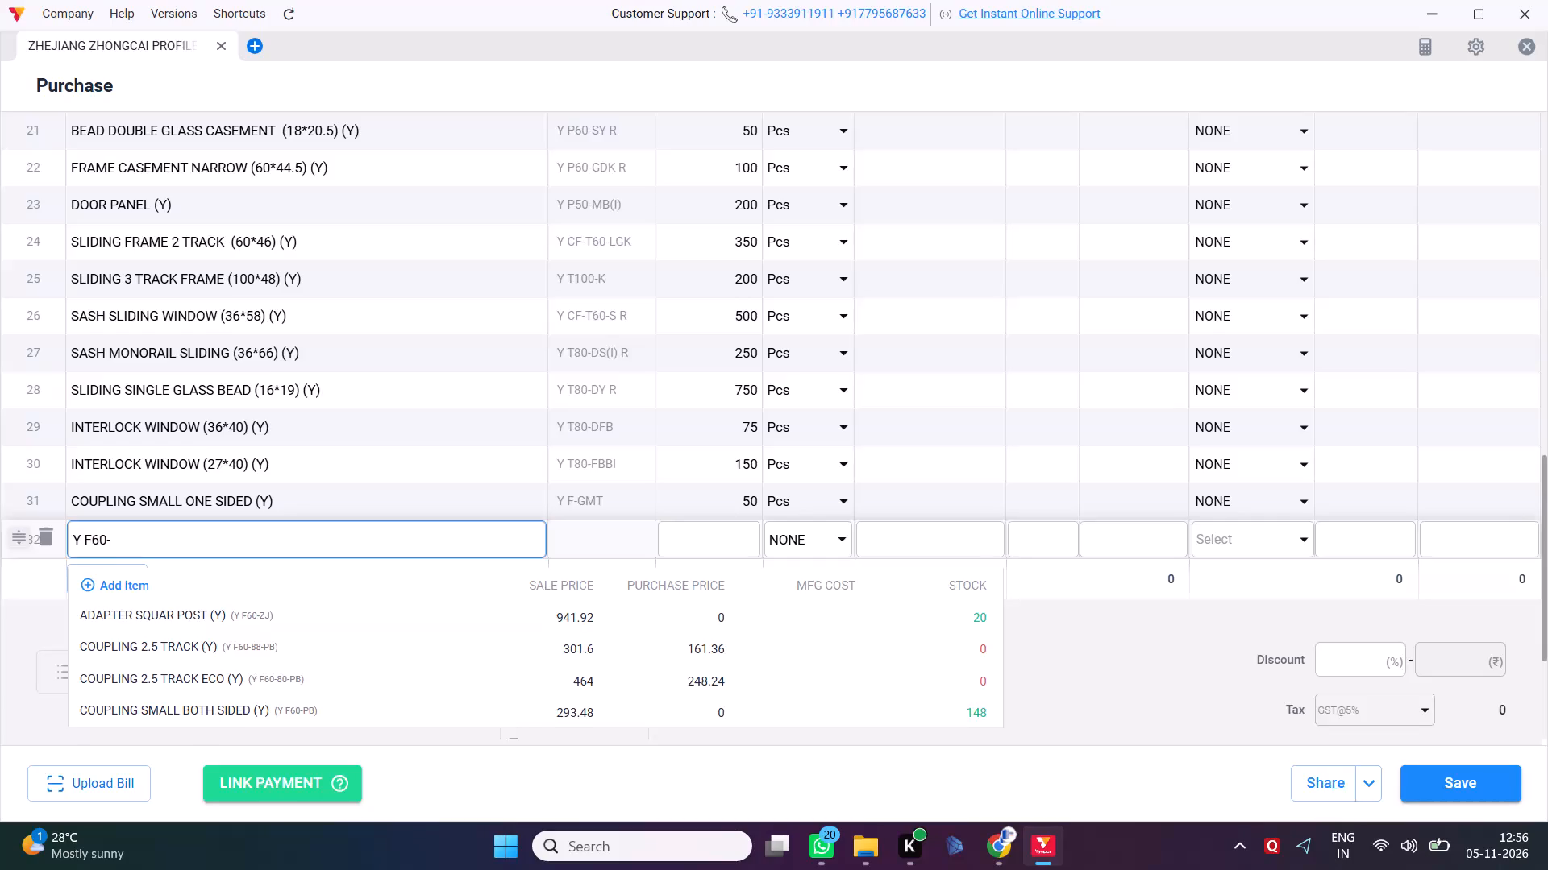
Add COUPLING SMALL BOTH SIDED (Y), code Y F60-PB, to row 32 of the purchase bill.
{"action": "type", "text": "PB"}
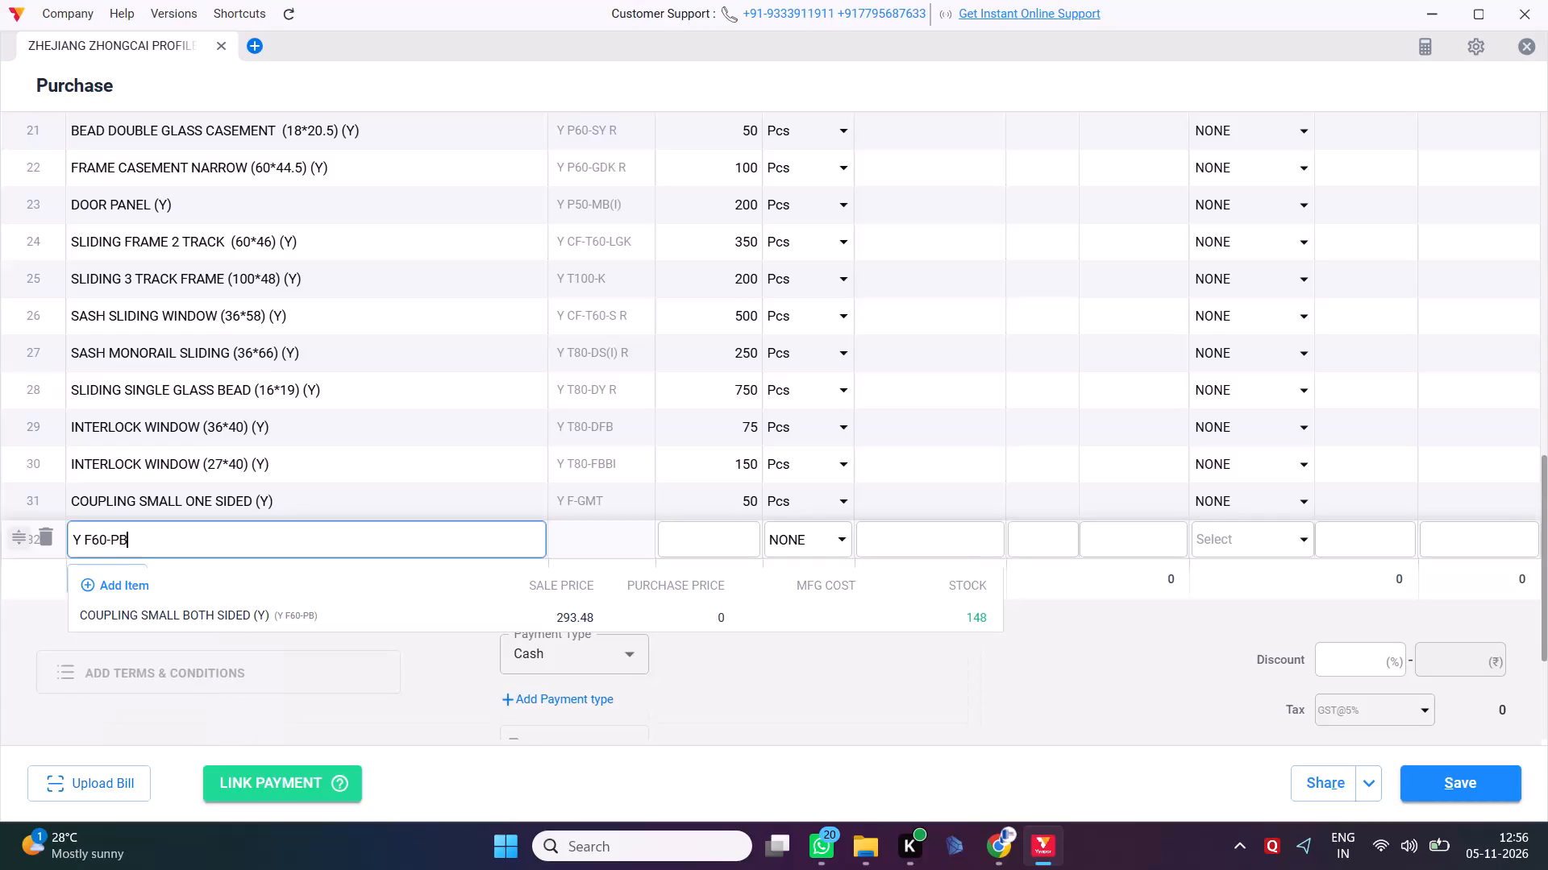
{"action": "left_click", "coordinate": [298, 611]}
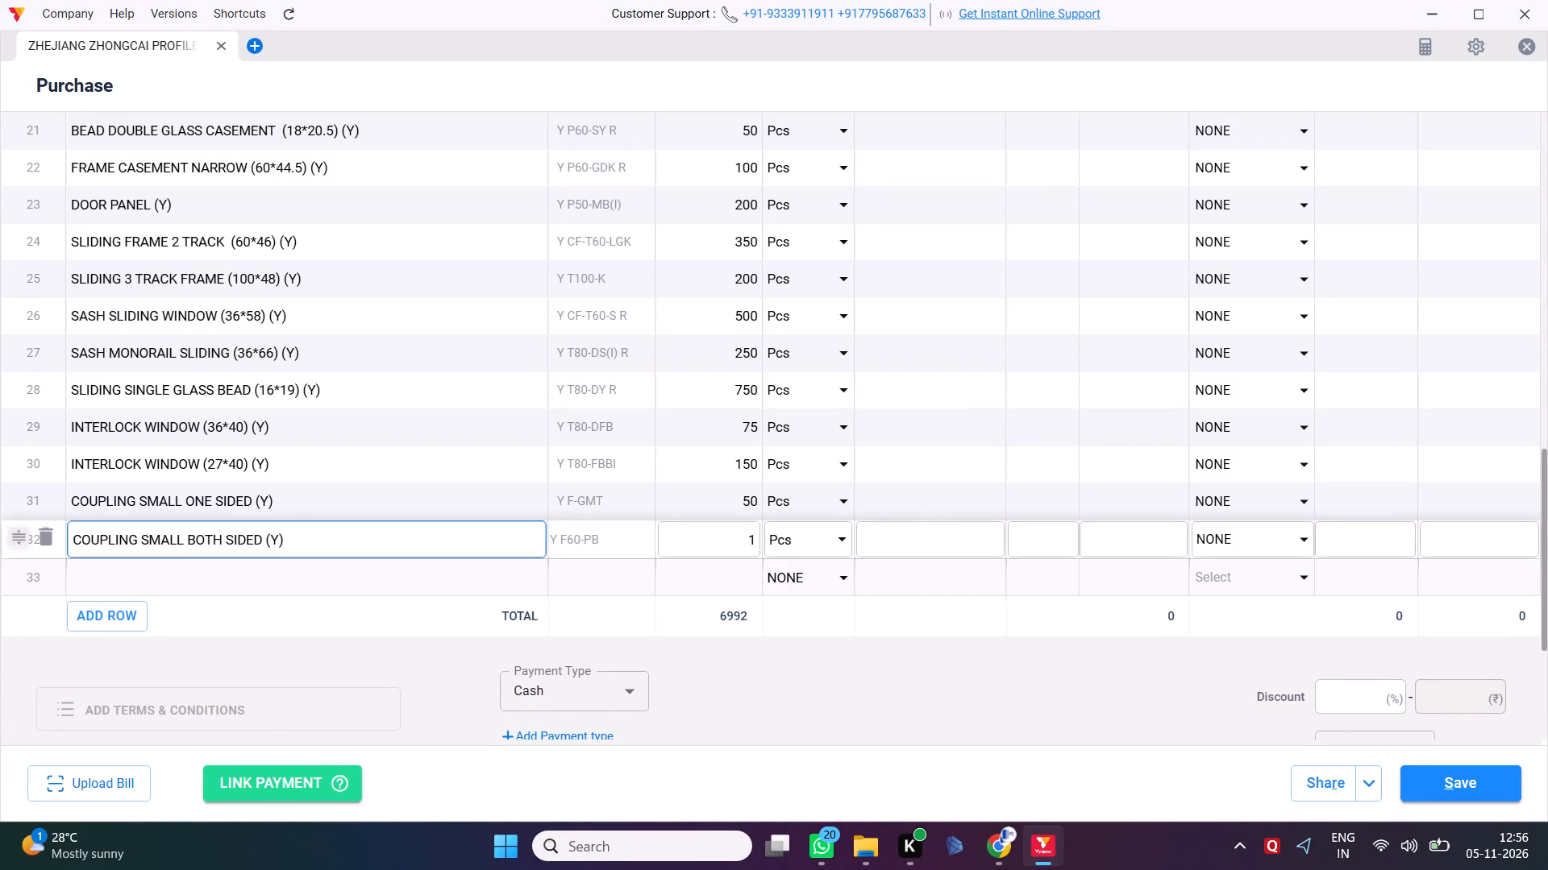
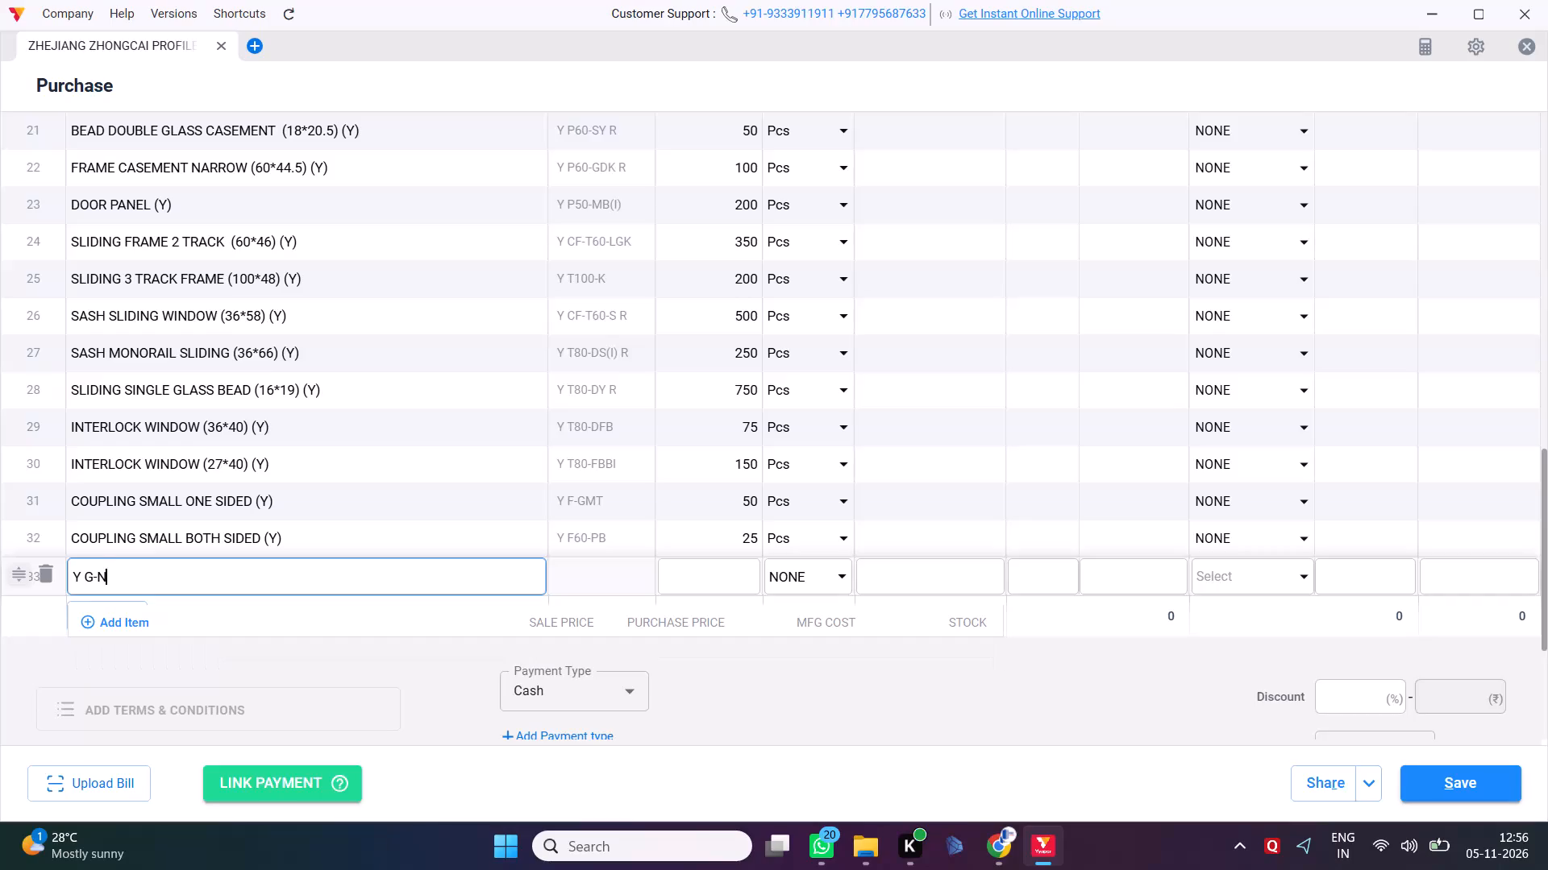
Add GEORGIAN BAR (Y), code Y R G-B, to row 33 of the purchase bill and open its quantity for editing.
{"action": "key", "text": "BackSpace"}
{"action": "key", "text": "b"}
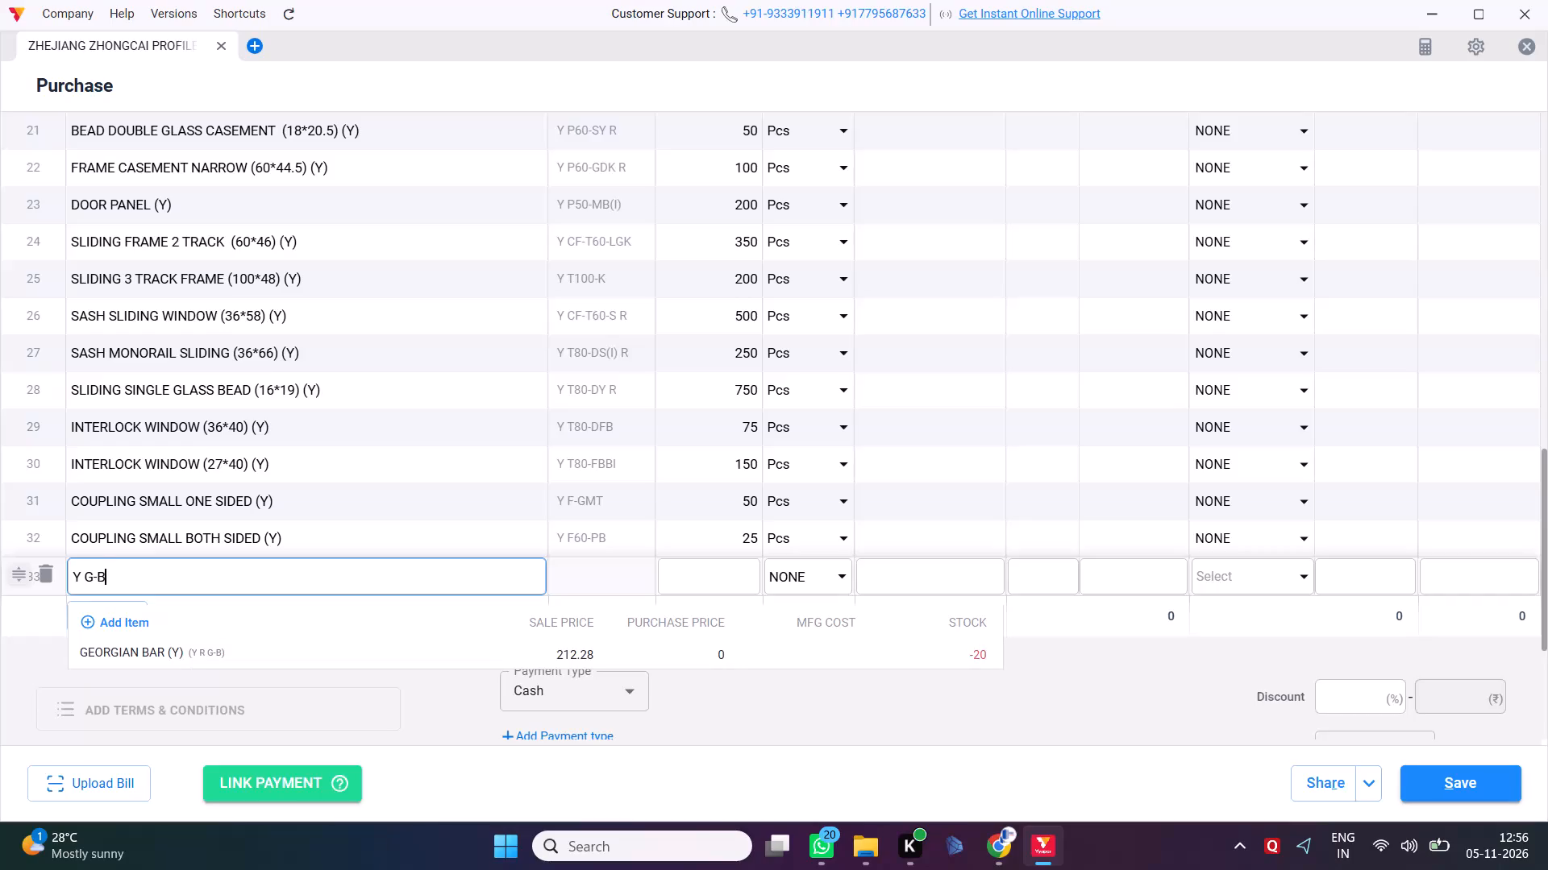
{"action": "left_click", "coordinate": [373, 656]}
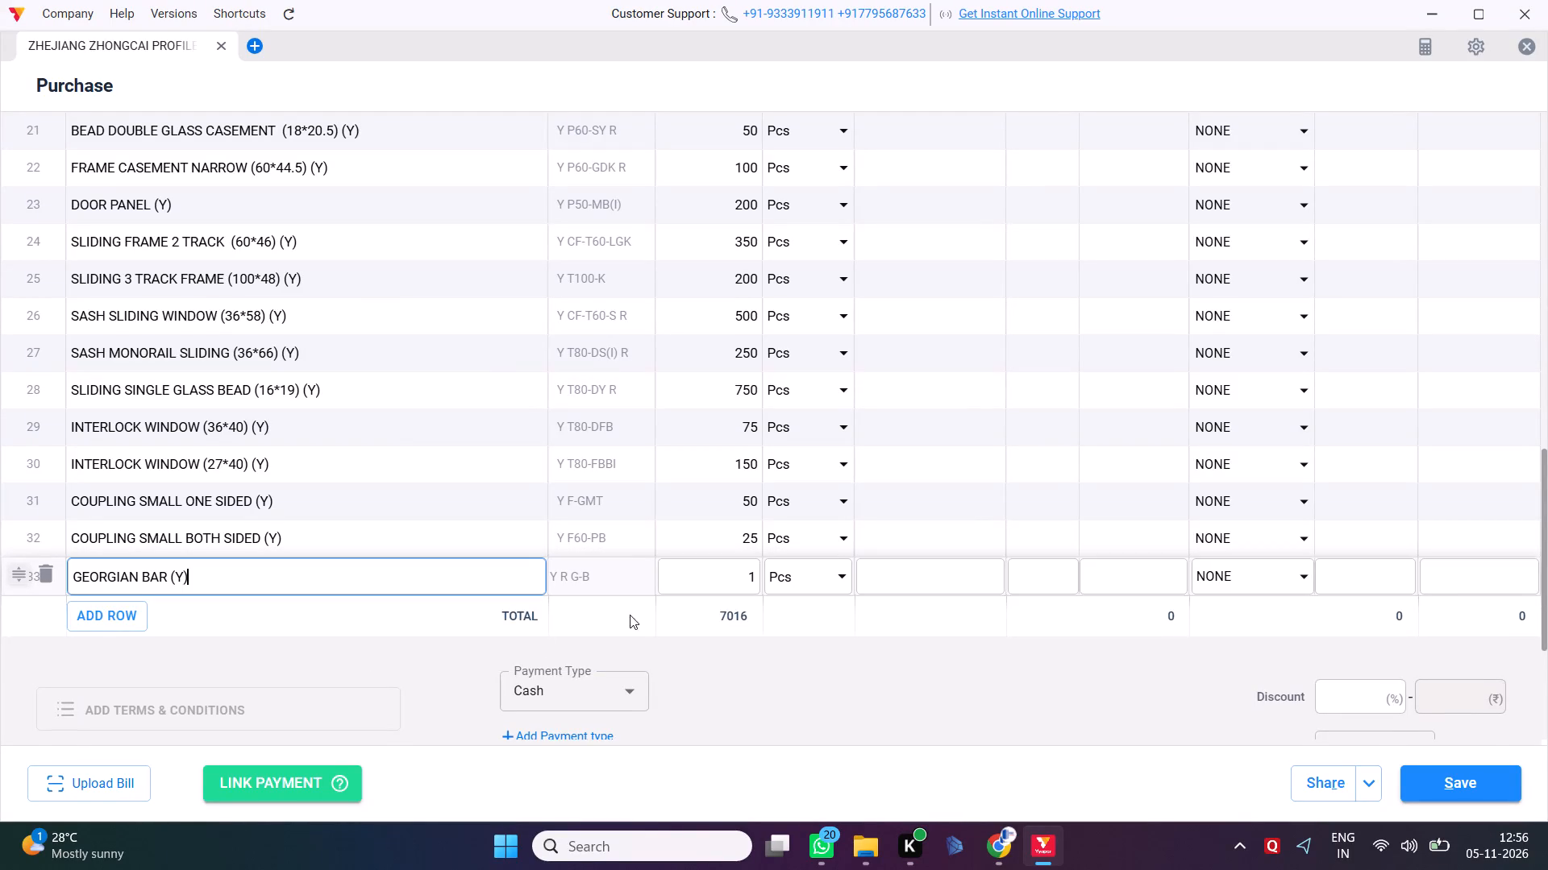
{"action": "left_click", "coordinate": [705, 566]}
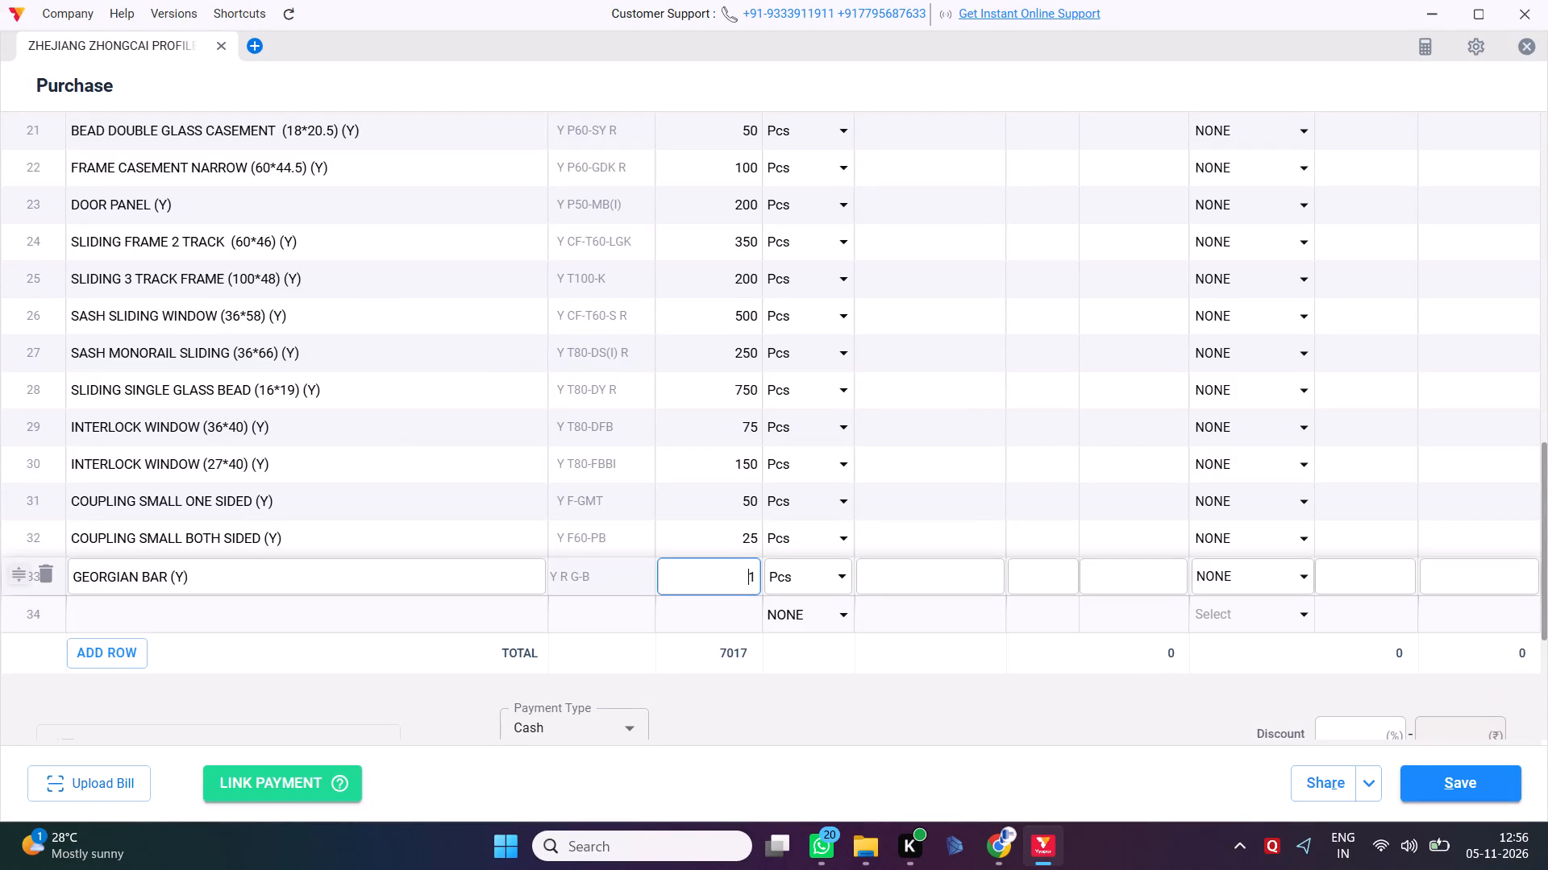
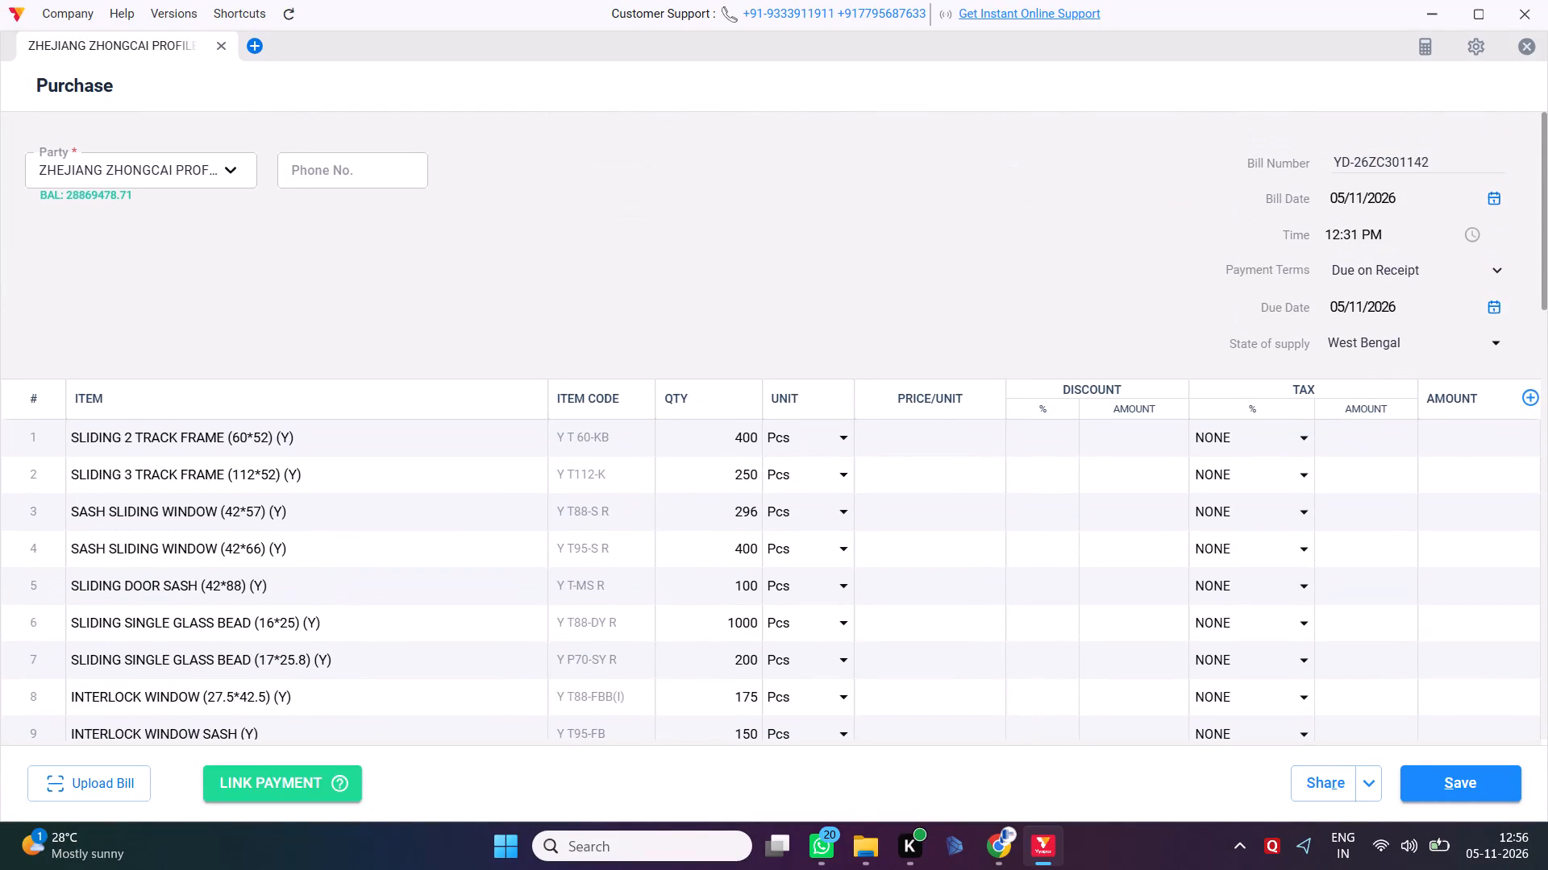
Save the purchase bill YD-26ZC301142.
{"action": "scroll", "coordinate": [1020, 491], "scroll_direction": "down", "scroll_amount": 8}
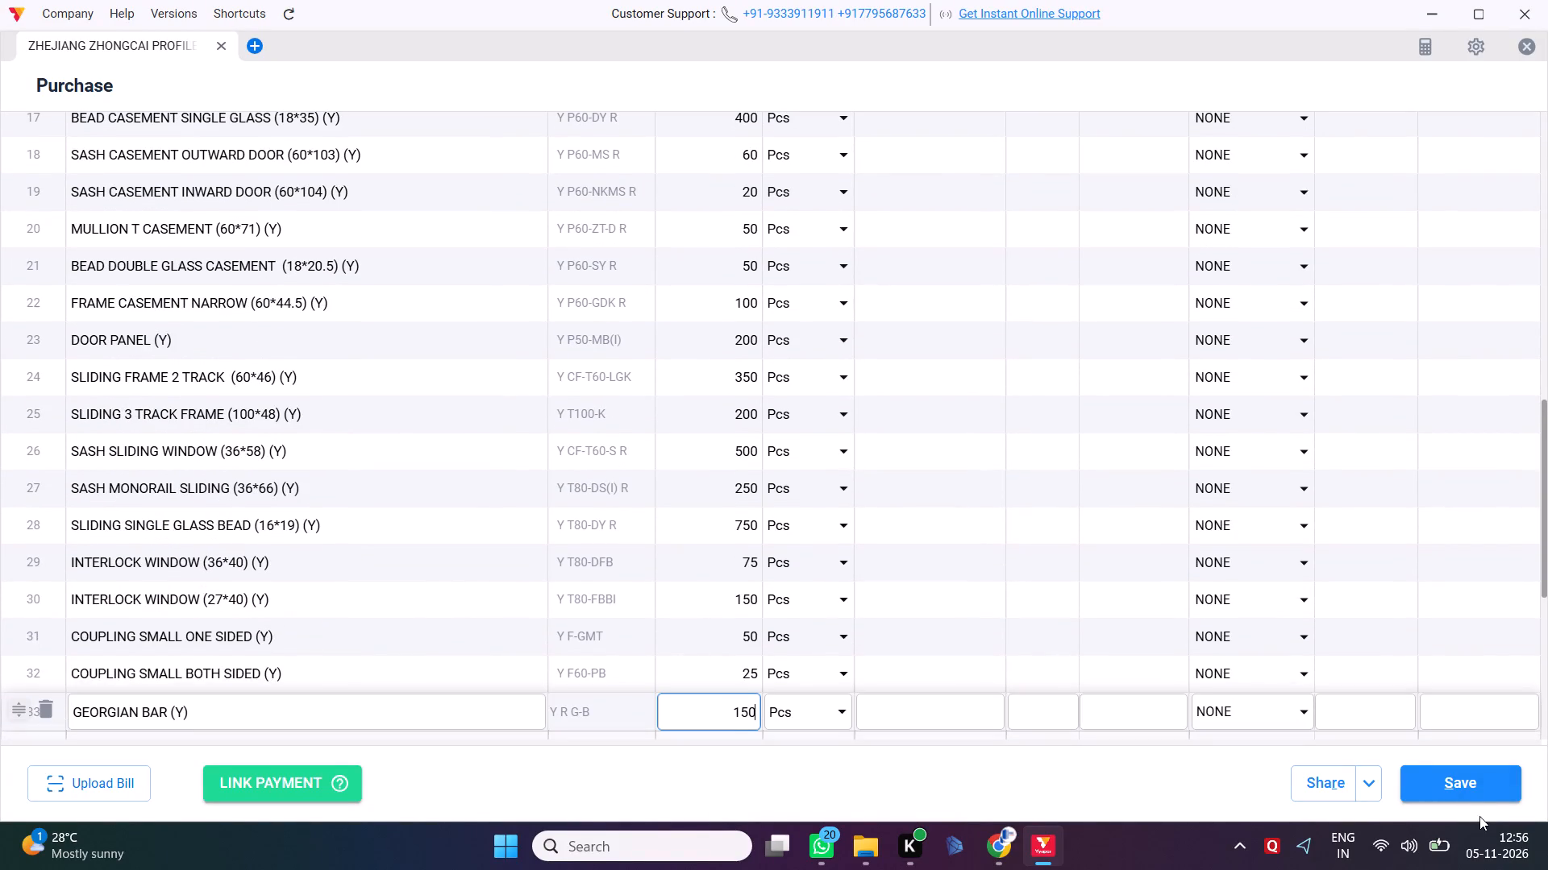
{"action": "left_click", "coordinate": [1466, 786]}
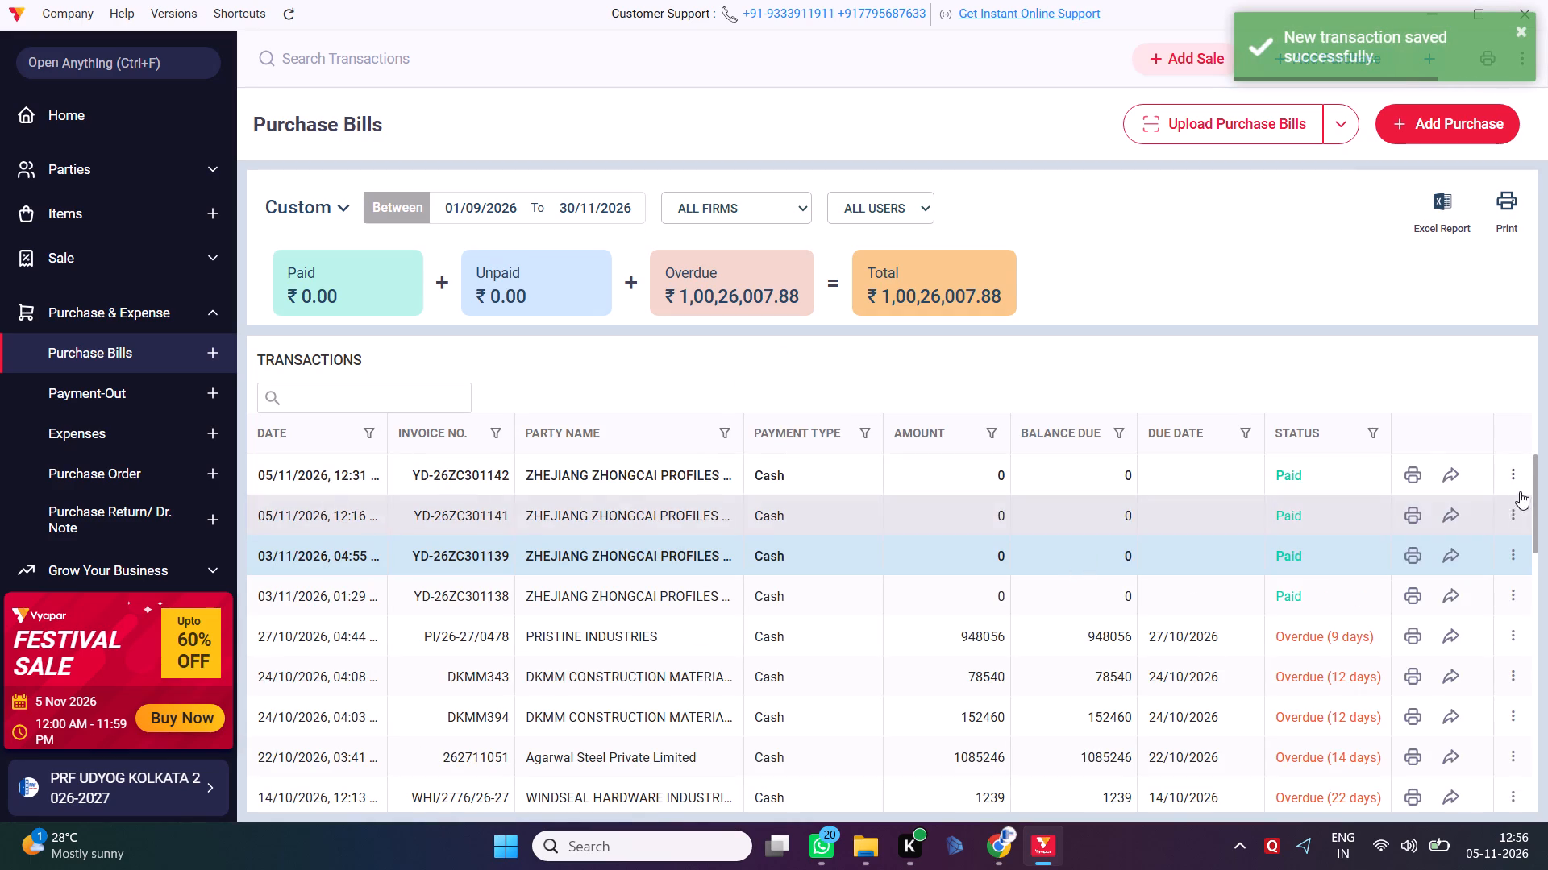
Open the PDF of saved purchase bill YD-26ZC301142 and look over its item list.
{"action": "left_click", "coordinate": [1508, 469]}
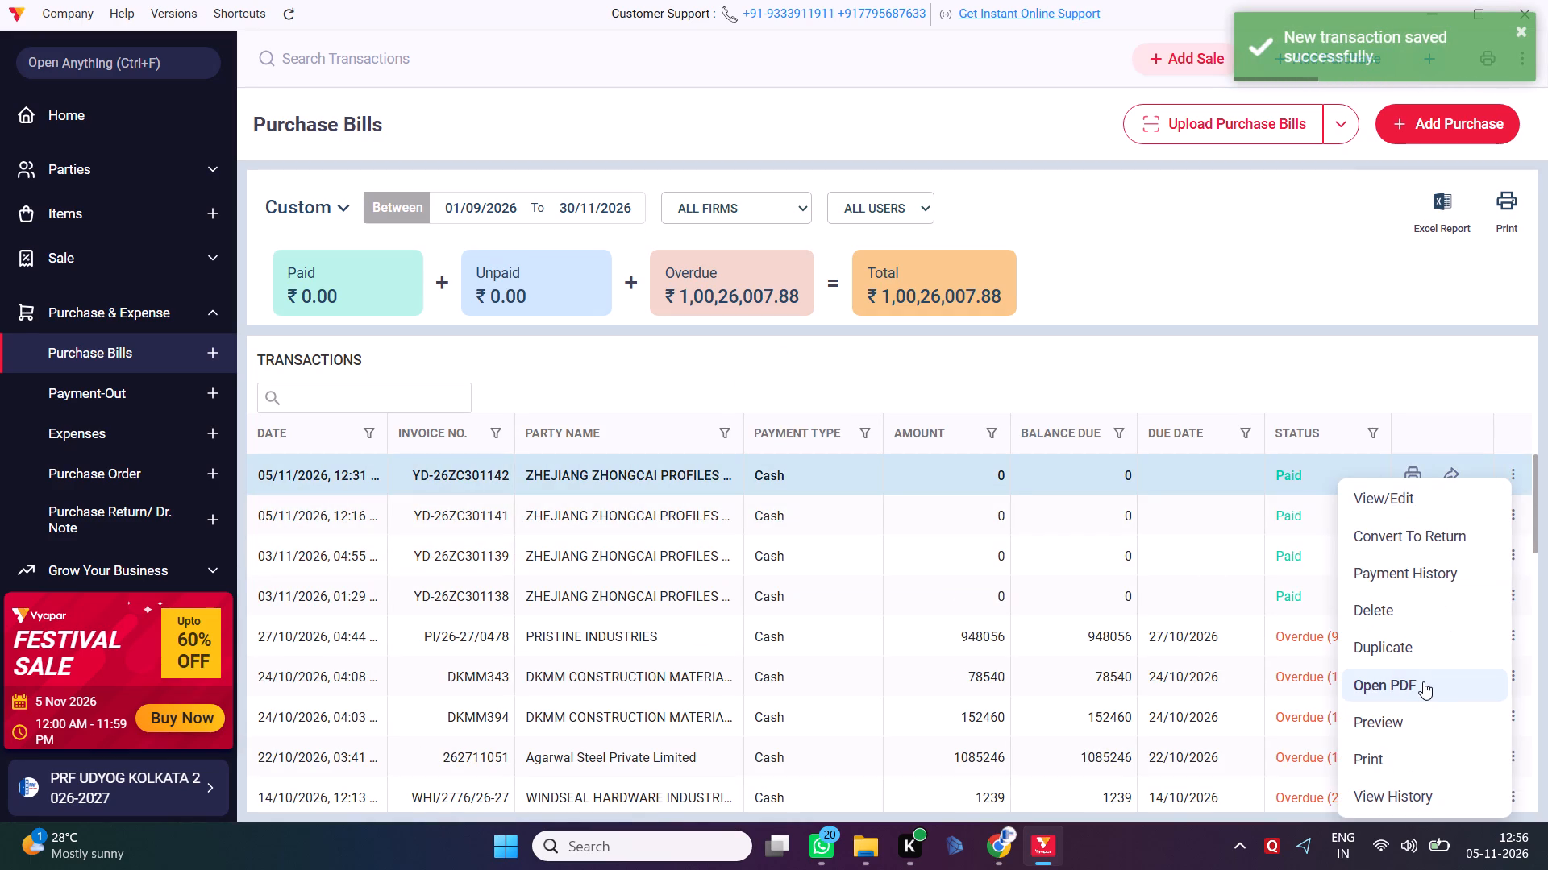
{"action": "left_click", "coordinate": [1423, 681]}
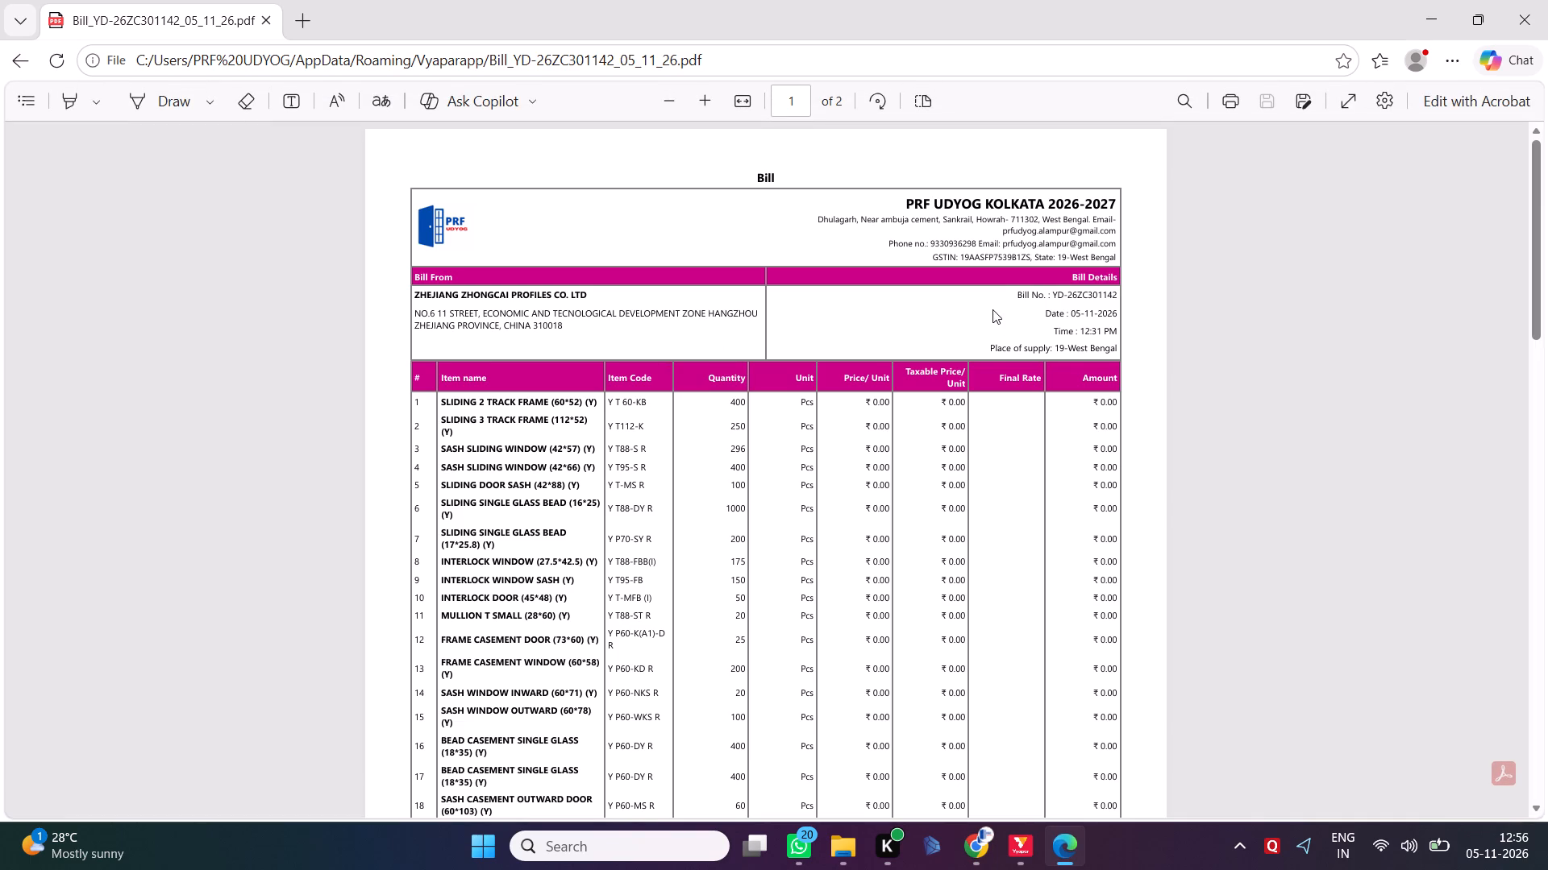
{"action": "scroll", "coordinate": [992, 309], "scroll_direction": "down", "scroll_amount": 1}
Open the November Kolkata stock workbook from the KOLKATA STOCK folder, view its MONTHLY PURCHASE sheet, and close it.
{"action": "key", "text": "alt+Tab"}
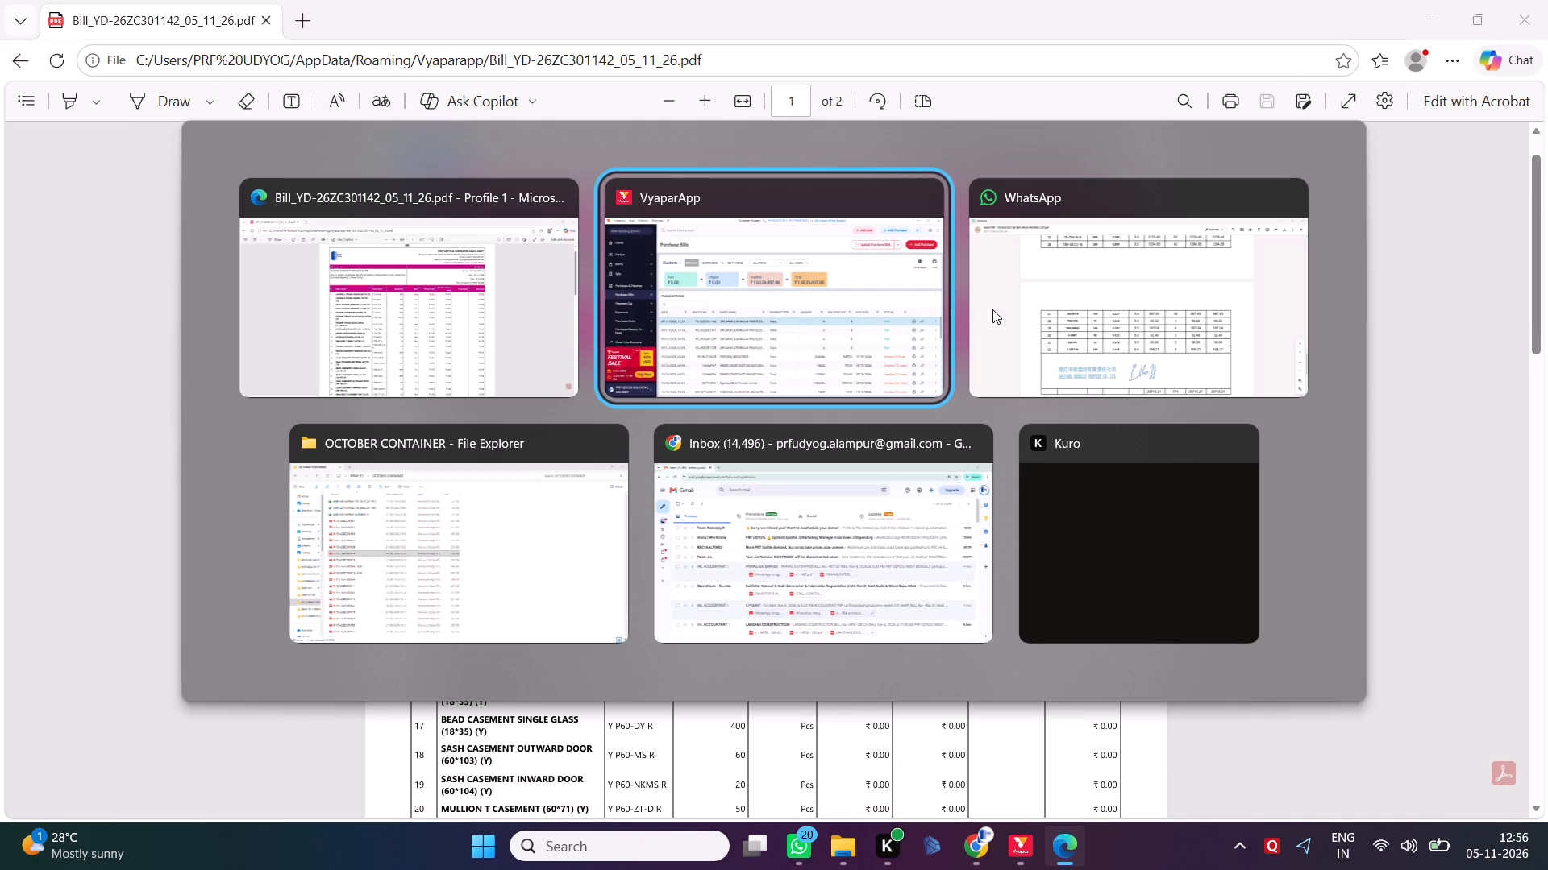
{"action": "key", "text": "alt+Tab"}
{"action": "key", "text": "alt+Tab"}
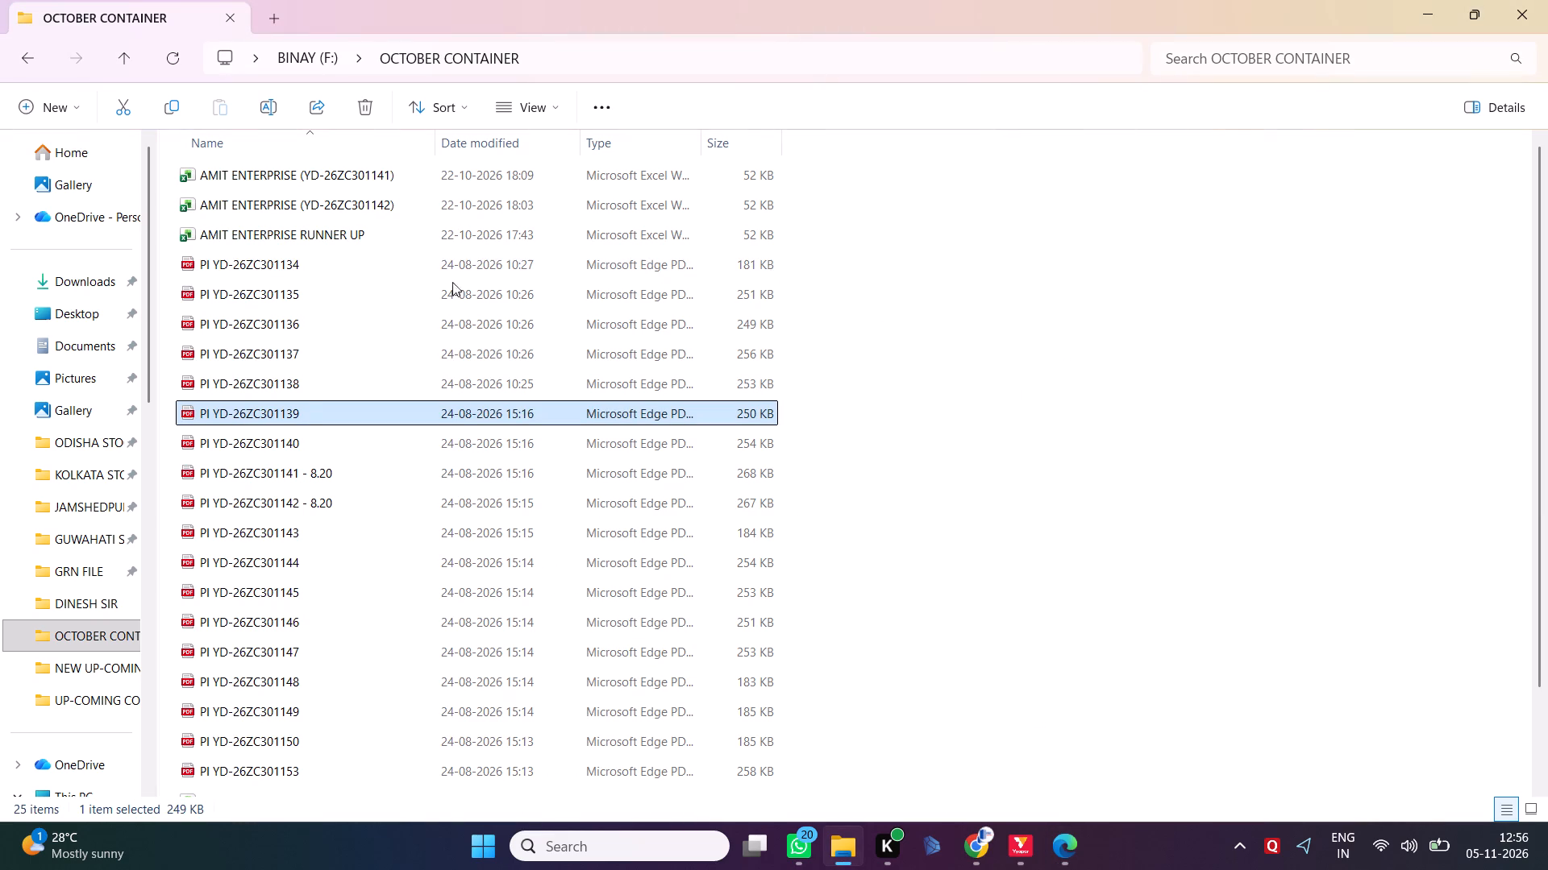
{"action": "left_click", "coordinate": [77, 487]}
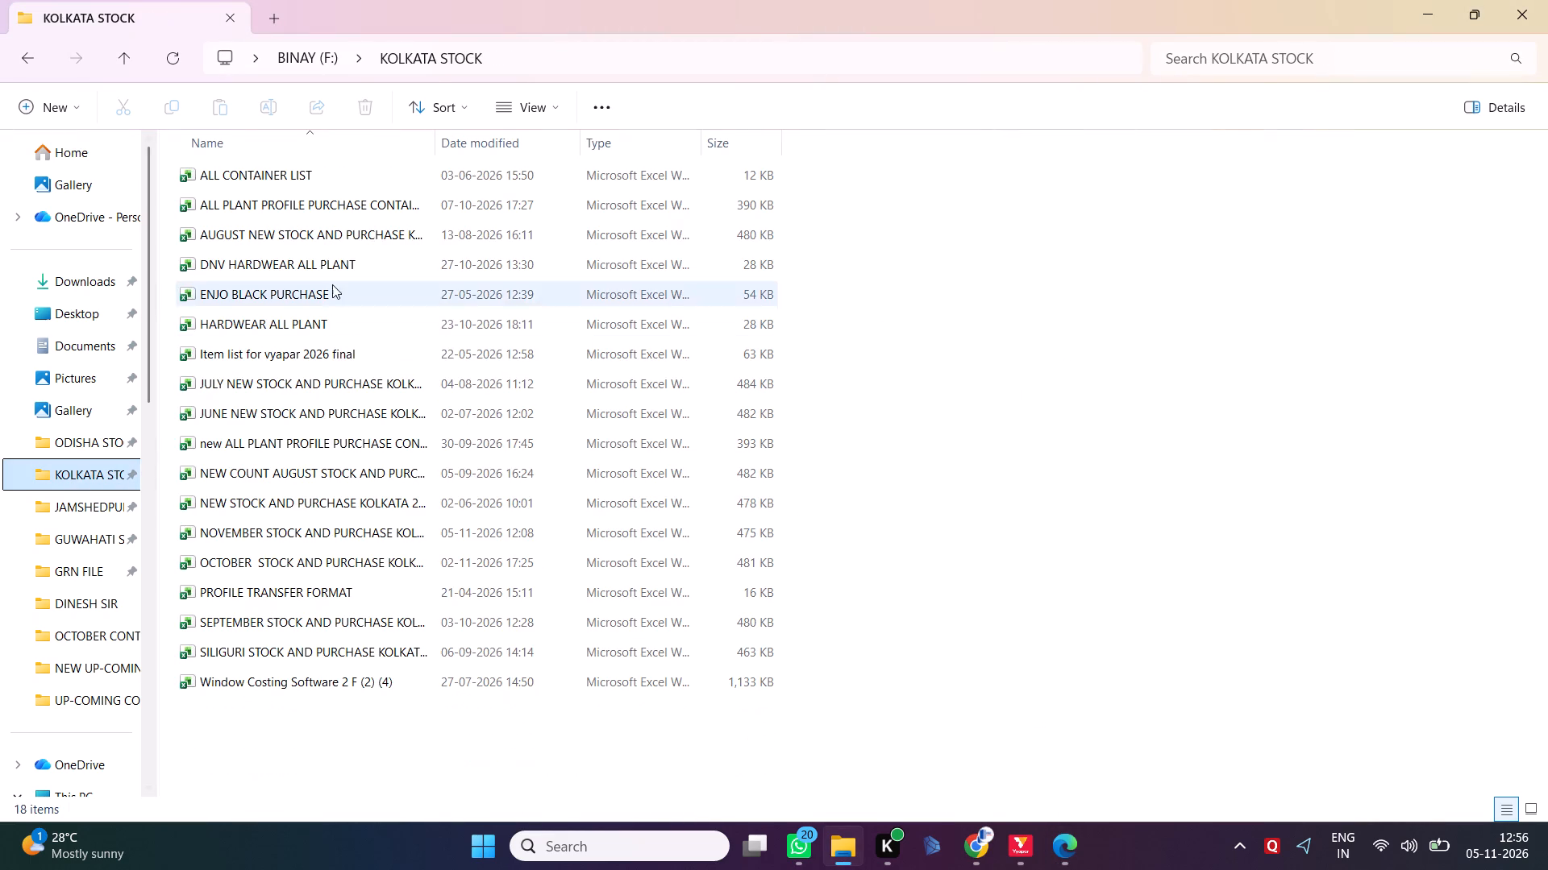
{"action": "double_click", "coordinate": [255, 525]}
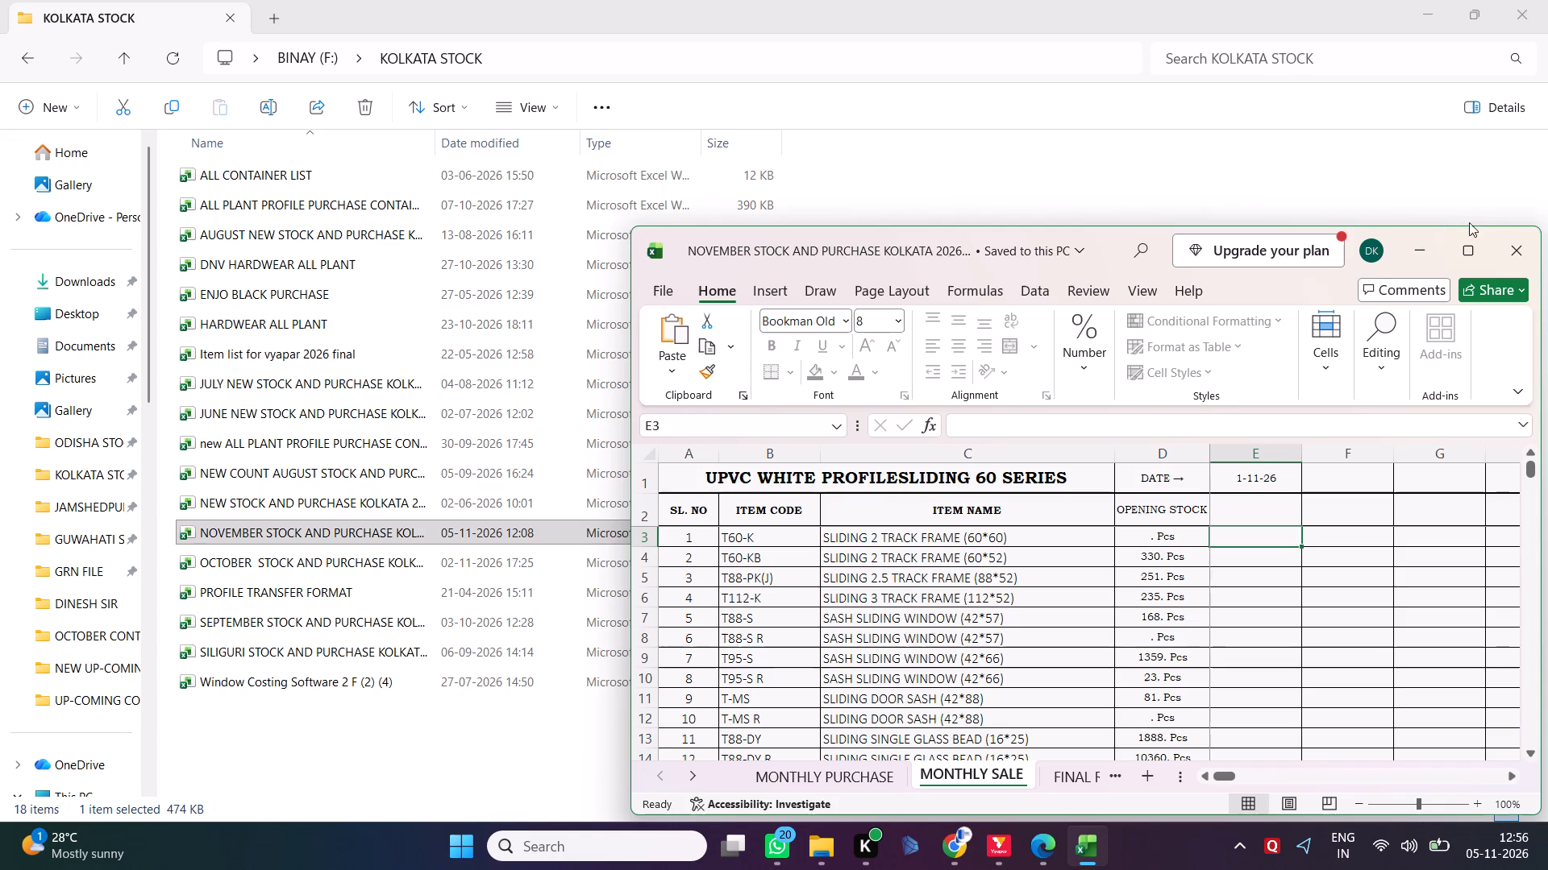
{"action": "left_click", "coordinate": [1478, 242]}
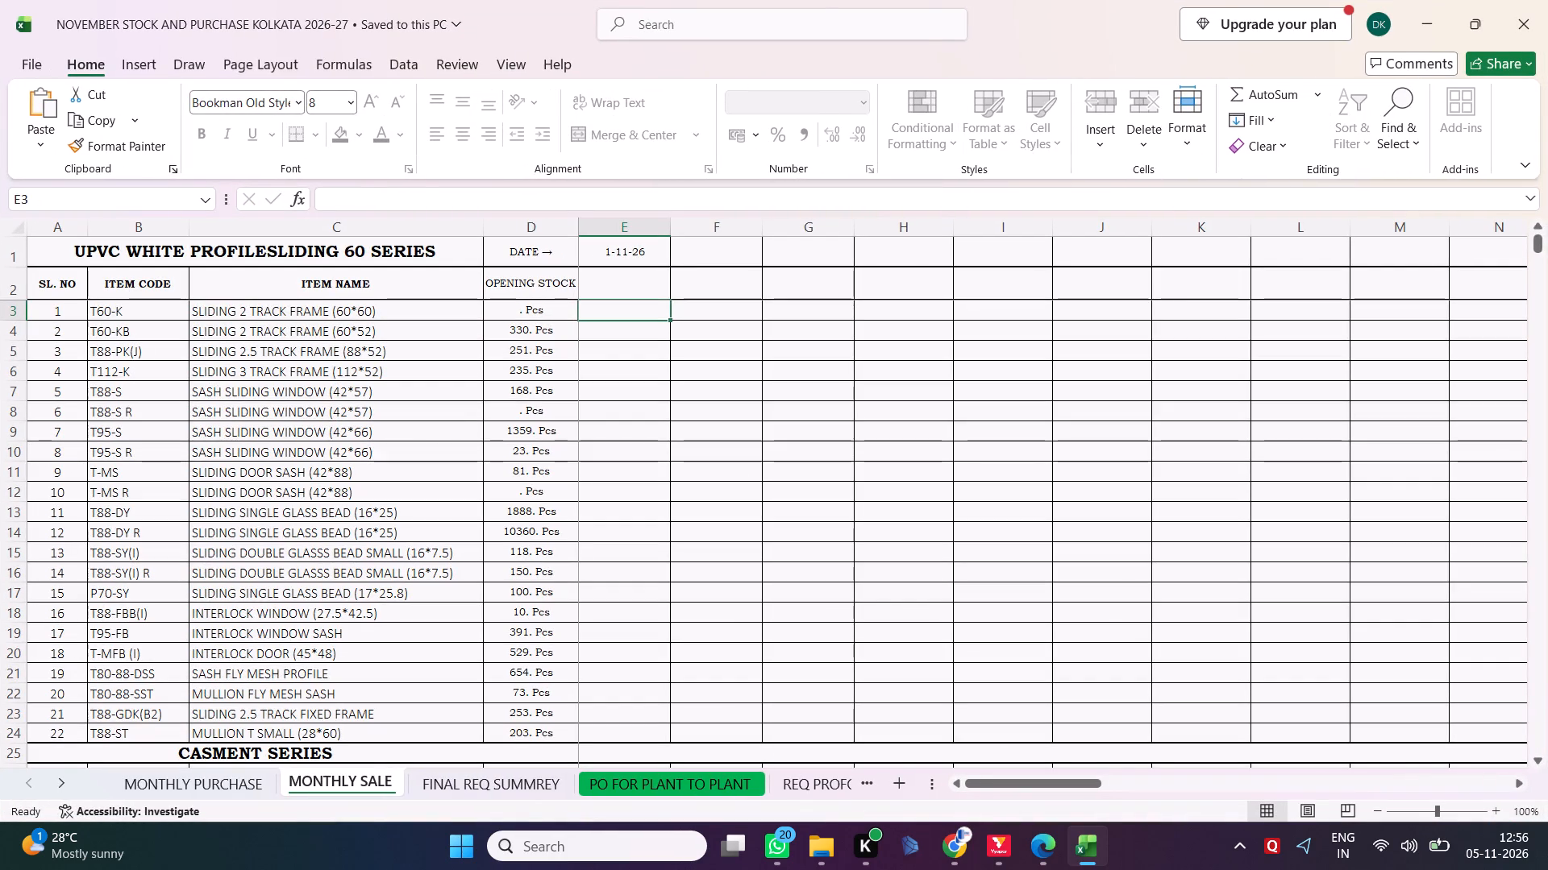
{"action": "left_click", "coordinate": [250, 785]}
{"action": "left_click", "coordinate": [1547, 0]}
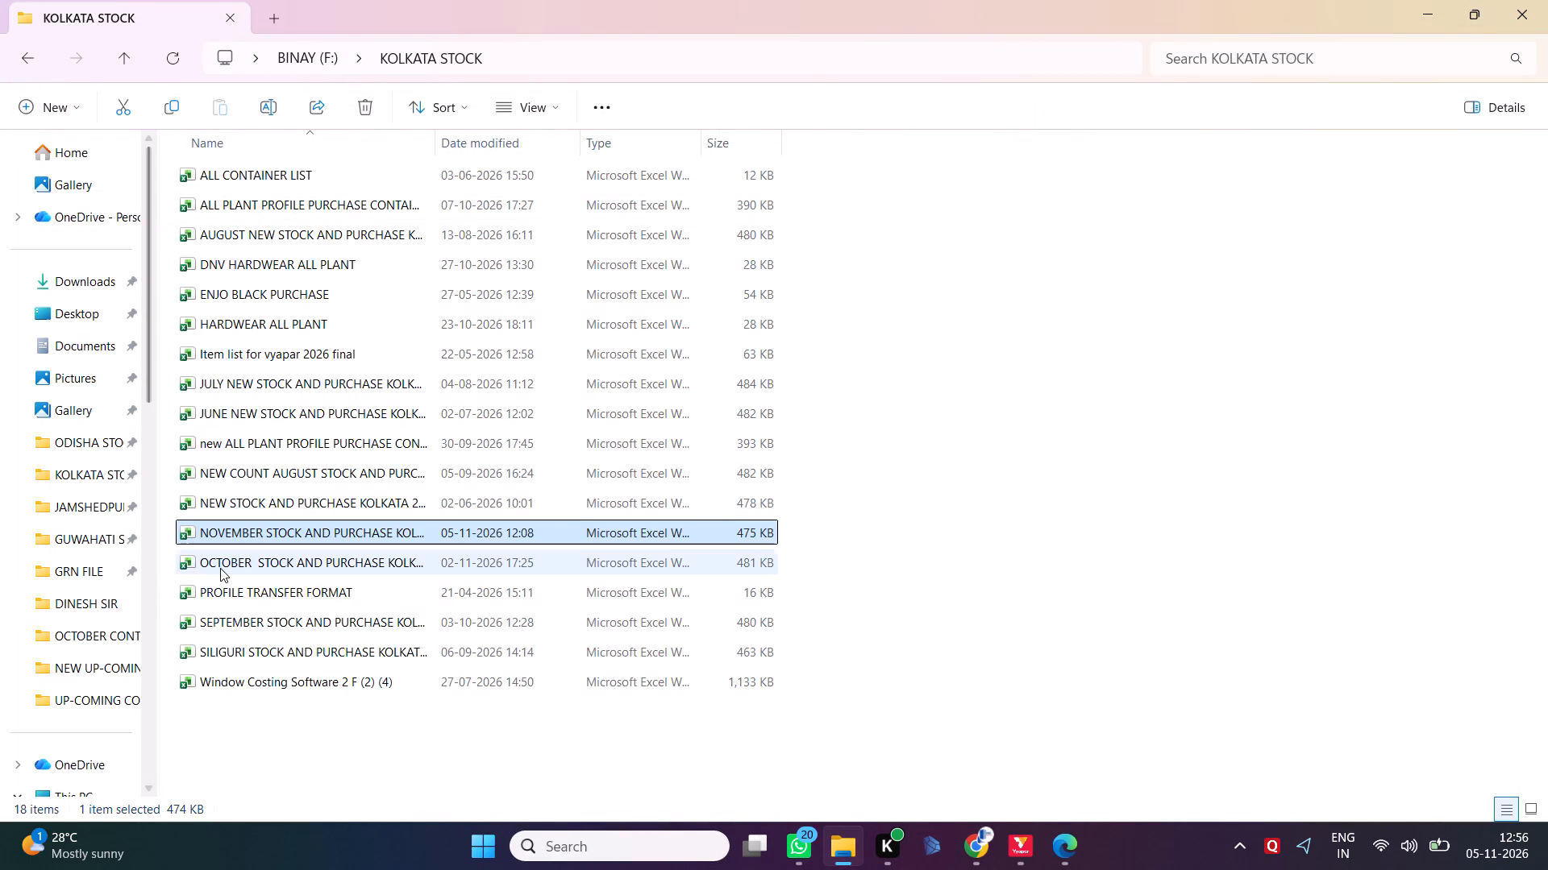
Open the October Kolkata stock workbook, check the 28 October bill header on its MONTHLY PURCHASE sheet, and close the workbook.
{"action": "double_click", "coordinate": [228, 569]}
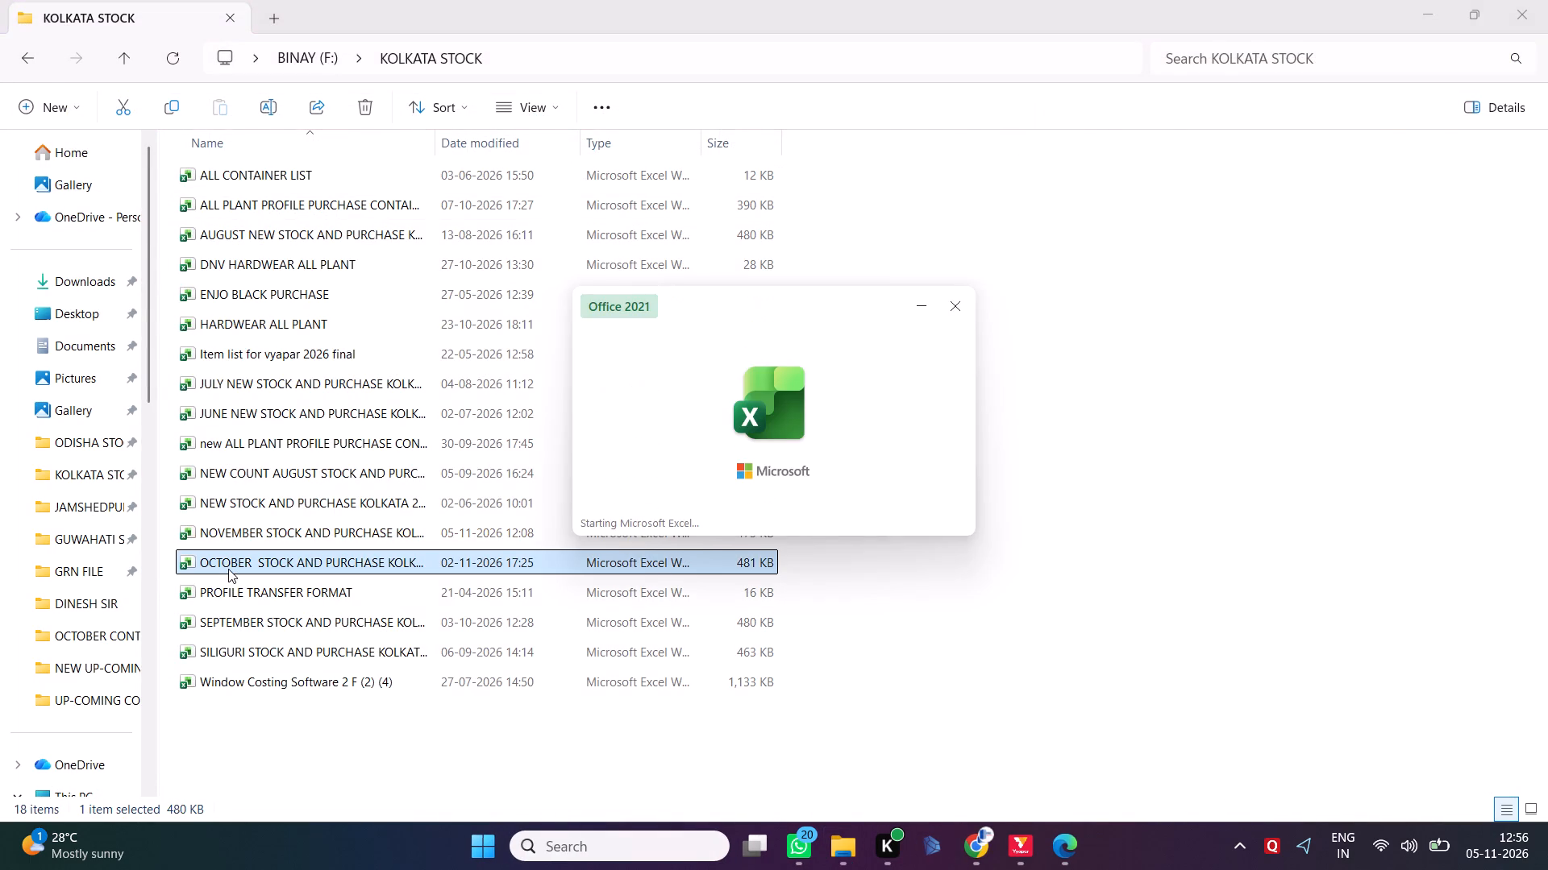
{"action": "left_click", "coordinate": [190, 781]}
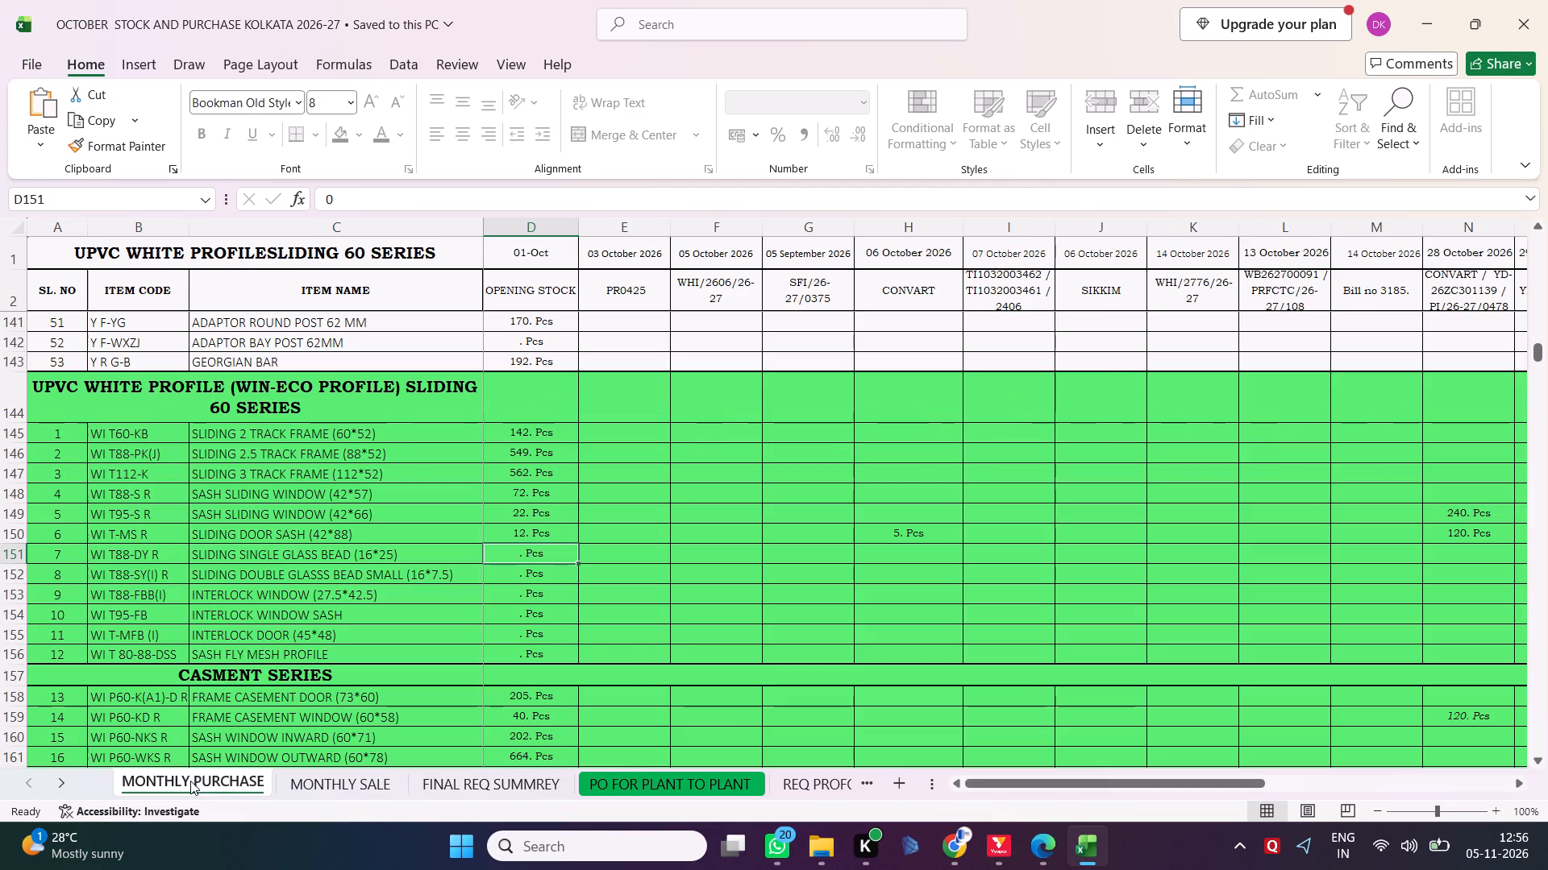
{"action": "scroll", "coordinate": [1211, 477], "scroll_direction": "left", "scroll_amount": 3}
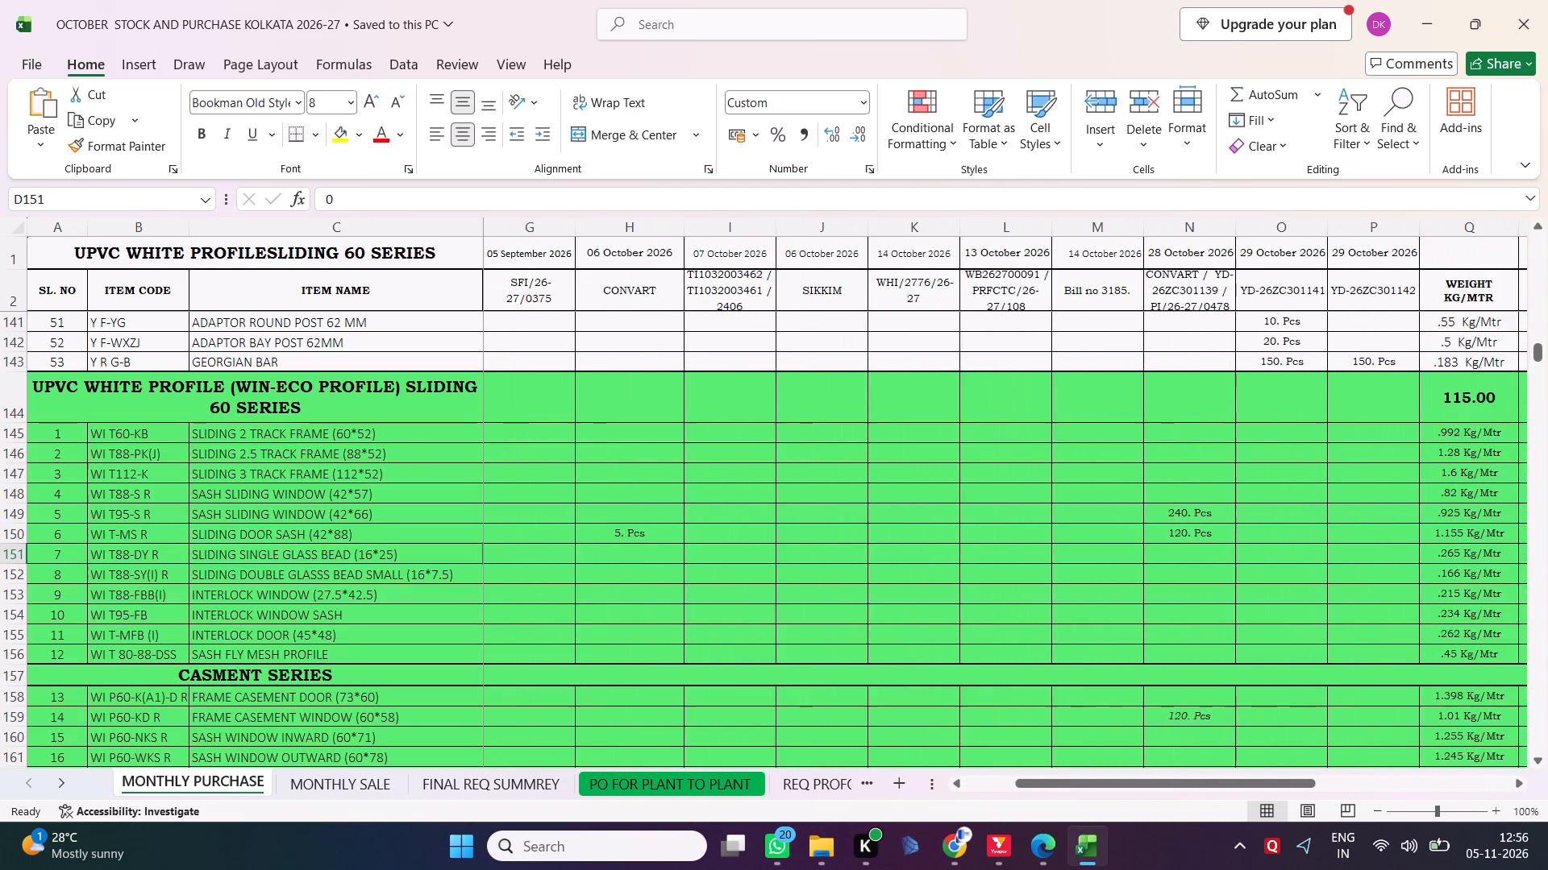
{"action": "scroll", "coordinate": [1211, 477], "scroll_direction": "up", "scroll_amount": 1}
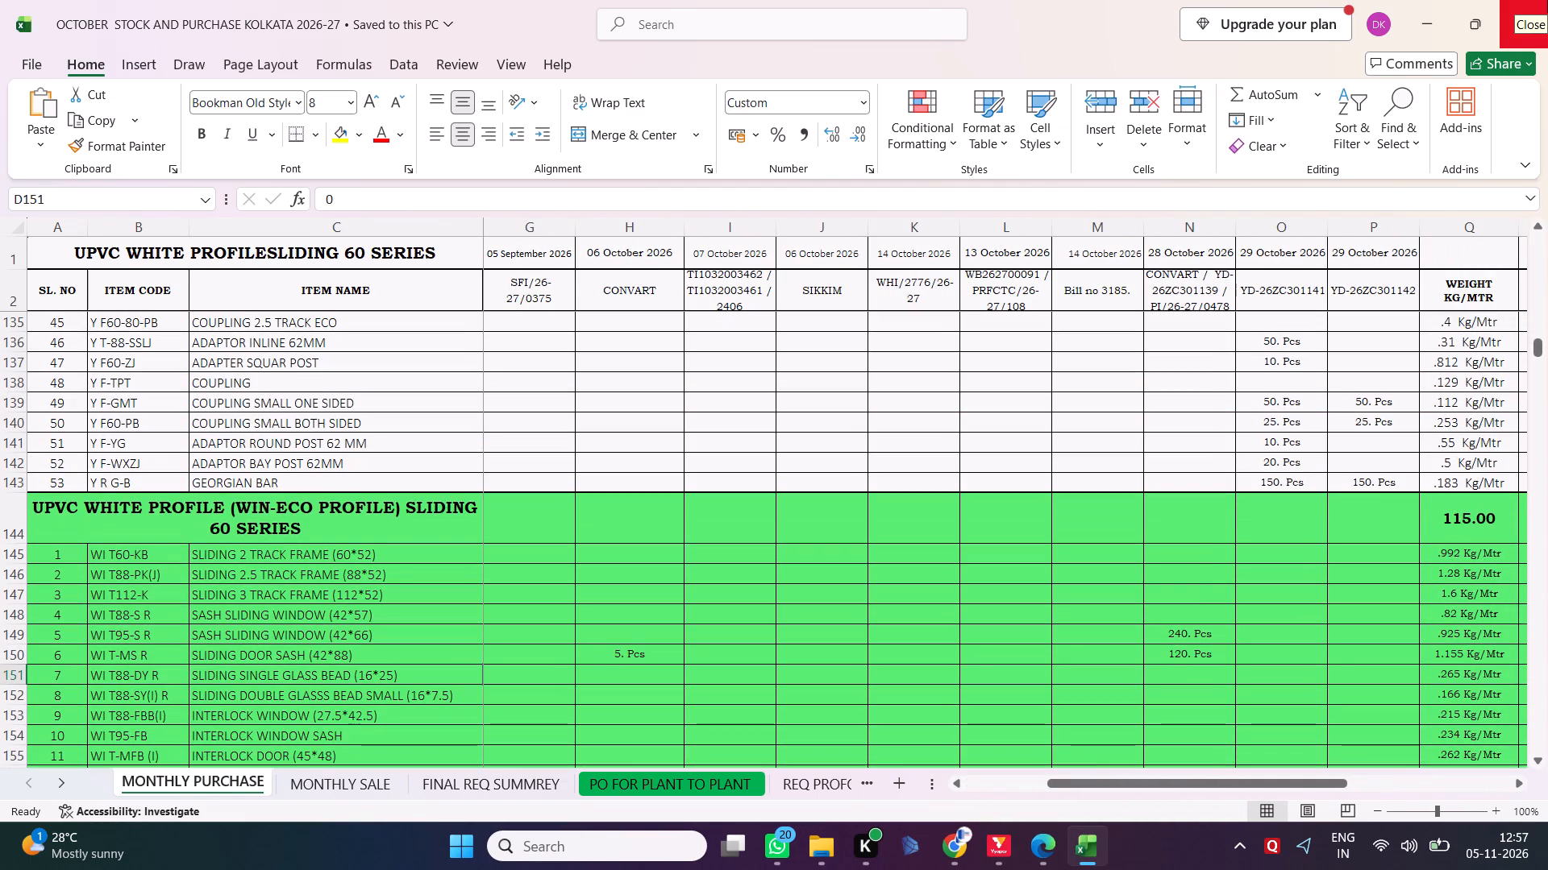
{"action": "left_click", "coordinate": [1196, 305]}
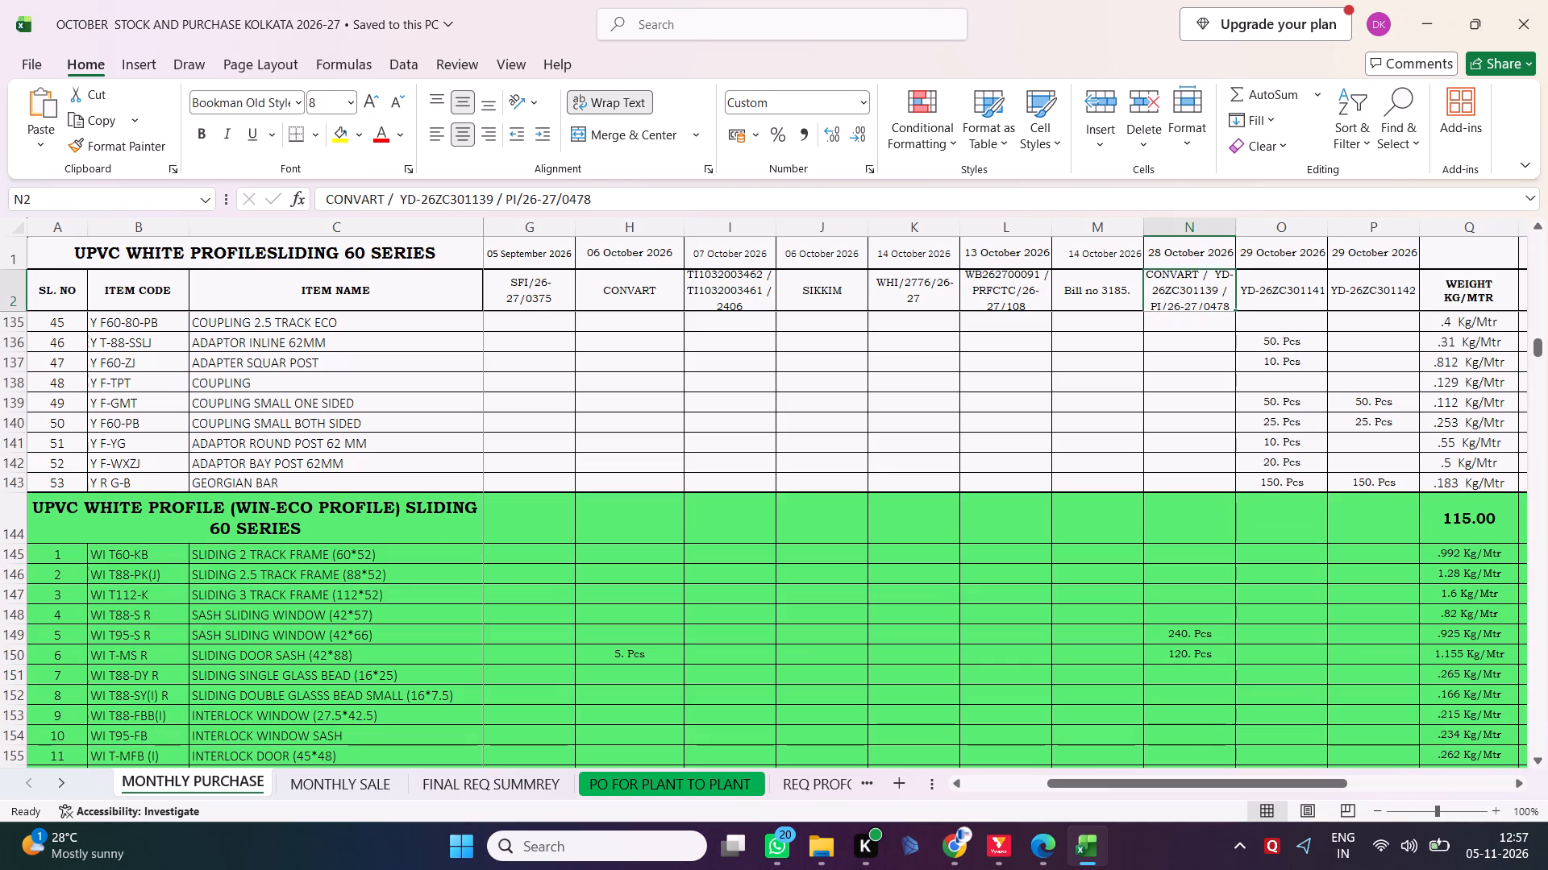
{"action": "left_click", "coordinate": [1547, 0]}
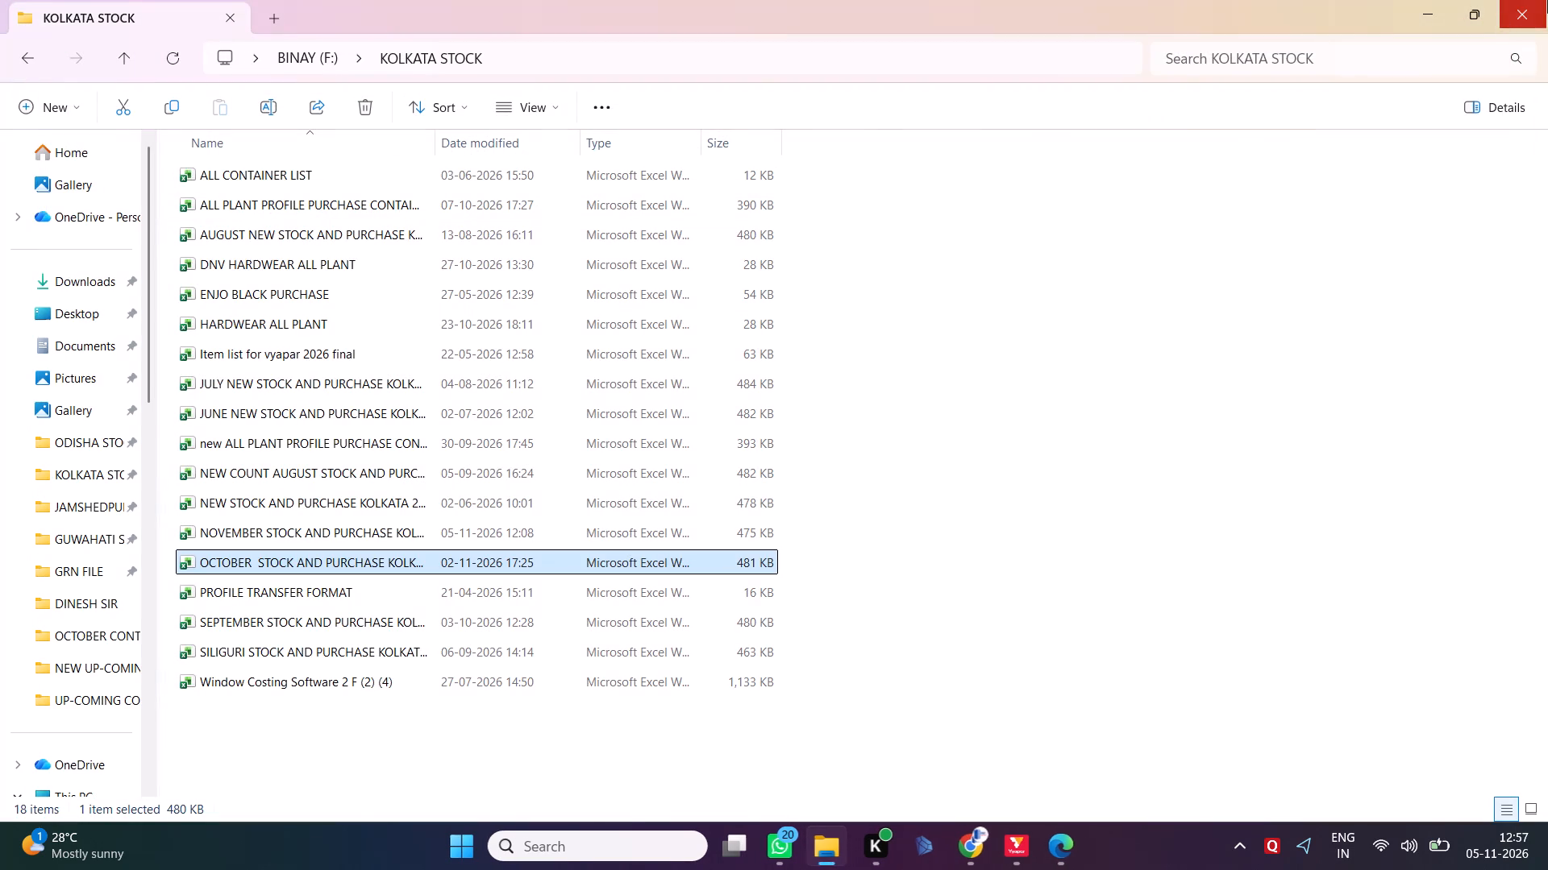
Reopen the November Kolkata stock workbook and show its MONTHLY PURCHASE sheet.
{"action": "double_click", "coordinate": [281, 529]}
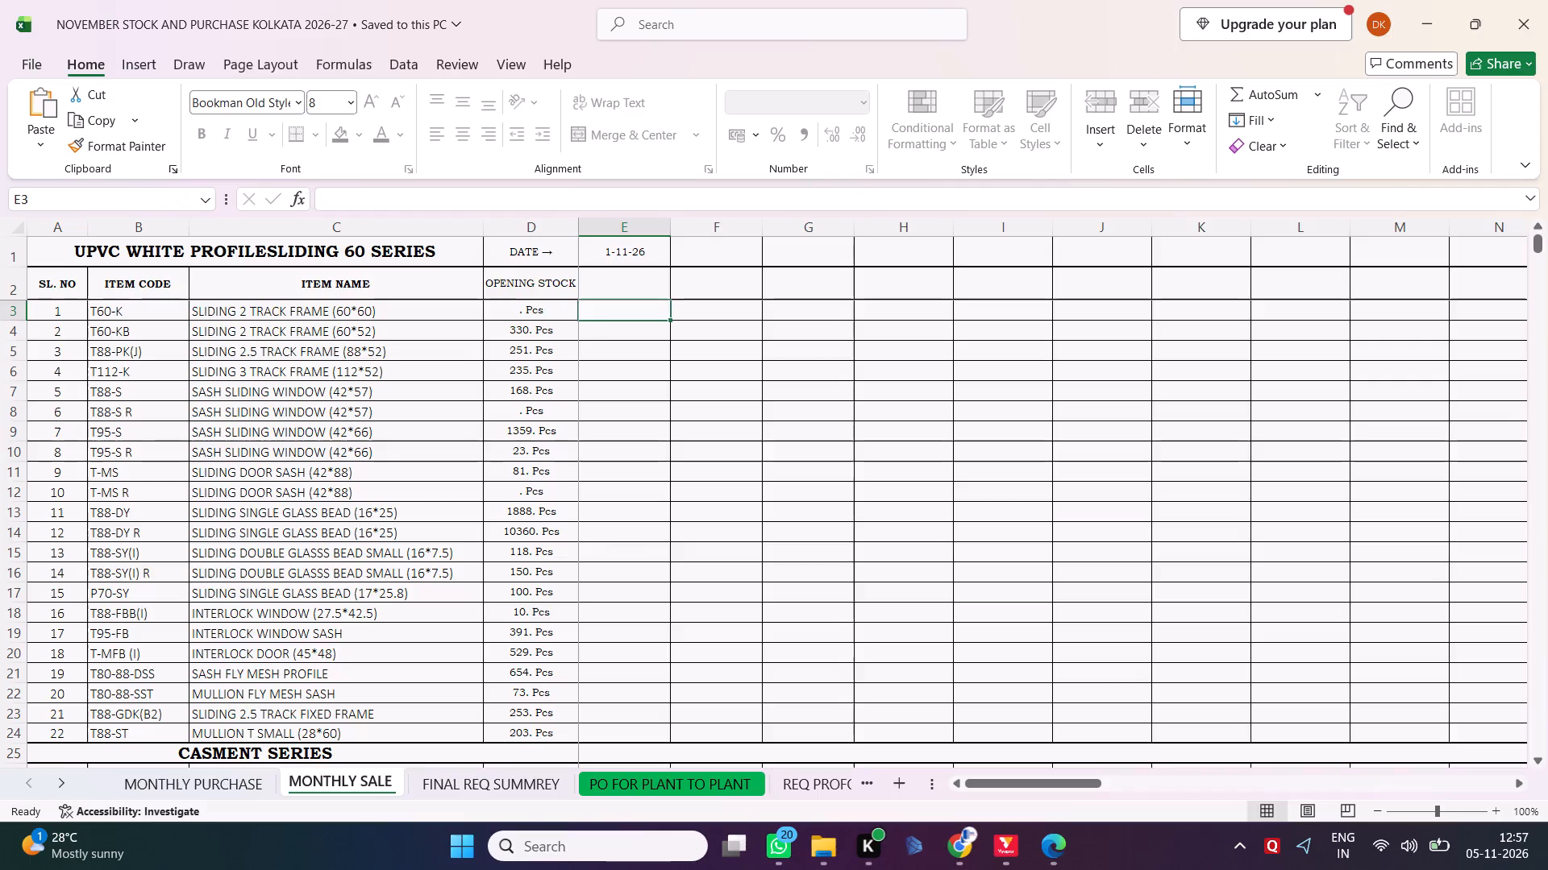
{"action": "left_click", "coordinate": [202, 781]}
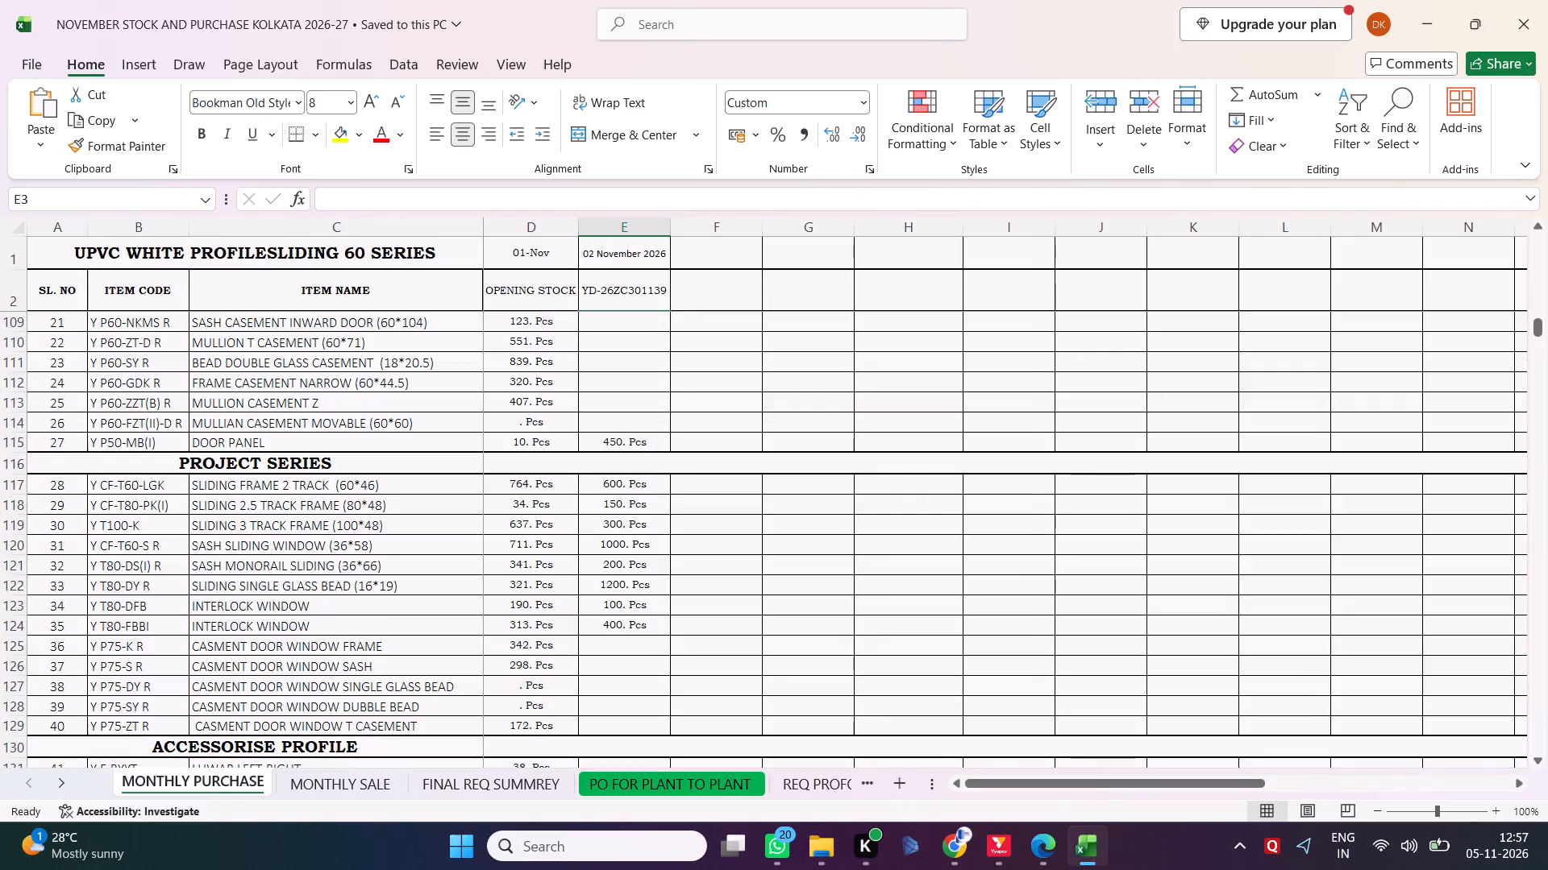
Reopen the October Kolkata workbook and examine the Y series quantities under the late-October bills on the MONTHLY PURCHASE sheet.
{"action": "key", "text": "alt+Tab"}
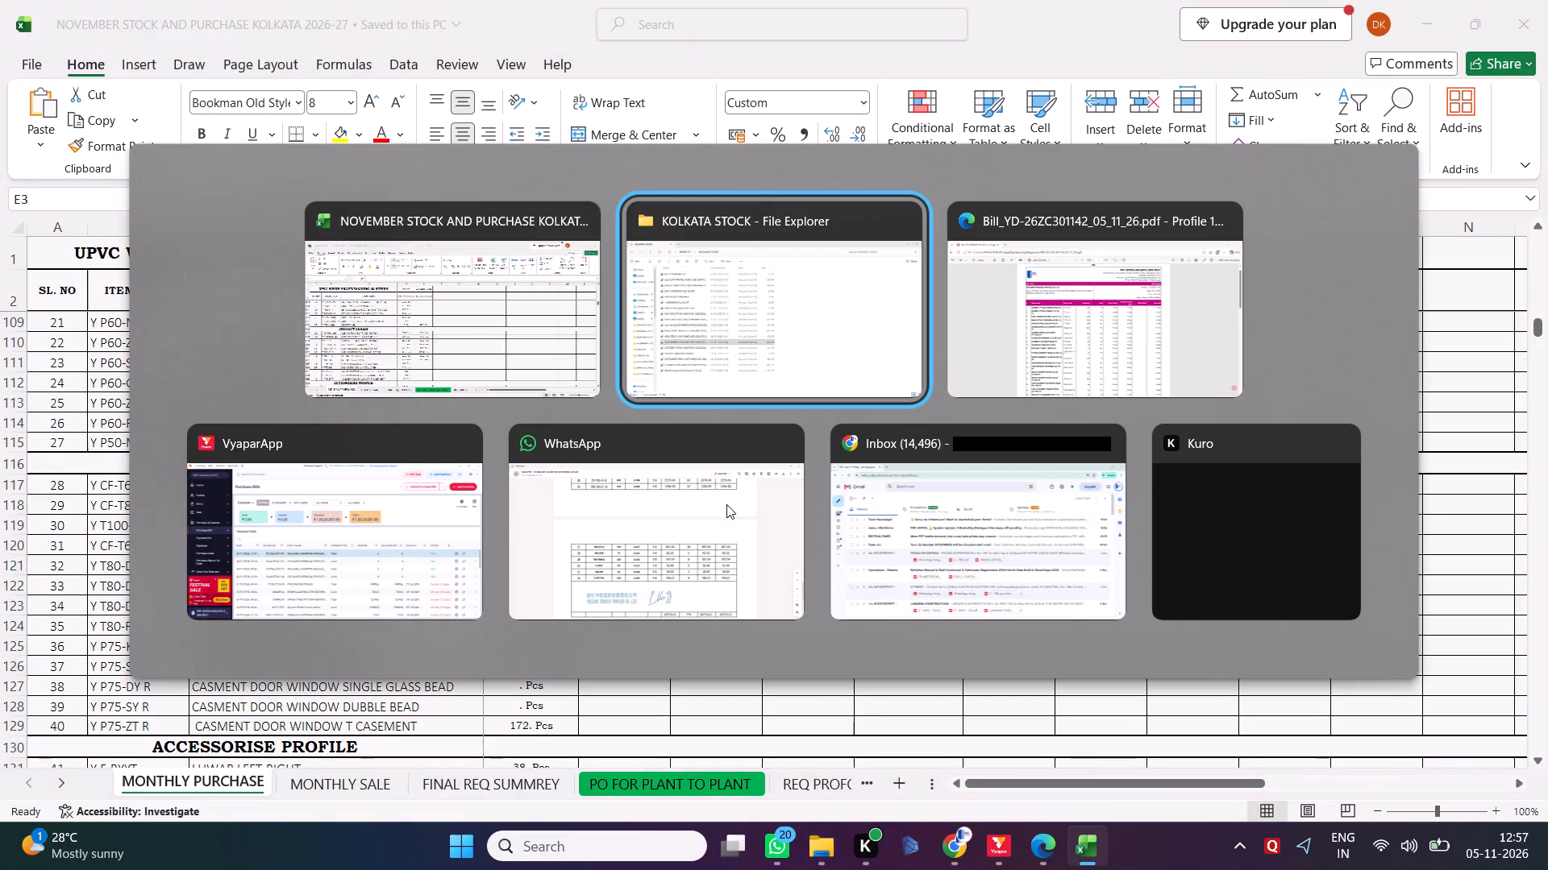
{"action": "double_click", "coordinate": [382, 575]}
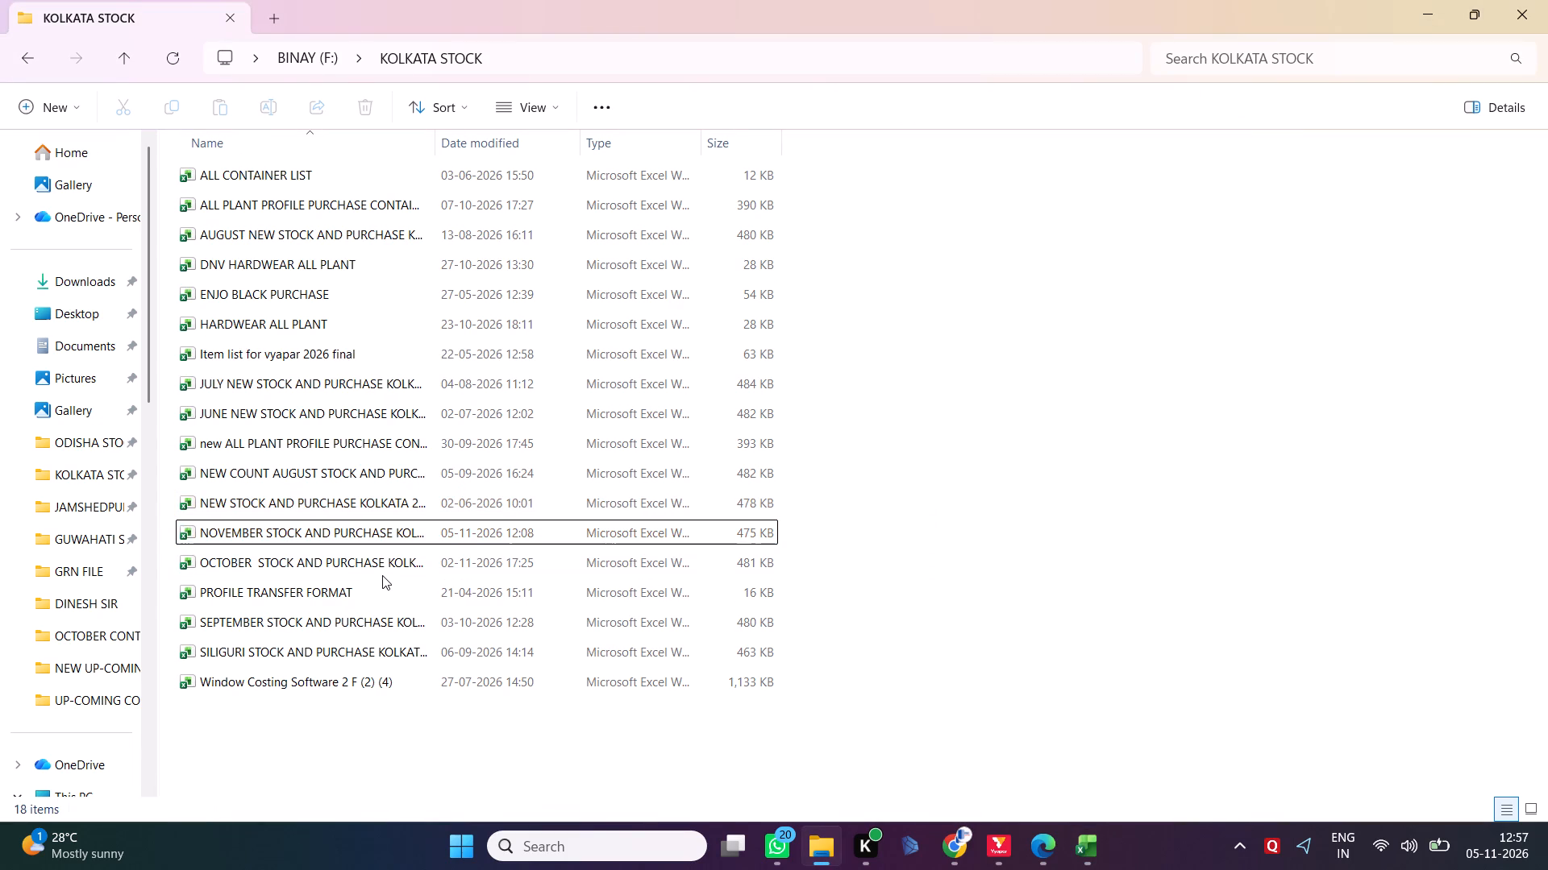
{"action": "double_click", "coordinate": [374, 565]}
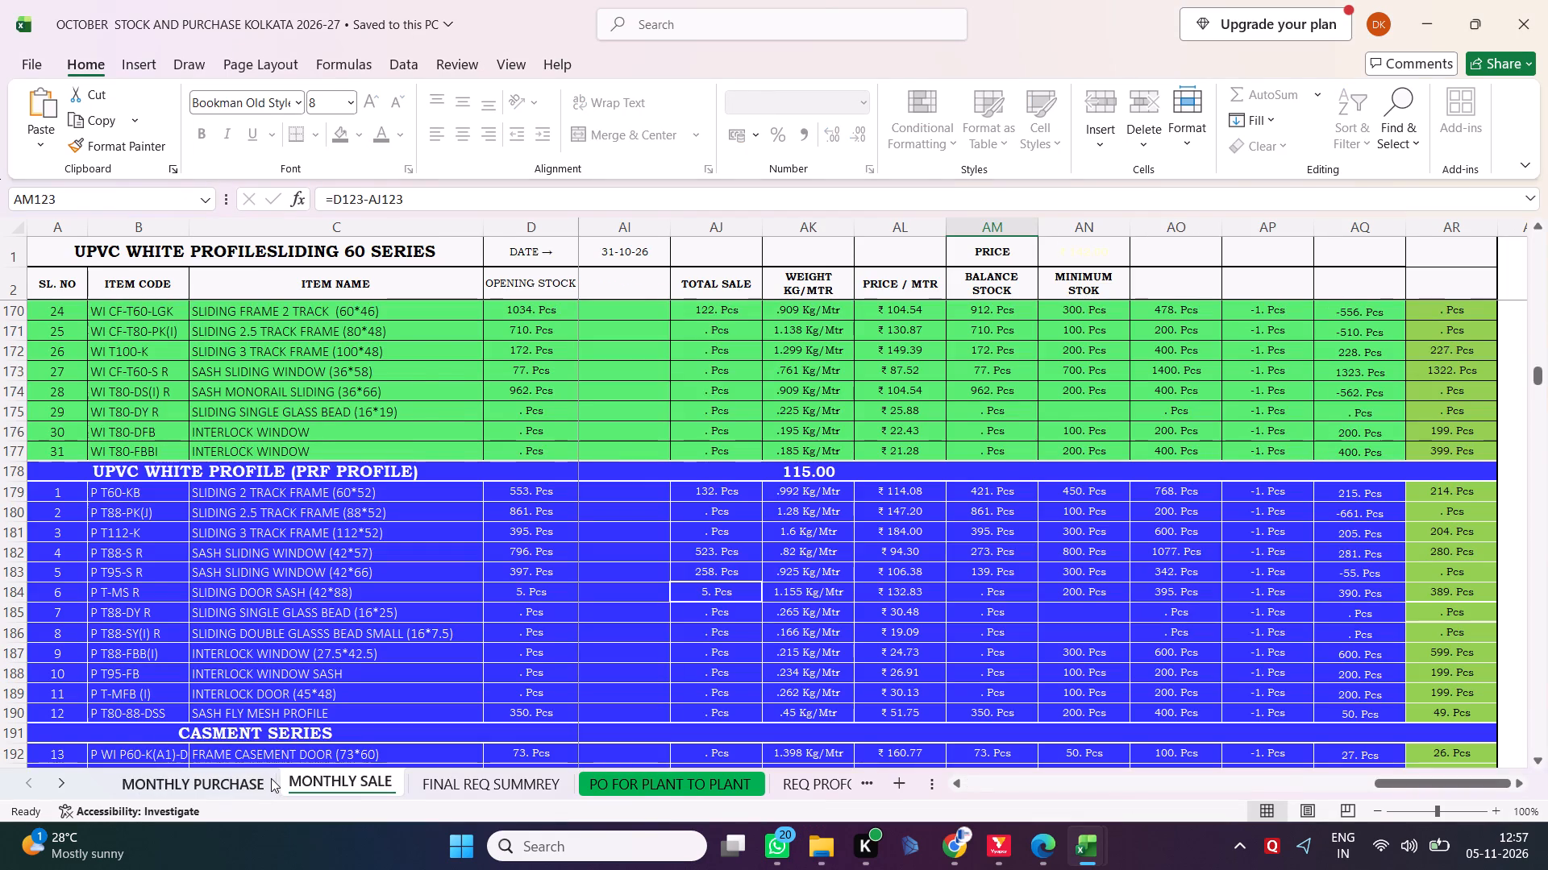
{"action": "left_click", "coordinate": [271, 778]}
{"action": "scroll", "coordinate": [983, 529], "scroll_direction": "left", "scroll_amount": 6}
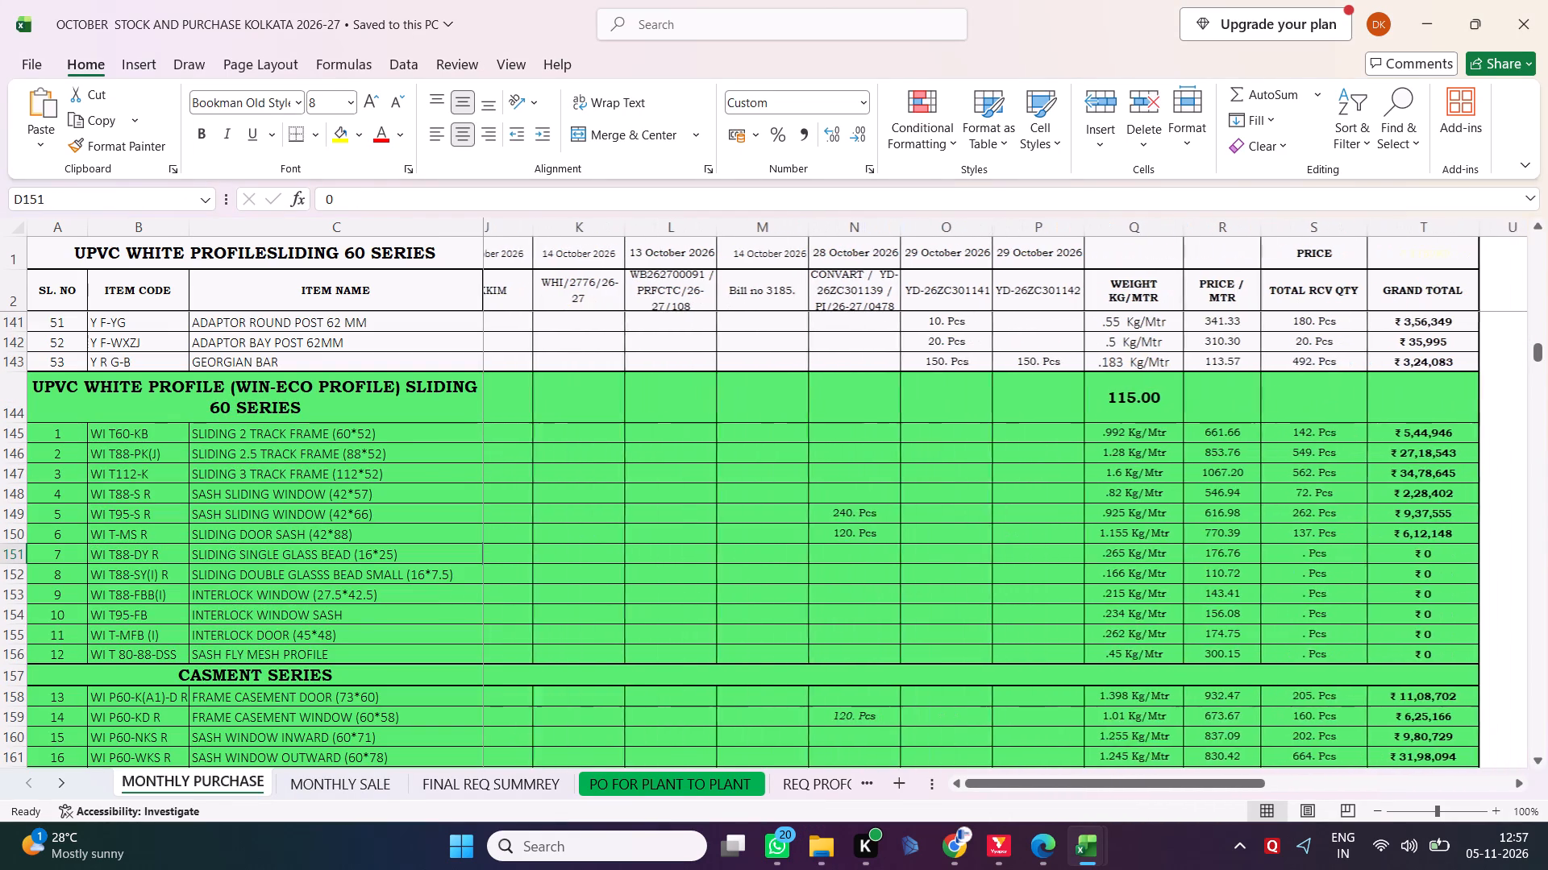
{"action": "scroll", "coordinate": [983, 529], "scroll_direction": "left", "scroll_amount": 1}
{"action": "scroll", "coordinate": [983, 529], "scroll_direction": "up", "scroll_amount": 6}
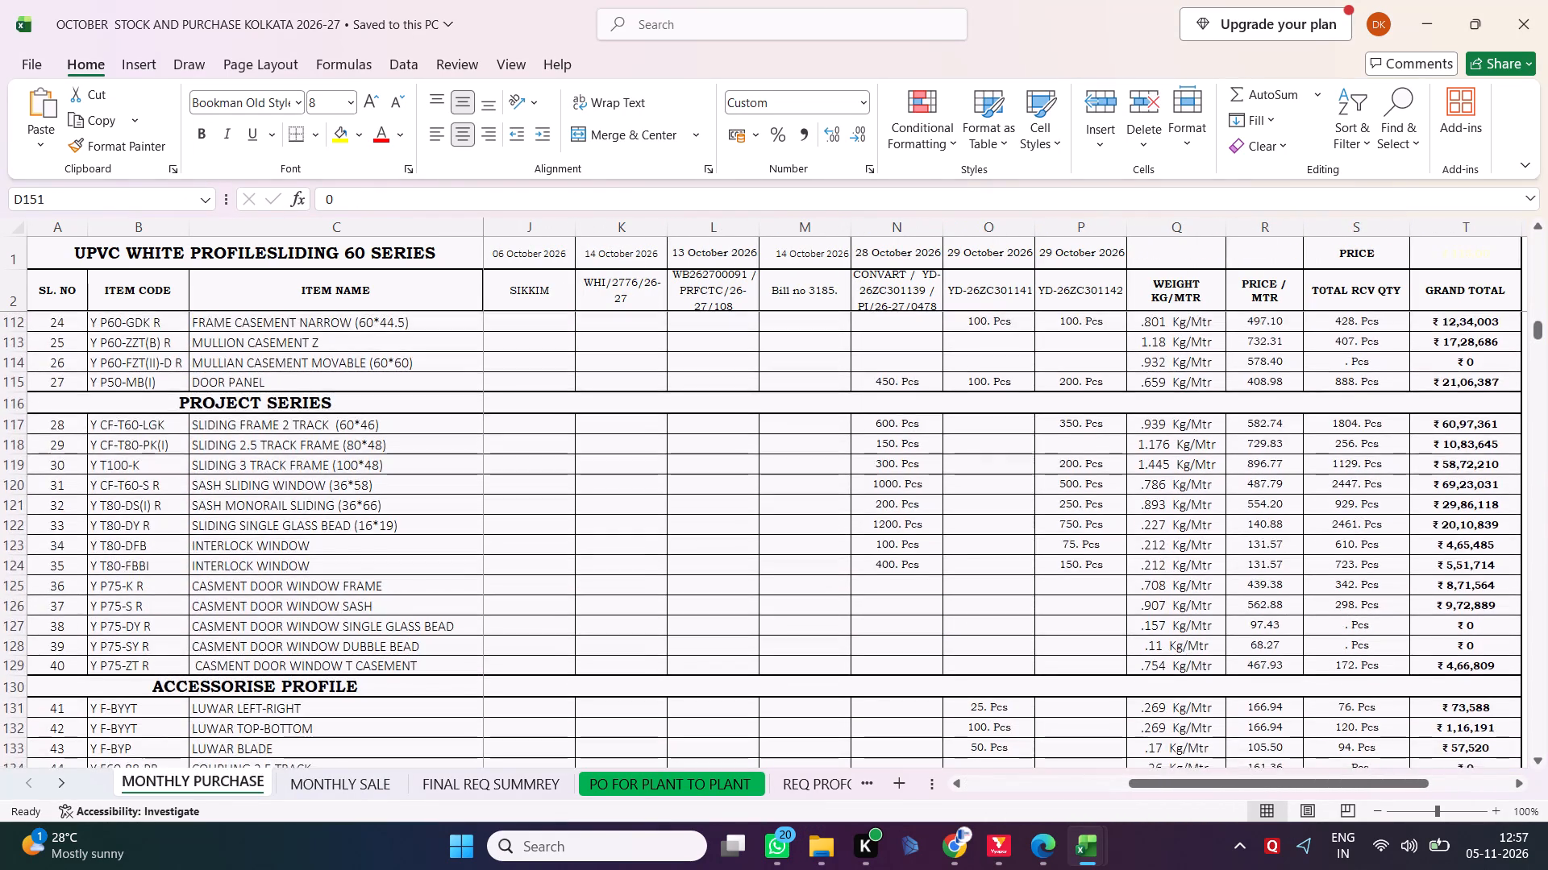
{"action": "scroll", "coordinate": [983, 529], "scroll_direction": "up", "scroll_amount": 3}
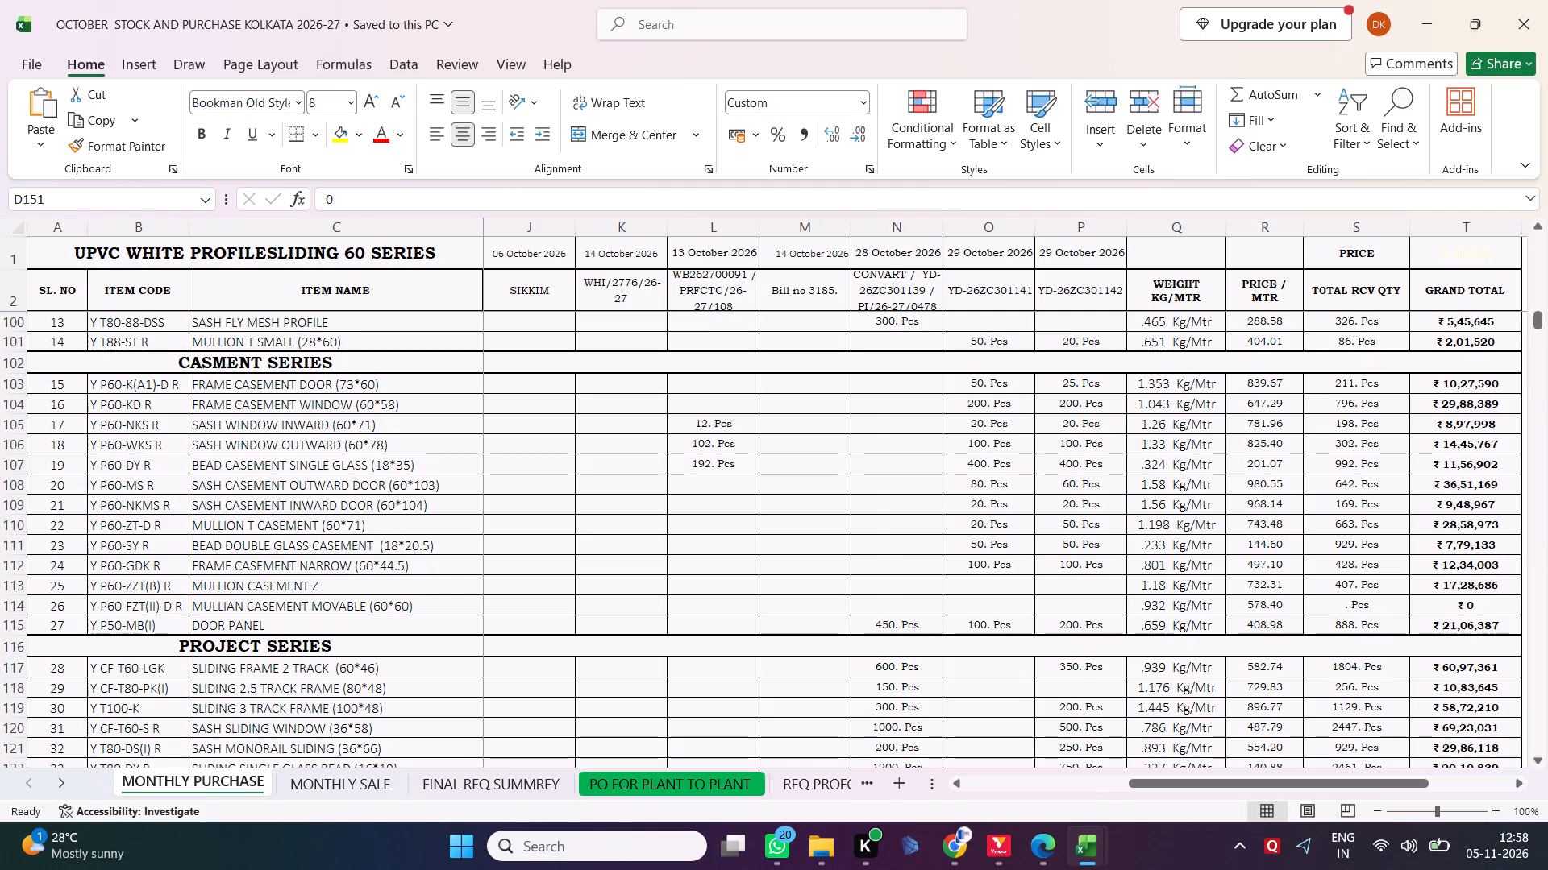
{"action": "scroll", "coordinate": [977, 543], "scroll_direction": "up", "scroll_amount": 5}
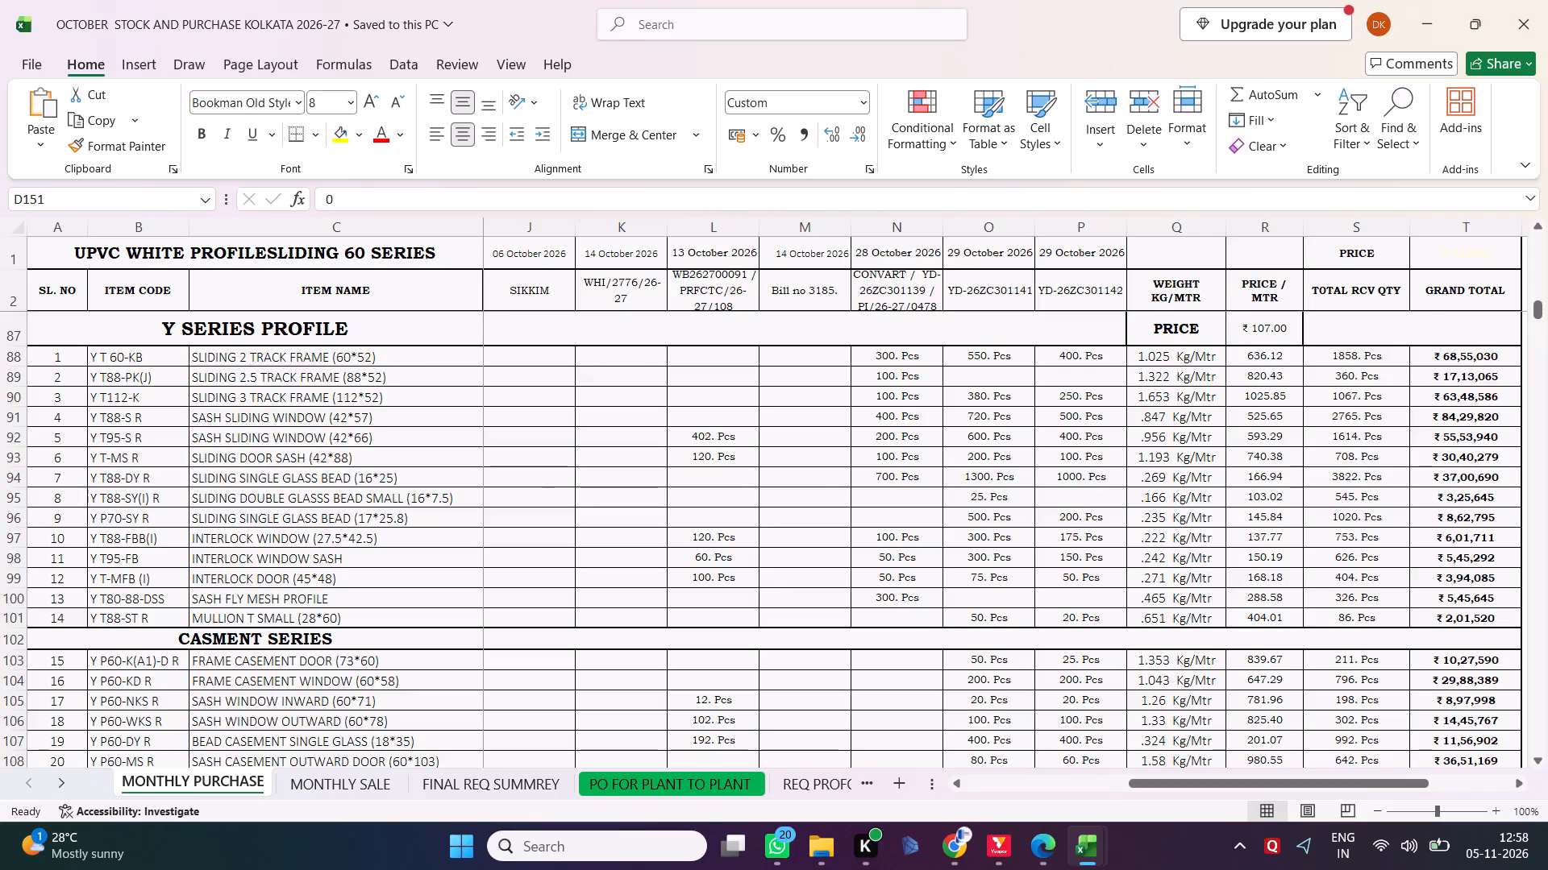
Open the November Odisha stock and purchase workbook from the ODISHA STOCK folder.
{"action": "key", "text": "alt+Tab"}
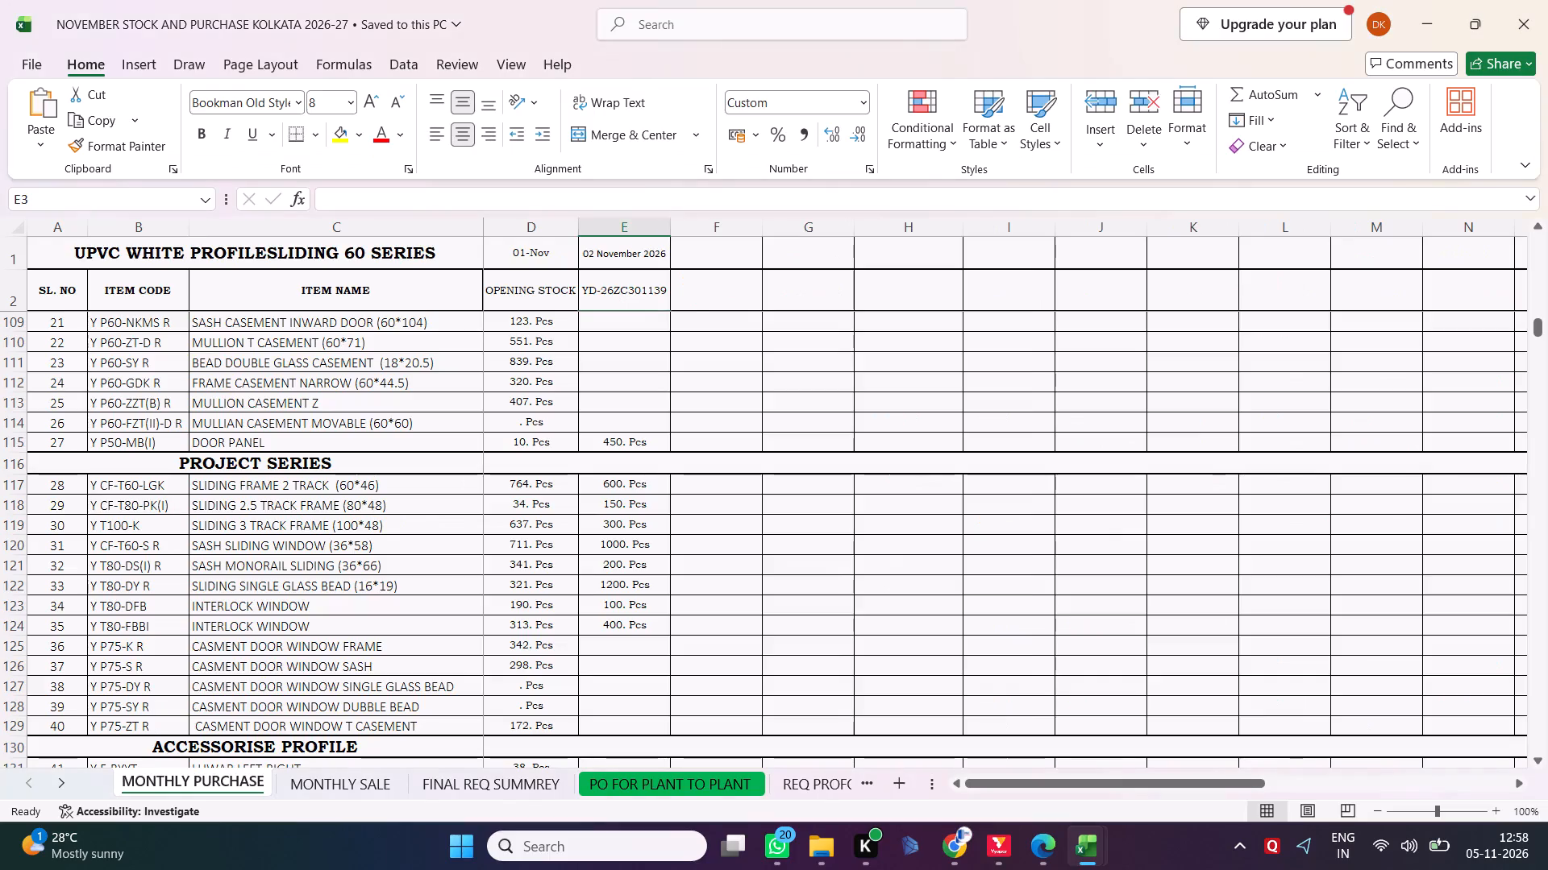
{"action": "key", "text": "alt+Tab"}
{"action": "key", "text": "alt+Tab"}
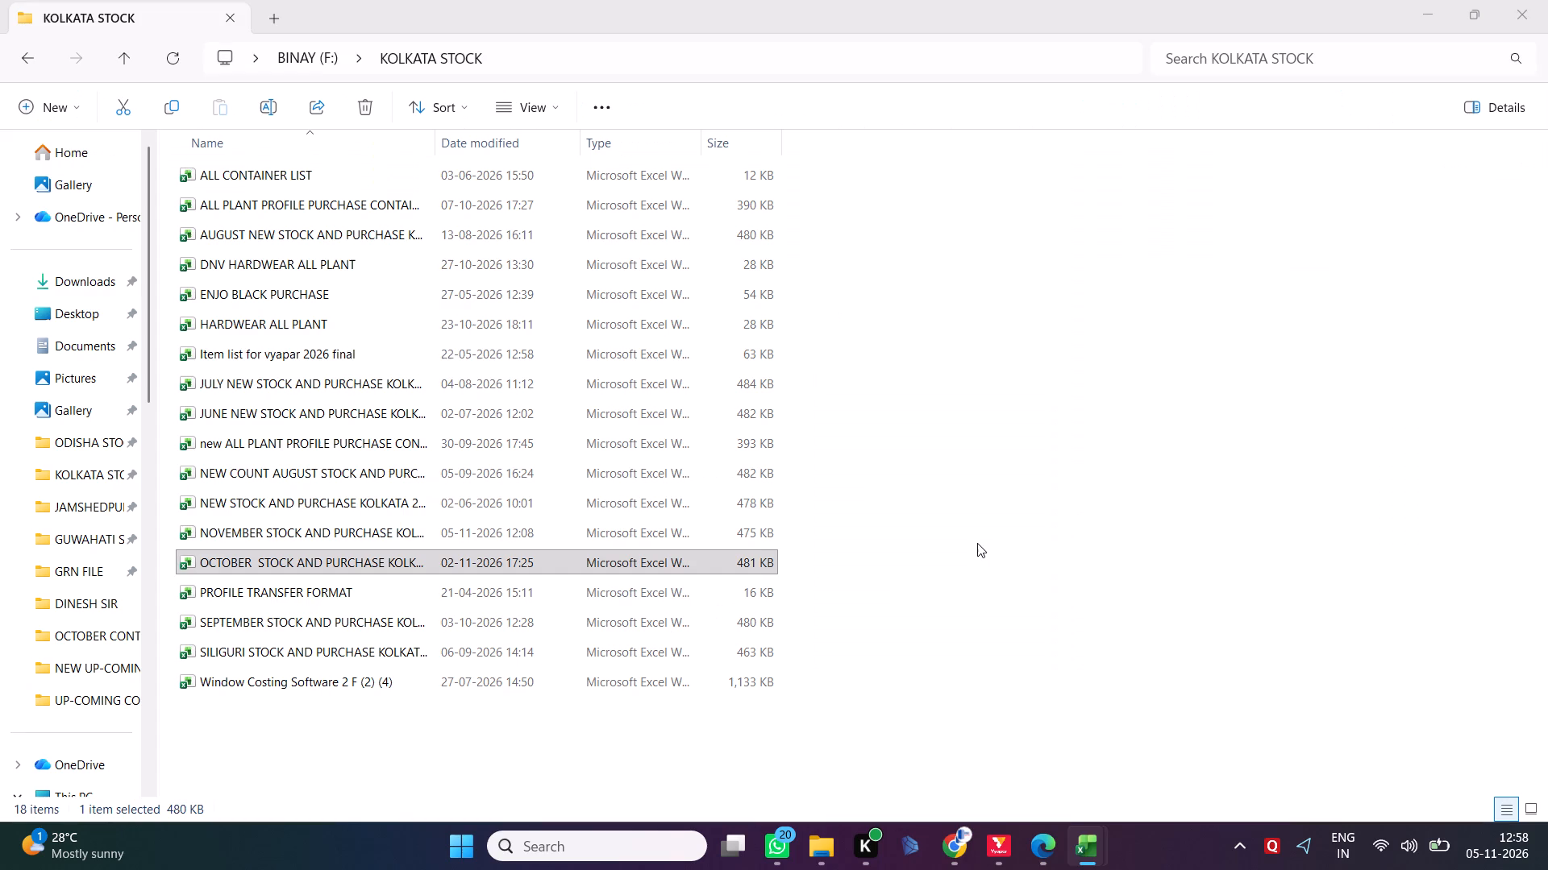
{"action": "left_click", "coordinate": [107, 445]}
{"action": "double_click", "coordinate": [302, 328]}
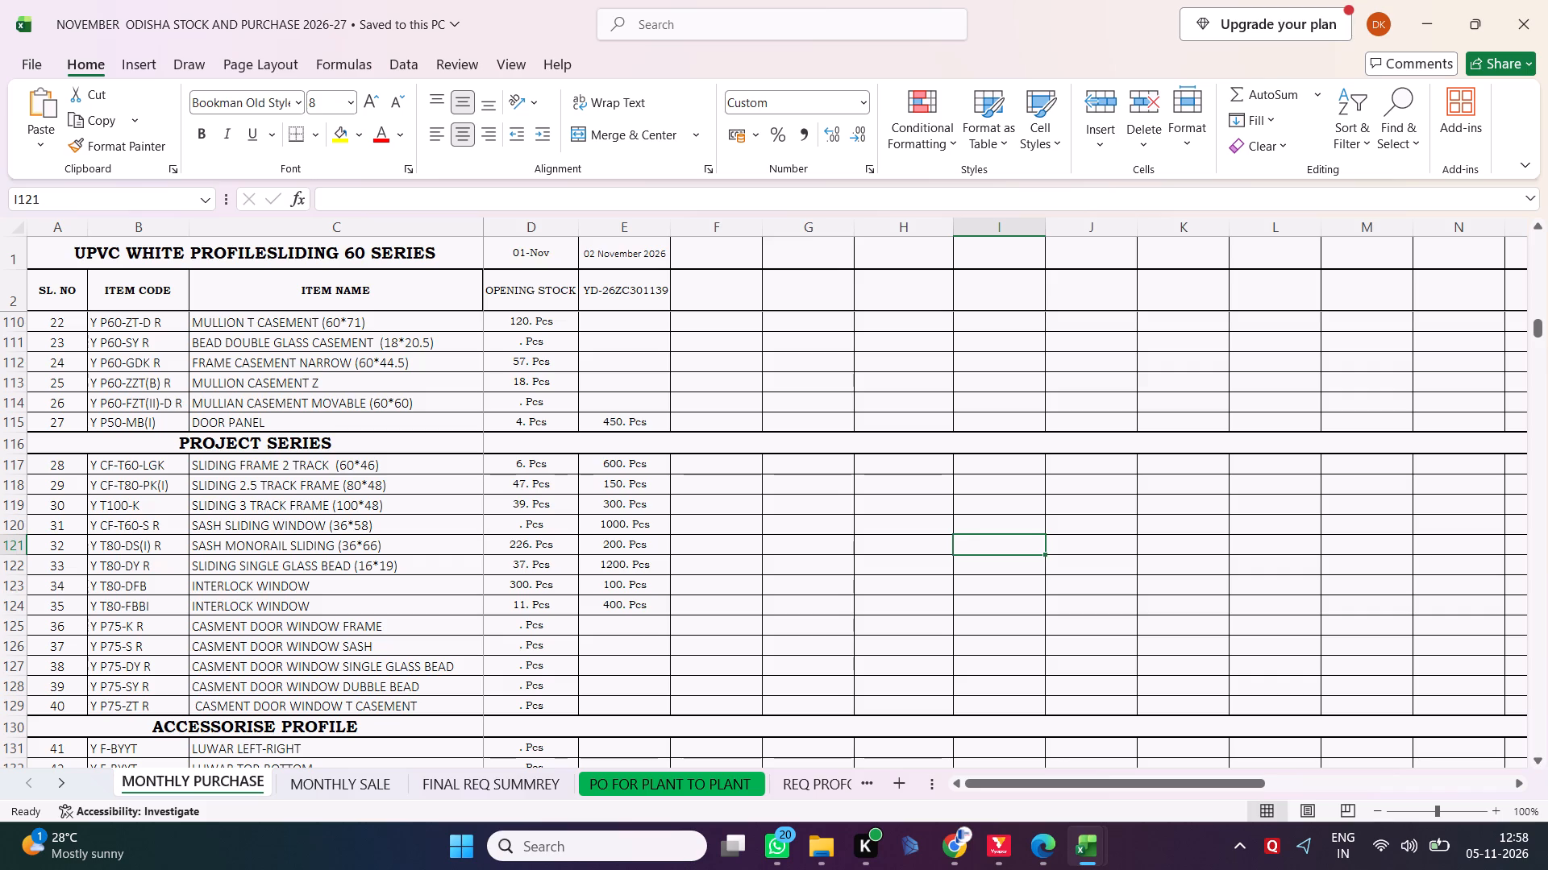
Review the October Kolkata purchase columns again and open the PDF of purchase bill YD-26ZC301138 in Vyapar.
{"action": "key", "text": "alt+Tab"}
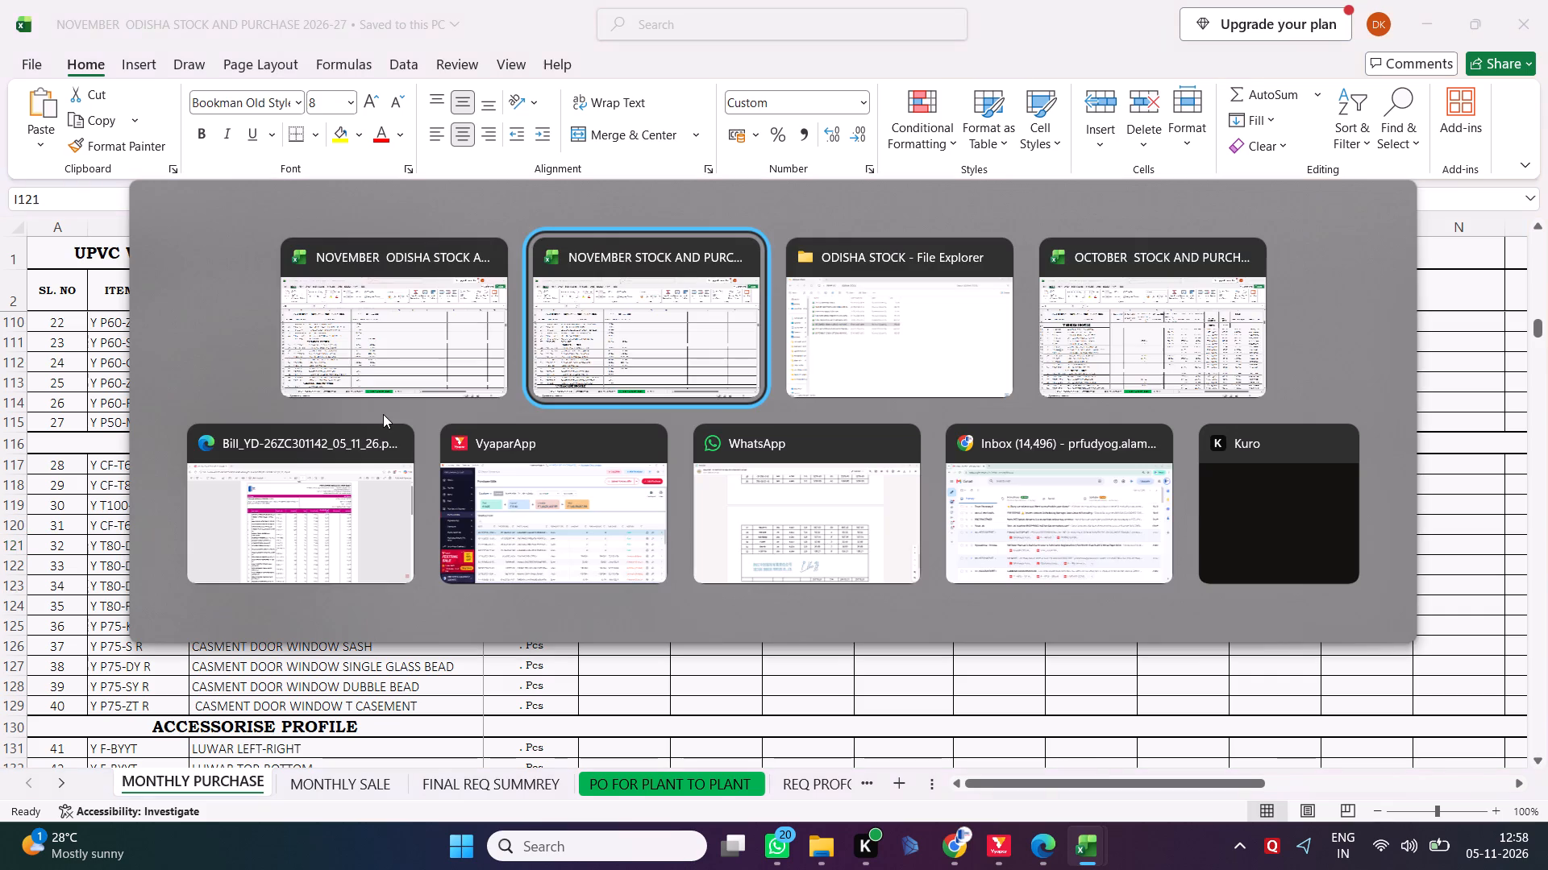
{"action": "key", "text": "alt+Tab"}
{"action": "key", "text": "alt+Tab"}
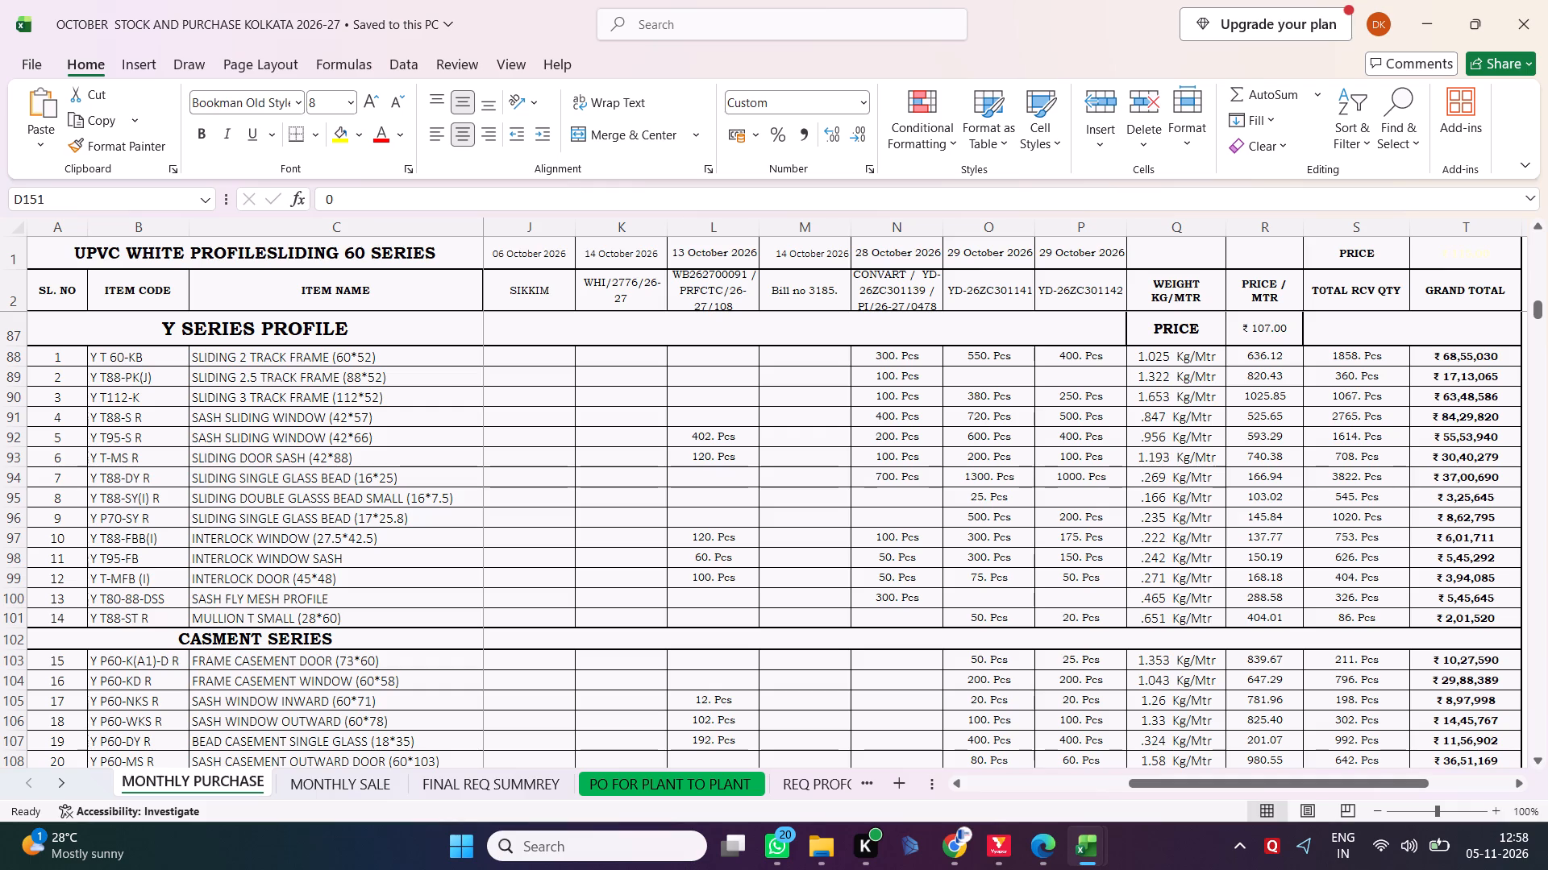
{"action": "key", "text": "alt+Tab"}
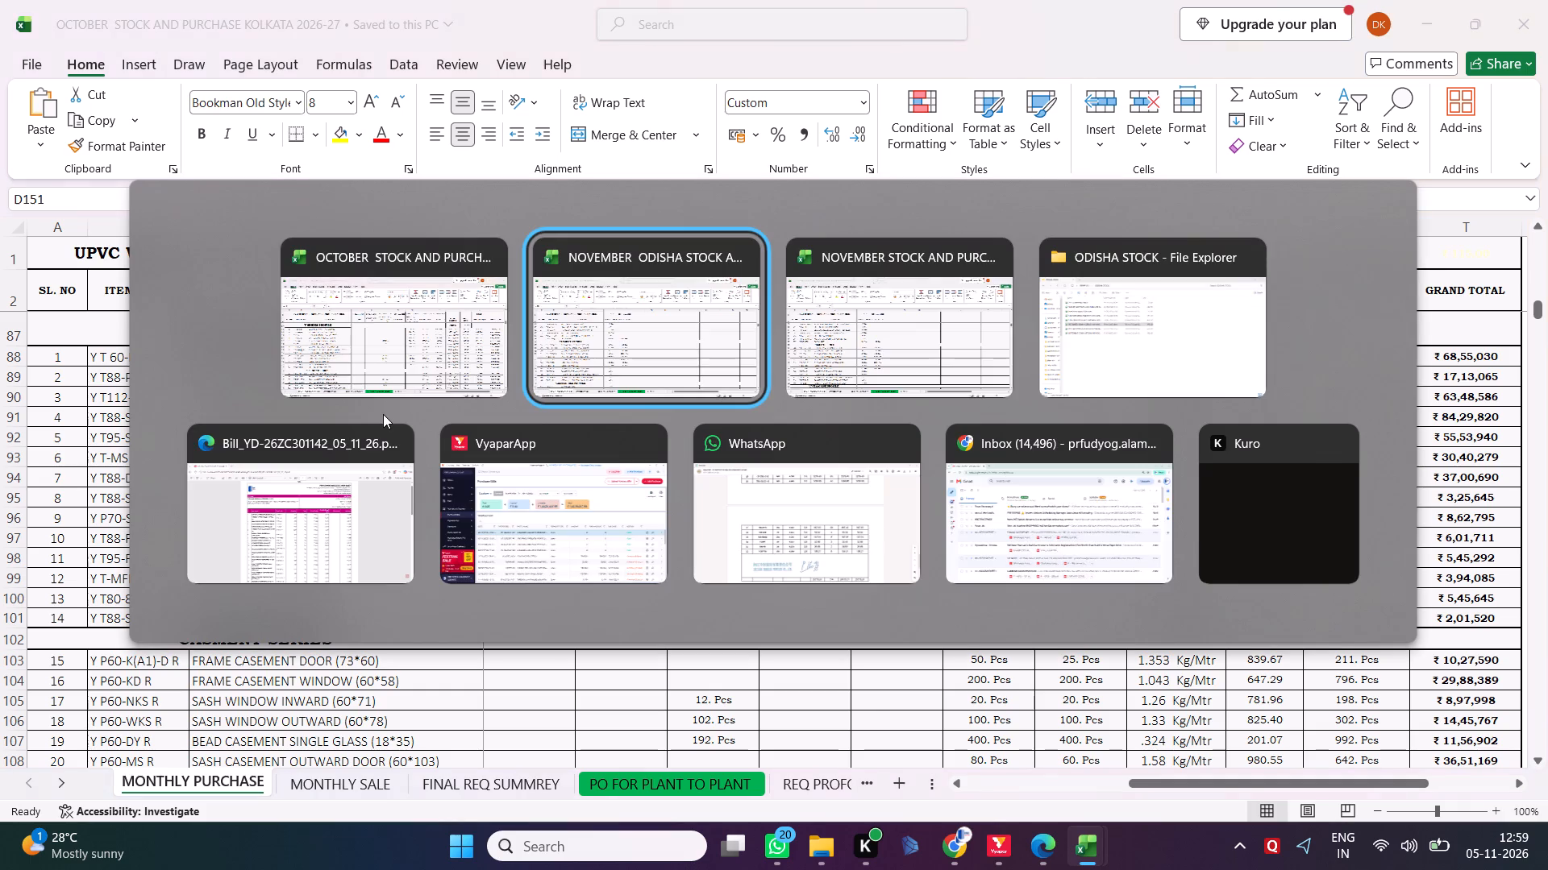
Switch to the November Kolkata workbook and examine the Y series quantities under bill YD-26ZC301139 on the MONTHLY PURCHASE sheet.
{"action": "key", "text": "alt+Tab"}
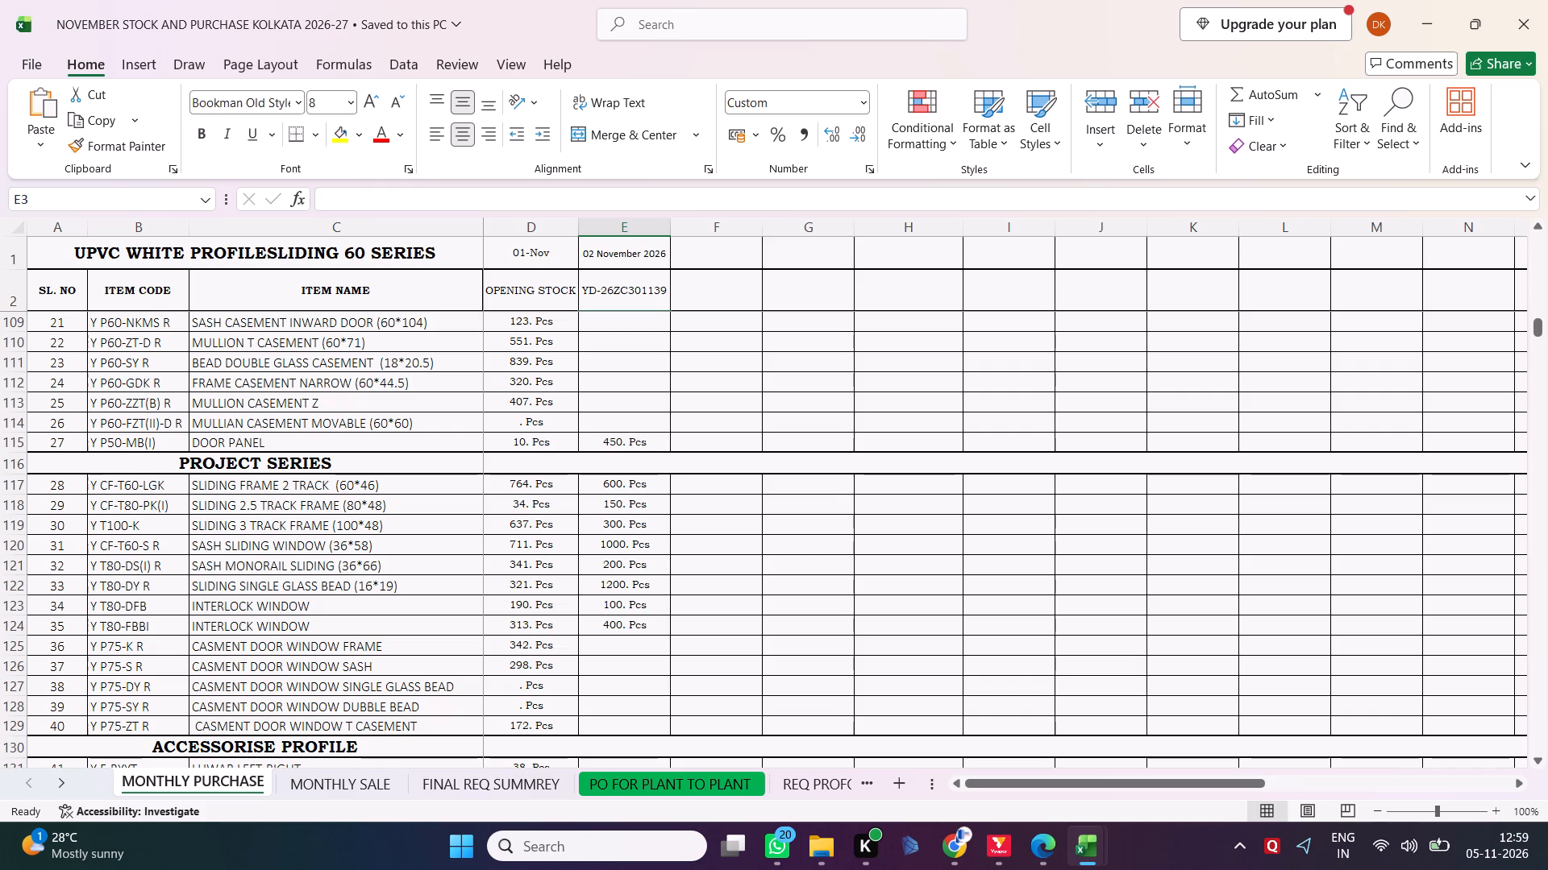
{"action": "scroll", "coordinate": [680, 479], "scroll_direction": "up", "scroll_amount": 3}
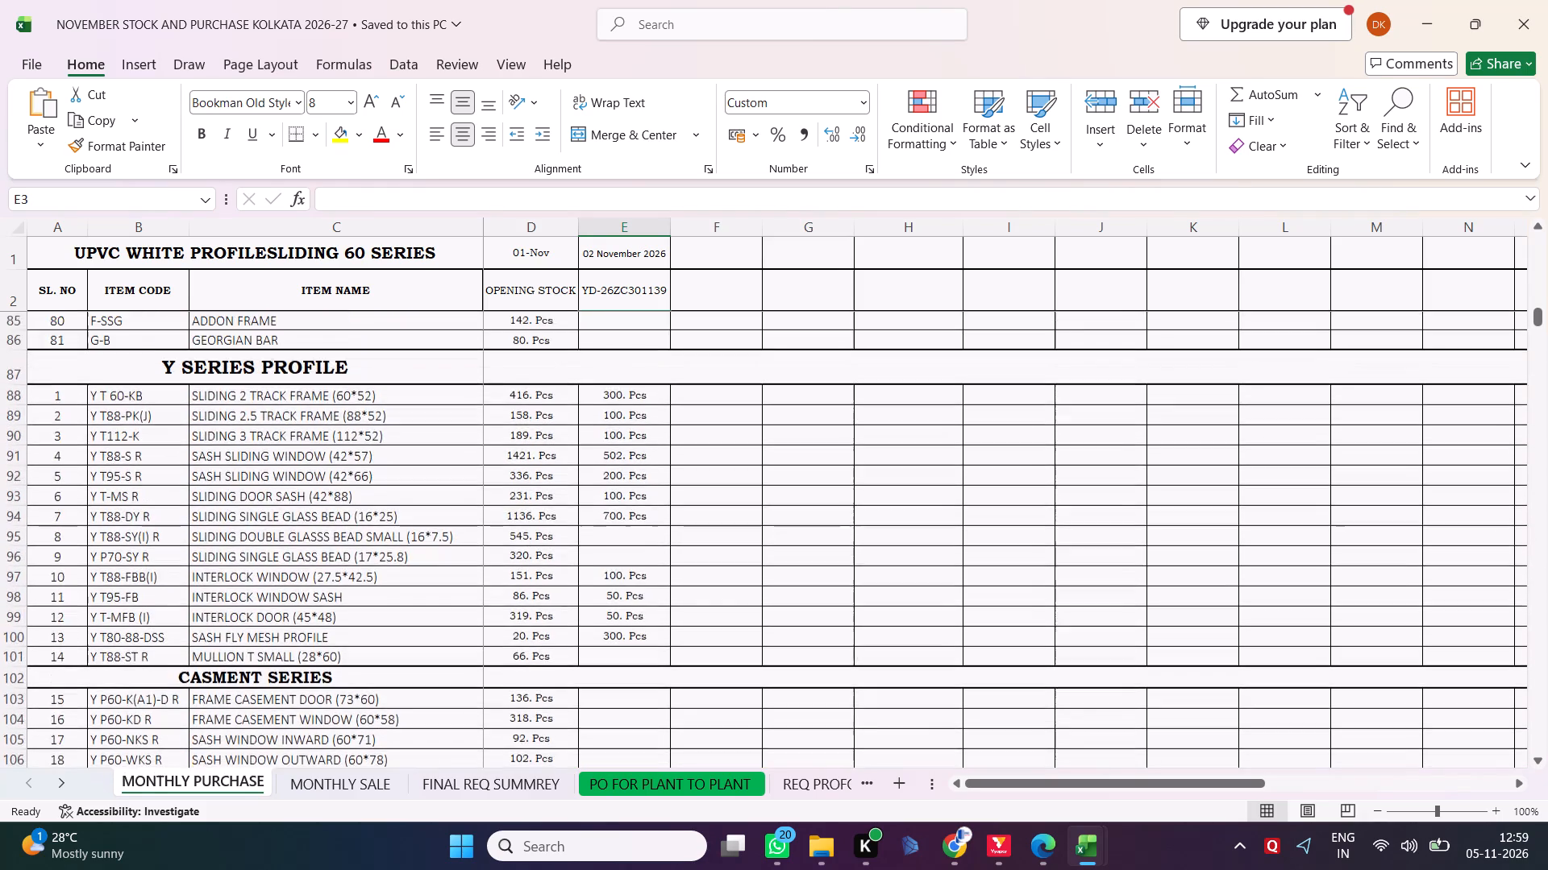
{"action": "scroll", "coordinate": [680, 479], "scroll_direction": "up", "scroll_amount": 1}
Switch to Vyapar and open the PDF of Zhejiang Zhongcai purchase bill YD-26ZC301138.
{"action": "key", "text": "alt+Tab"}
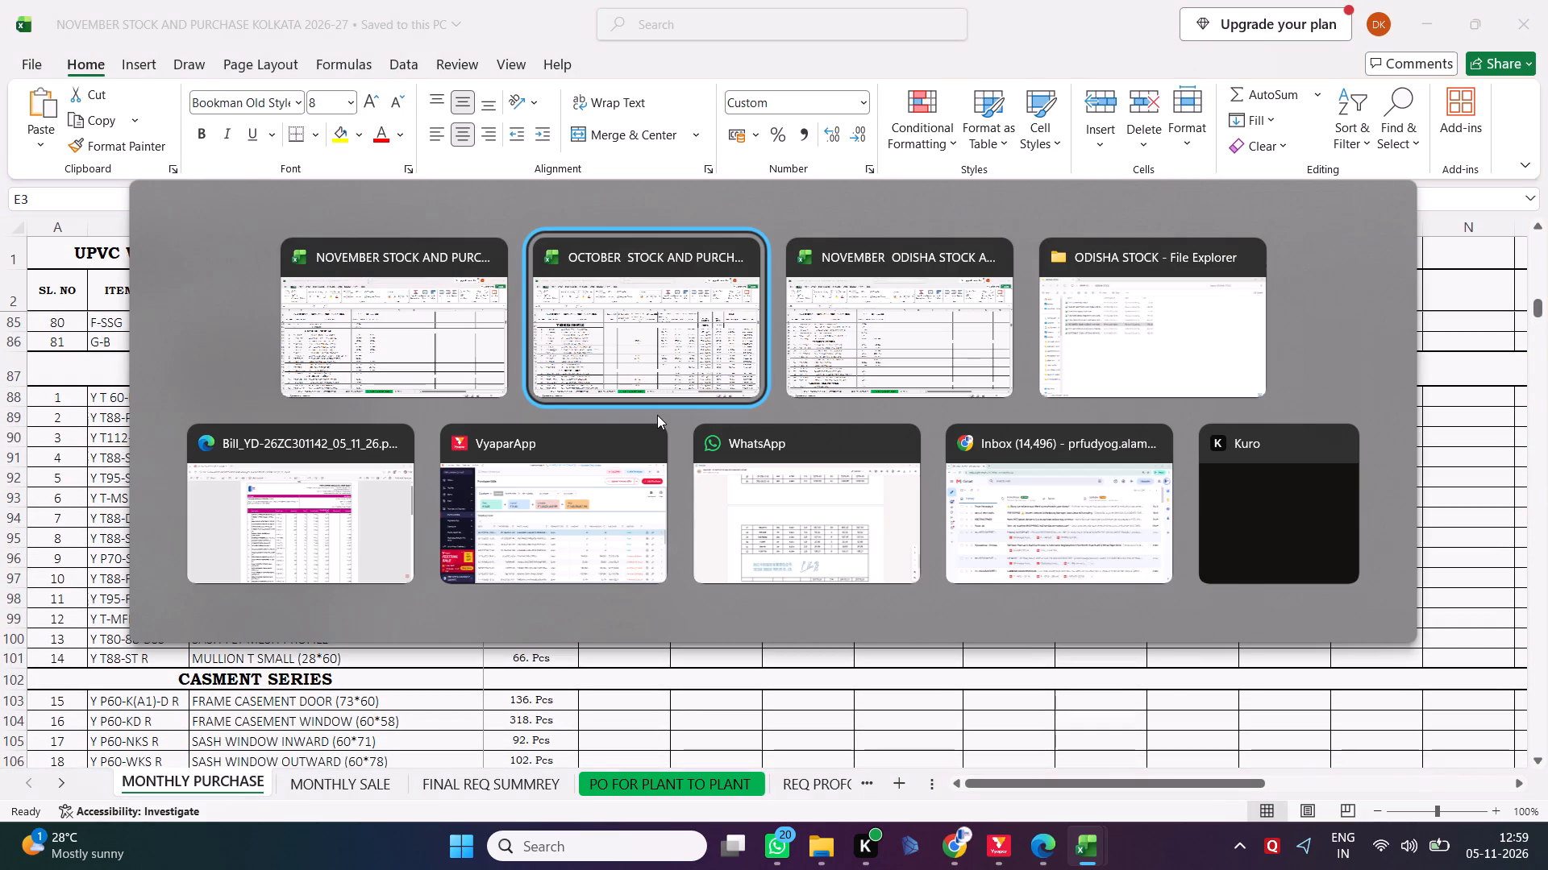
{"action": "key", "text": "alt+Tab"}
{"action": "key", "text": "alt+Tab"}
{"action": "key", "text": "alt+Tab"}
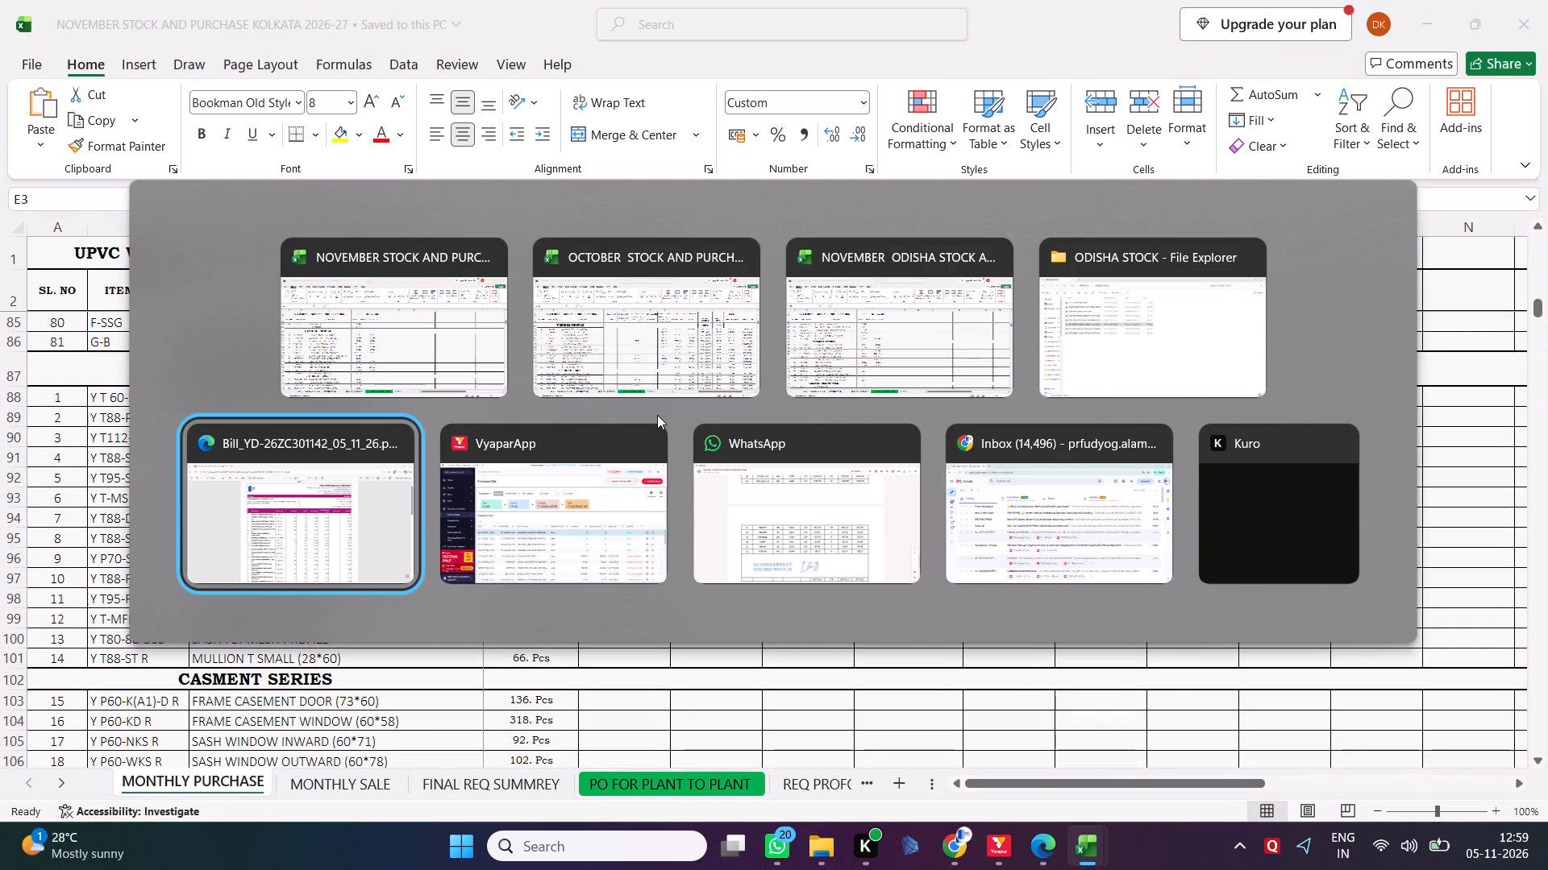
{"action": "key", "text": "alt+Tab"}
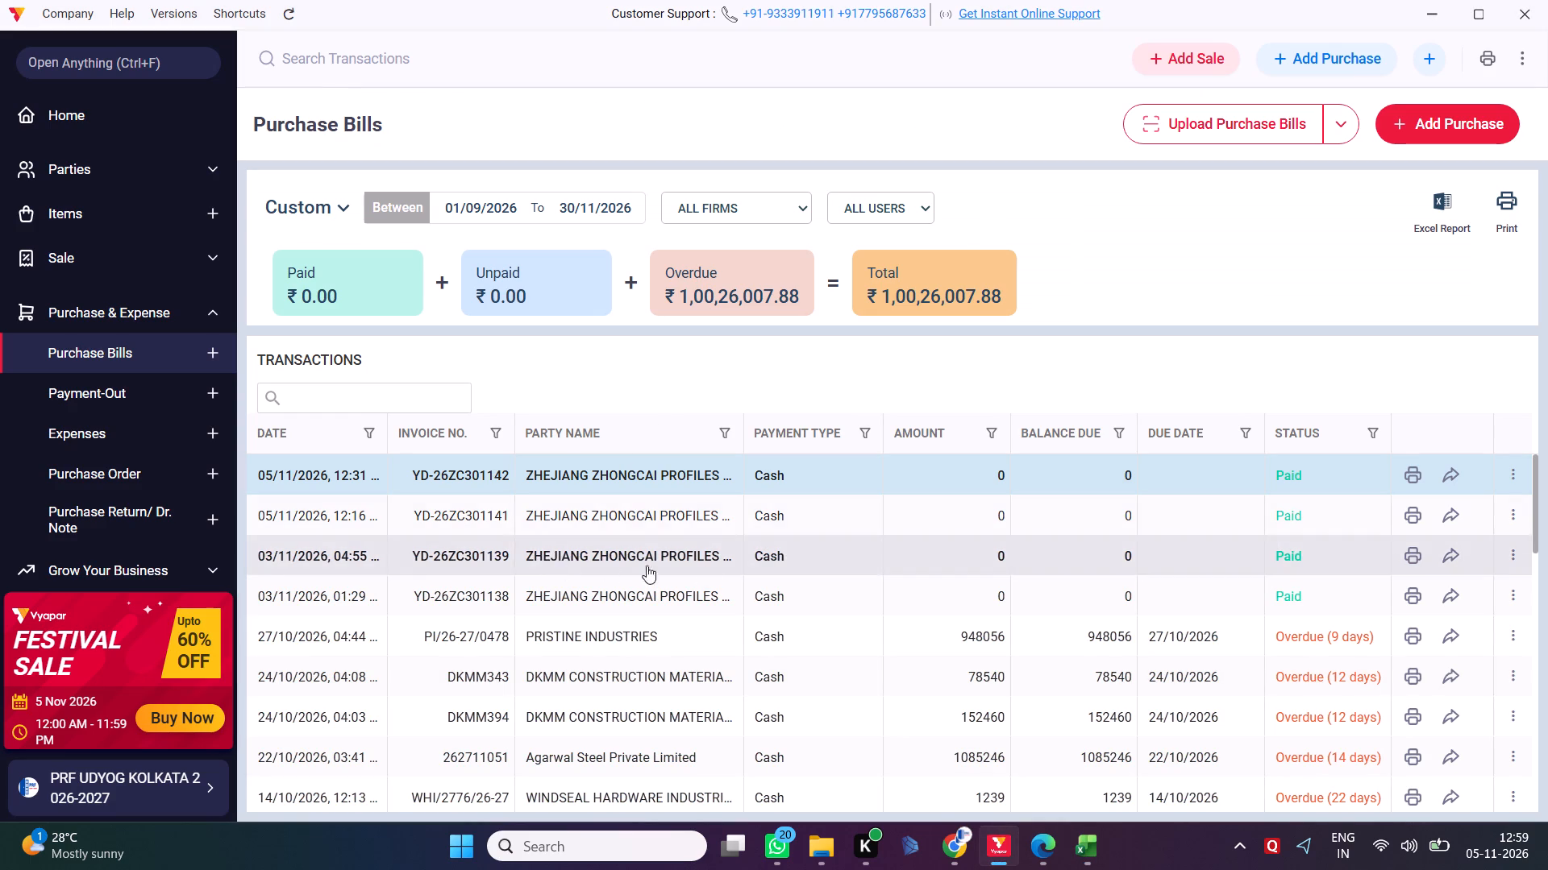
{"action": "left_click", "coordinate": [1513, 594]}
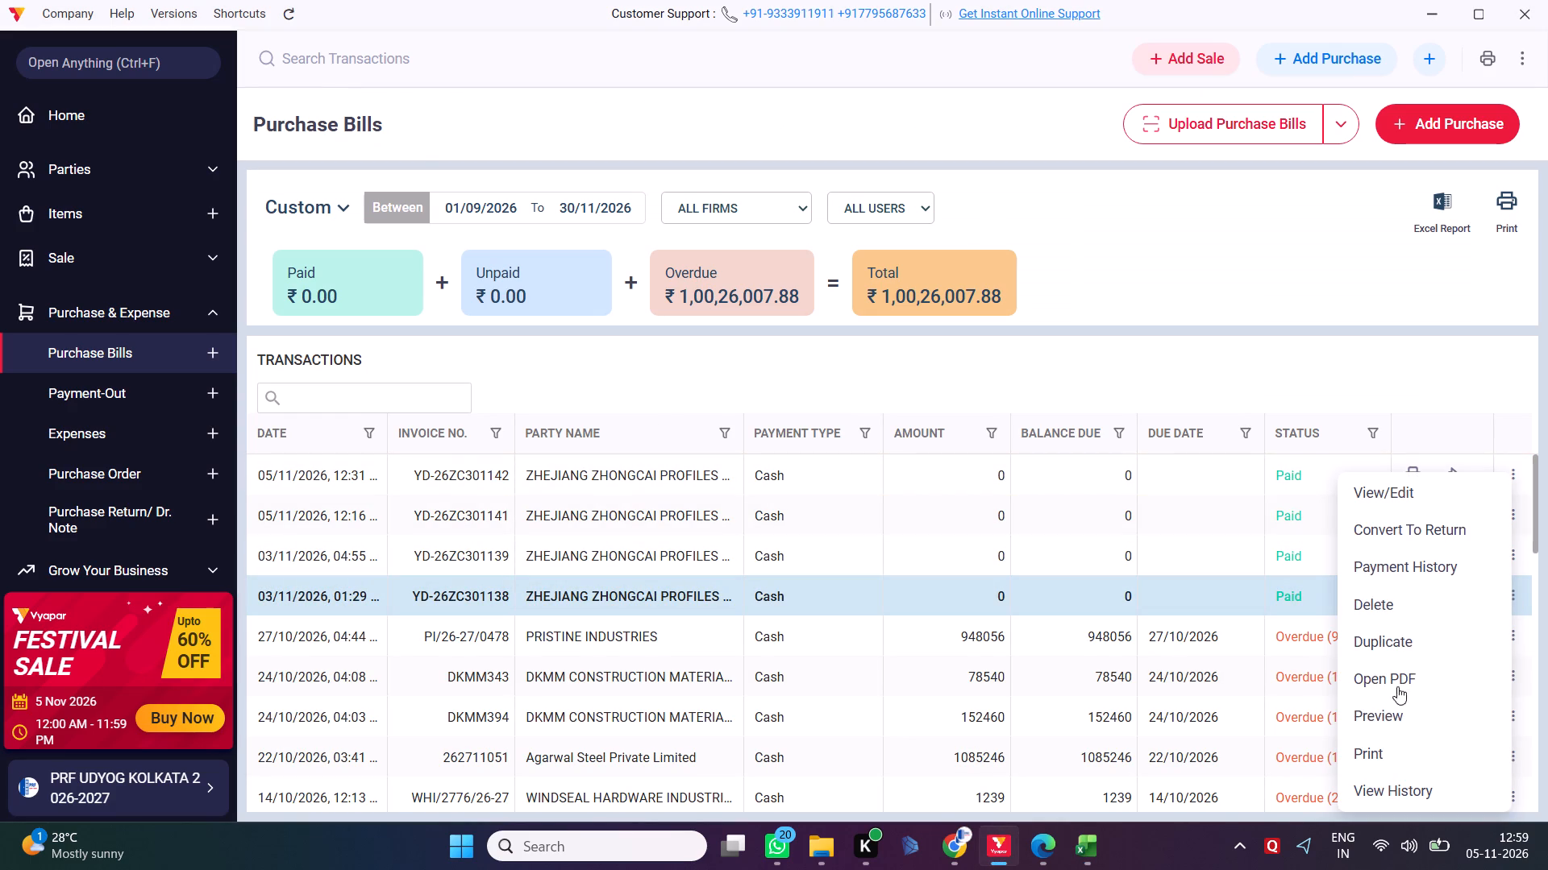
{"action": "left_click", "coordinate": [1390, 681]}
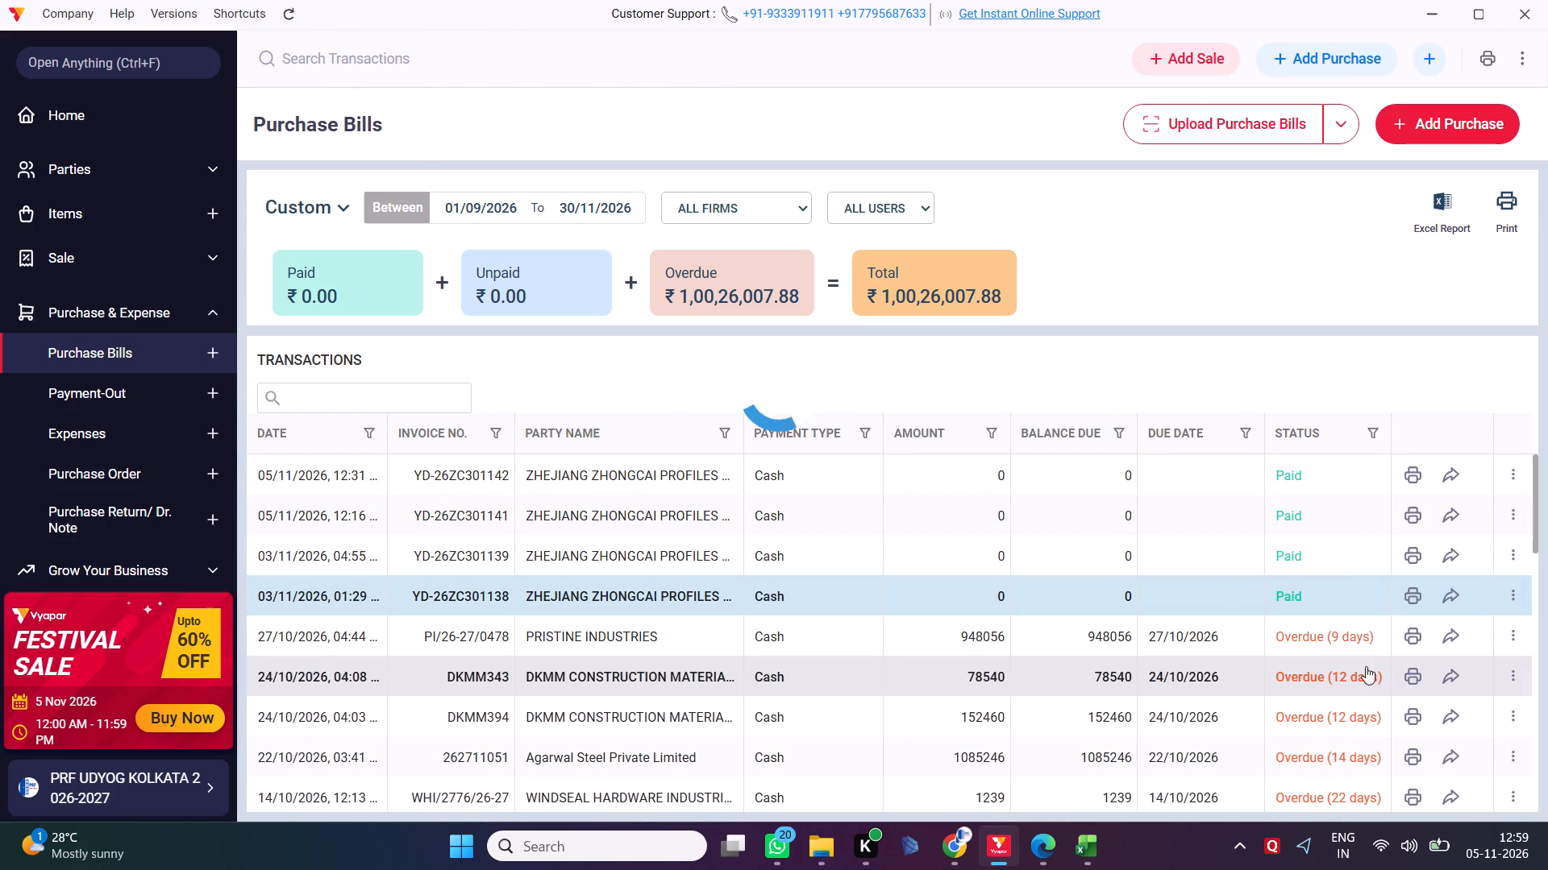
Change the bill number heading on the November Kolkata workbook's MONTHLY PURCHASE sheet to YD-26ZC301138.
{"action": "key", "text": "alt+Tab"}
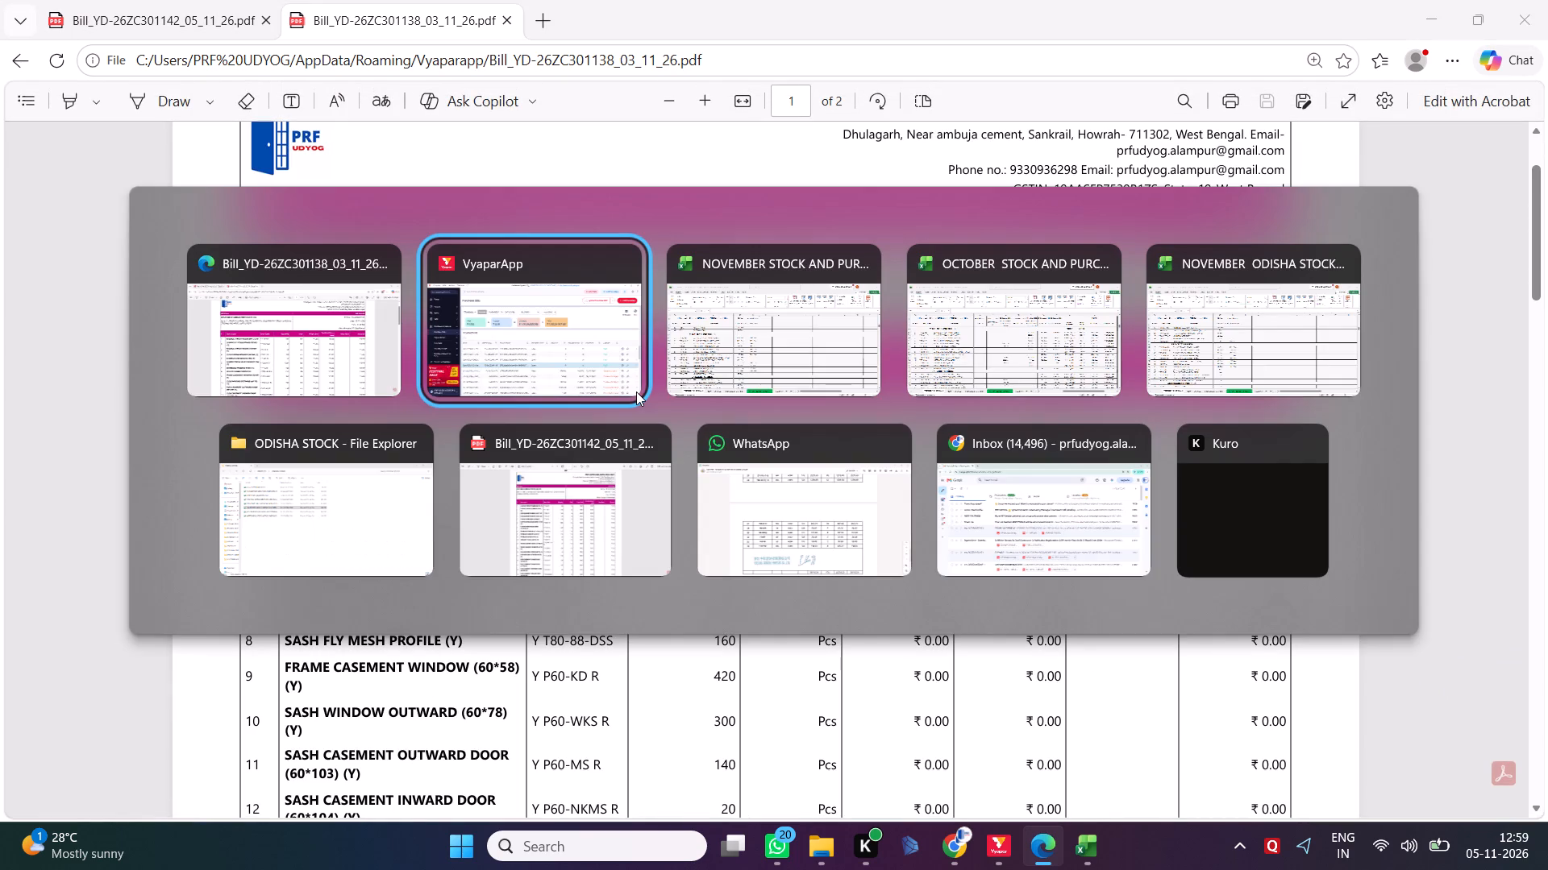
{"action": "key", "text": "alt+Tab"}
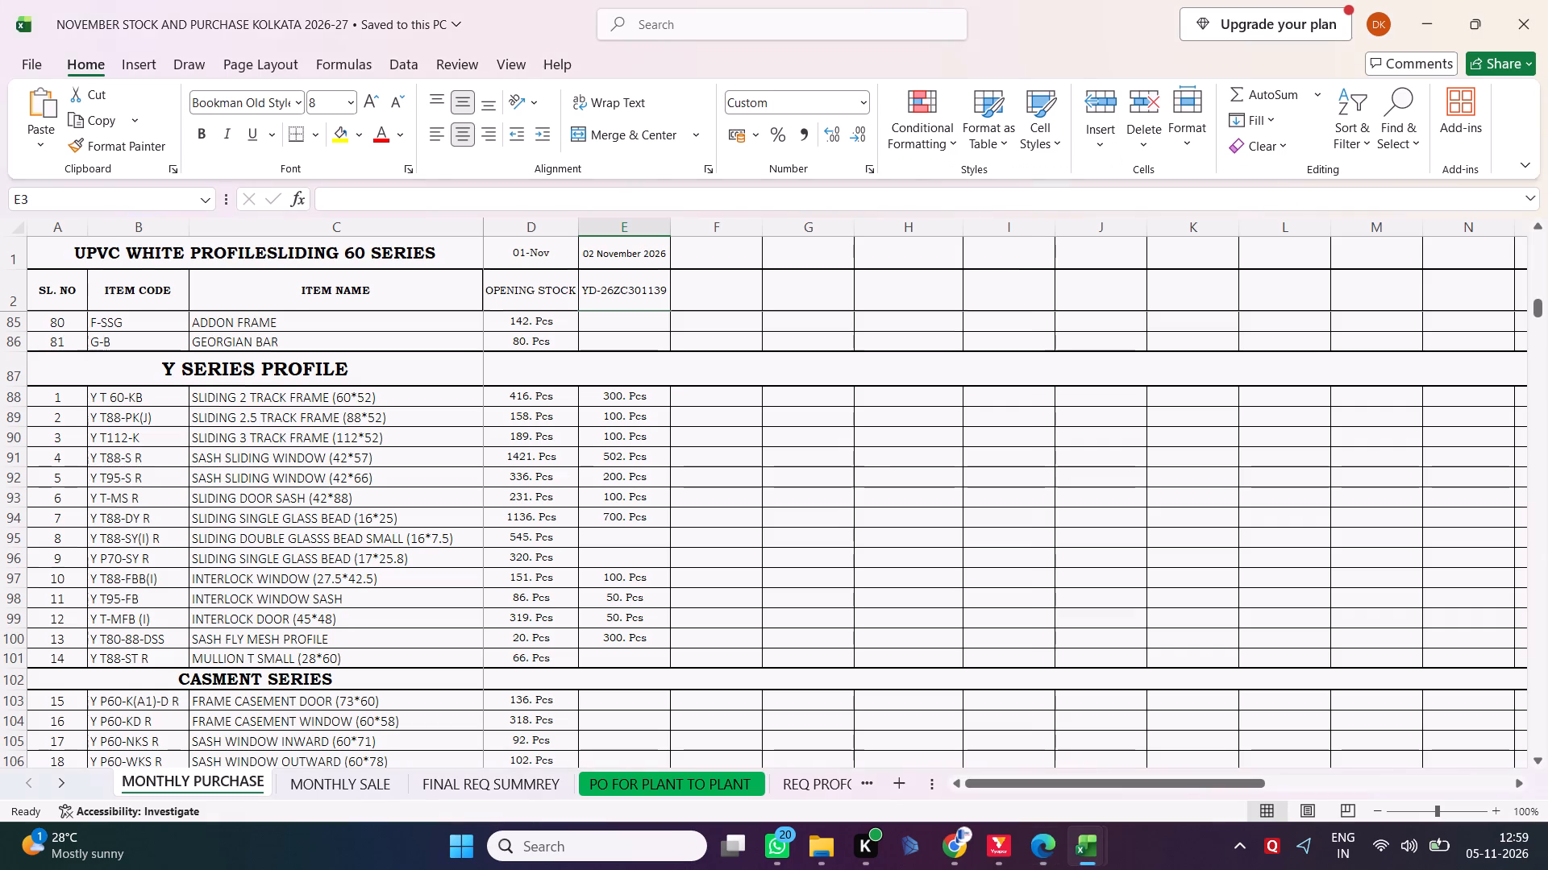
{"action": "left_click", "coordinate": [642, 289]}
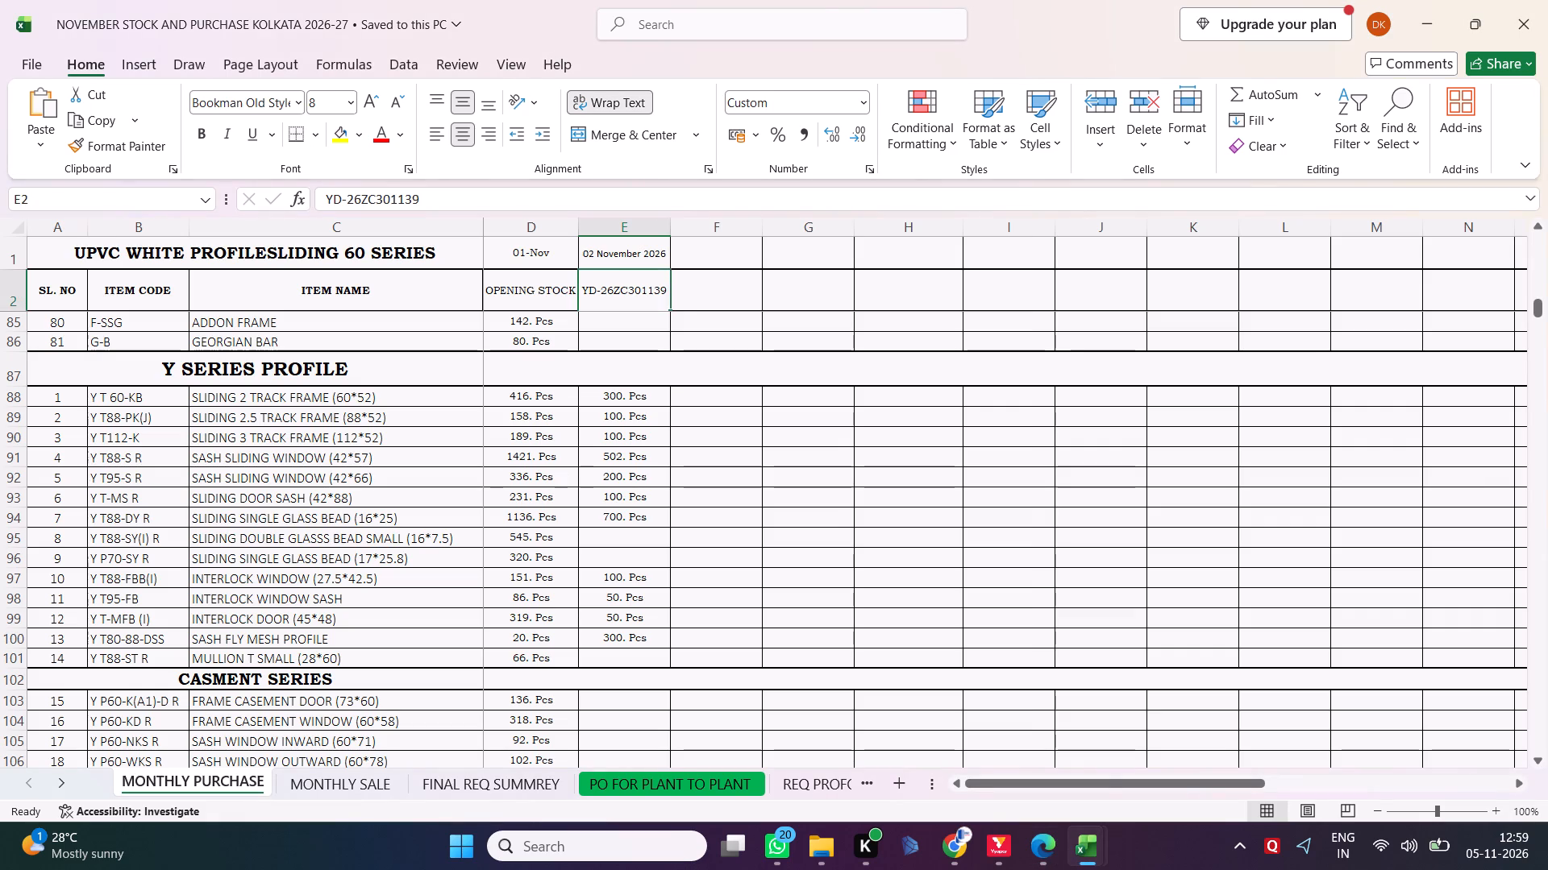
{"action": "left_click", "coordinate": [485, 193]}
{"action": "key", "text": "BackSpace"}
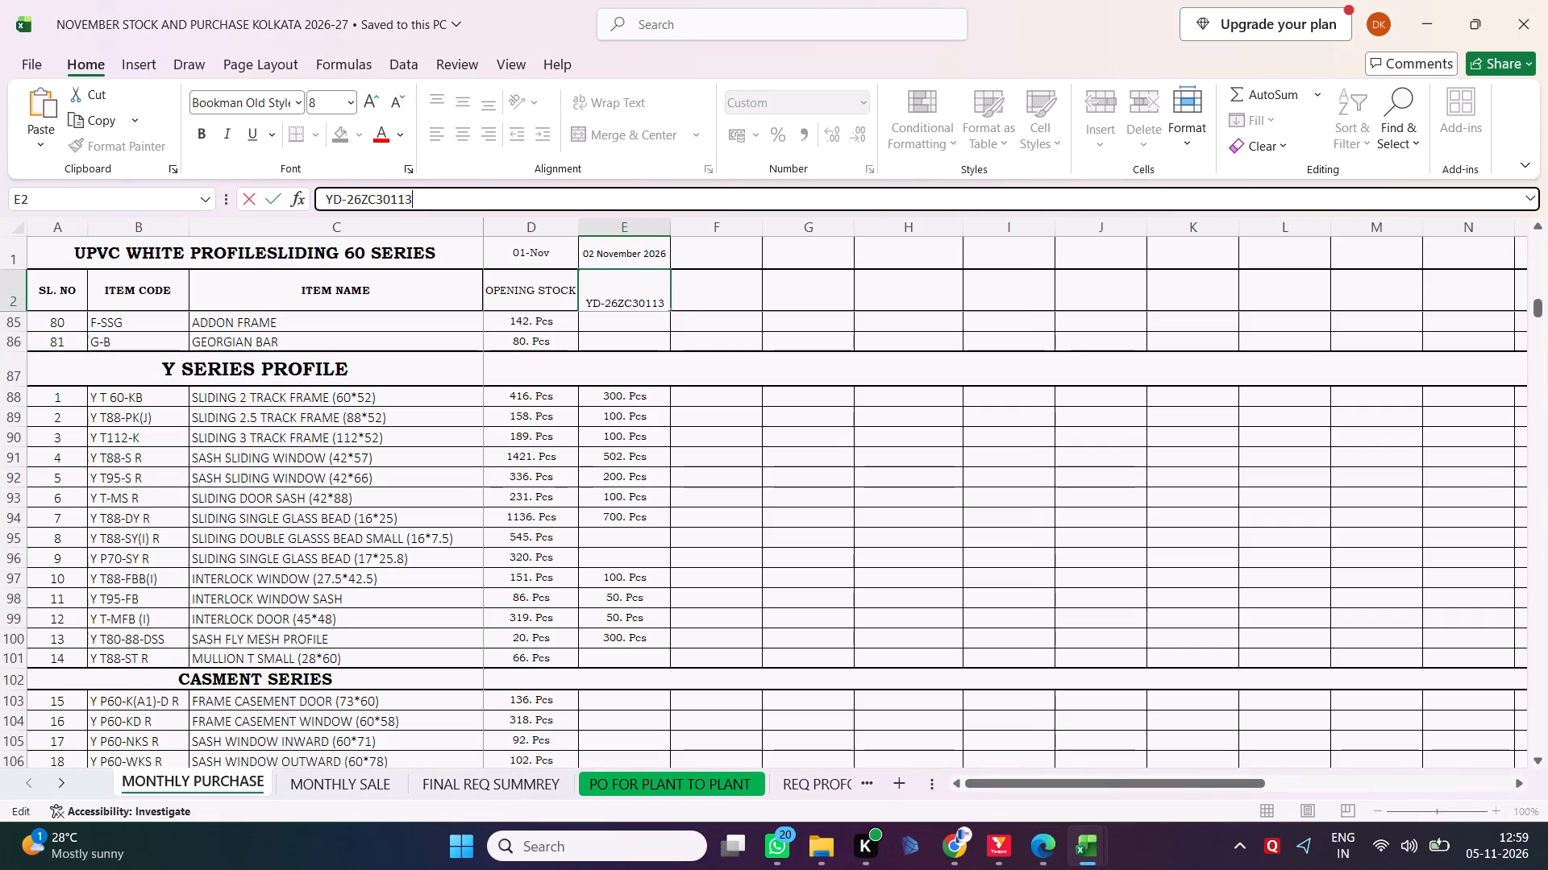
{"action": "key", "text": "8"}
{"action": "key", "text": "Return"}
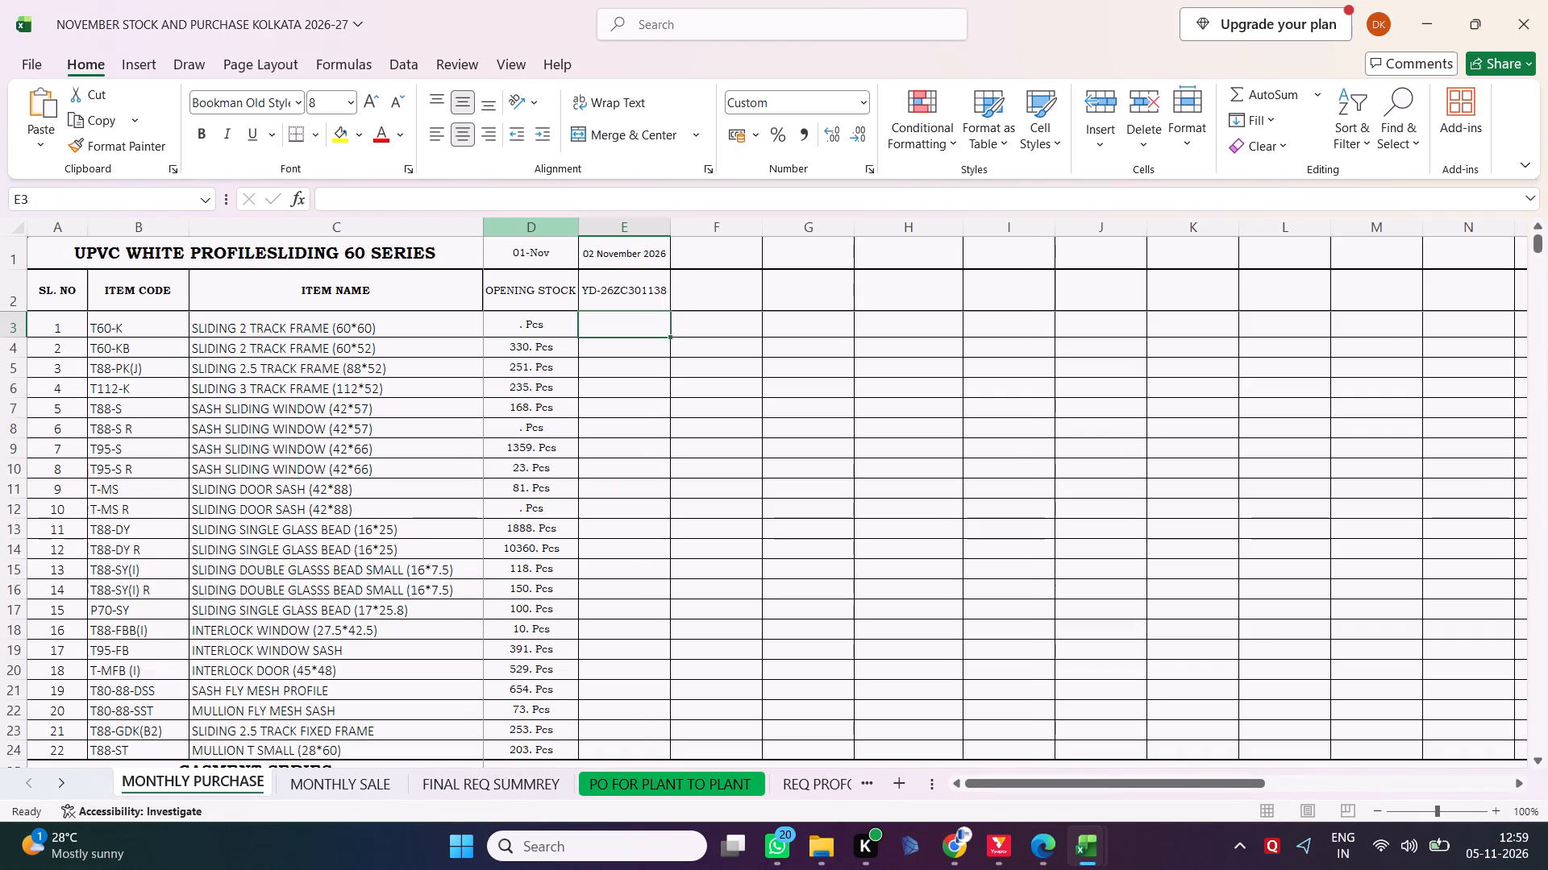
Following the bill PDF, set the Y series purchase quantities to 50 for Y T88-PK(J) and 60 for Y T112-K.
{"action": "scroll", "coordinate": [575, 515], "scroll_direction": "down", "scroll_amount": 9}
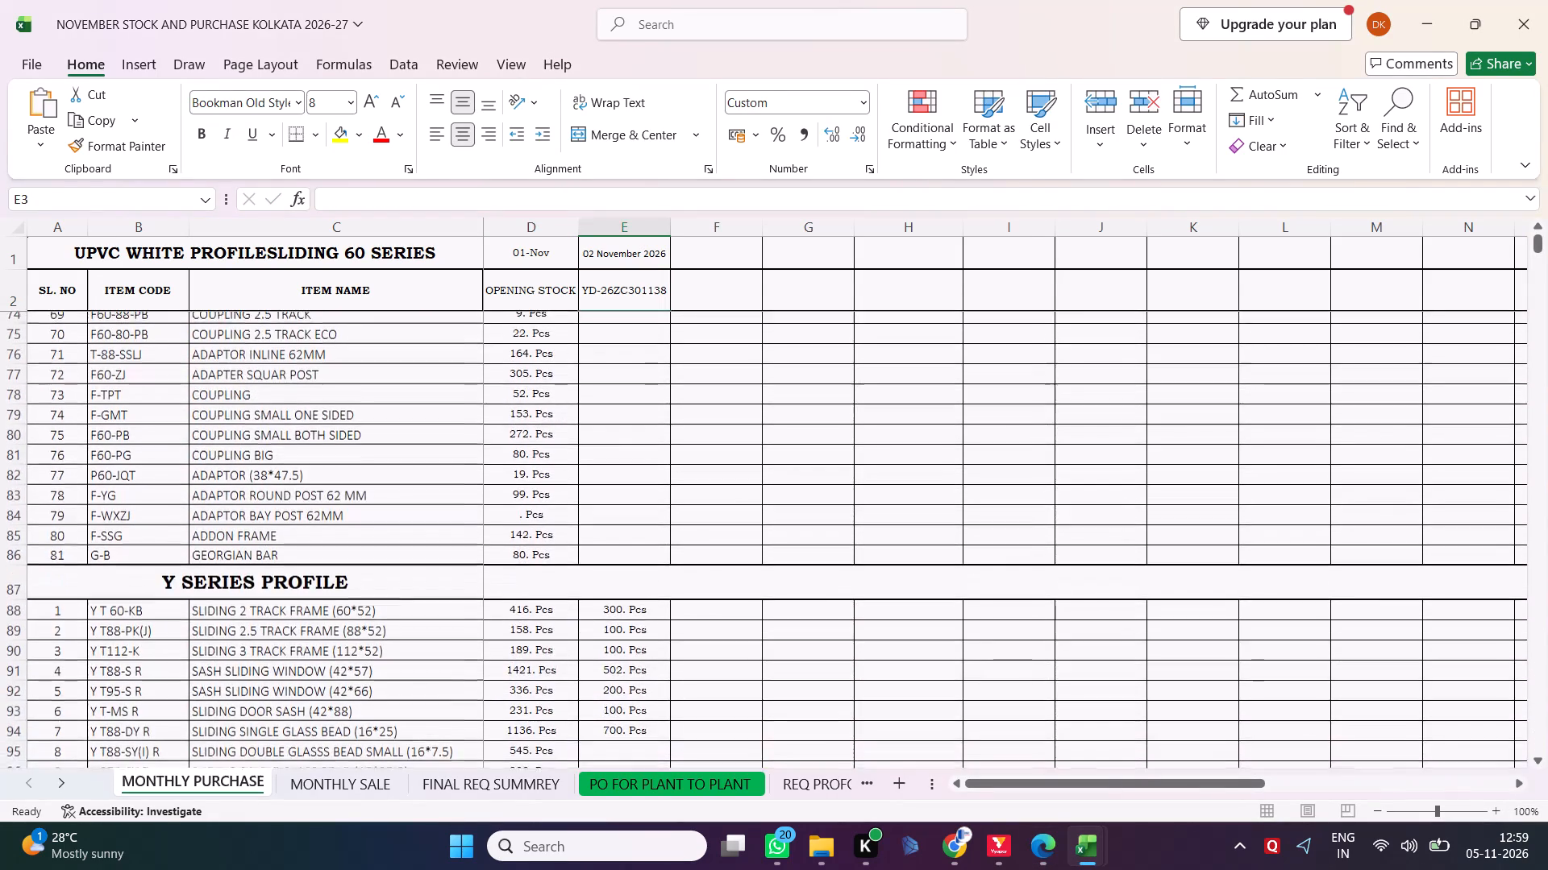
{"action": "scroll", "coordinate": [575, 515], "scroll_direction": "down", "scroll_amount": 2}
{"action": "left_click", "coordinate": [645, 438]}
{"action": "key", "text": "alt+Tab"}
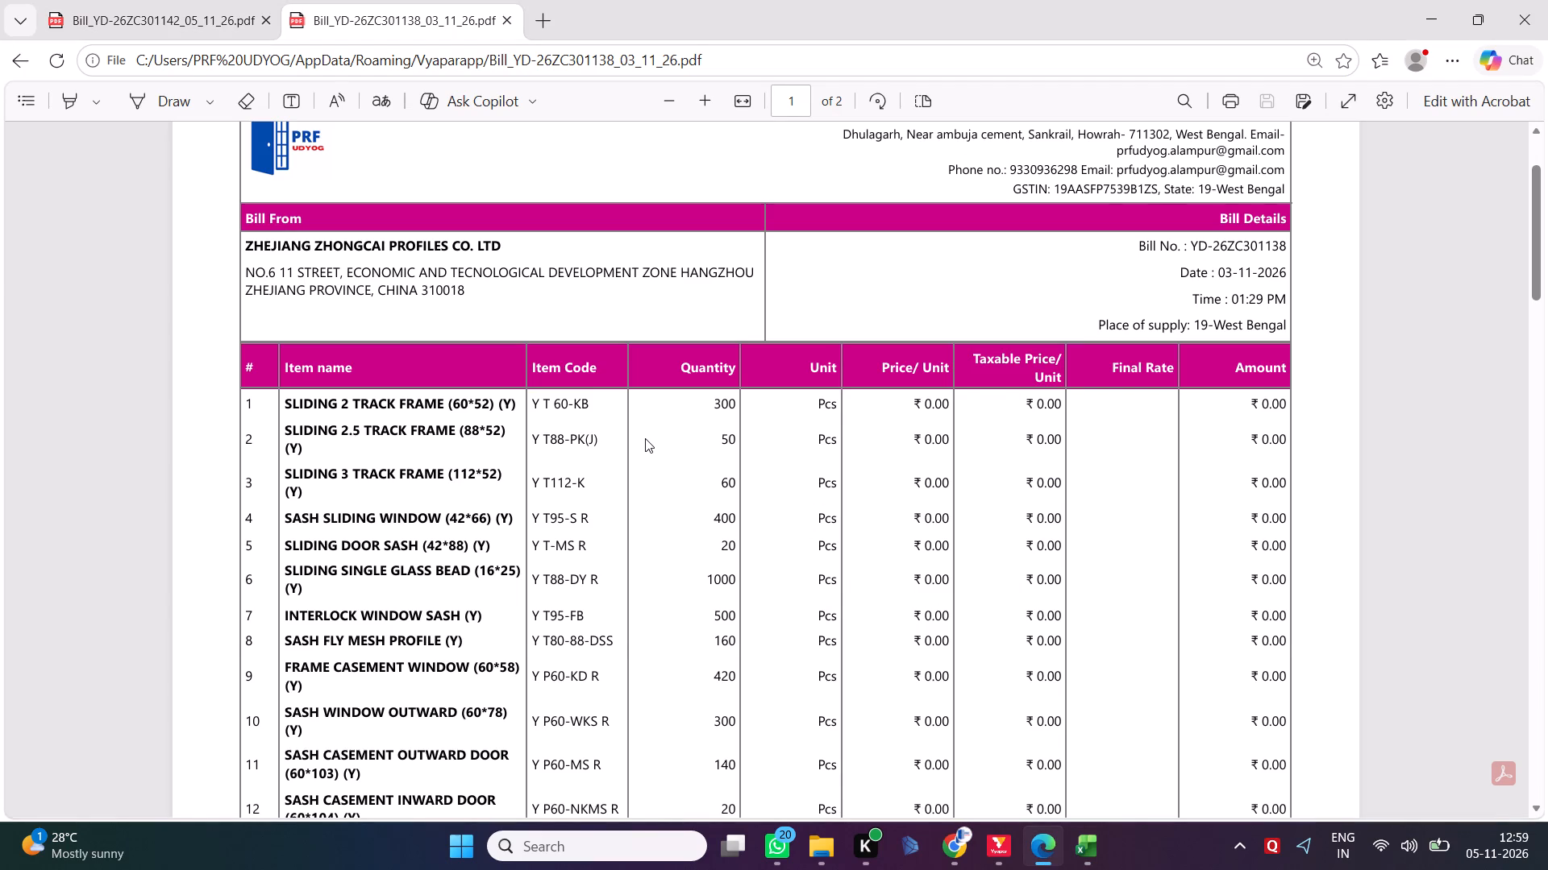
{"action": "key", "text": "alt+Tab"}
{"action": "key", "text": "alt+Tab"}
{"action": "key", "text": "alt+Tab"}
{"action": "key", "text": "Down"}
{"action": "key", "text": "alt+Tab"}
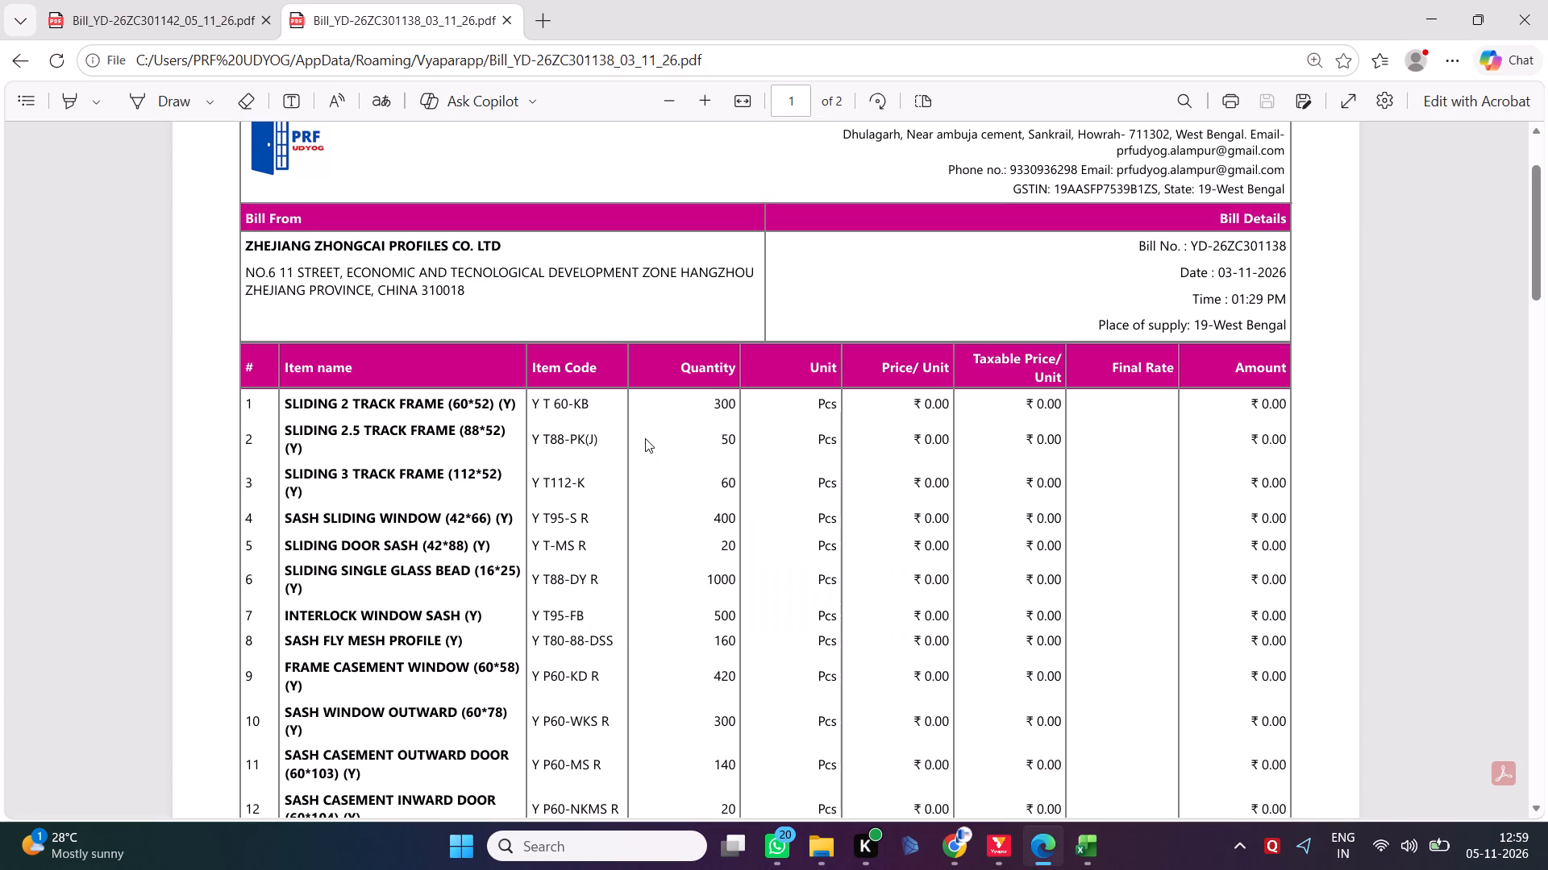
{"action": "key", "text": "alt+Tab"}
{"action": "type", "text": "50"}
{"action": "key", "text": "Return"}
{"action": "key", "text": "alt+Tab"}
{"action": "key", "text": "alt+Tab"}
{"action": "type", "text": "60"}
{"action": "key", "text": "Return"}
Set the purchase quantity of sash sliding window Y T88-S R to 0.
{"action": "key", "text": "alt+Tab"}
{"action": "key", "text": "alt+Tab"}
{"action": "key", "text": "Down"}
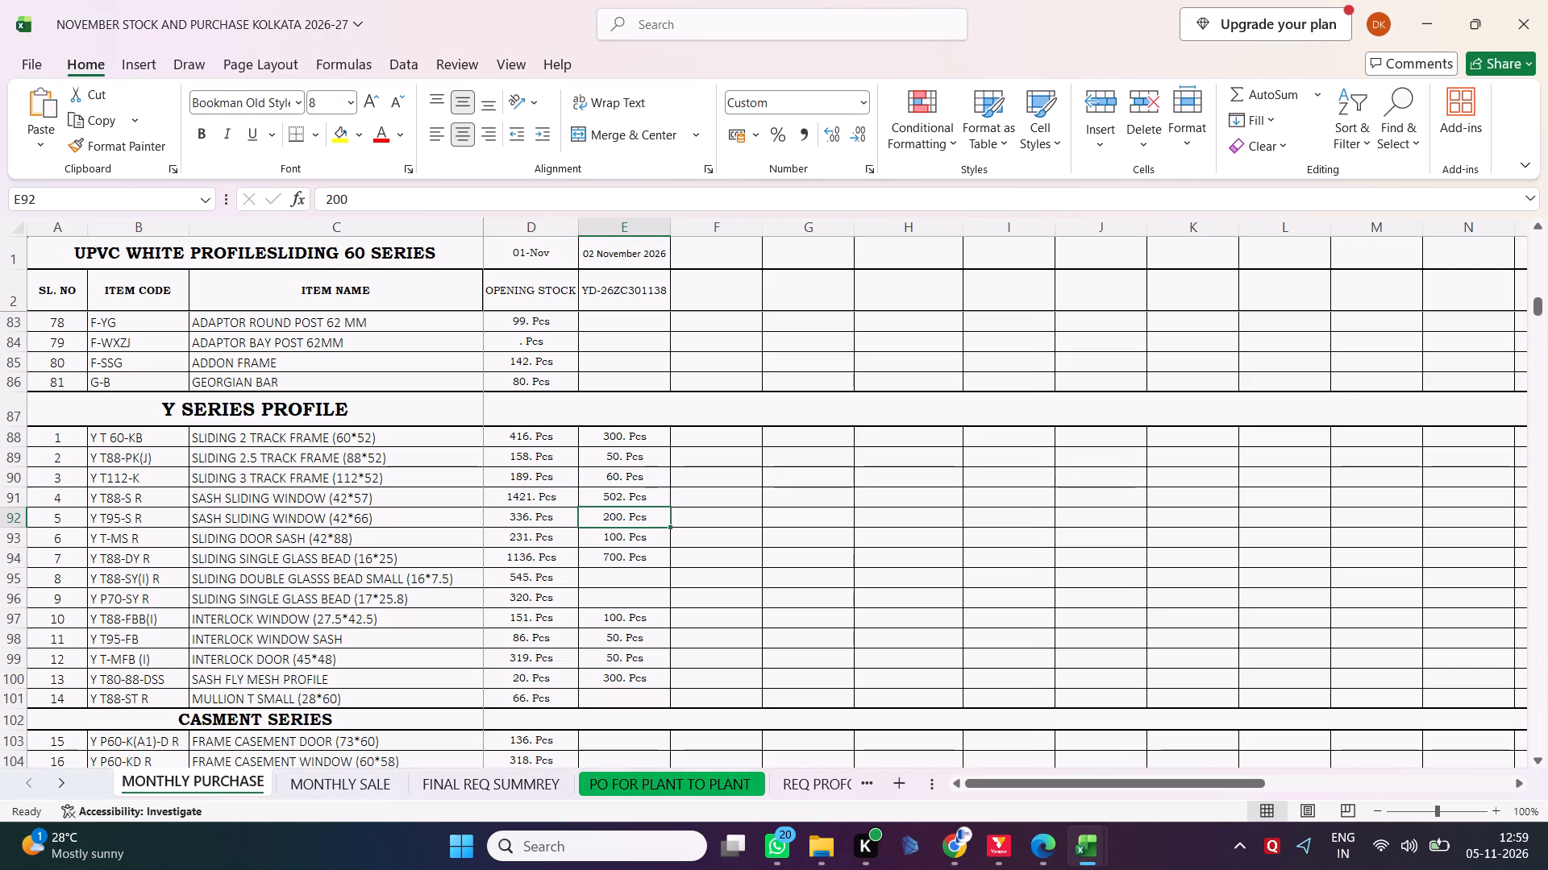
{"action": "key", "text": "Up"}
{"action": "key", "text": "0"}
{"action": "key", "text": "Return"}
{"action": "key", "text": "Down"}
{"action": "key", "text": "Up"}
Enter the billed quantities: 400 for Y T95-S R, 20 for Y T-MS R and 1000 for Y T88-DY R.
{"action": "key", "text": "alt+Tab"}
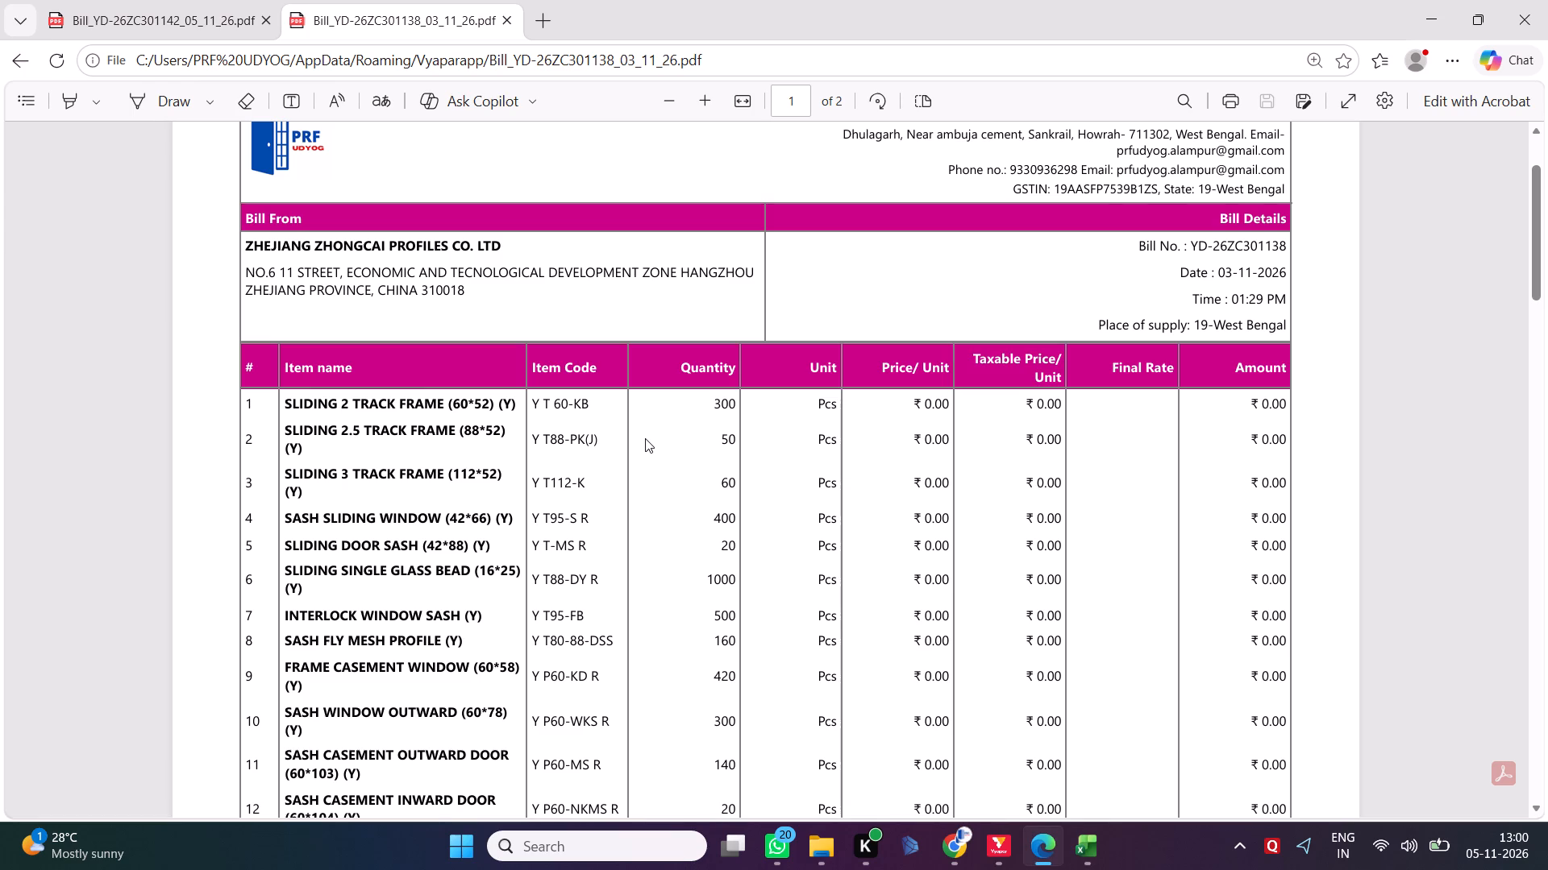
{"action": "key", "text": "alt+Tab"}
{"action": "type", "text": "400"}
{"action": "key", "text": "Return"}
{"action": "key", "text": "alt+Tab"}
{"action": "key", "text": "alt+Tab"}
{"action": "type", "text": "20"}
{"action": "key", "text": "Return"}
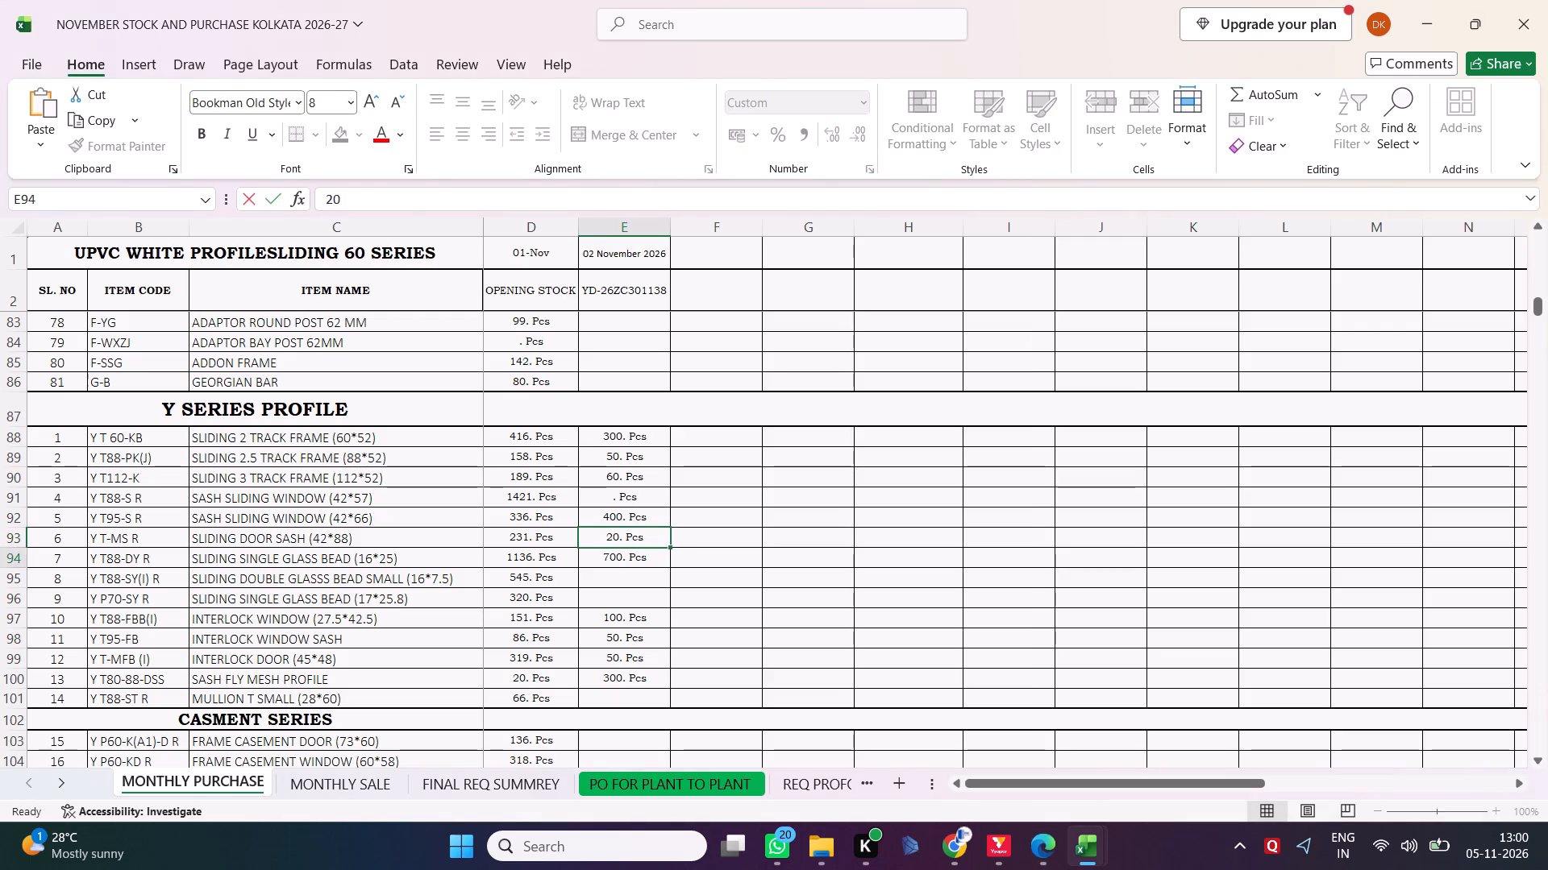
{"action": "key", "text": "alt+Tab"}
{"action": "key", "text": "alt+Tab"}
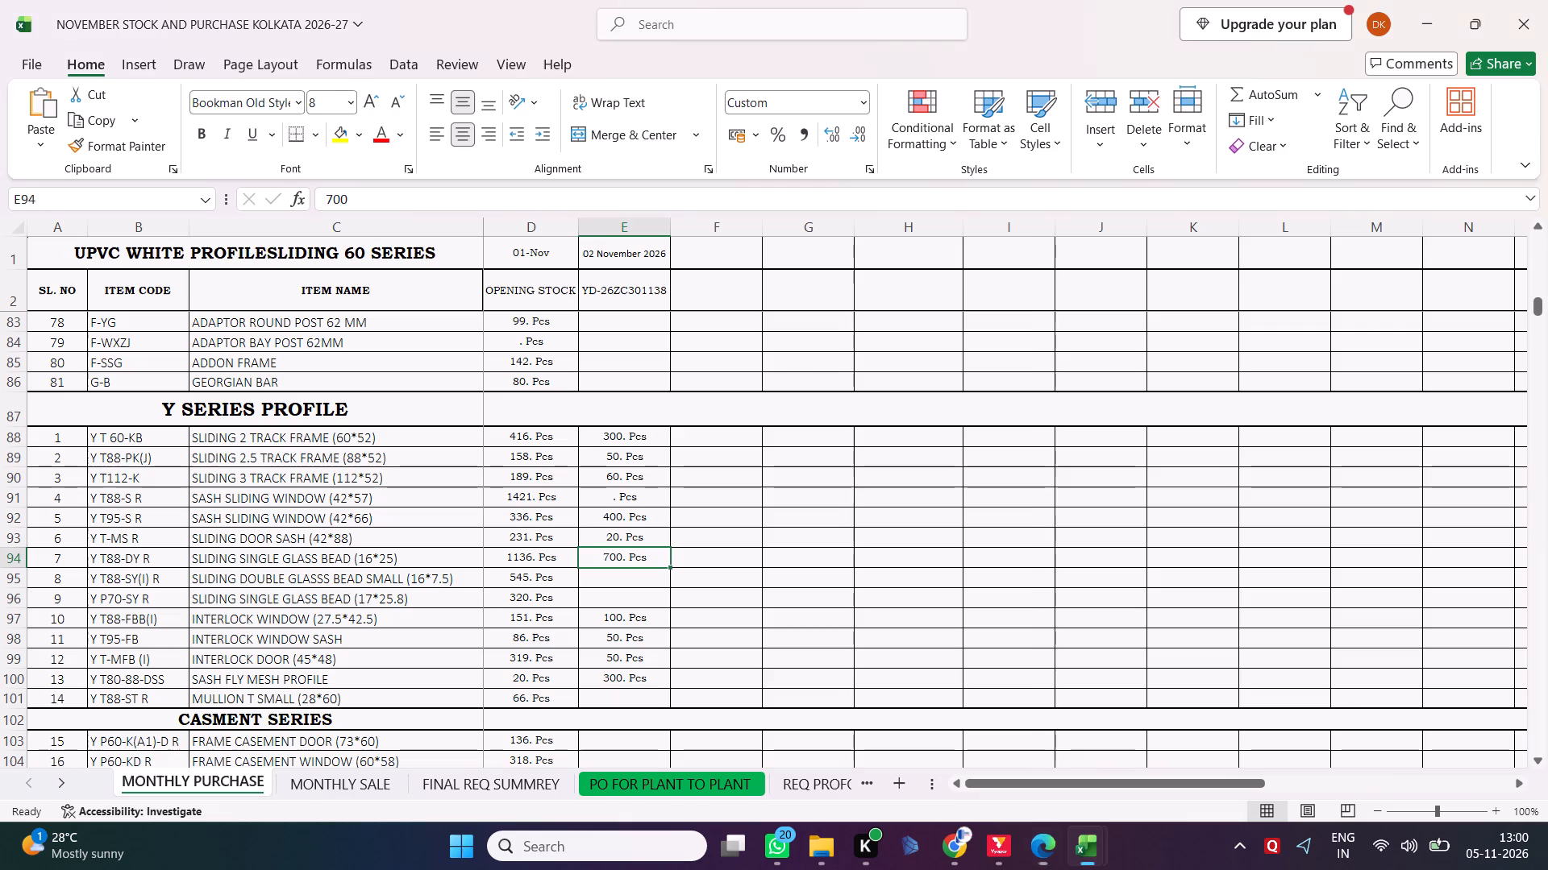
{"action": "type", "text": "1000"}
{"action": "key", "text": "Return"}
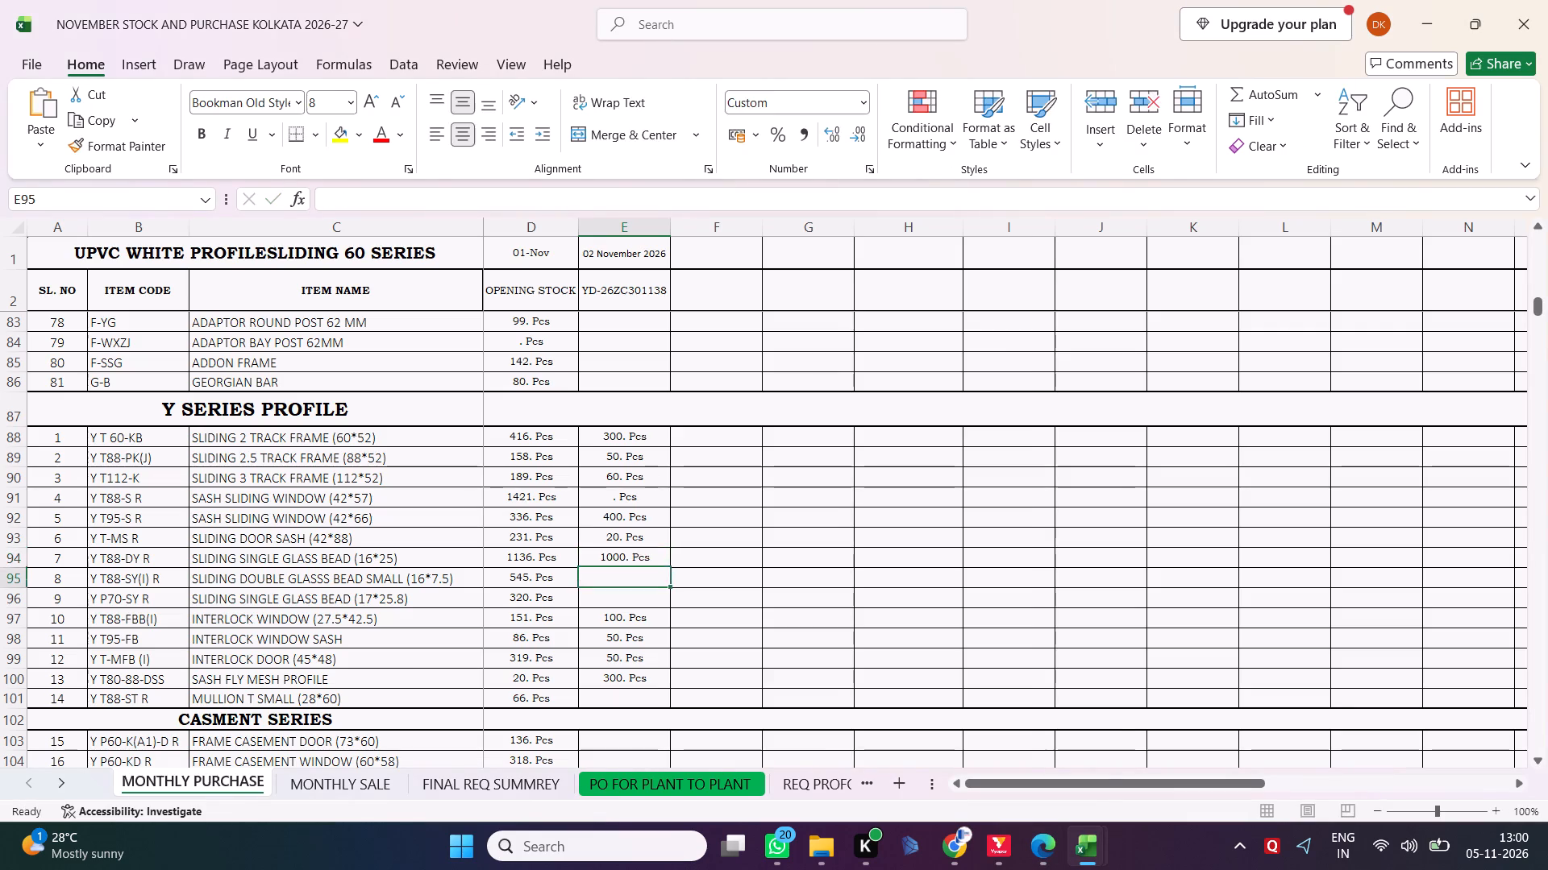
Clear the purchase quantity of interlock window Y T88-FBB(I), after checking it against the bill.
{"action": "key", "text": "alt+Tab"}
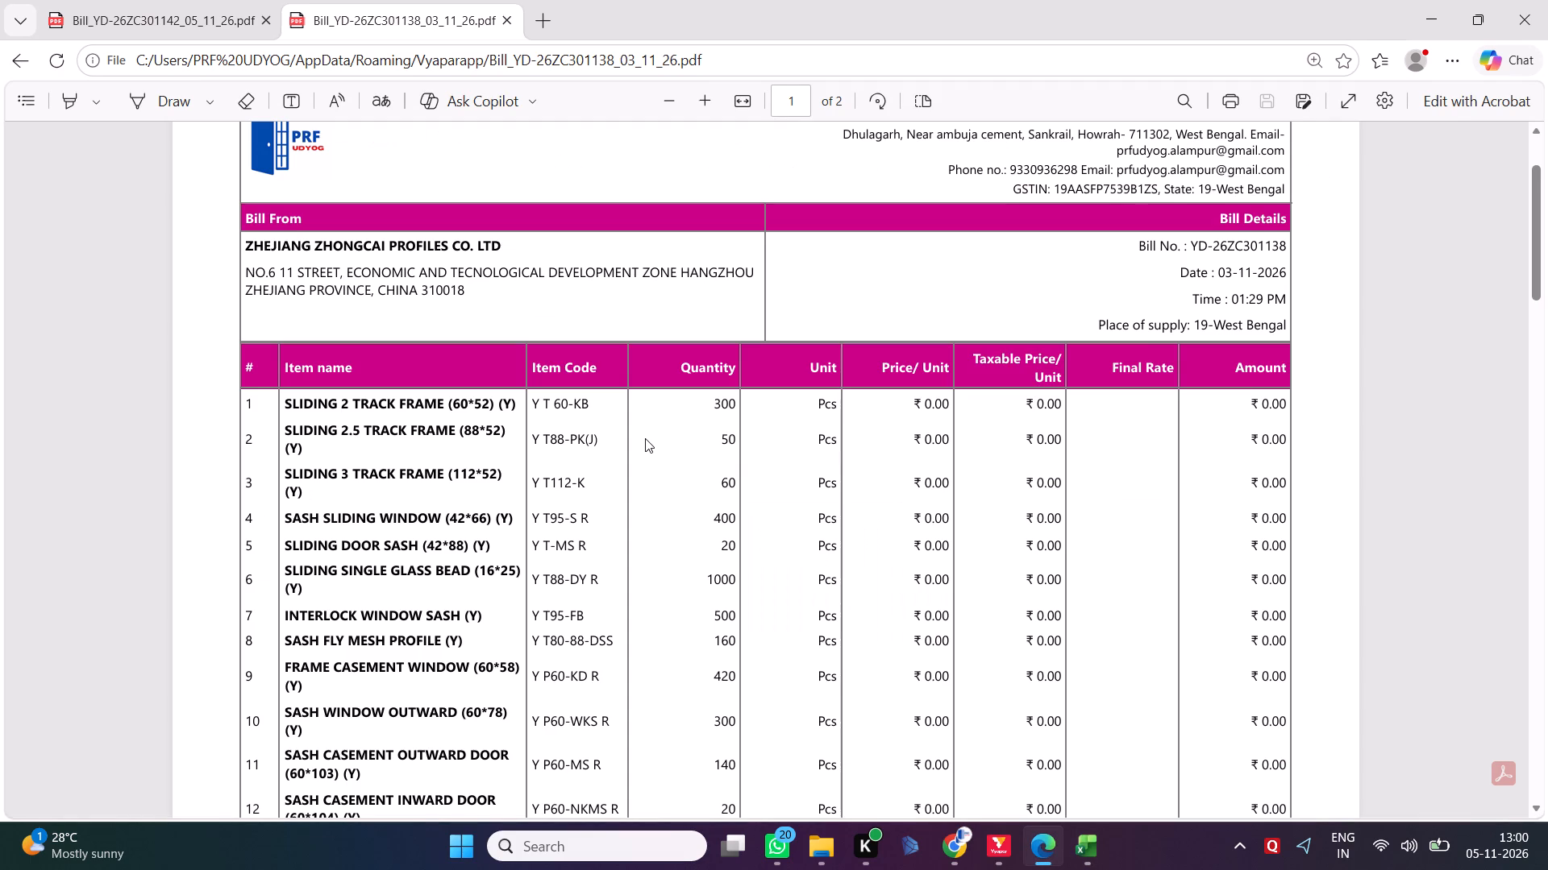
{"action": "key", "text": "alt+Tab"}
{"action": "key", "text": "Down"}
{"action": "key", "text": "Down"}
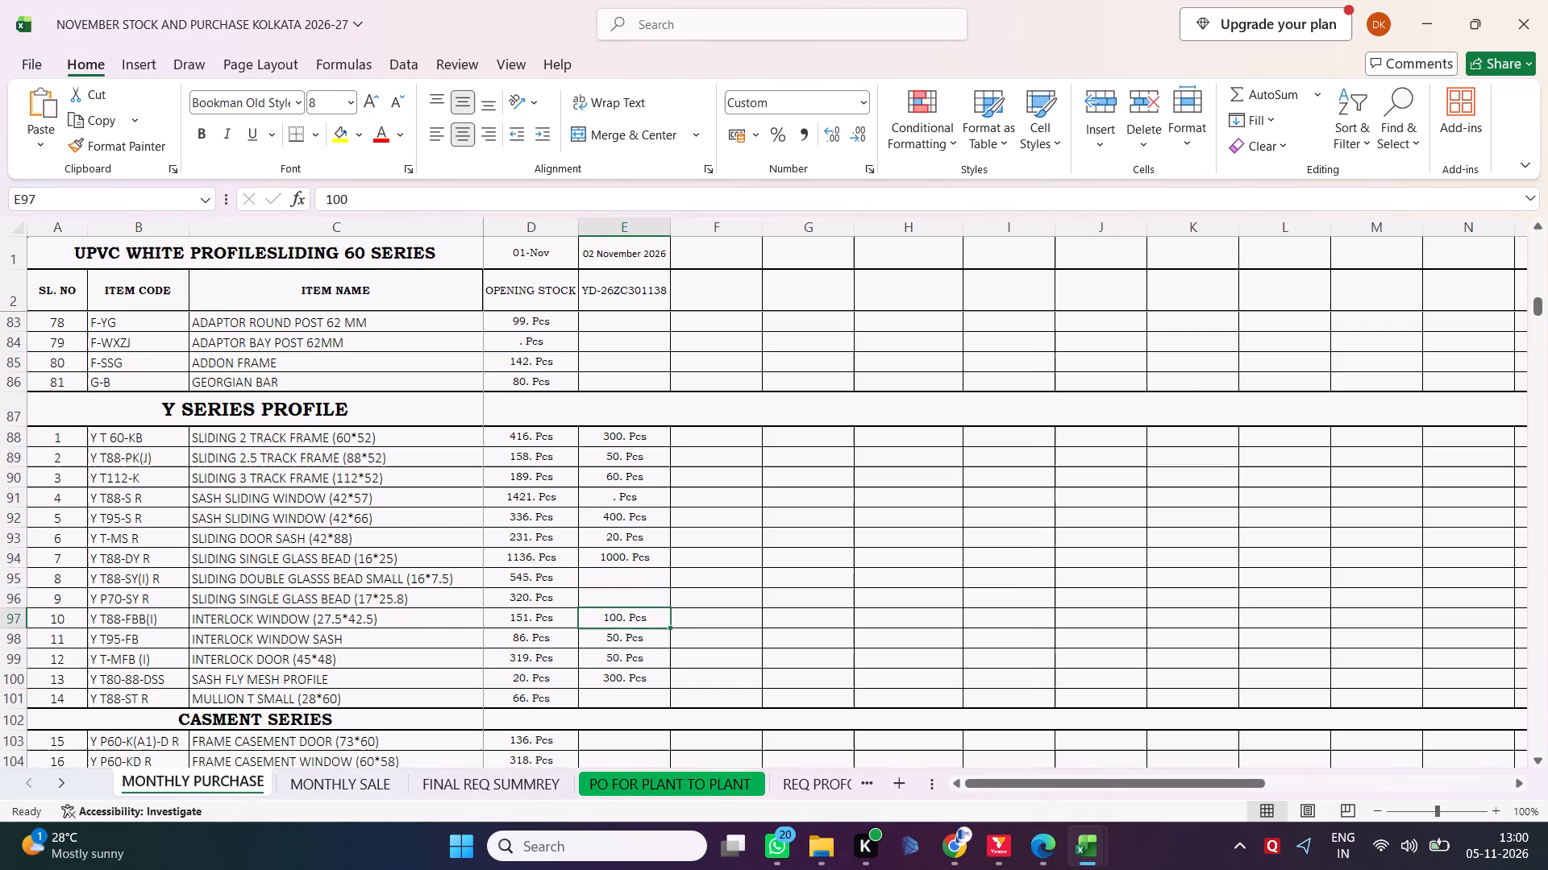
{"action": "key", "text": "alt+Tab"}
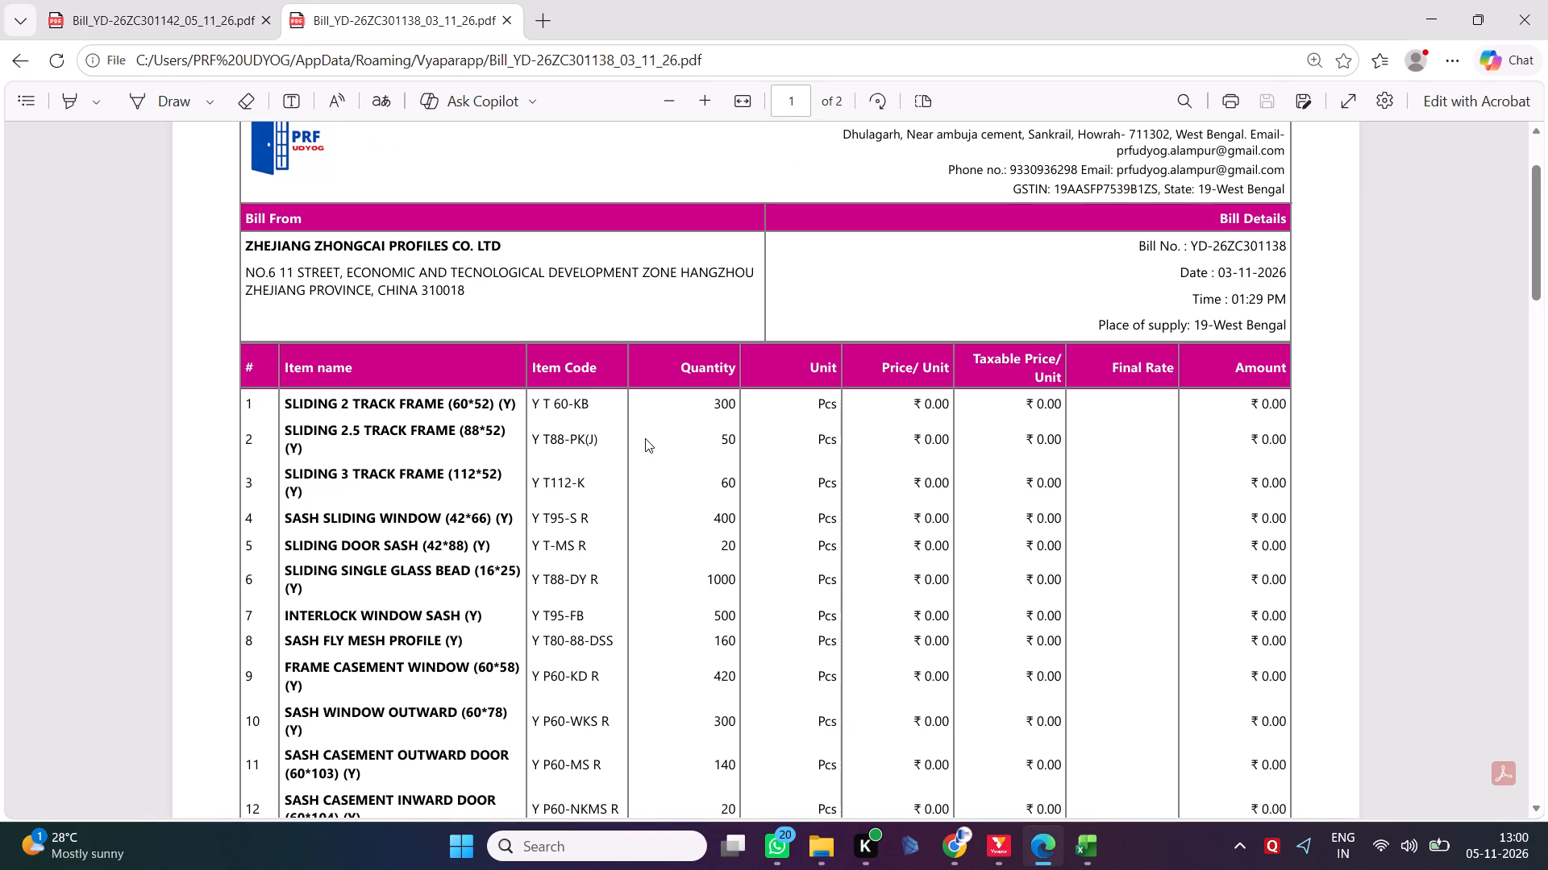
{"action": "key", "text": "alt+Tab"}
{"action": "key", "text": "0"}
{"action": "key", "text": "Return"}
{"action": "key", "text": "alt+Tab"}
{"action": "key", "text": "alt+Tab"}
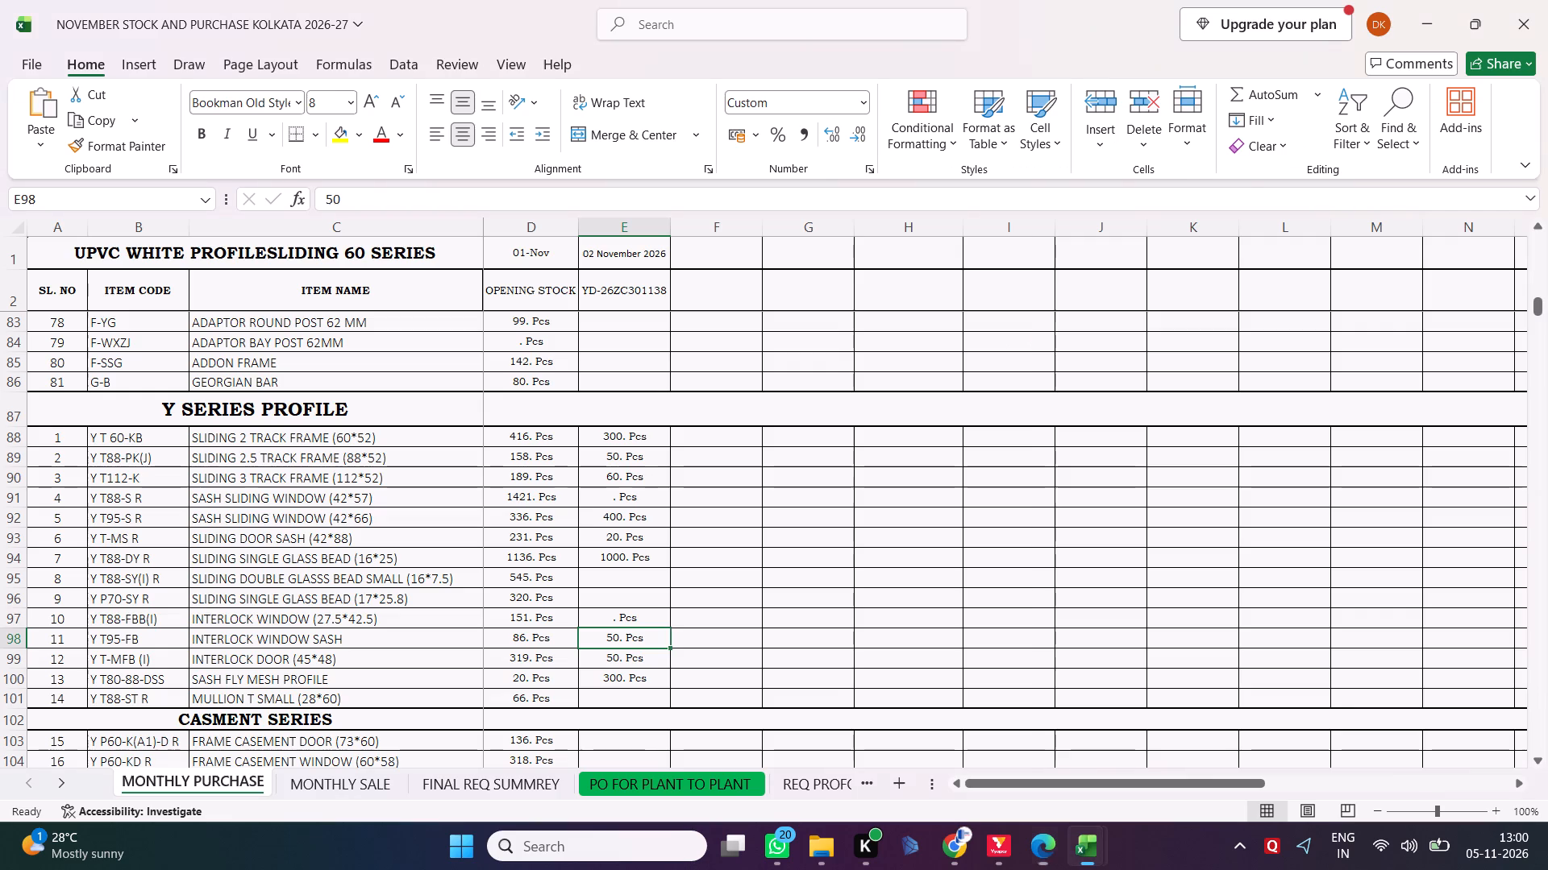
{"action": "key", "text": "Up"}
{"action": "key", "text": "BackSpace"}
{"action": "key", "text": "Down"}
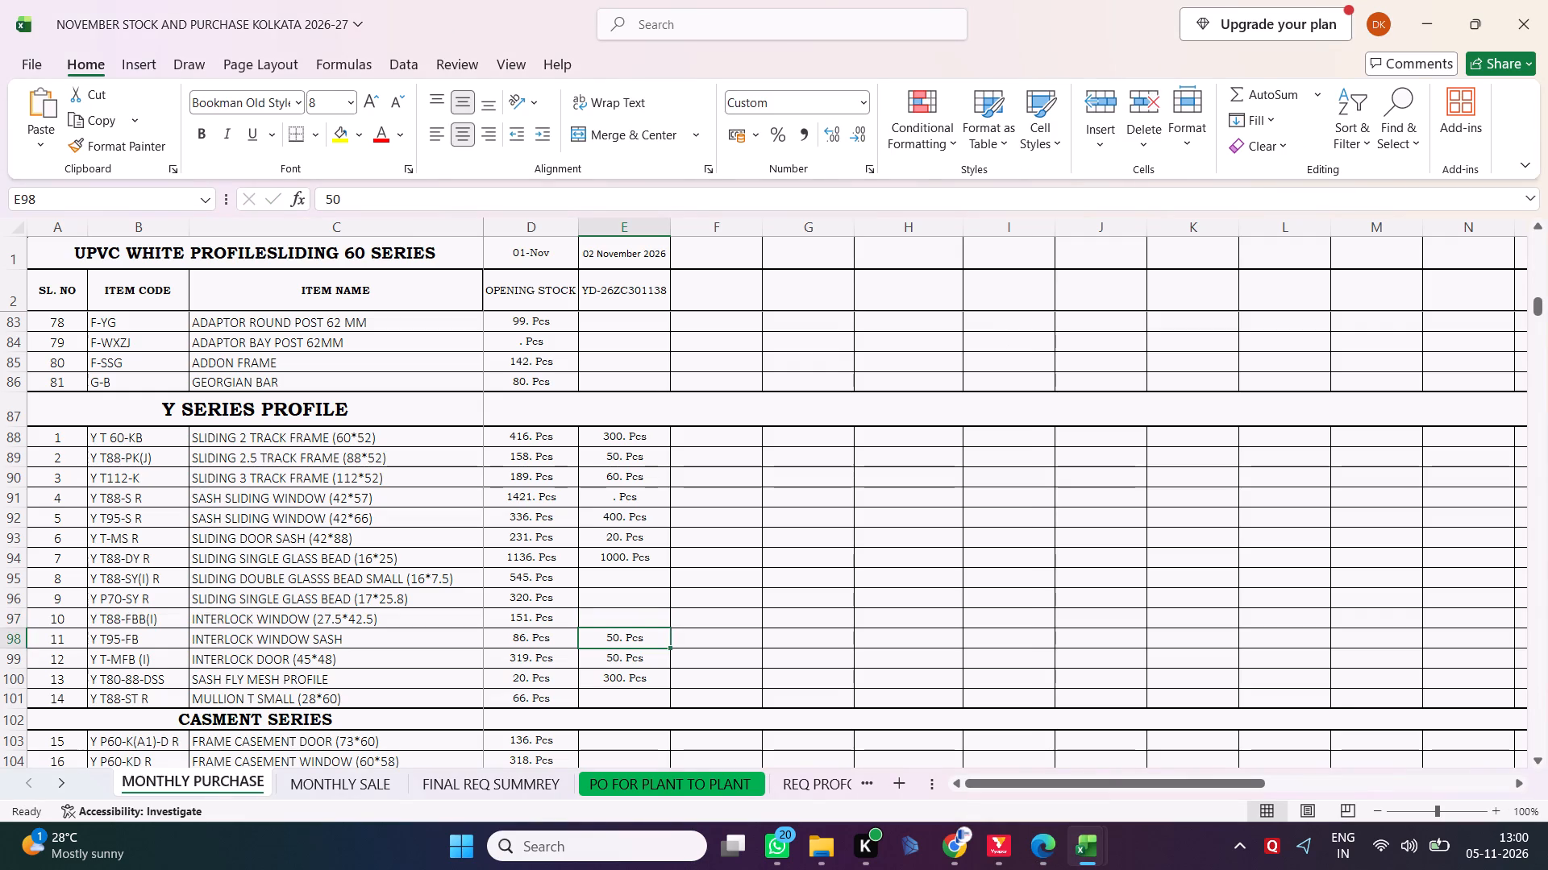
Set the interlock window sash Y T95-FB quantity to 500 and clear the interlock door Y T-MFB (I) quantity.
{"action": "key", "text": "alt+Tab"}
{"action": "key", "text": "alt+Tab"}
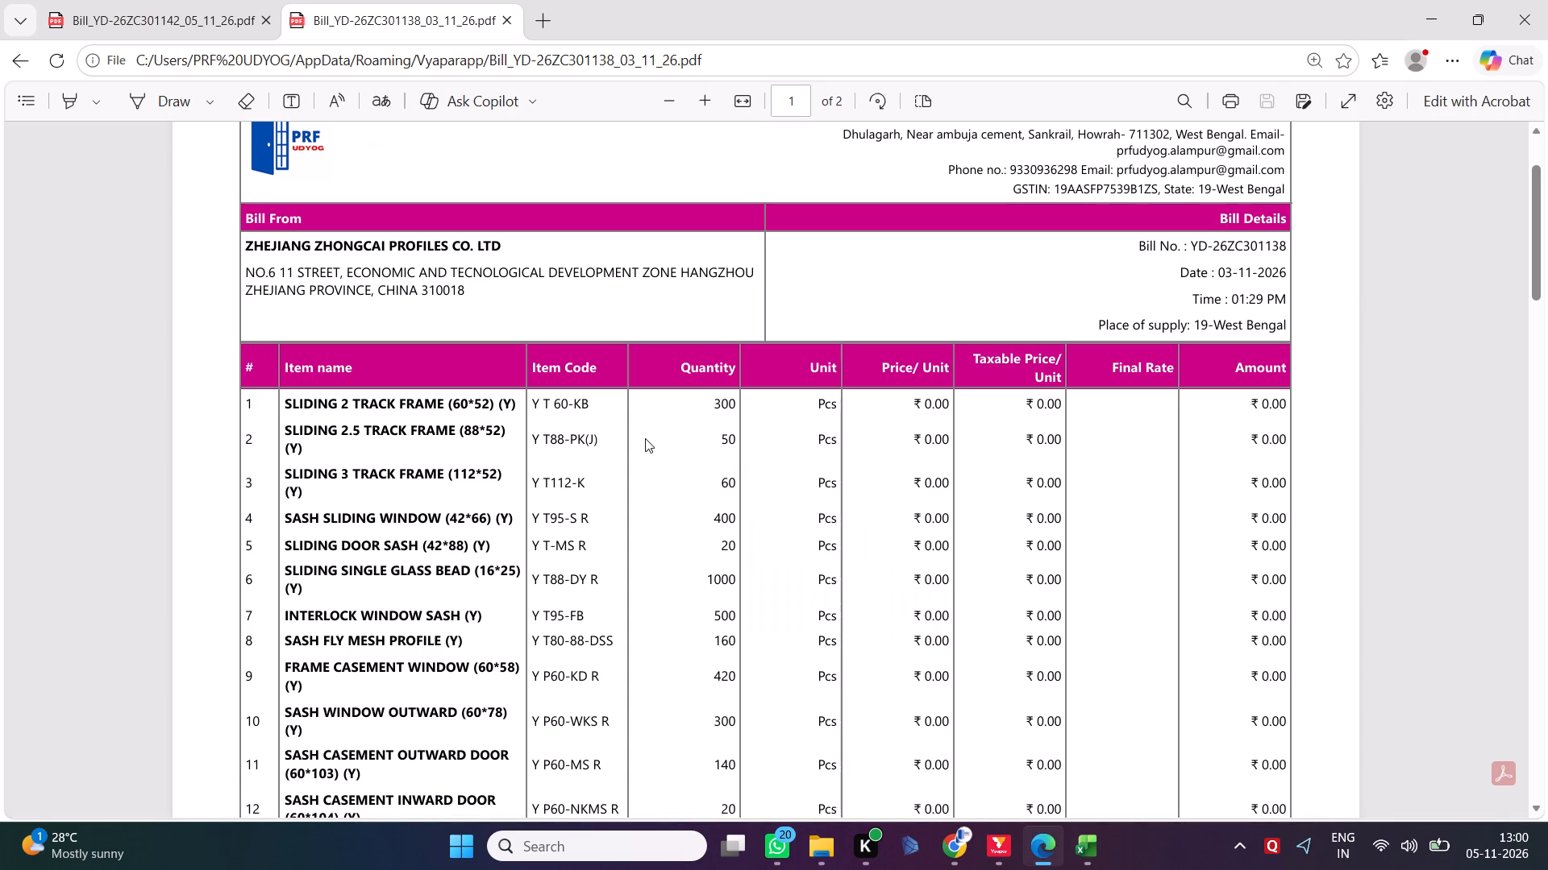
{"action": "type", "text": "500"}
{"action": "key", "text": "Return"}
{"action": "key", "text": "alt+Tab"}
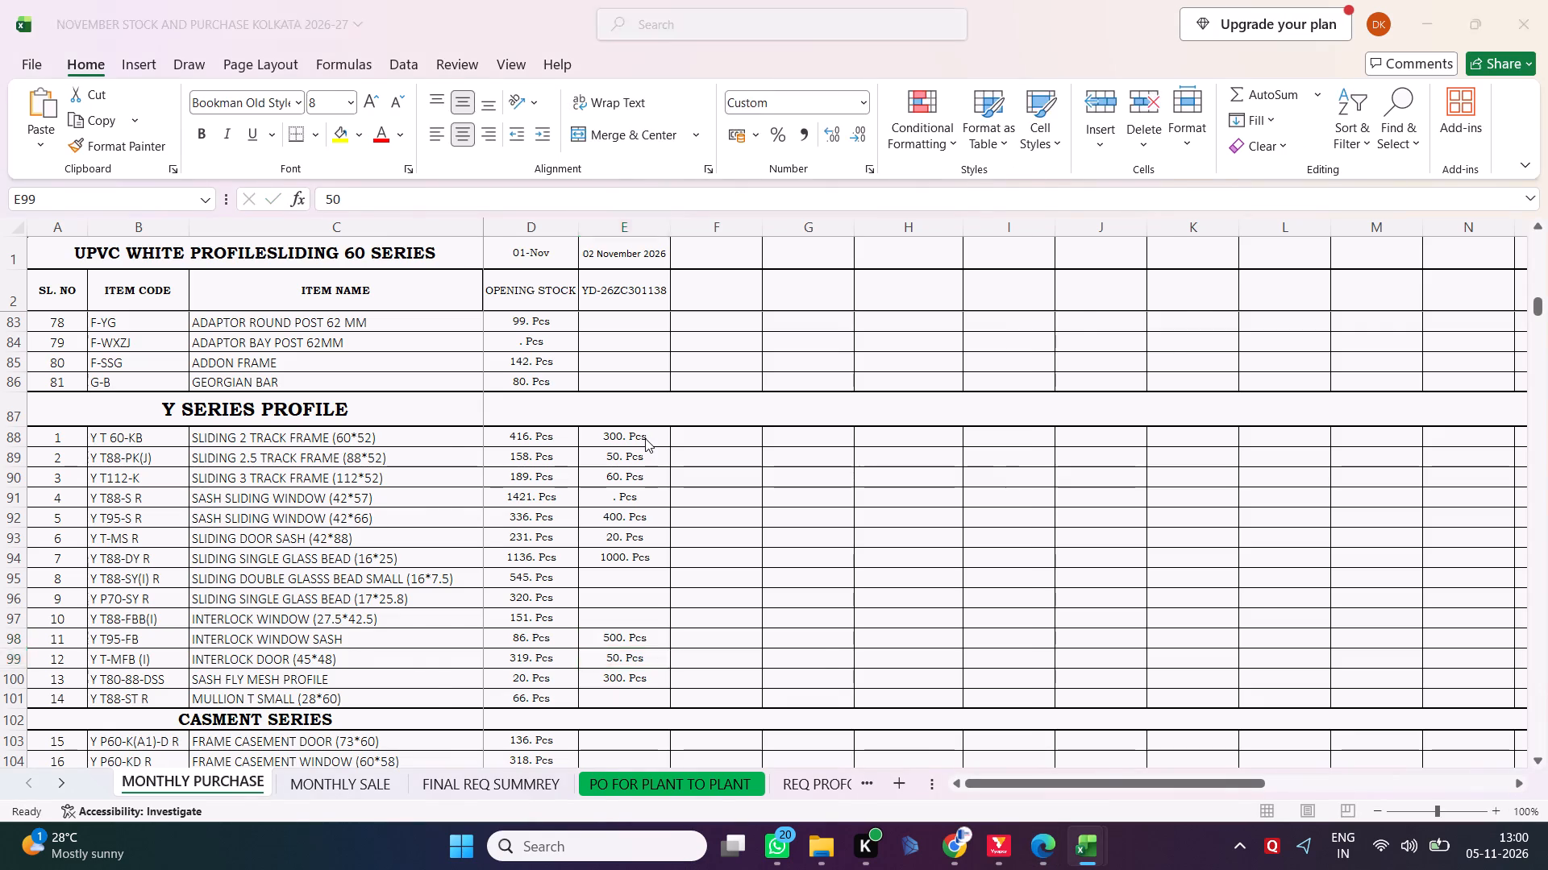
{"action": "key", "text": "alt+Tab"}
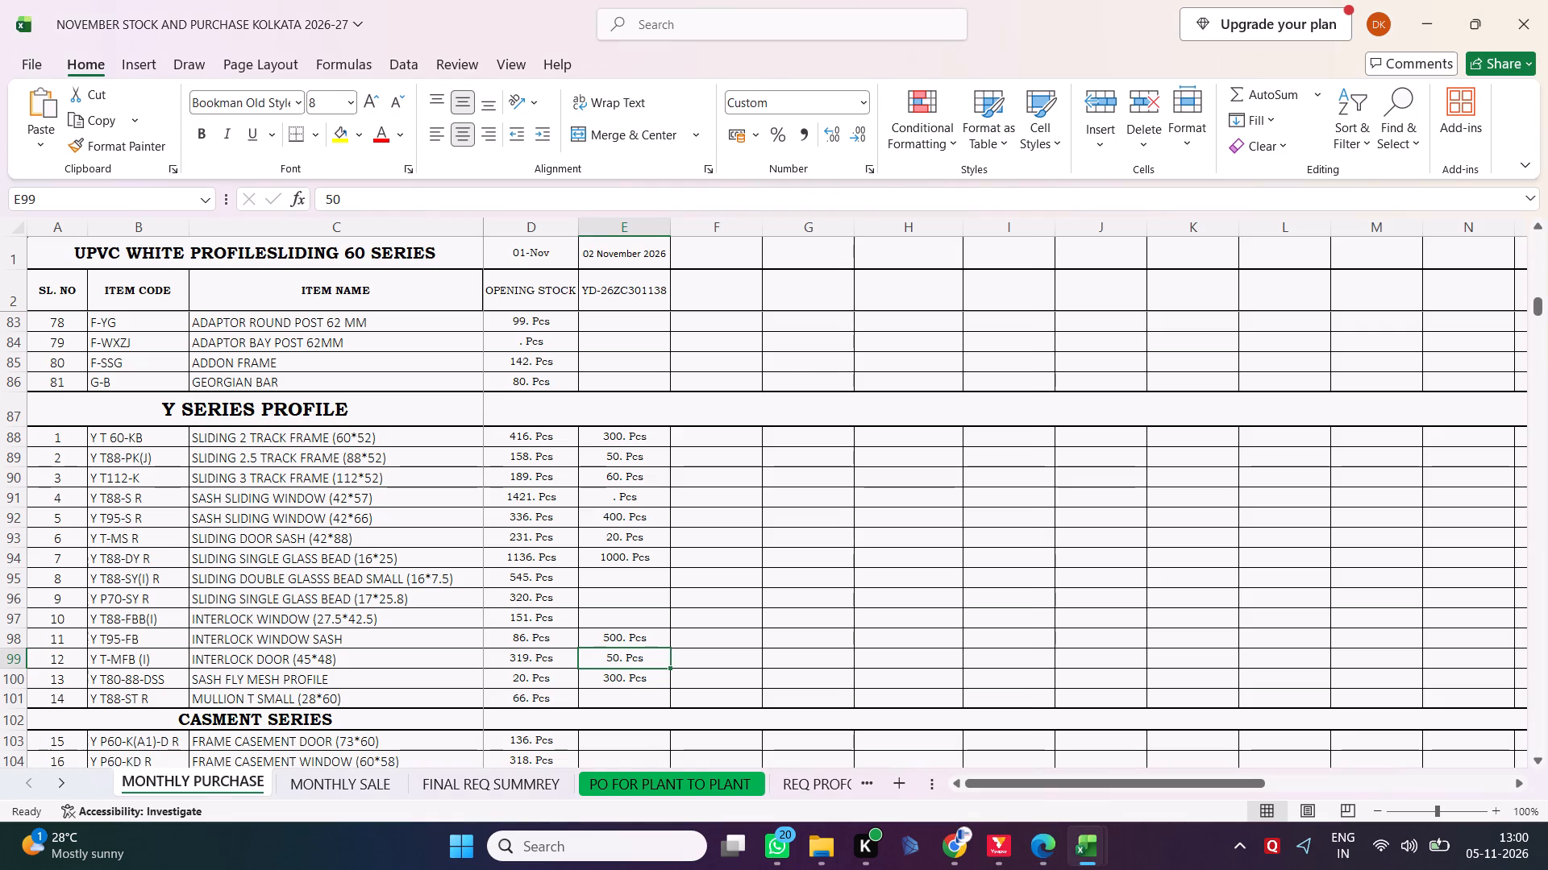
{"action": "key", "text": "BackSpace"}
{"action": "key", "text": "Down"}
Enter 160 as the purchase quantity of sash fly mesh profile Y T80-88-DSS.
{"action": "key", "text": "alt+Tab"}
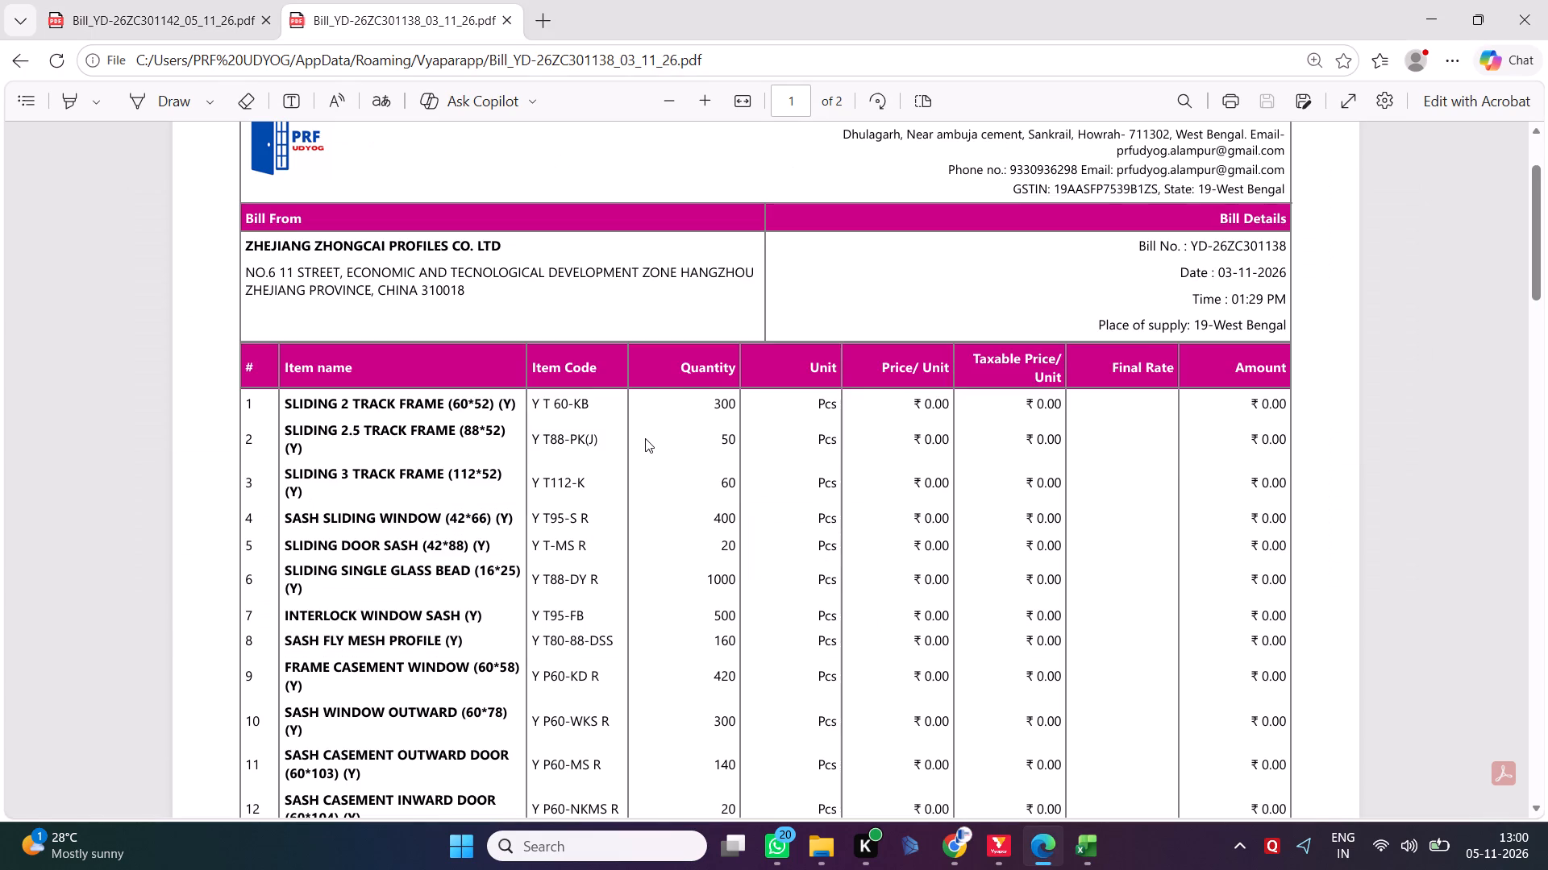
{"action": "key", "text": "alt+Tab"}
{"action": "type", "text": "160"}
Examine the remaining item lines of bill YD-26ZC301138 and compare them with the November Kolkata purchase sheet.
{"action": "key", "text": "alt+Tab"}
{"action": "scroll", "coordinate": [645, 438], "scroll_direction": "down", "scroll_amount": 2}
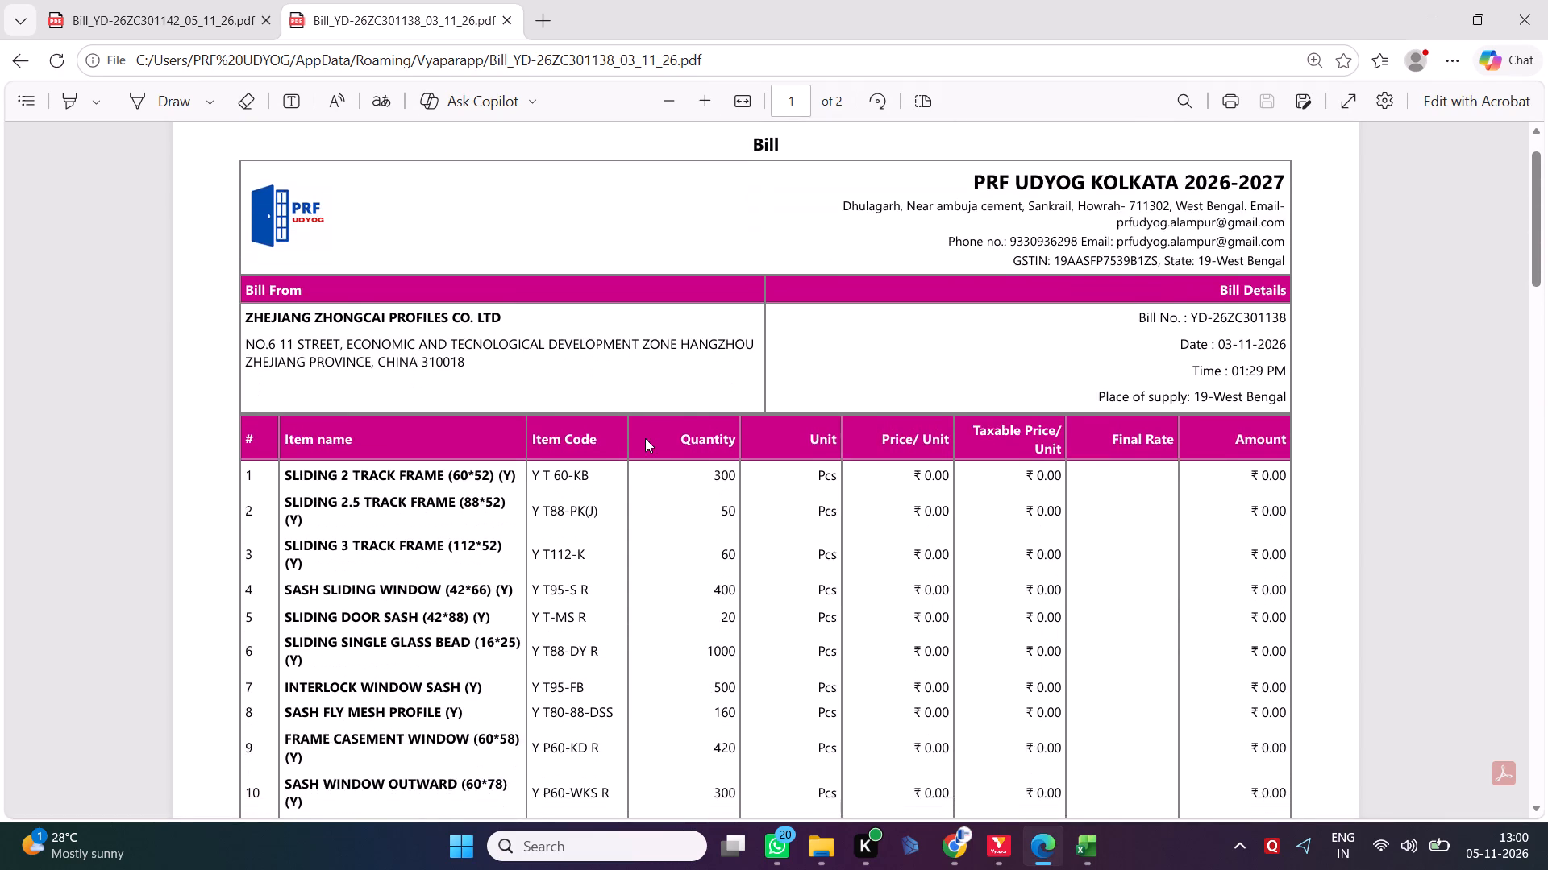
{"action": "scroll", "coordinate": [645, 438], "scroll_direction": "down", "scroll_amount": 2}
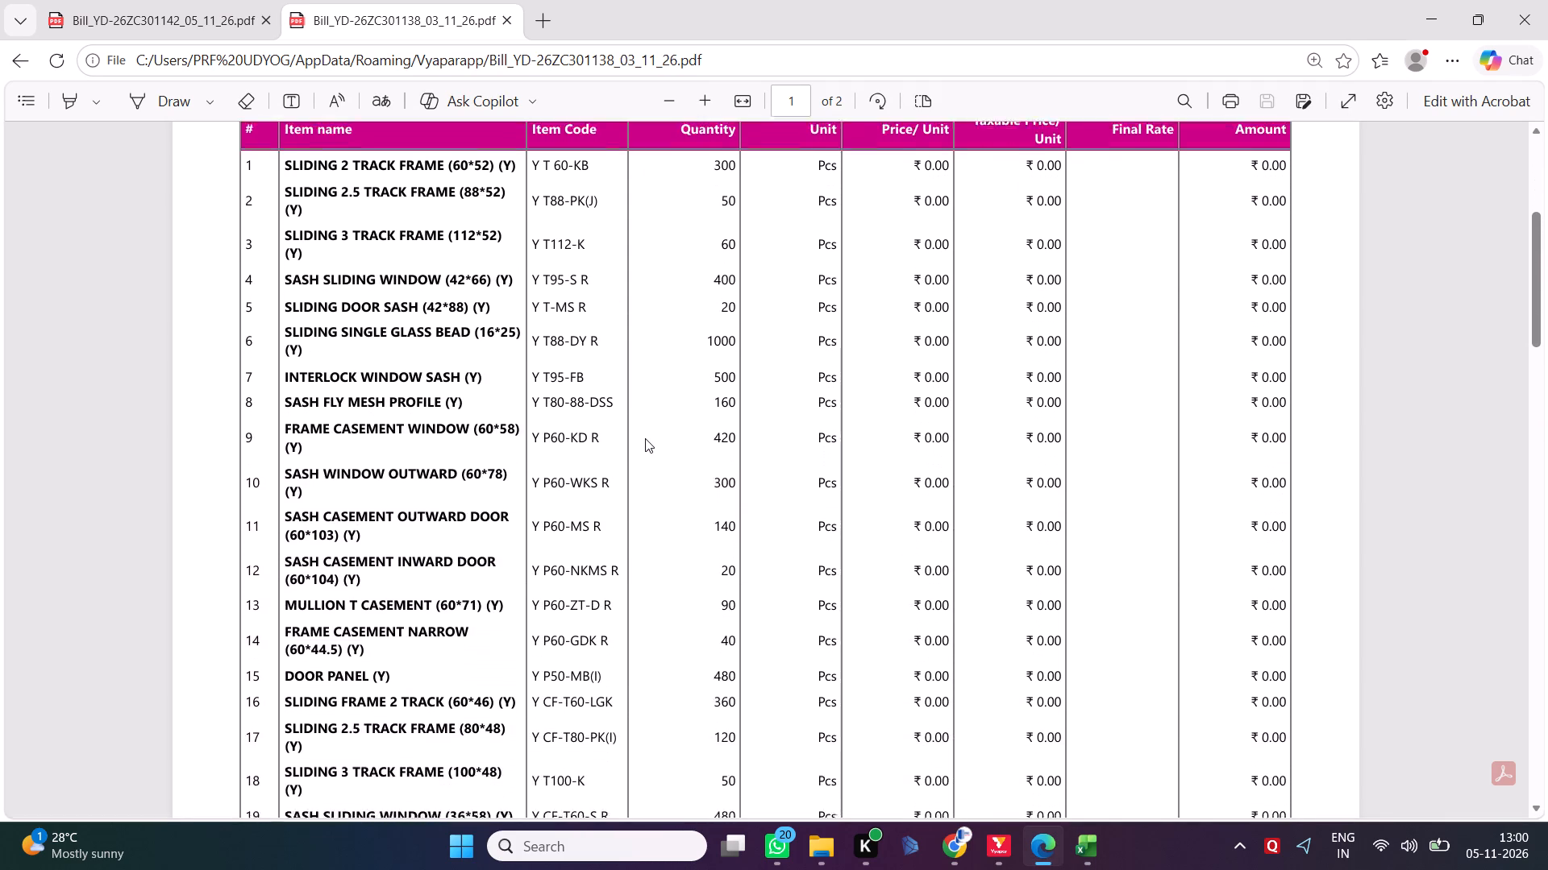
{"action": "scroll", "coordinate": [645, 438], "scroll_direction": "down", "scroll_amount": 5}
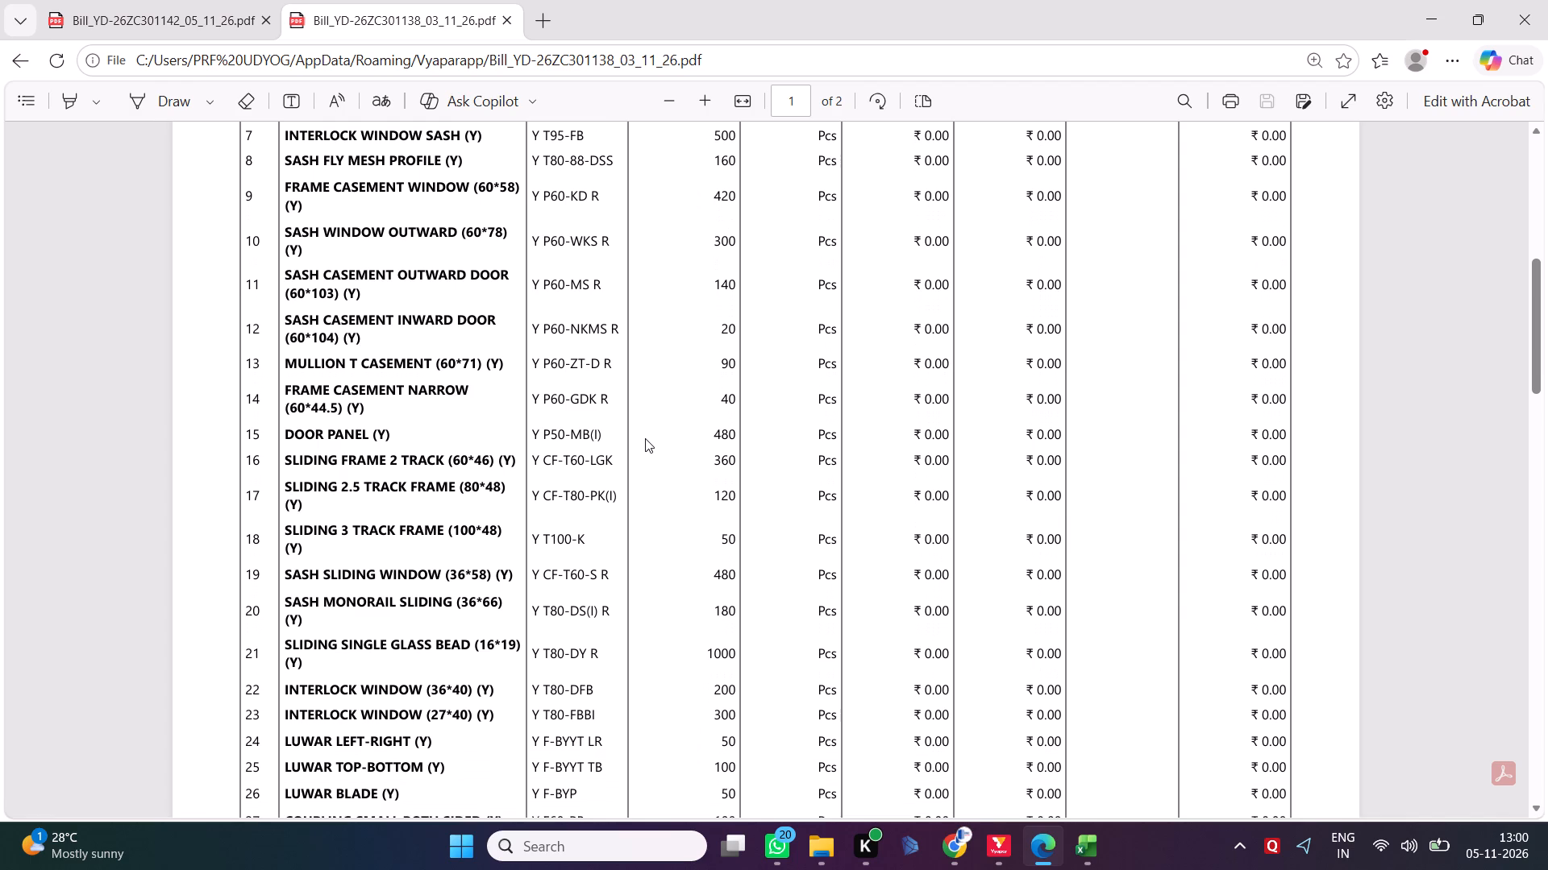
{"action": "scroll", "coordinate": [645, 438], "scroll_direction": "down", "scroll_amount": 2}
{"action": "key", "text": "alt+Tab"}
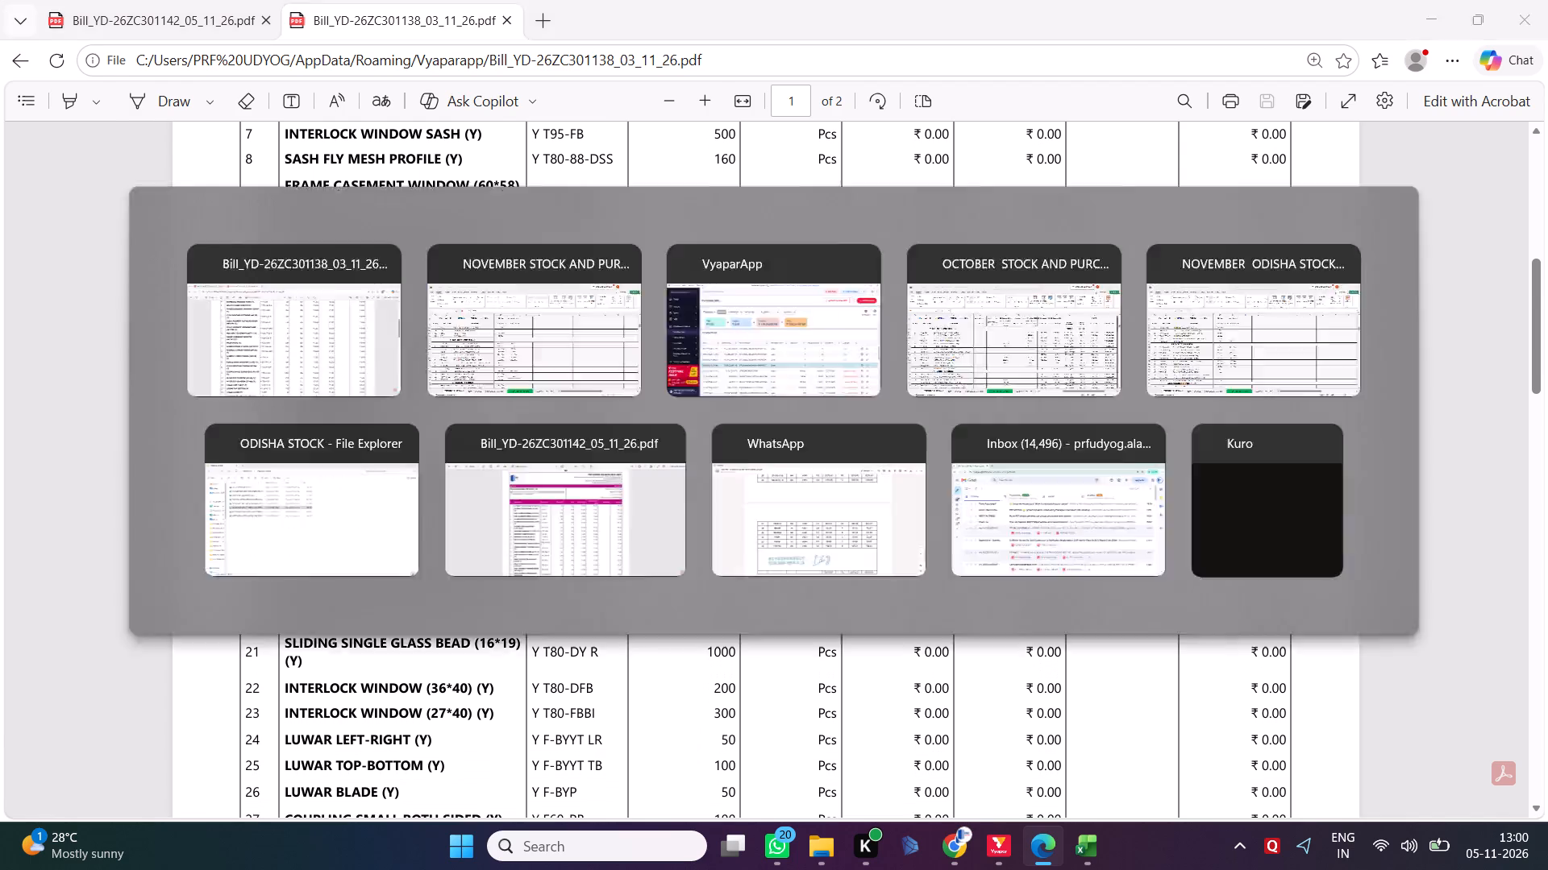
{"action": "key", "text": "alt+Tab"}
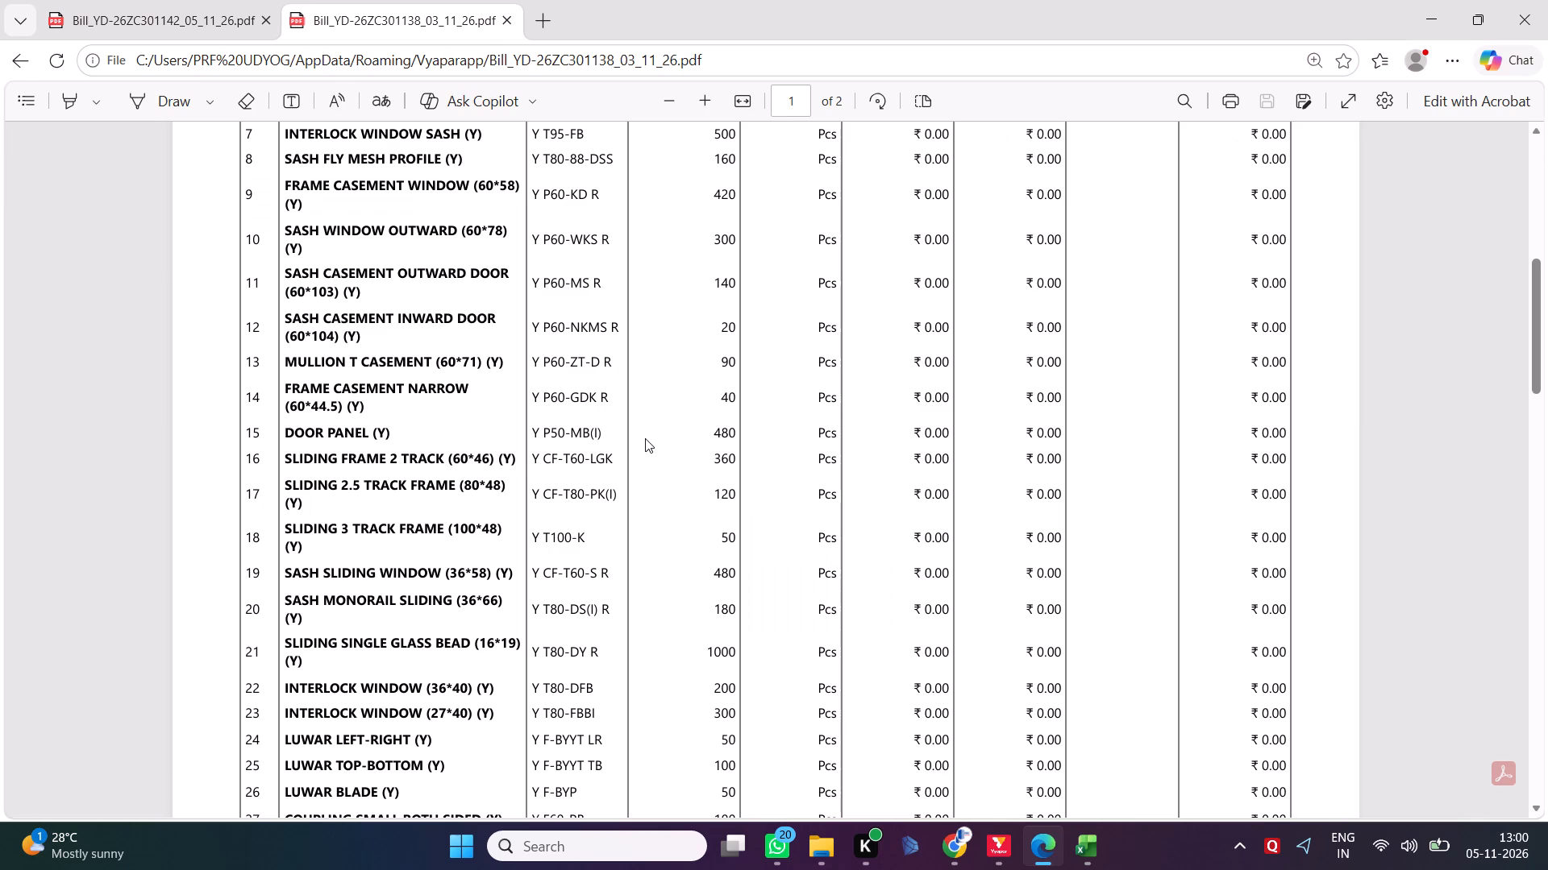
{"action": "key", "text": "alt+Tab"}
{"action": "key", "text": "alt+Tab"}
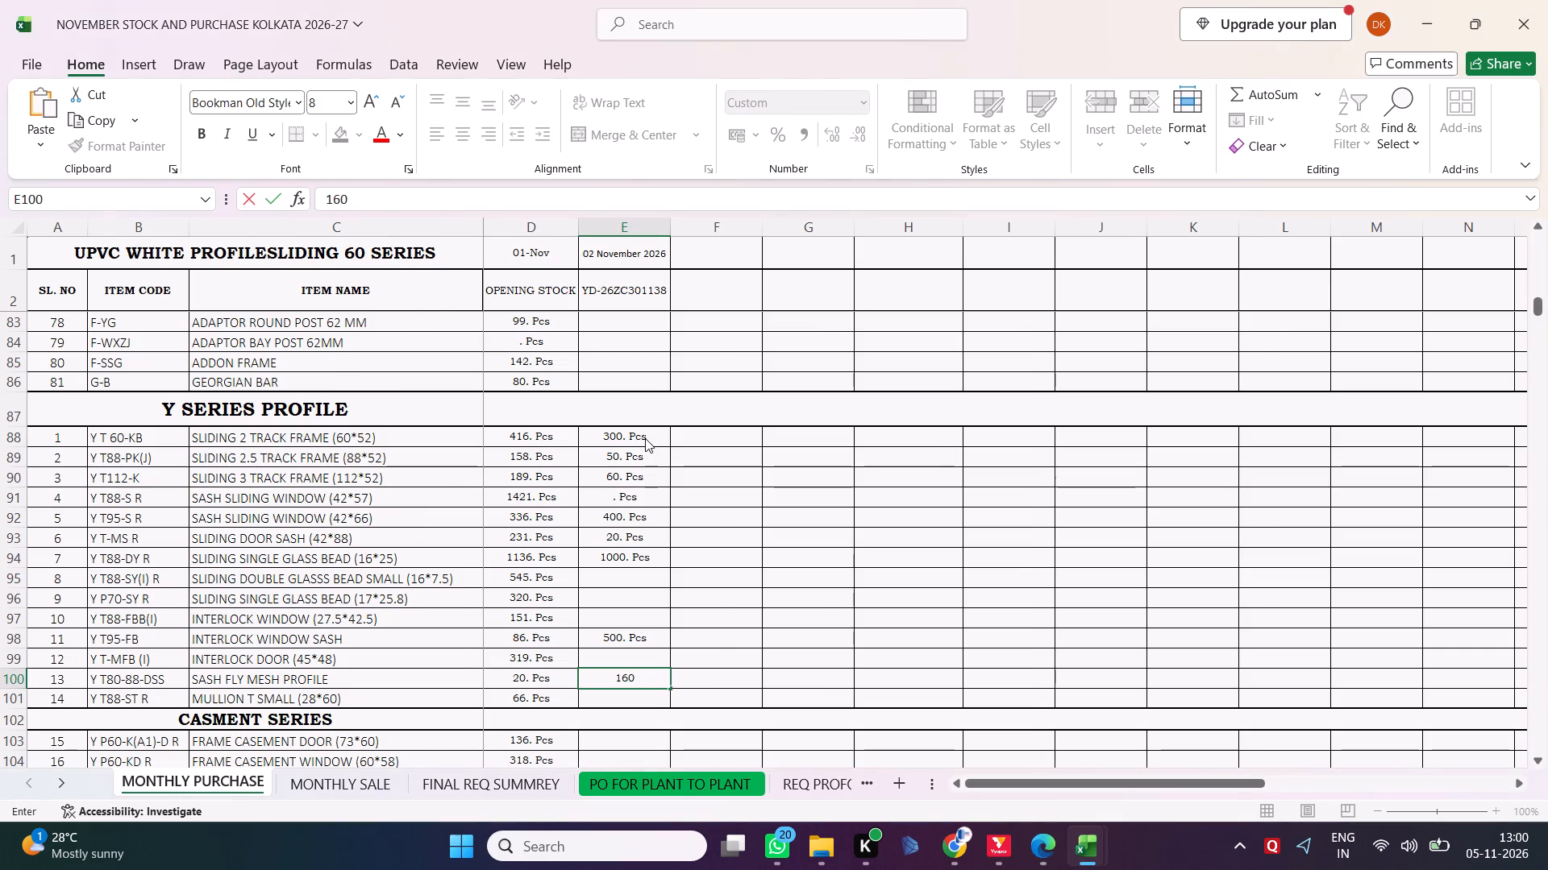
{"action": "key", "text": "alt+Tab"}
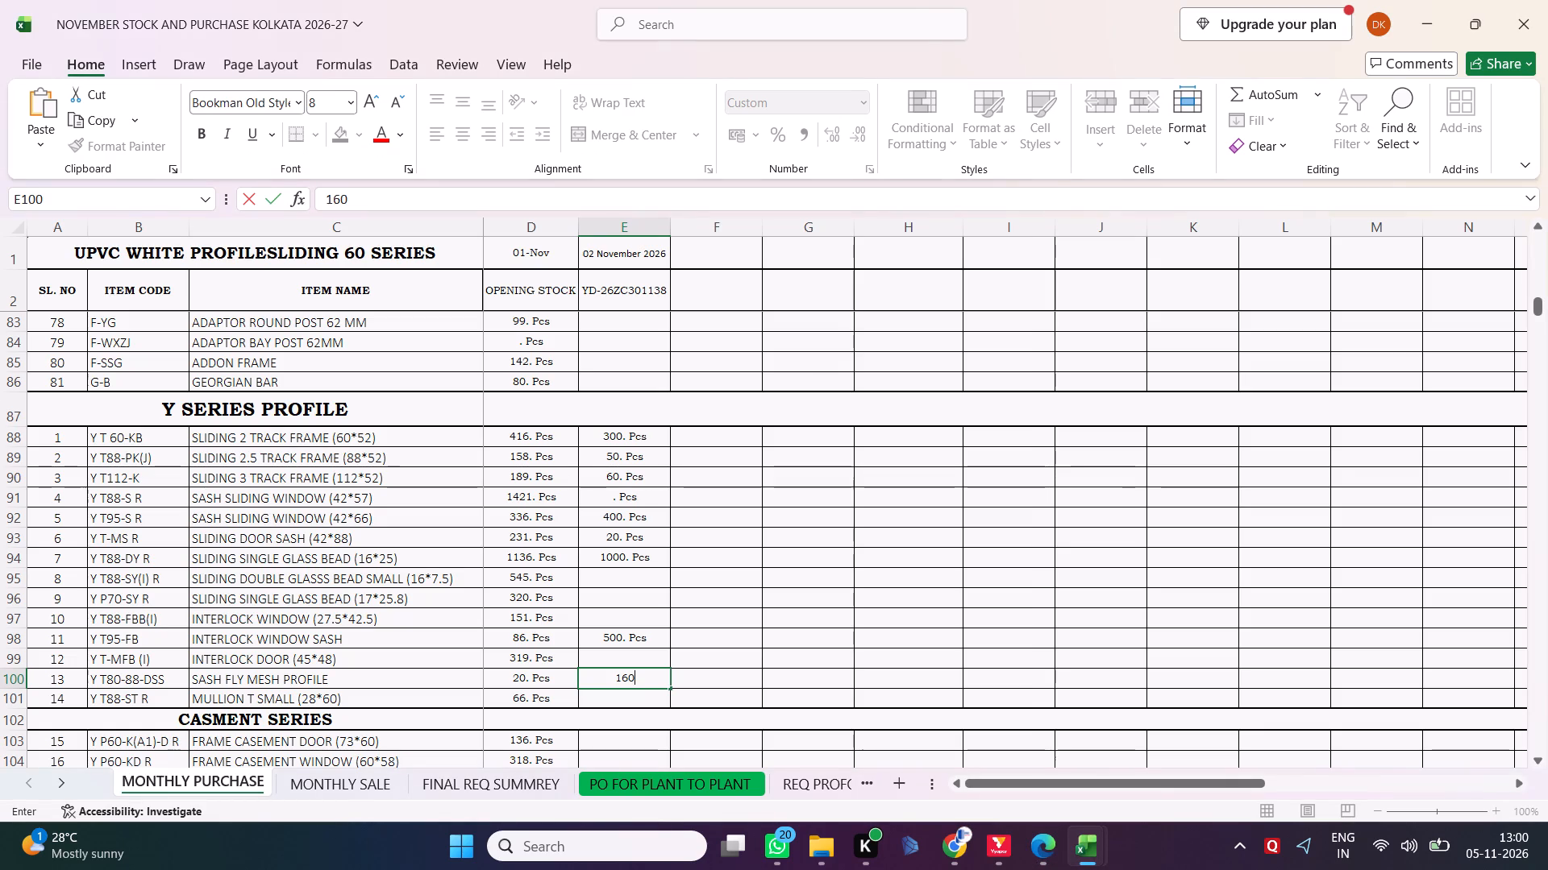
Compare the casement lines of bill YD-26ZC301138 with the casement and project series rows of the November purchase sheet.
{"action": "key", "text": "alt+Tab"}
{"action": "key", "text": "alt+Tab"}
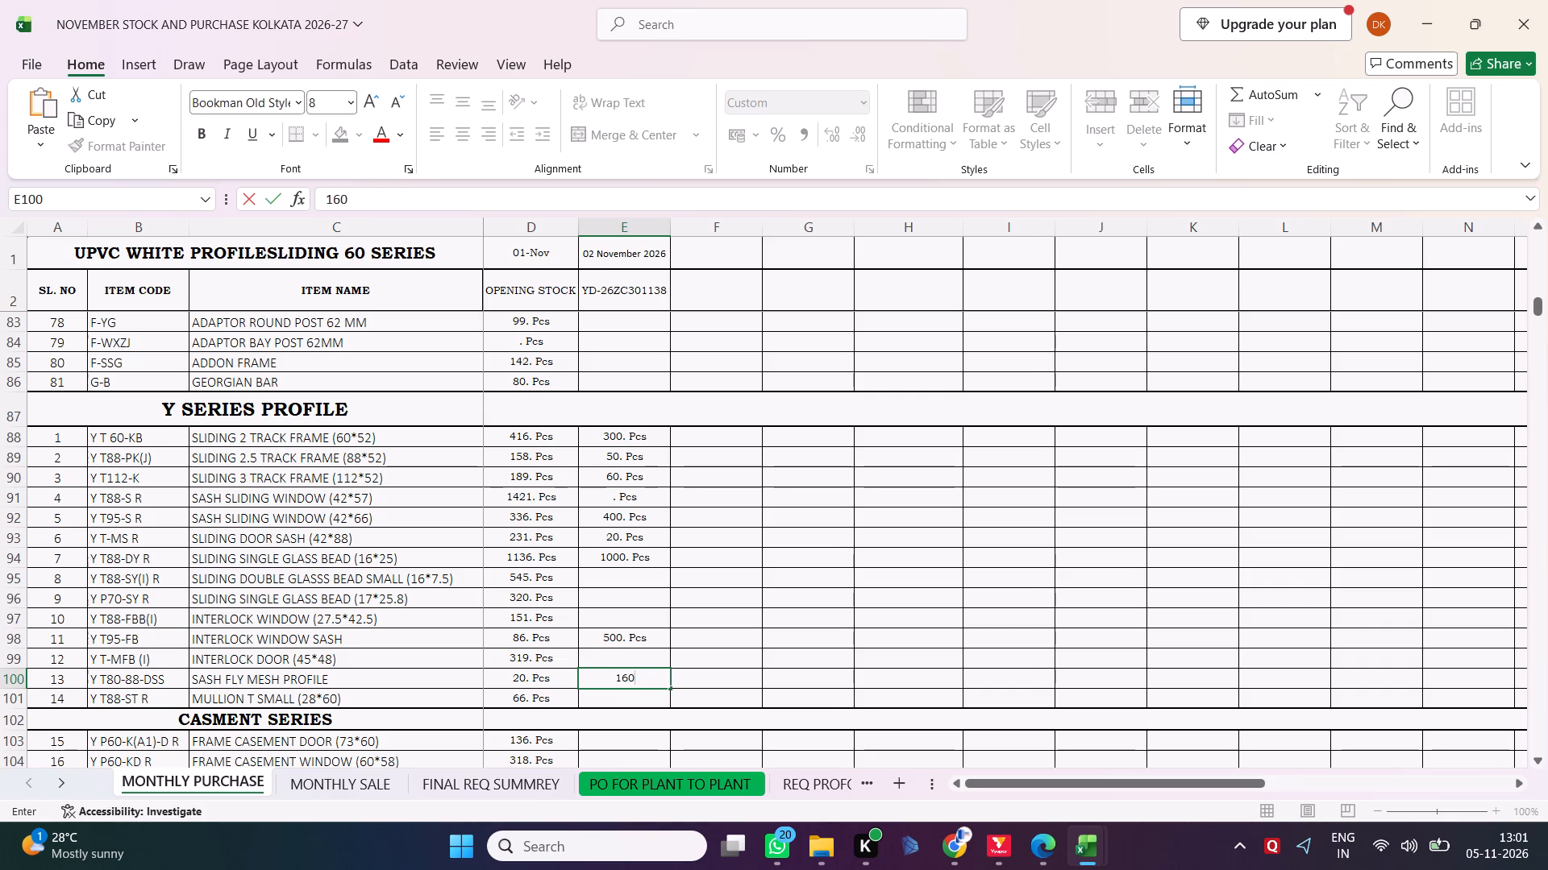
{"action": "key", "text": "alt+Tab"}
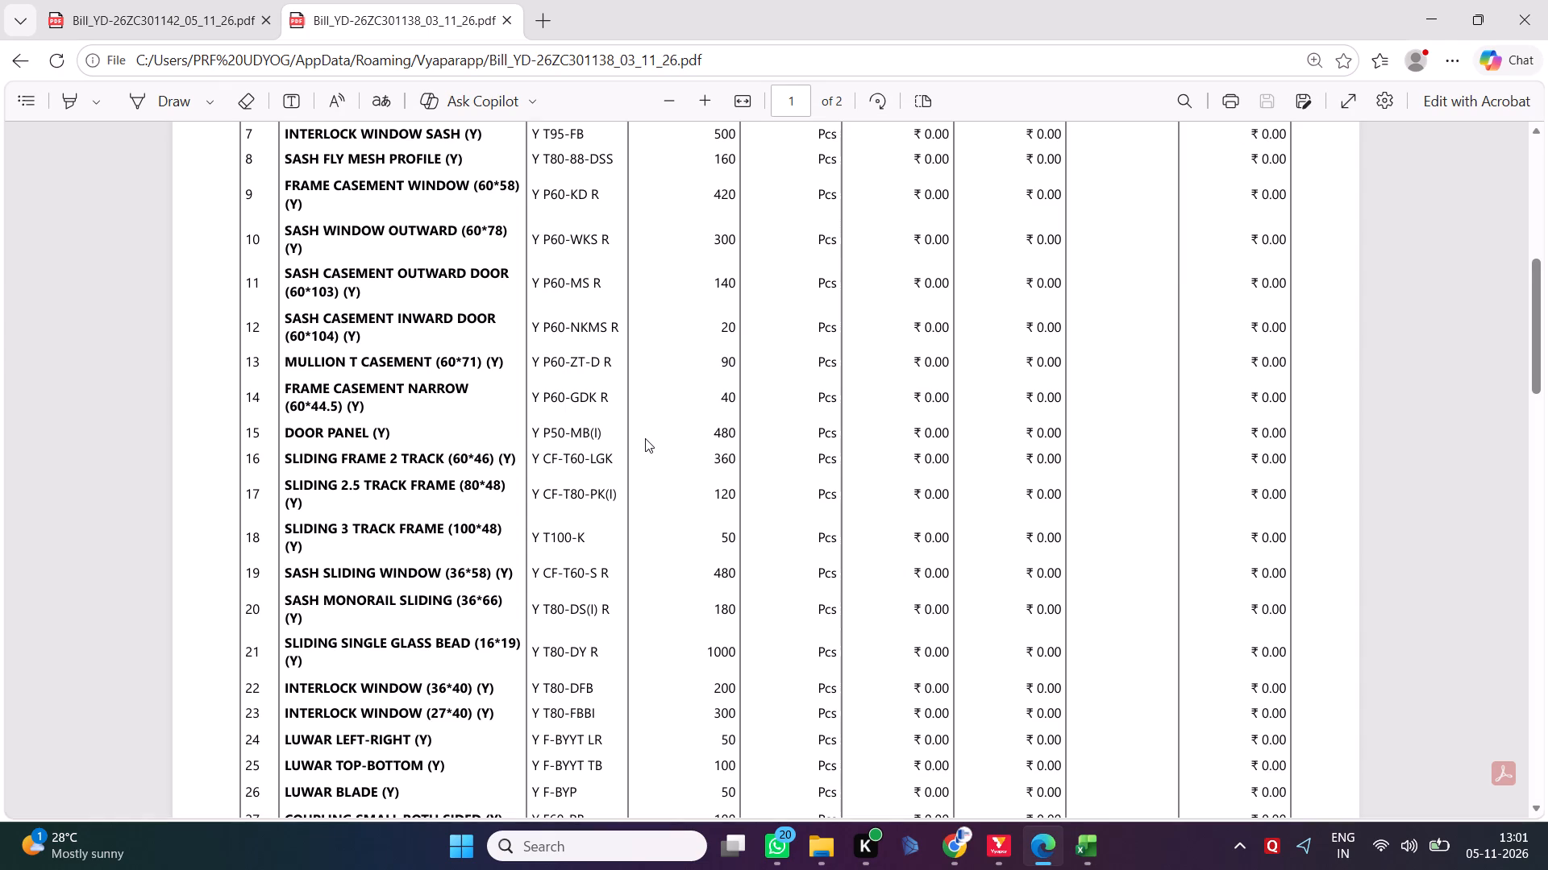
{"action": "key", "text": "alt+Tab"}
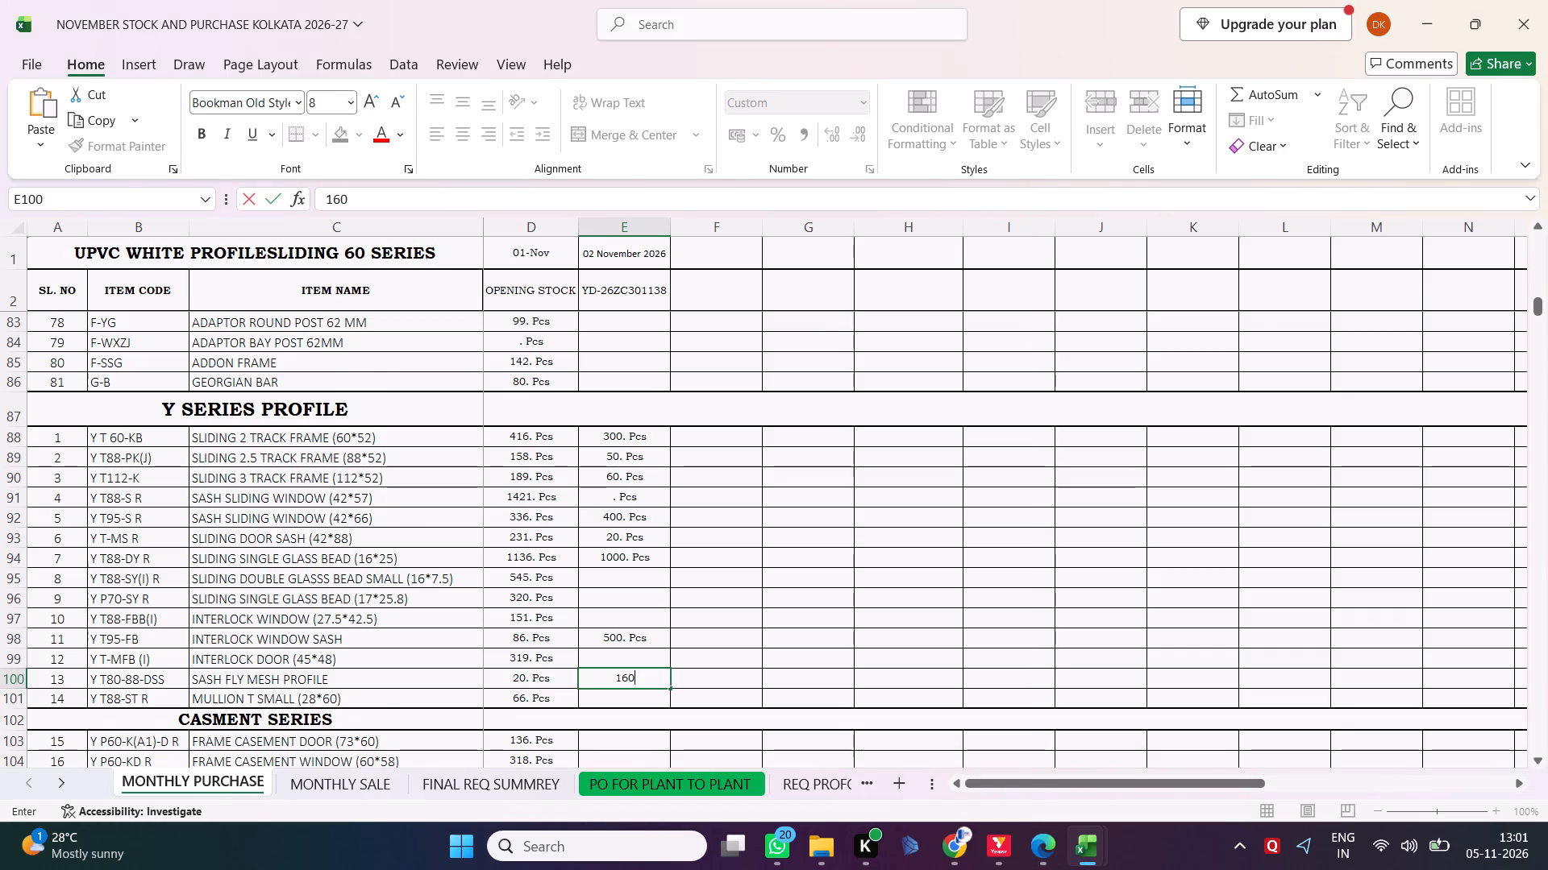
{"action": "key", "text": "alt+Tab"}
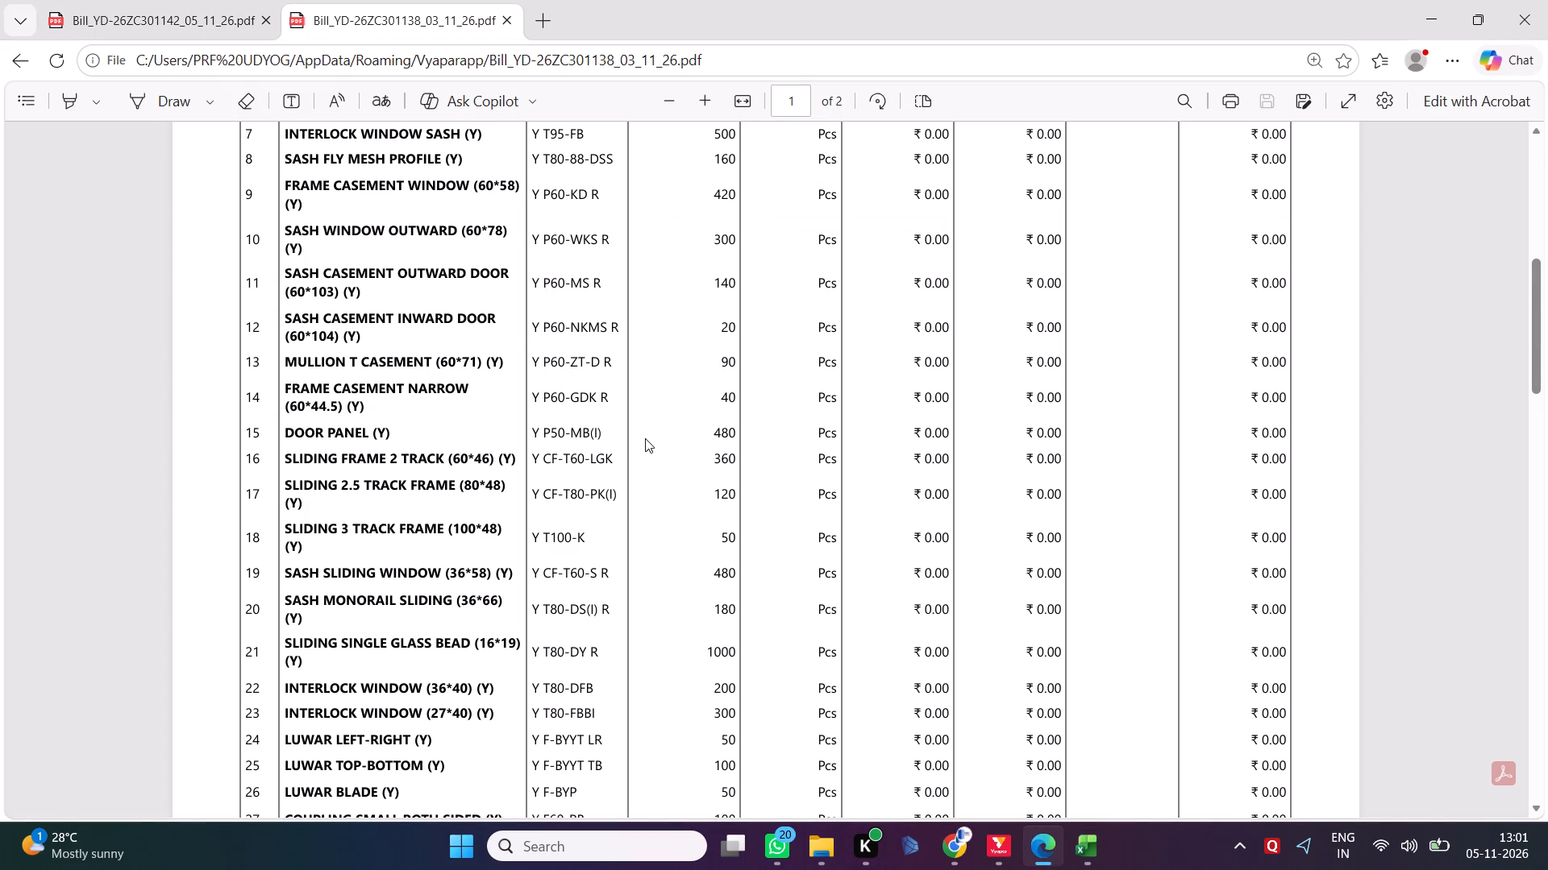
{"action": "key", "text": "alt+Tab"}
{"action": "key", "text": "Down"}
{"action": "key", "text": "Down"}
{"action": "key", "text": "Down"}
{"action": "key", "text": "Down"}
{"action": "key", "text": "Down"}
{"action": "key", "text": "Down"}
{"action": "key", "text": "Down"}
{"action": "key", "text": "Down"}
{"action": "key", "text": "Down"}
{"action": "key", "text": "Down"}
{"action": "key", "text": "Down"}
{"action": "key", "text": "Down"}
{"action": "key", "text": "Down"}
{"action": "key", "text": "Down"}
{"action": "key", "text": "Down"}
{"action": "key", "text": "Down"}
{"action": "key", "text": "Down"}
{"action": "key", "text": "Down"}
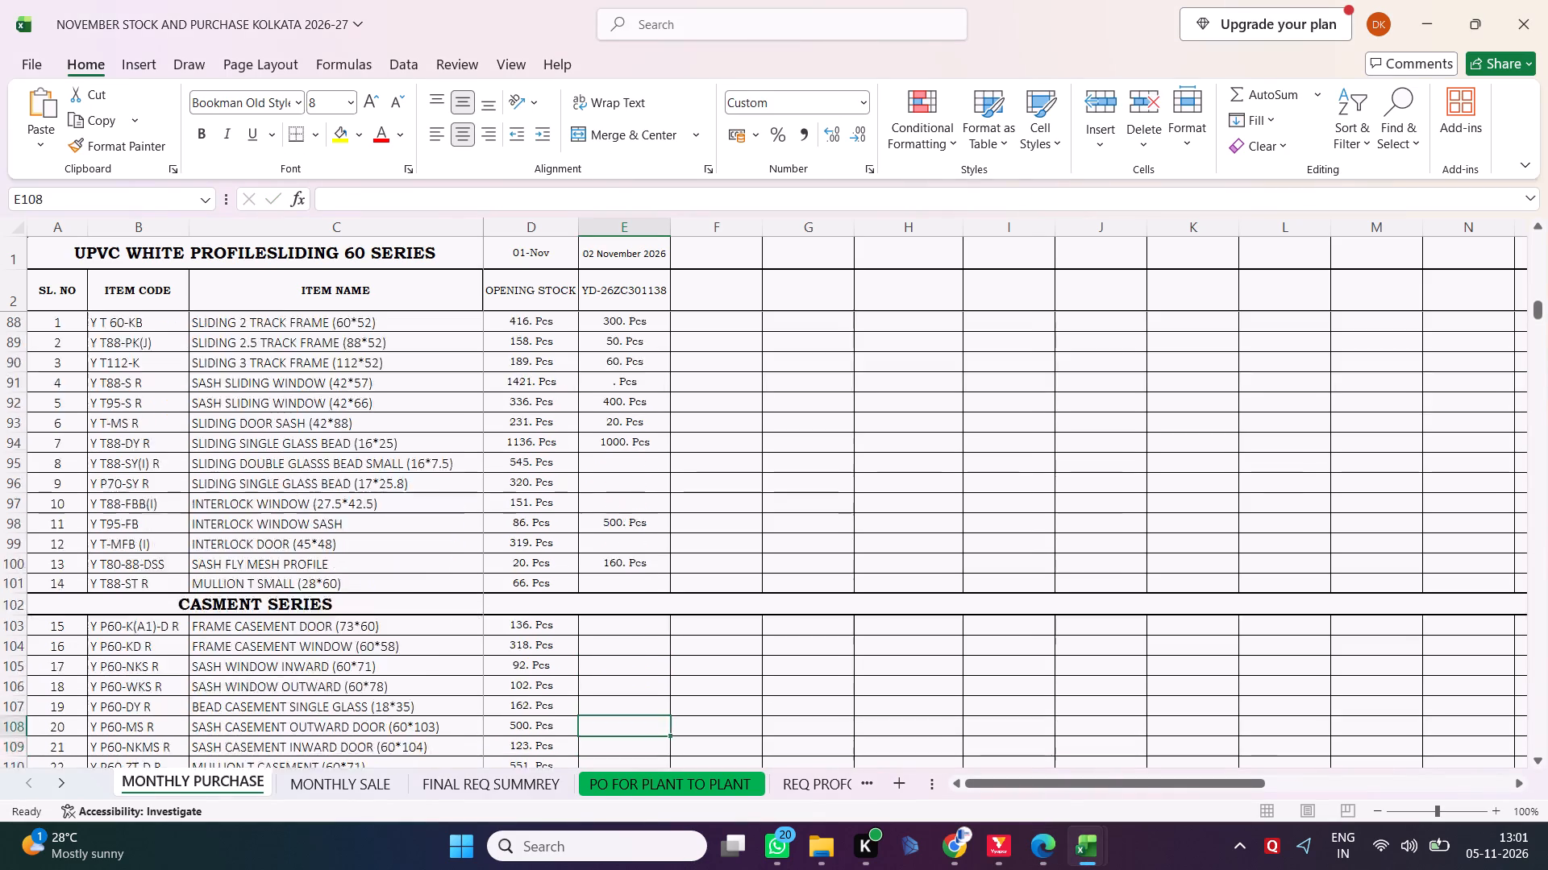
Enter 420 as the purchase quantity of frame casement window Y P60-KD R, following the bill.
{"action": "key", "text": "Up"}
{"action": "key", "text": "Up"}
{"action": "key", "text": "Up"}
{"action": "key", "text": "Up"}
{"action": "key", "text": "Up"}
{"action": "key", "text": "Up"}
{"action": "key", "text": "Up"}
{"action": "key", "text": "Up"}
{"action": "key", "text": "Up"}
{"action": "key", "text": "Up"}
{"action": "key", "text": "Up"}
{"action": "key", "text": "Up"}
{"action": "key", "text": "Up"}
{"action": "key", "text": "Up"}
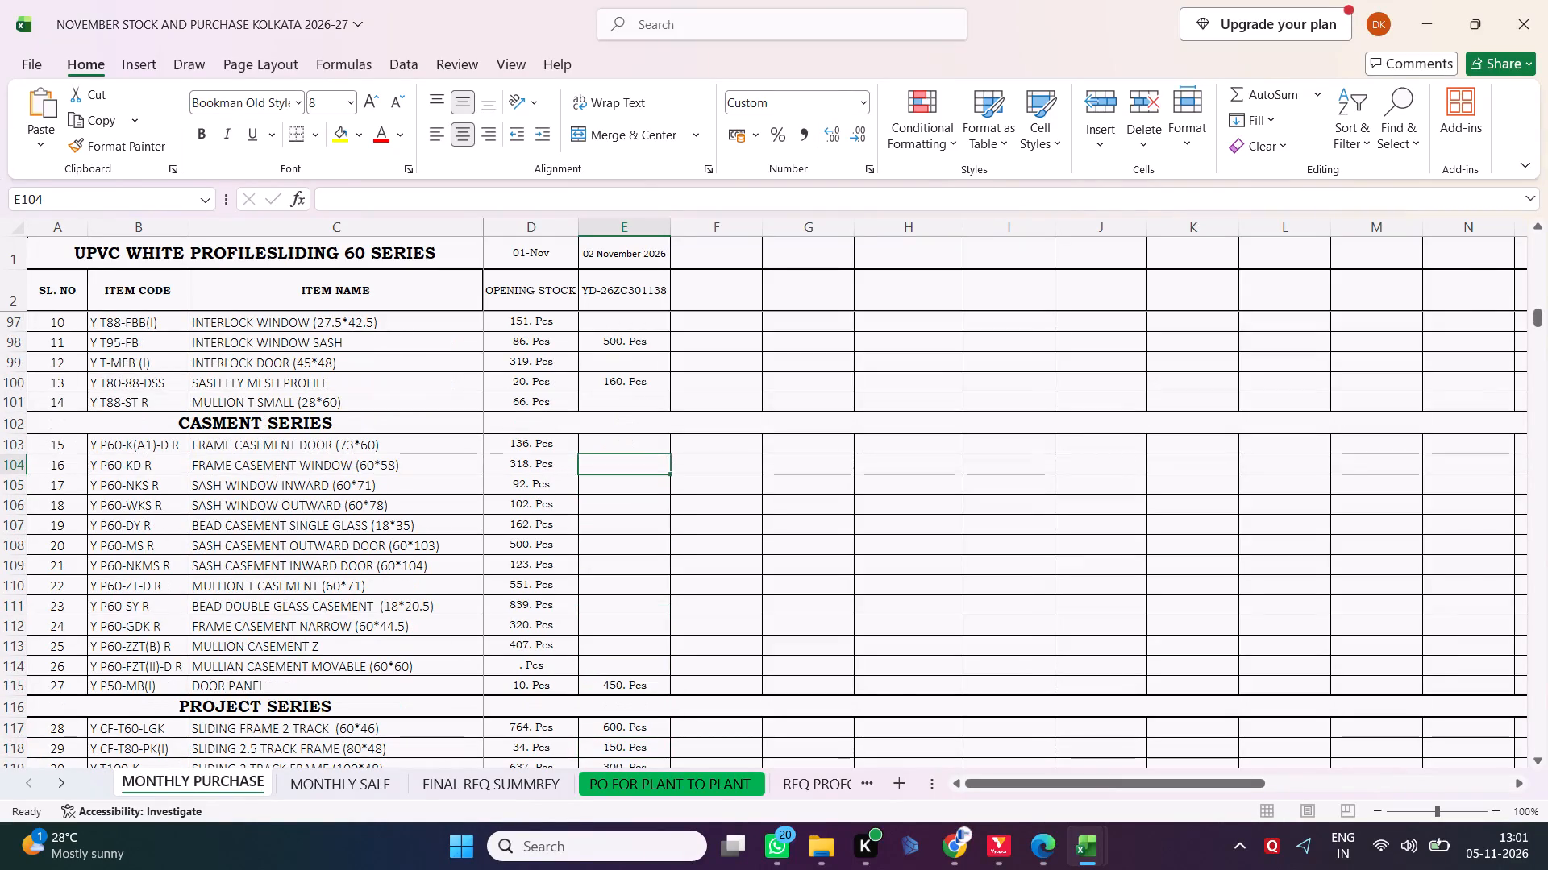
{"action": "key", "text": "alt+Tab"}
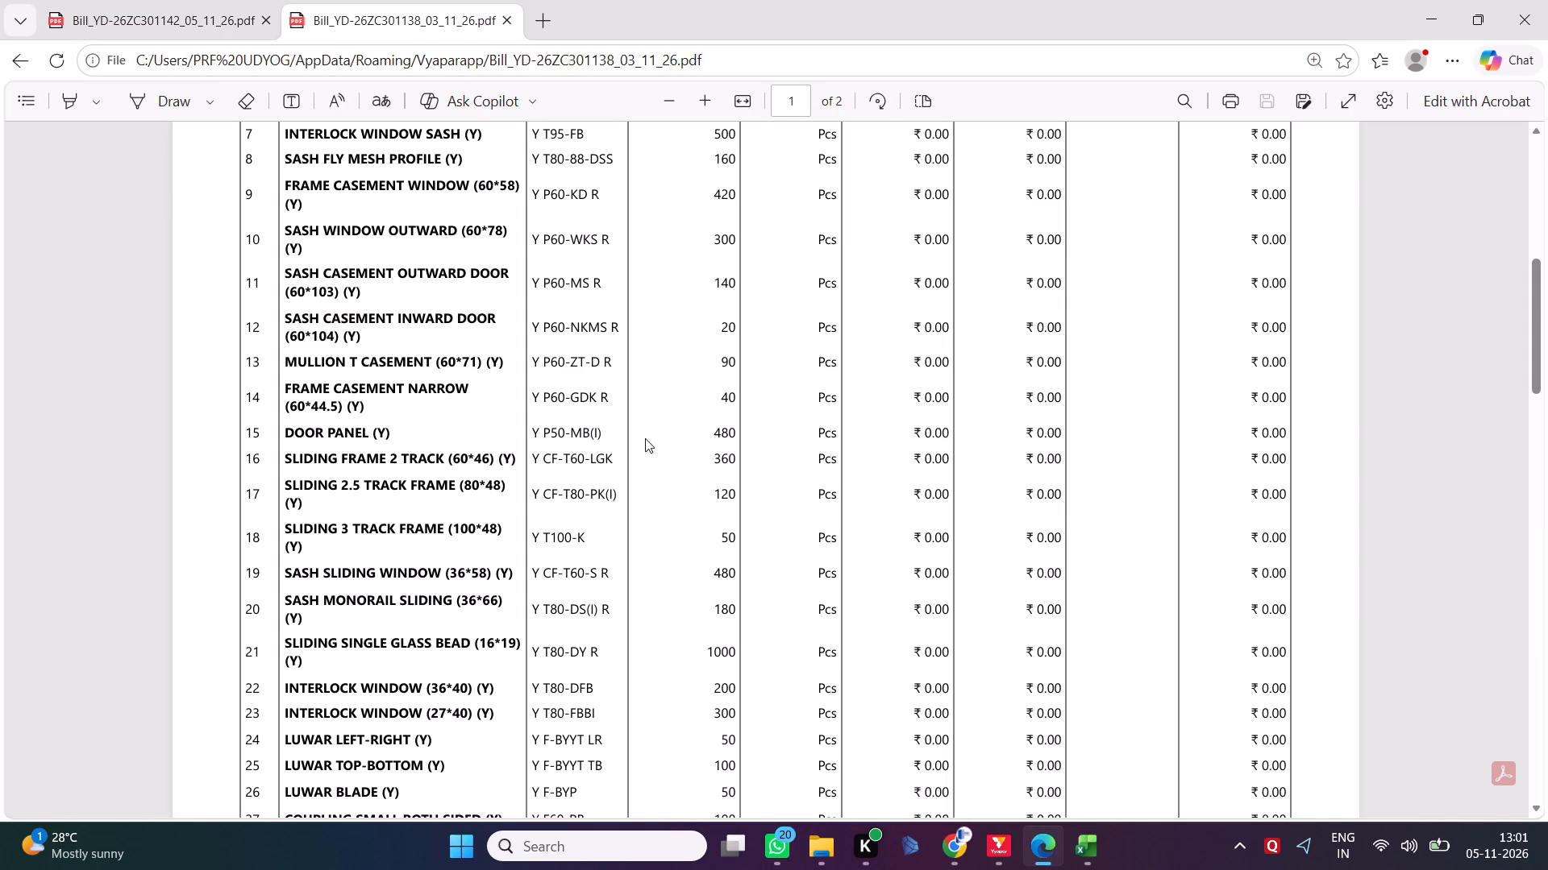
{"action": "key", "text": "alt+Tab"}
{"action": "type", "text": "420"}
{"action": "key", "text": "Return"}
Enter 300 as the purchase quantity of sash window outward Y P60-WKS R.
{"action": "key", "text": "alt+Tab"}
{"action": "key", "text": "alt+Tab"}
{"action": "key", "text": "Down"}
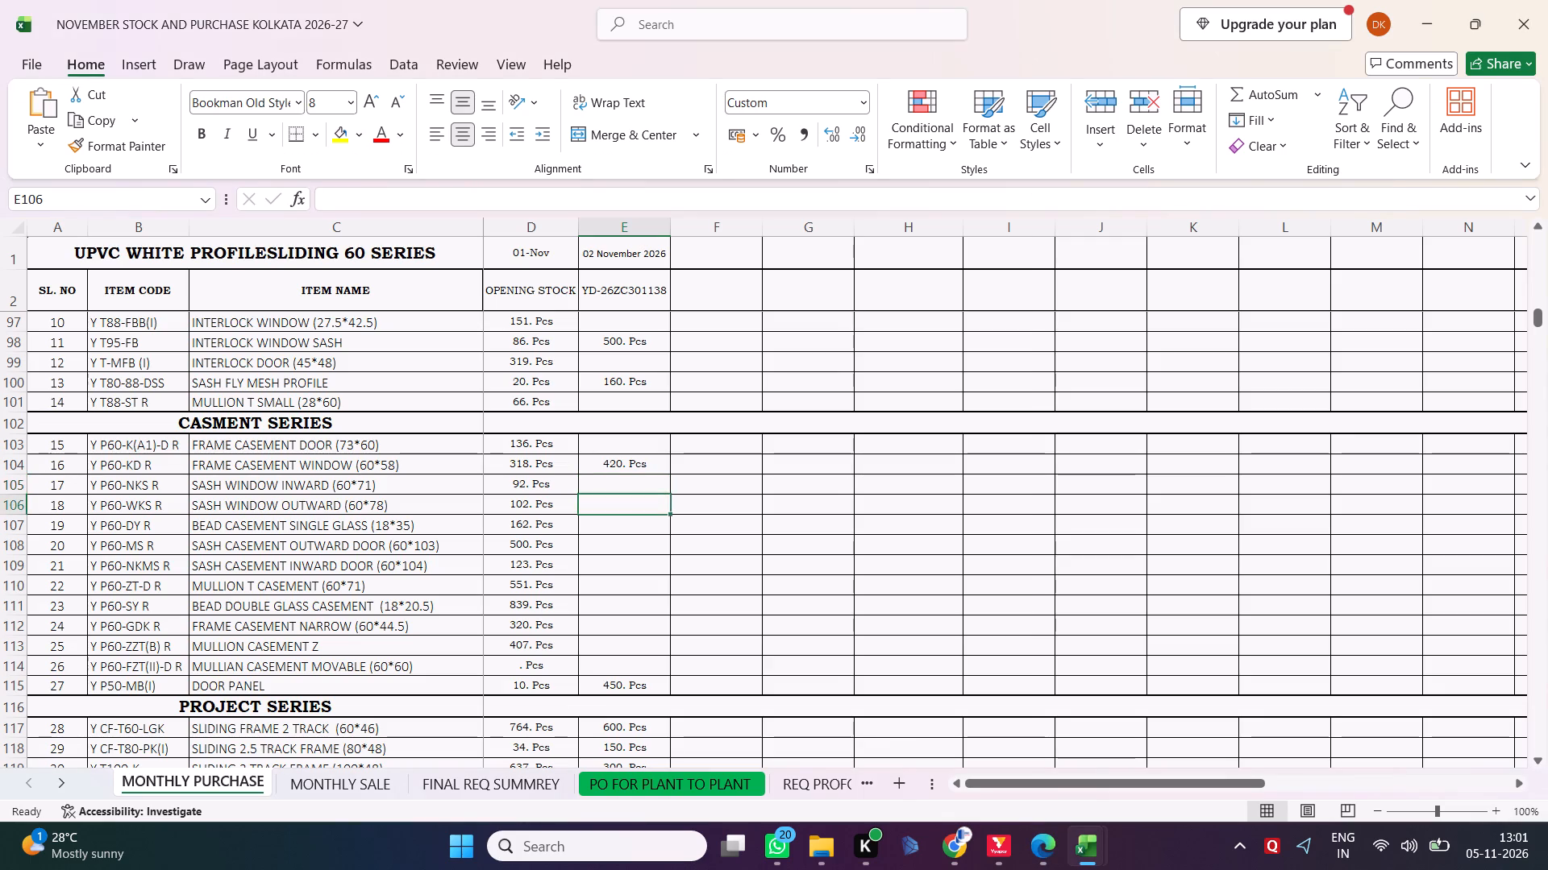
{"action": "type", "text": "300"}
{"action": "key", "text": "Return"}
Enter 140 as the purchase quantity of sash casement outward door Y P60-MS R.
{"action": "key", "text": "alt+Tab"}
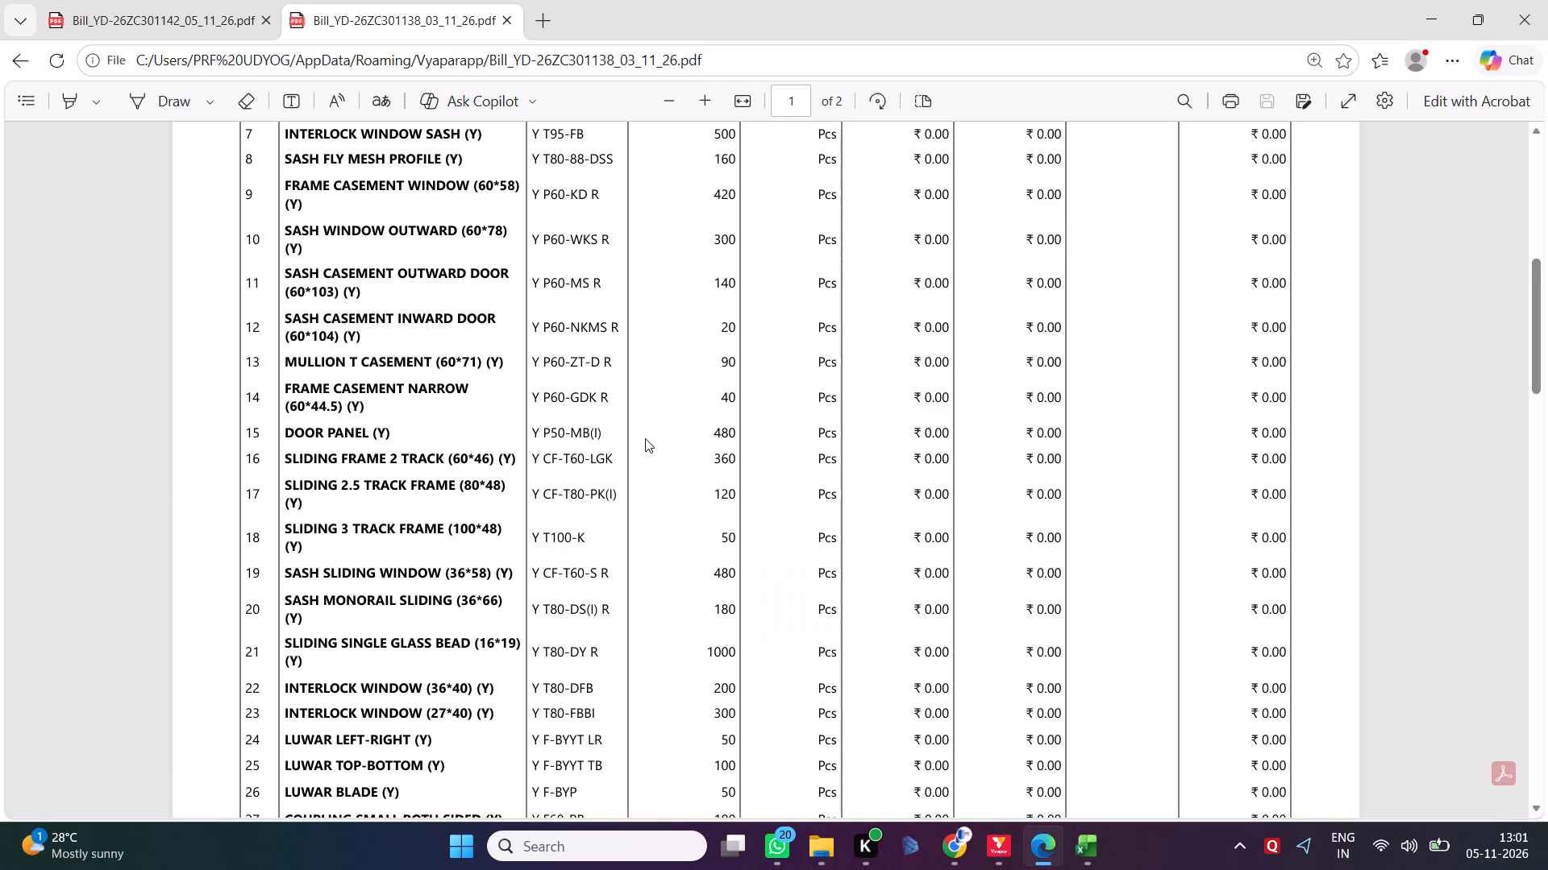
{"action": "key", "text": "alt+Tab"}
{"action": "key", "text": "Down"}
{"action": "key", "text": "alt+Tab"}
{"action": "key", "text": "alt+Tab"}
{"action": "type", "text": "140"}
{"action": "key", "text": "Return"}
Enter 20 as the purchase quantity of sash casement inward door Y P60-NKMS R.
{"action": "key", "text": "alt+Tab"}
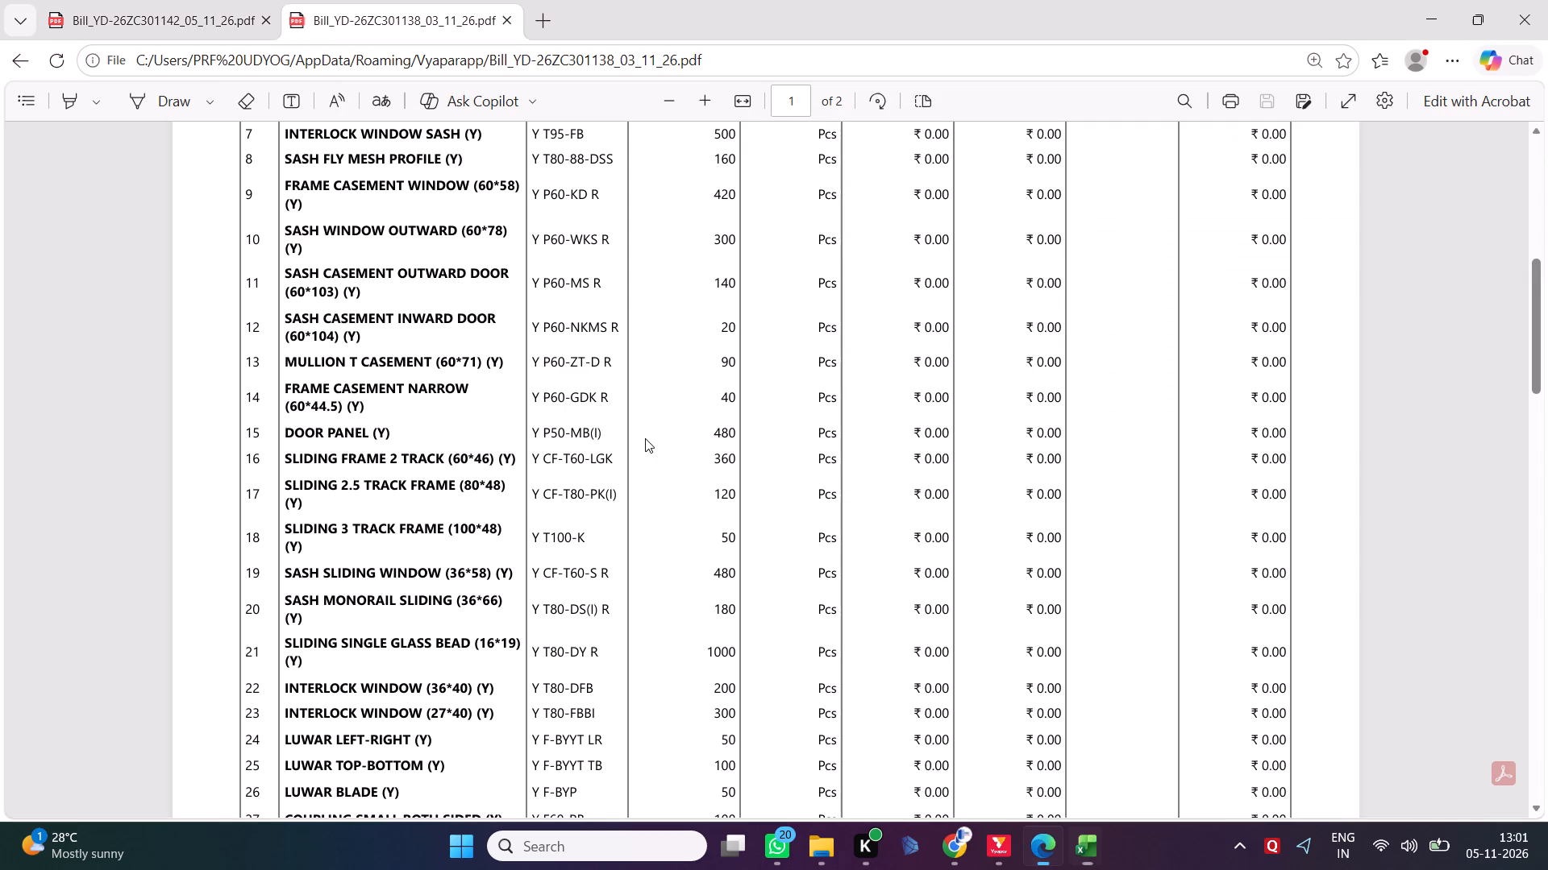
{"action": "key", "text": "alt+Tab"}
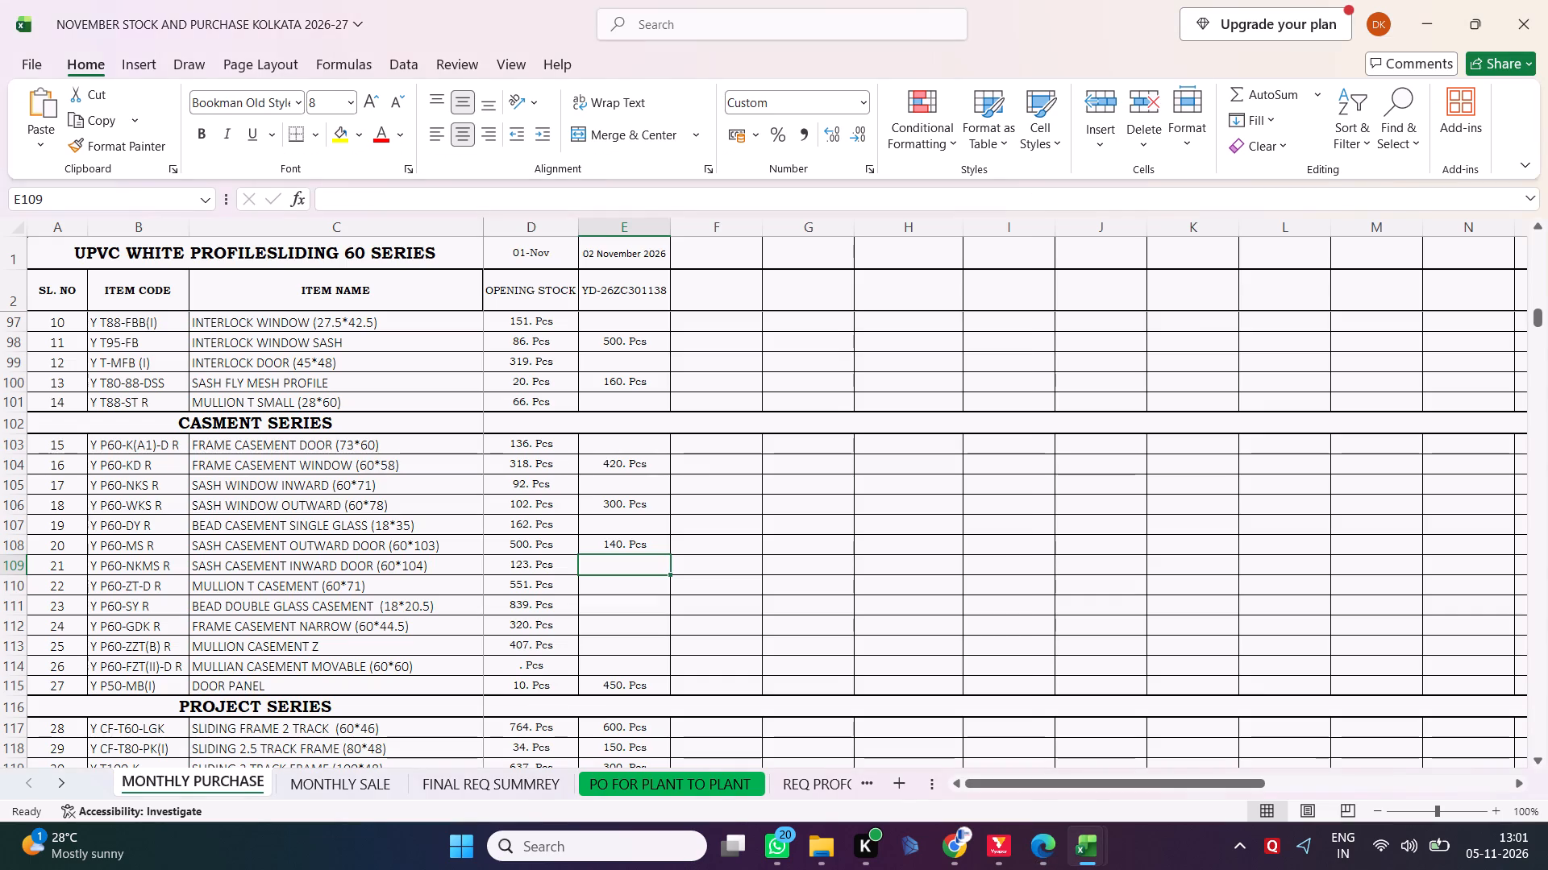
{"action": "key", "text": "alt+Tab"}
{"action": "key", "text": "alt+Tab"}
{"action": "type", "text": "20"}
{"action": "key", "text": "Return"}
Enter 90 as the purchase quantity of mullion T casement Y P60-ZT-D R.
{"action": "key", "text": "alt+Tab"}
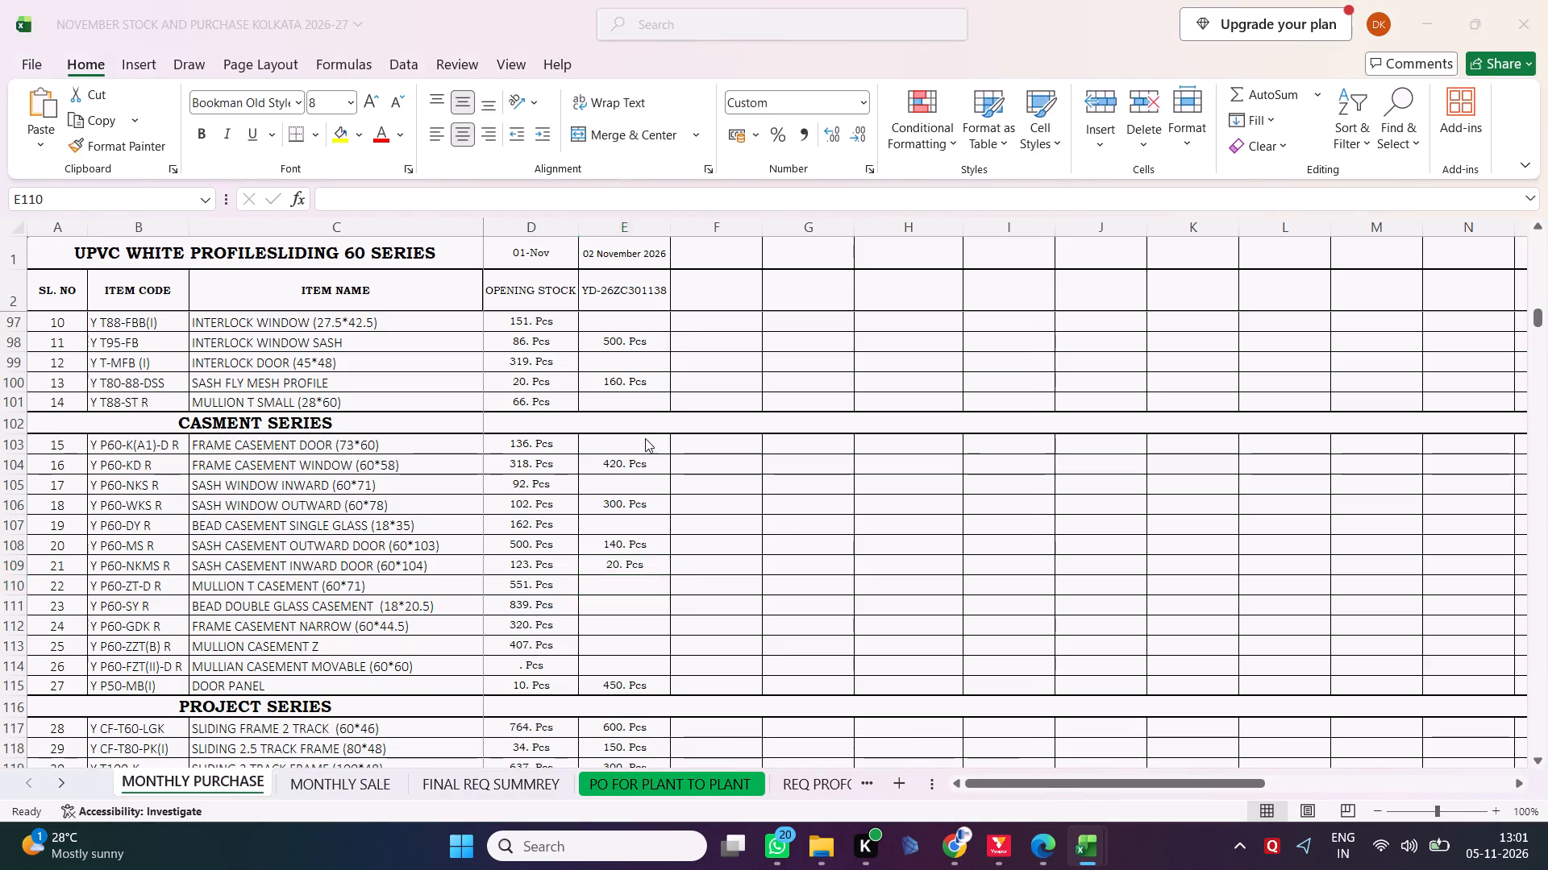
{"action": "key", "text": "alt+Tab"}
{"action": "key", "text": "alt+Tab"}
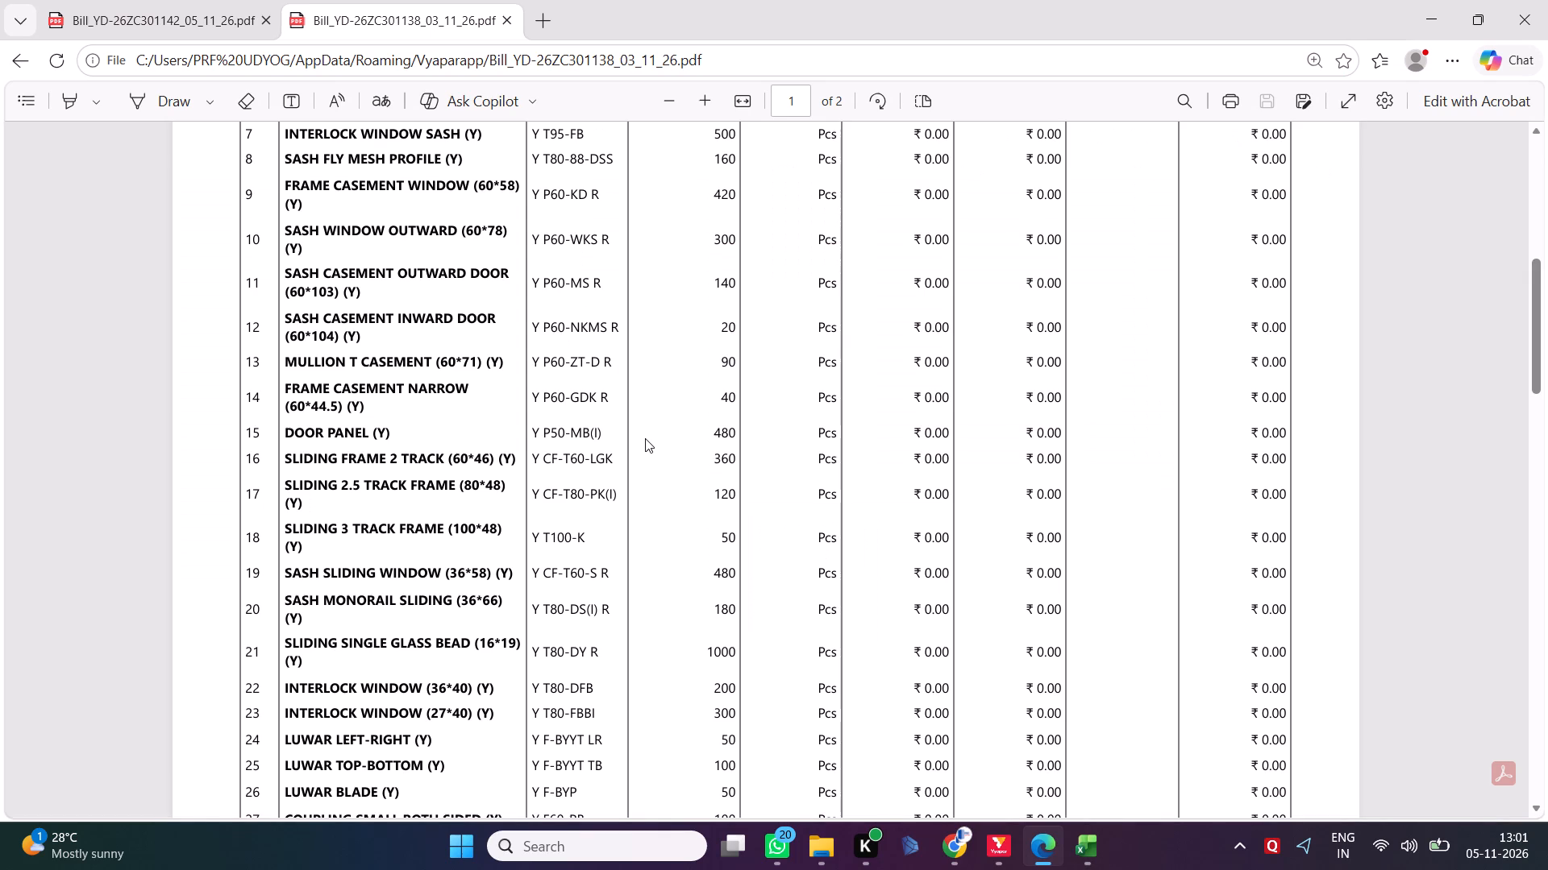
{"action": "key", "text": "alt+Tab"}
{"action": "type", "text": "90"}
{"action": "key", "text": "Return"}
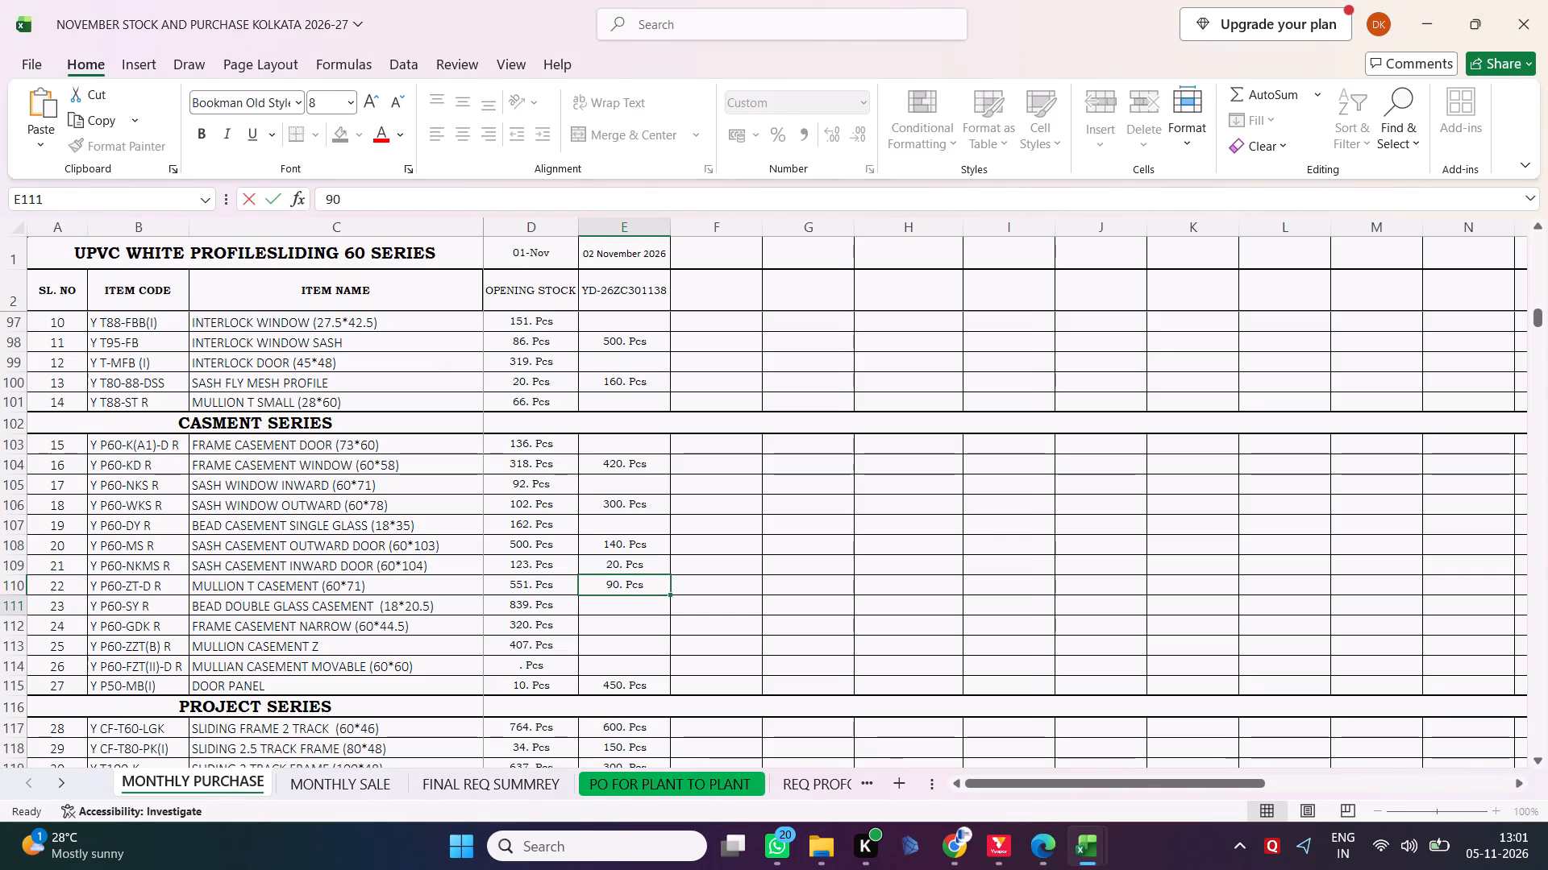
Enter 40 as the purchase quantity of frame casement narrow Y P60-GDK R.
{"action": "key", "text": "alt+Tab"}
{"action": "key", "text": "alt+Tab"}
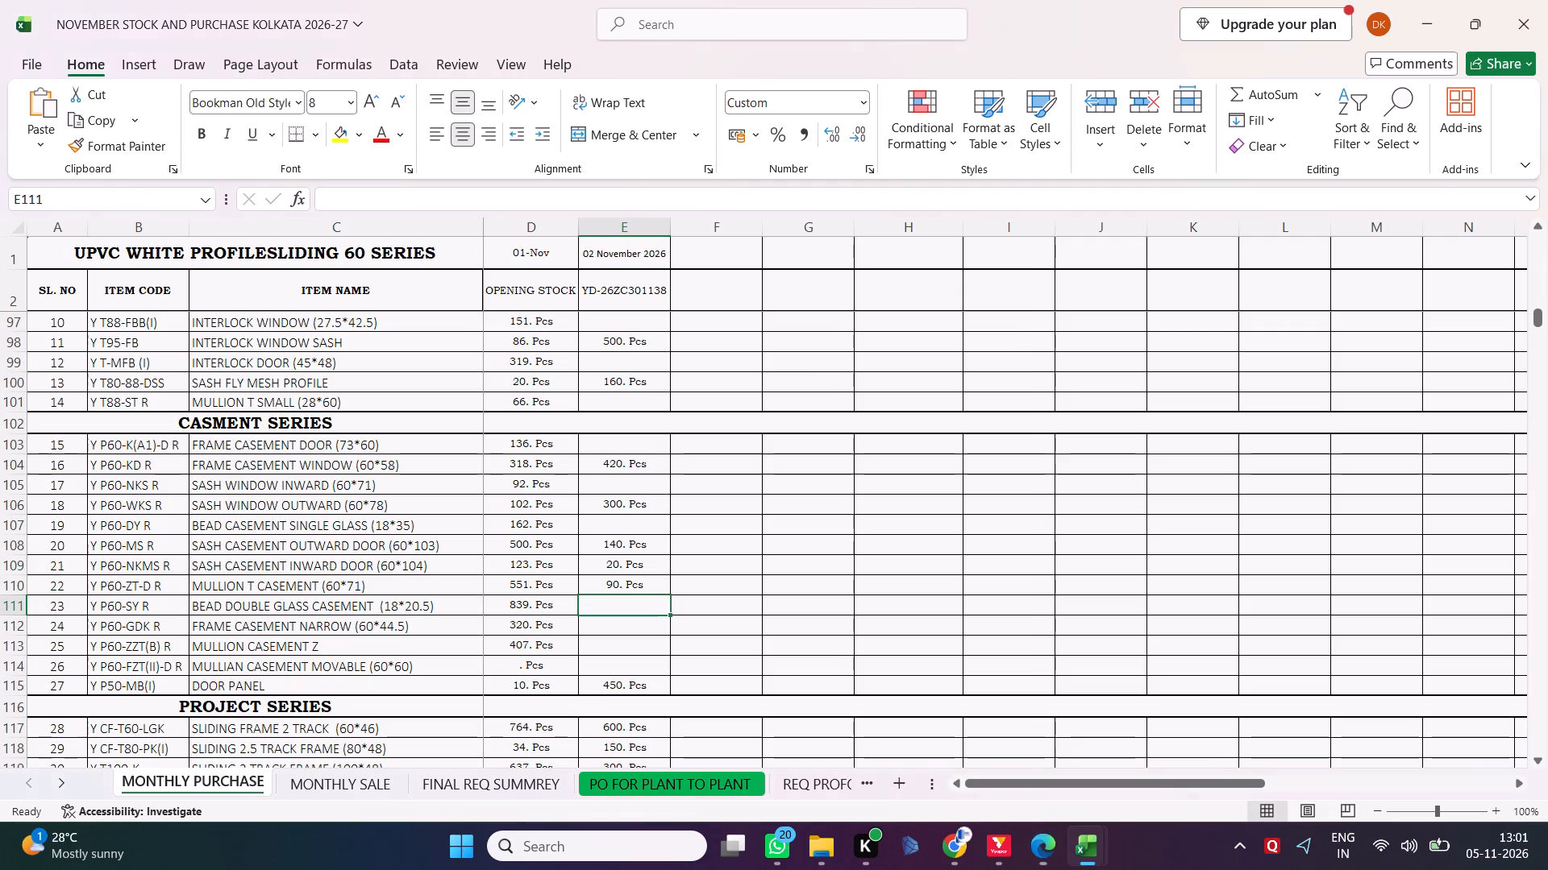
{"action": "key", "text": "Down"}
{"action": "key", "text": "alt+Tab"}
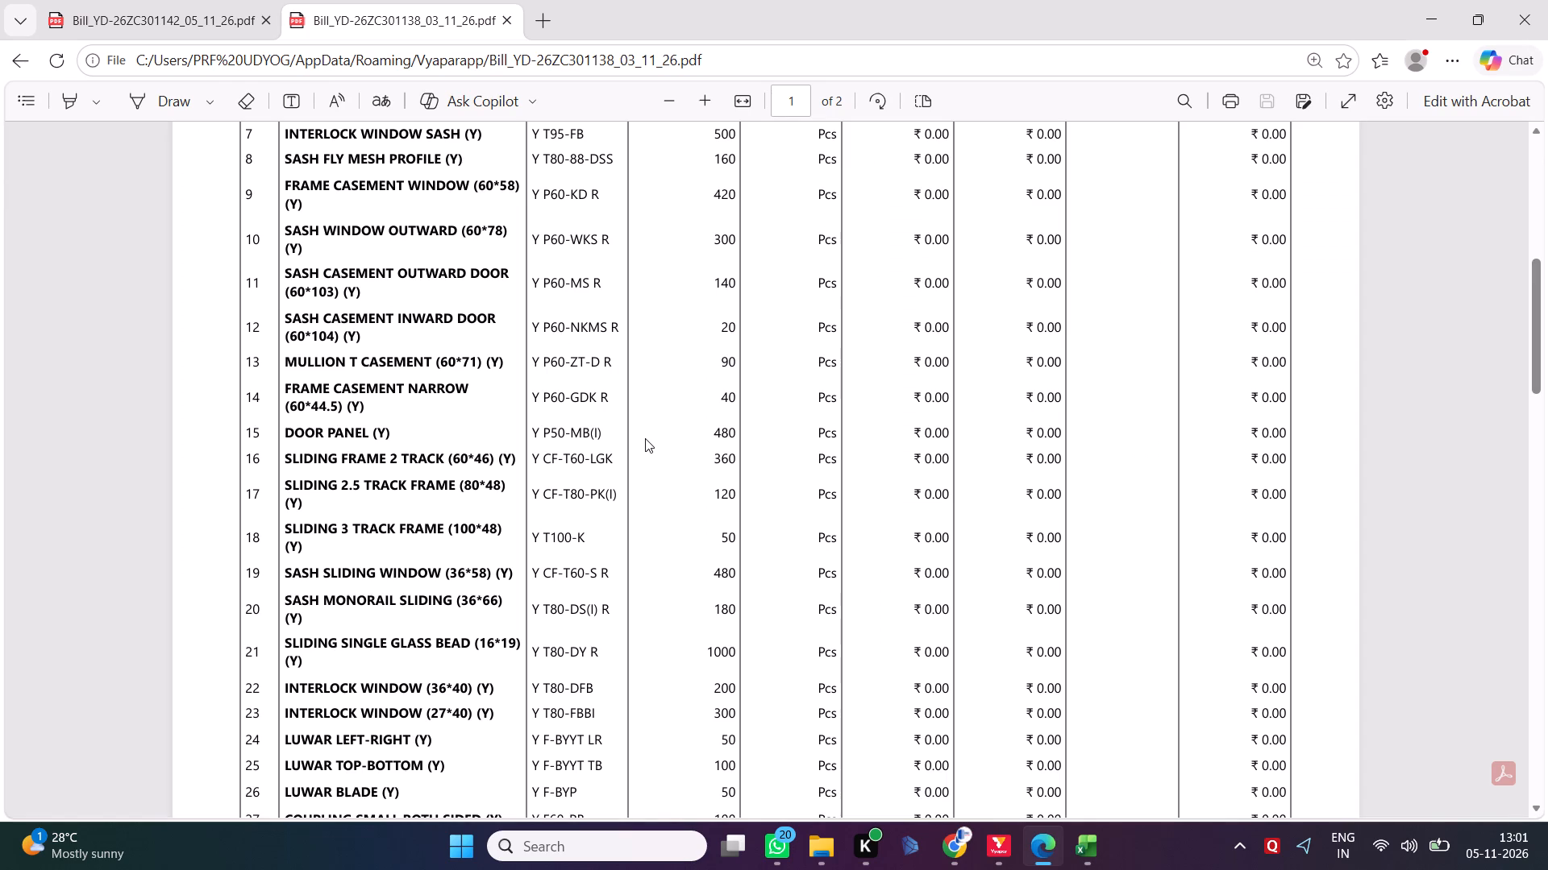
{"action": "key", "text": "alt+Tab"}
{"action": "type", "text": "40"}
{"action": "key", "text": "Return"}
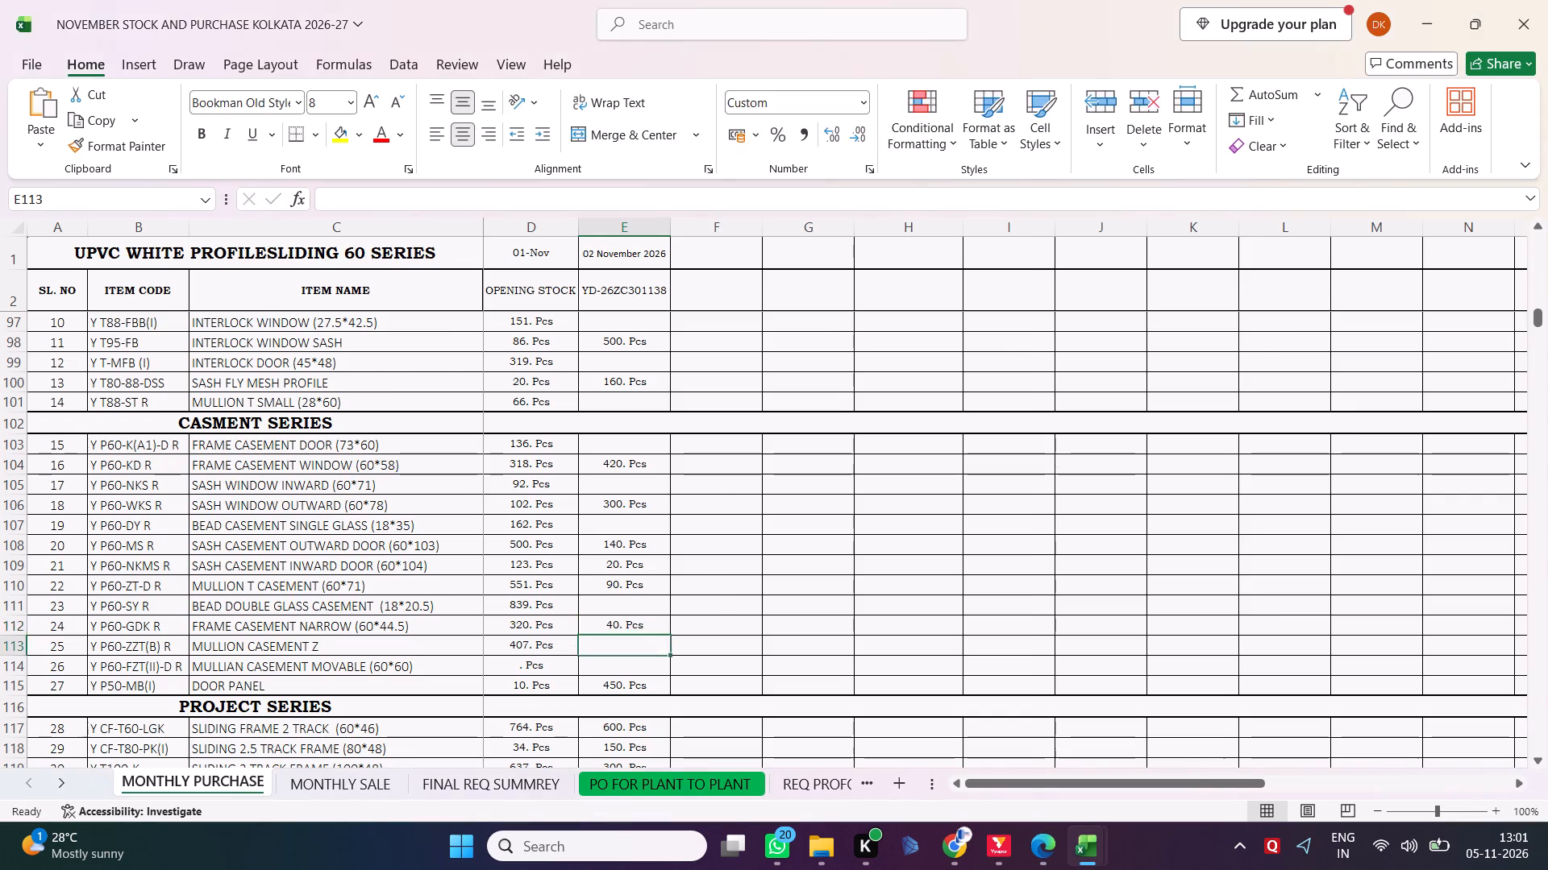
Set the purchase quantity of door panel Y P50-MB(I) to 480, as on the bill.
{"action": "key", "text": "alt+Tab"}
{"action": "key", "text": "alt+Tab"}
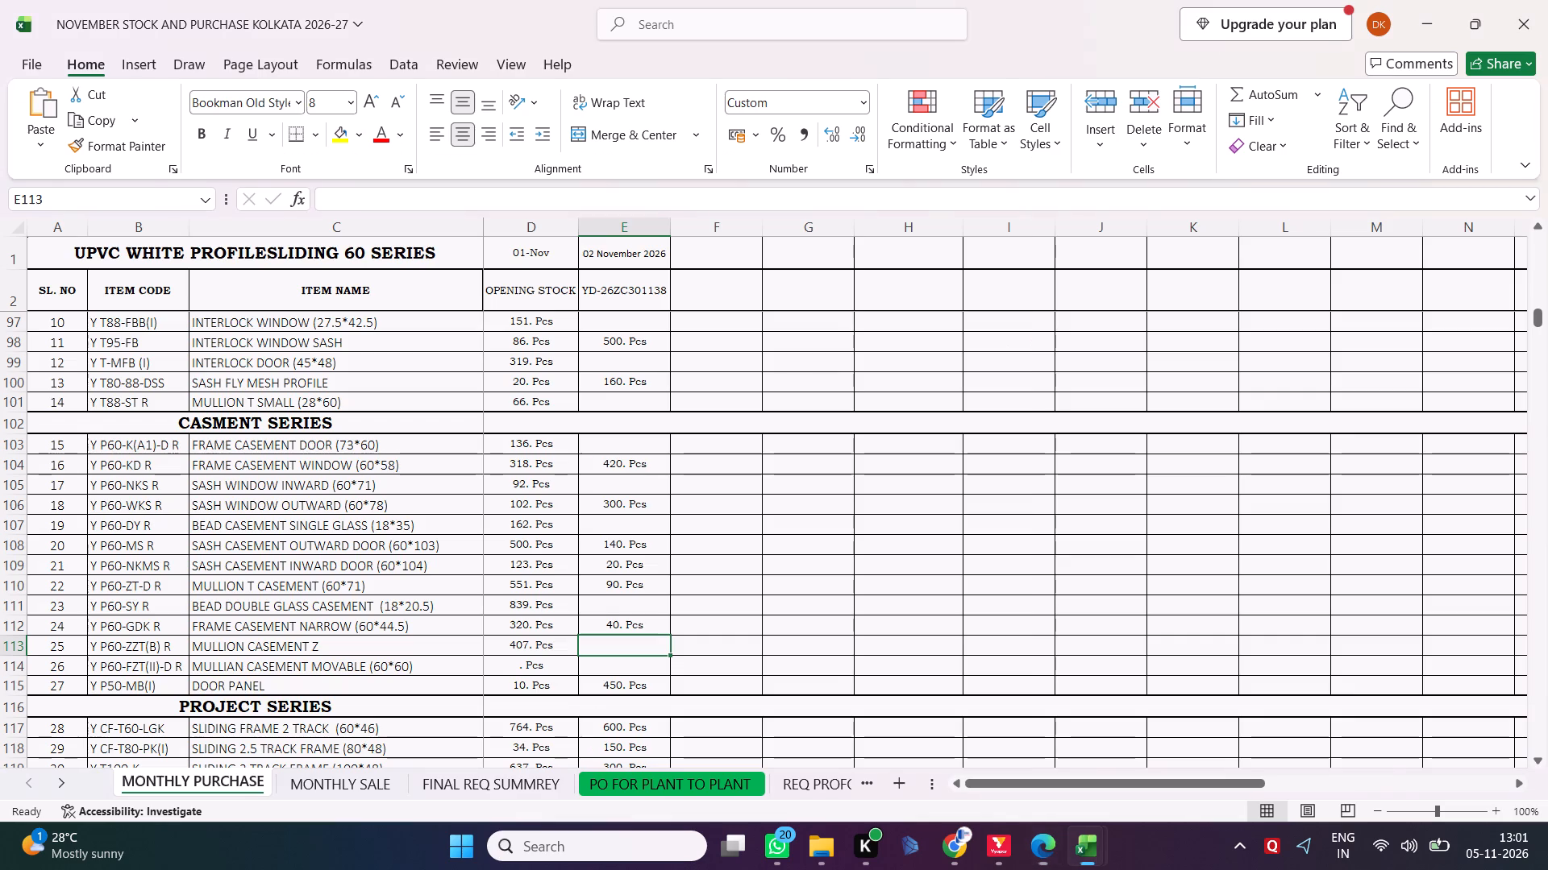
{"action": "key", "text": "Down"}
{"action": "key", "text": "Down"}
{"action": "key", "text": "alt+Tab"}
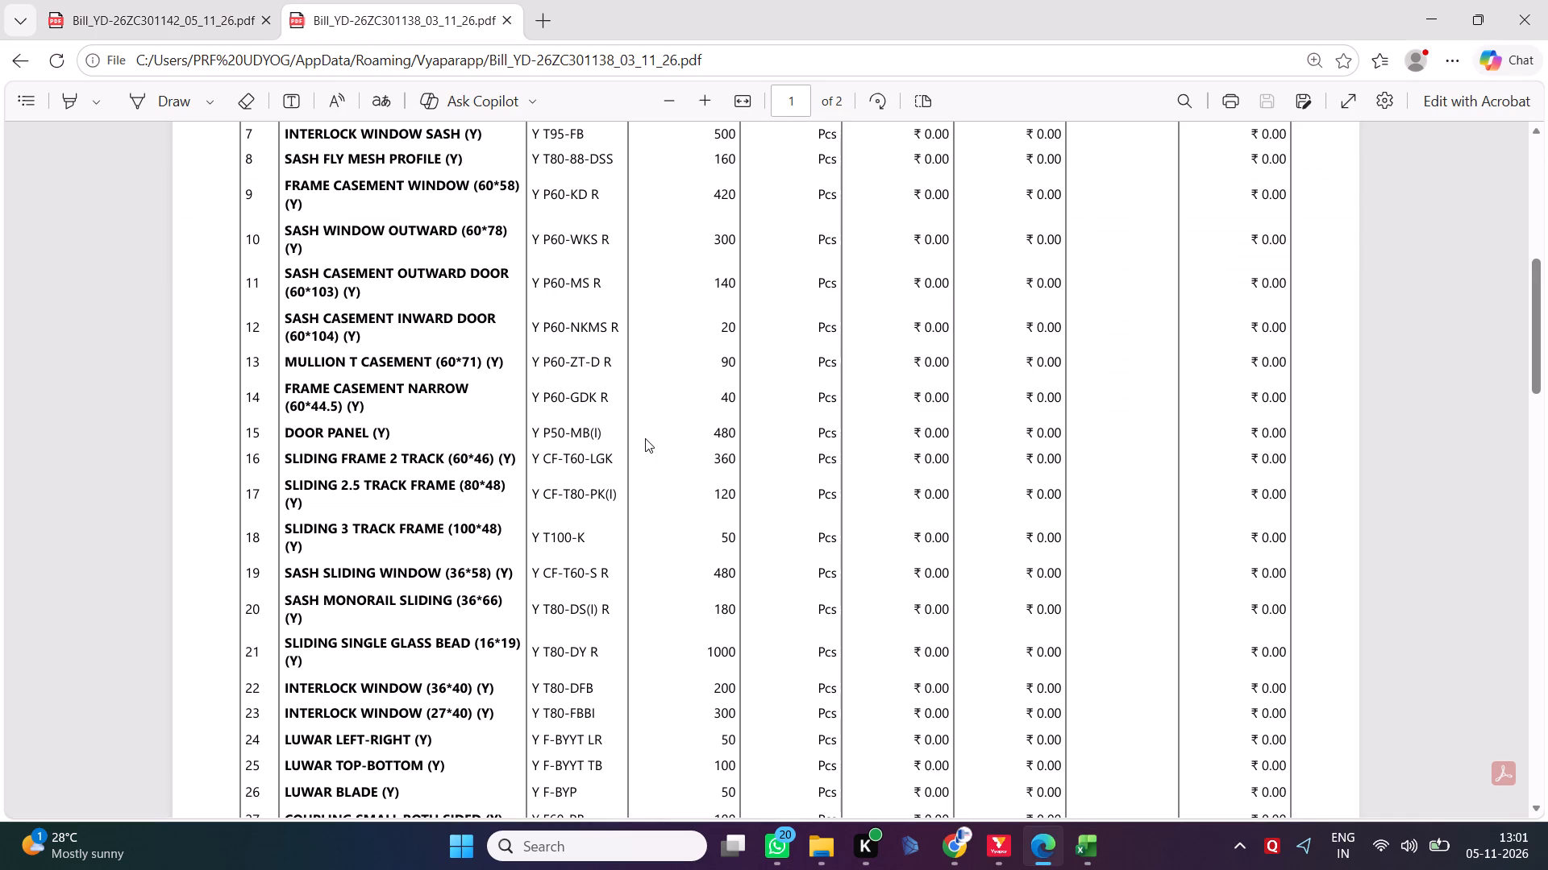
{"action": "key", "text": "alt+Tab"}
{"action": "type", "text": "480"}
{"action": "key", "text": "Return"}
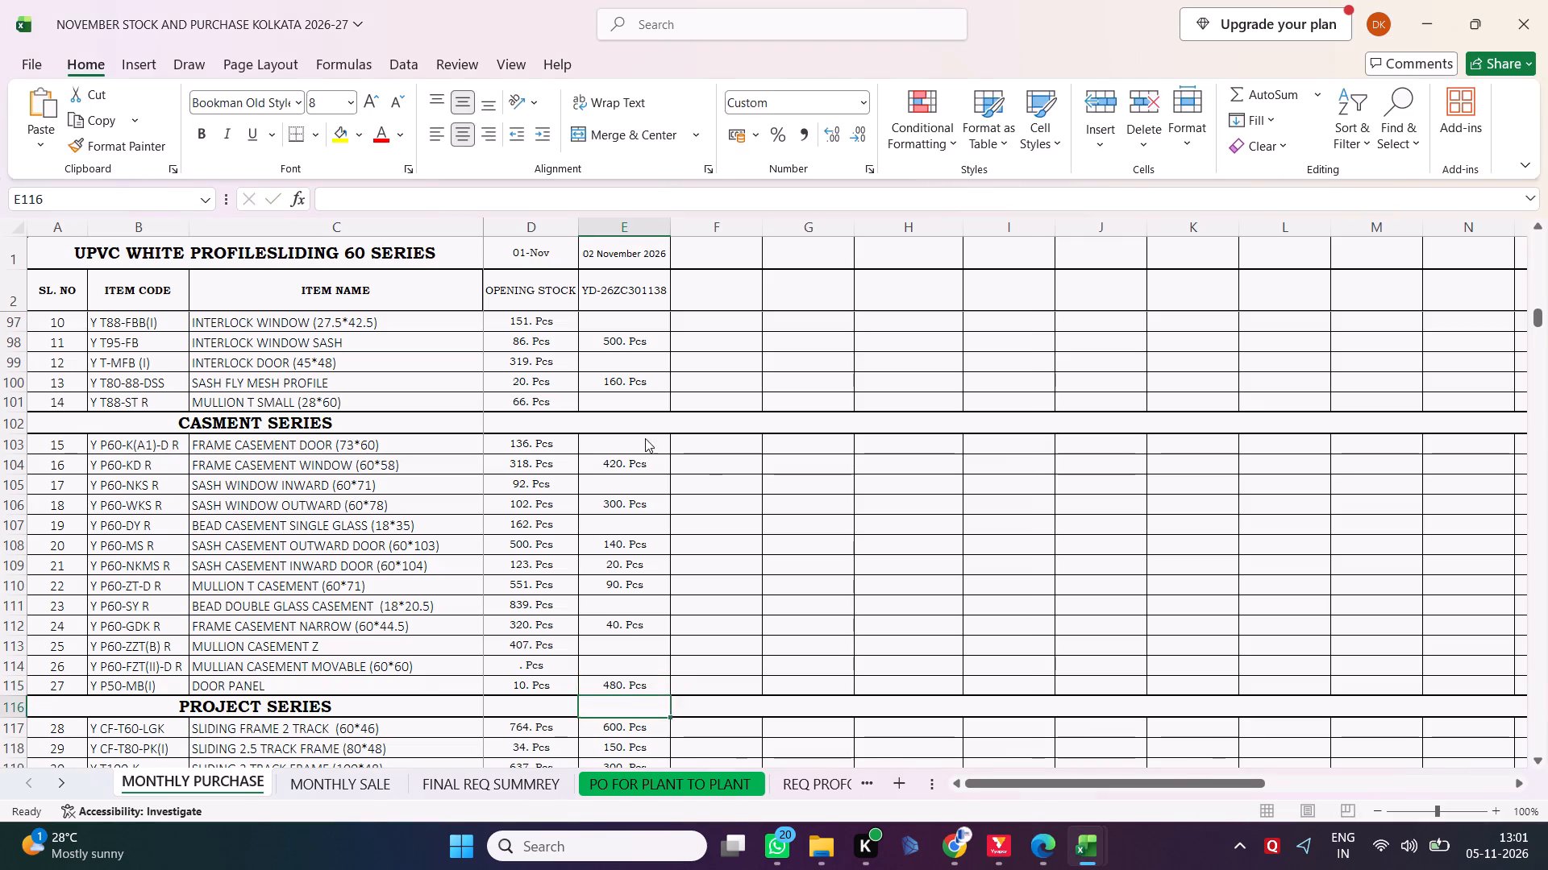
Set the purchase quantity of sliding frame 2 track Y CF-T60-LGK in the project series to 360.
{"action": "key", "text": "alt+Tab"}
{"action": "scroll", "coordinate": [645, 438], "scroll_direction": "down", "scroll_amount": 1}
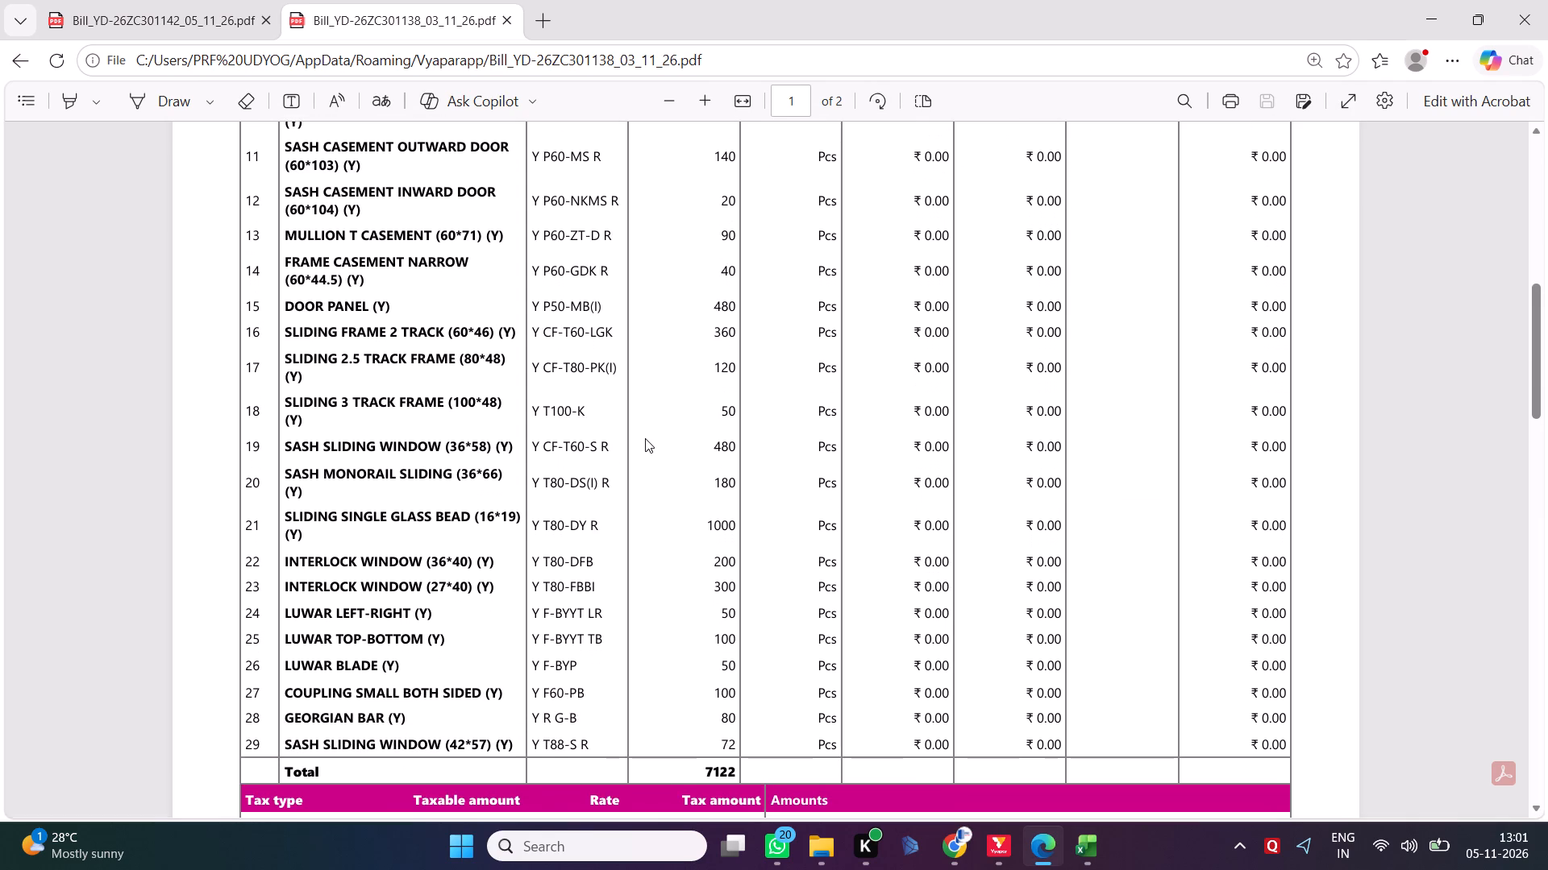
{"action": "scroll", "coordinate": [645, 438], "scroll_direction": "down", "scroll_amount": 1}
{"action": "key", "text": "alt+Tab"}
{"action": "key", "text": "Down"}
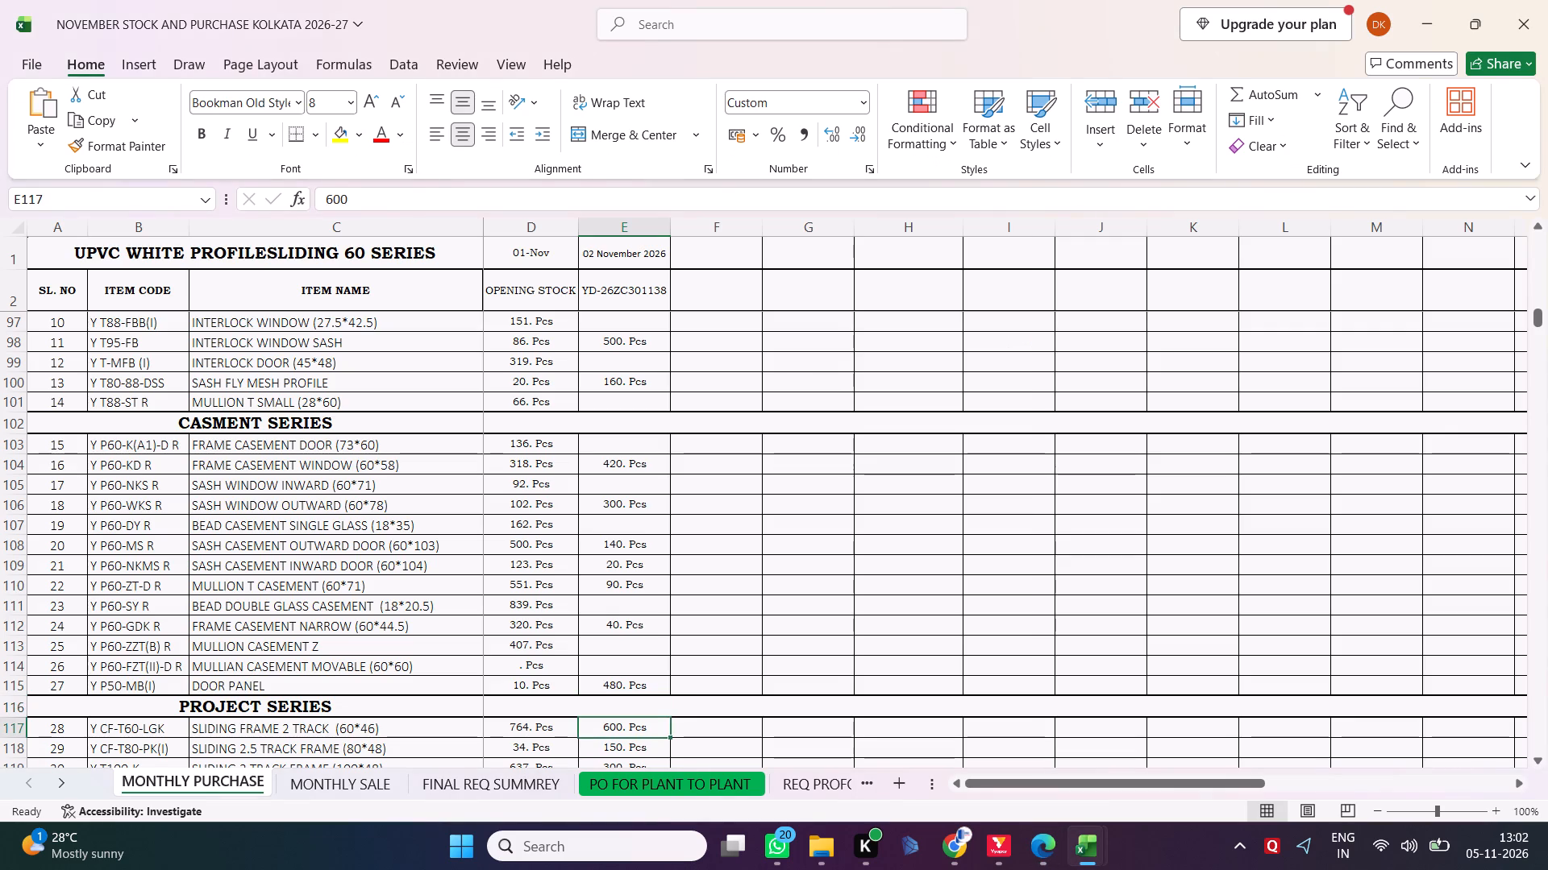
{"action": "type", "text": "360"}
{"action": "key", "text": "Return"}
Set the quantities of sliding 2.5 track frame Y CF-T80-PK(I) to 120 and sliding 3 track frame Y T100-K to 50.
{"action": "key", "text": "alt+Tab"}
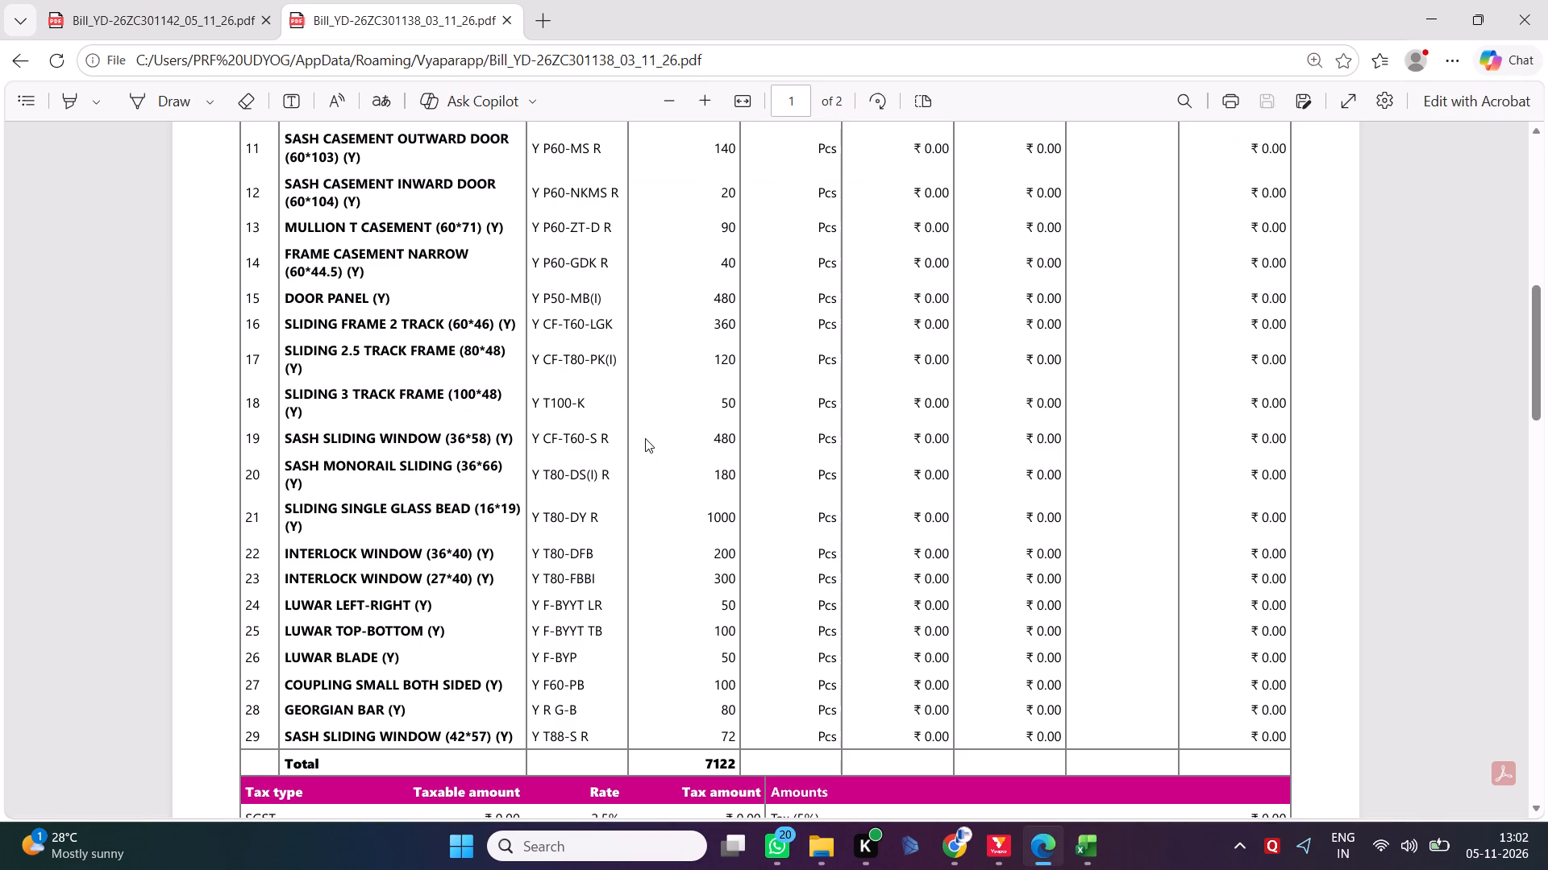
{"action": "key", "text": "alt+Tab"}
{"action": "type", "text": "120"}
{"action": "key", "text": "Return"}
{"action": "key", "text": "alt+Tab"}
{"action": "key", "text": "alt+Tab"}
{"action": "type", "text": "50"}
{"action": "key", "text": "Return"}
Set the purchase quantity of sash sliding window Y CF-T60-S R to 480.
{"action": "key", "text": "alt+Tab"}
{"action": "key", "text": "alt+Tab"}
{"action": "type", "text": "480"}
{"action": "key", "text": "Return"}
Set the purchase quantity of sash monorail sliding Y T80-DS(I) R to 180, after checking it against the bill.
{"action": "key", "text": "alt+Tab"}
{"action": "key", "text": "alt+Tab"}
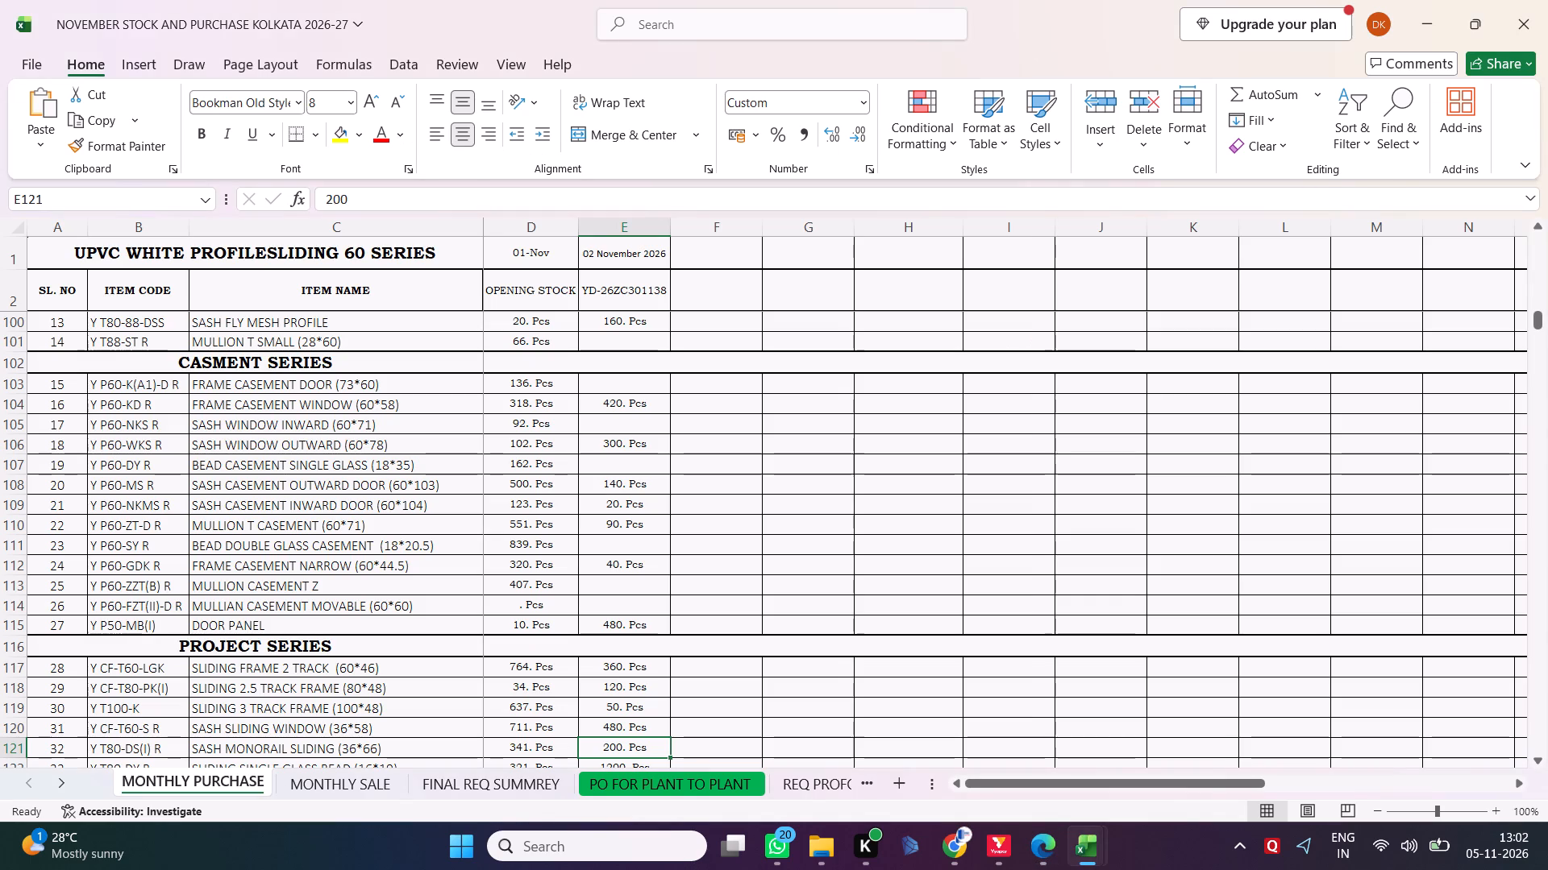
{"action": "key", "text": "alt+Tab"}
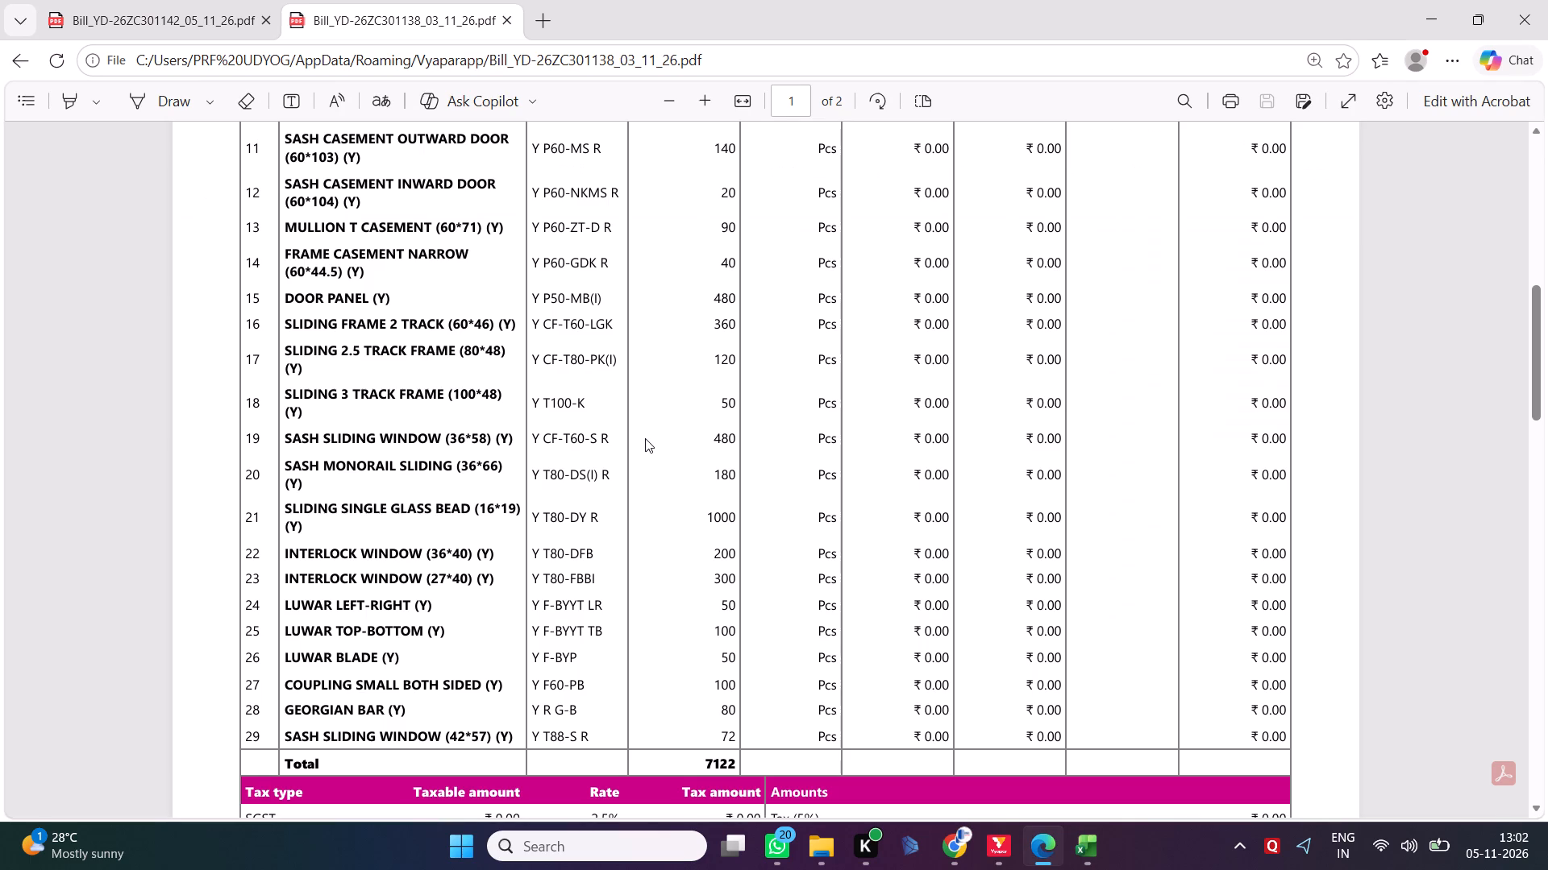
{"action": "key", "text": "alt+Tab"}
{"action": "key", "text": "alt+Tab"}
{"action": "key", "text": "alt+Tab"}
{"action": "type", "text": "180"}
{"action": "key", "text": "Return"}
Set the purchase quantity of sliding single glass bead Y T80-DY R in the project series to 1000.
{"action": "key", "text": "alt+Tab"}
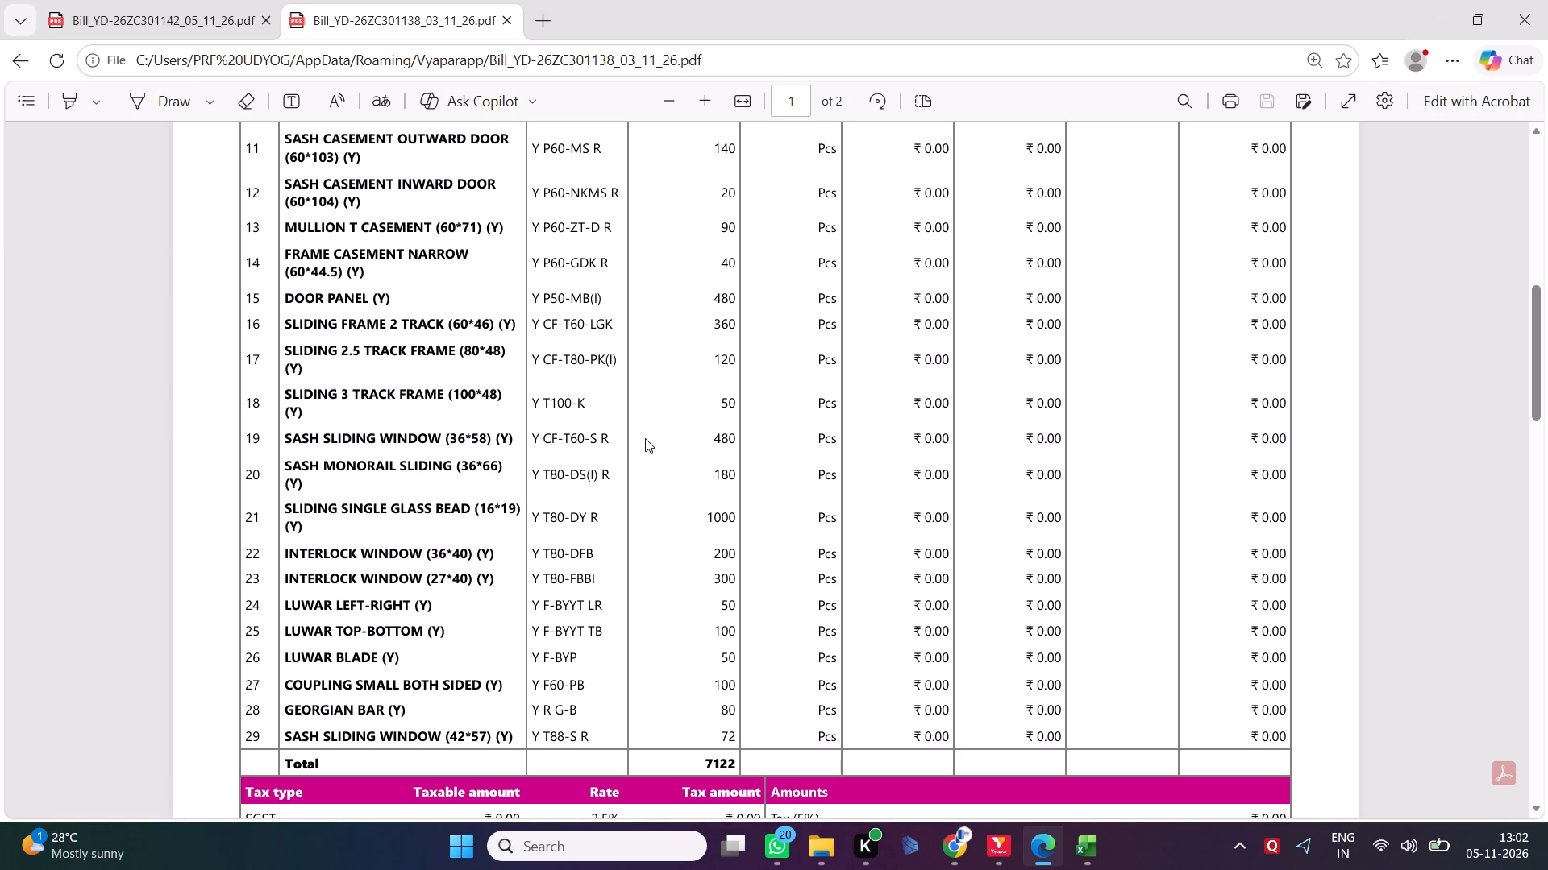
{"action": "key", "text": "alt+Tab"}
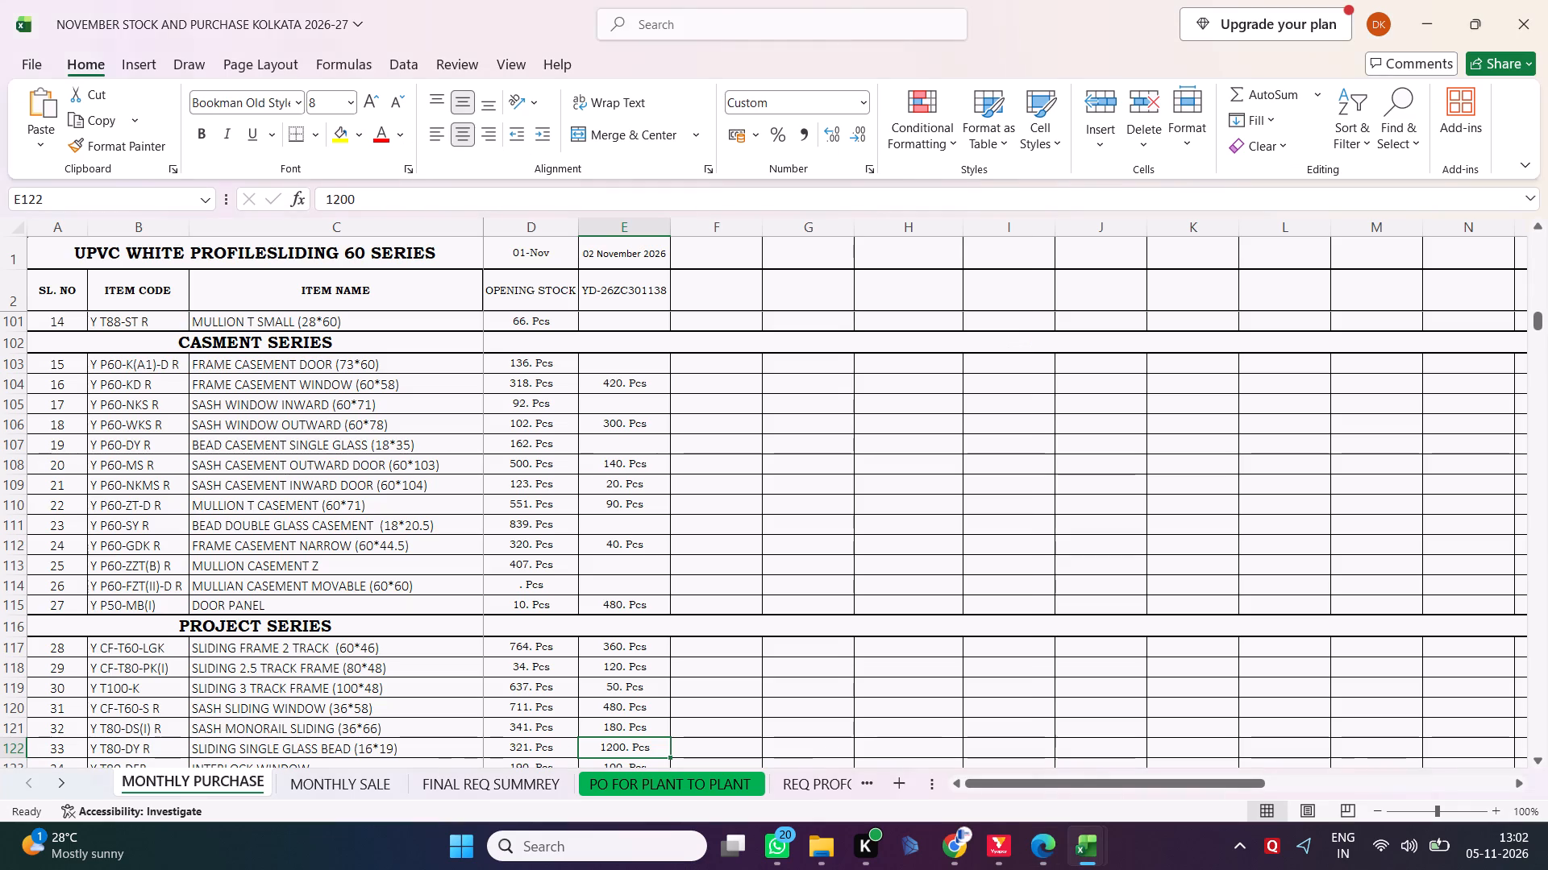
{"action": "scroll", "coordinate": [645, 438], "scroll_direction": "down", "scroll_amount": 3}
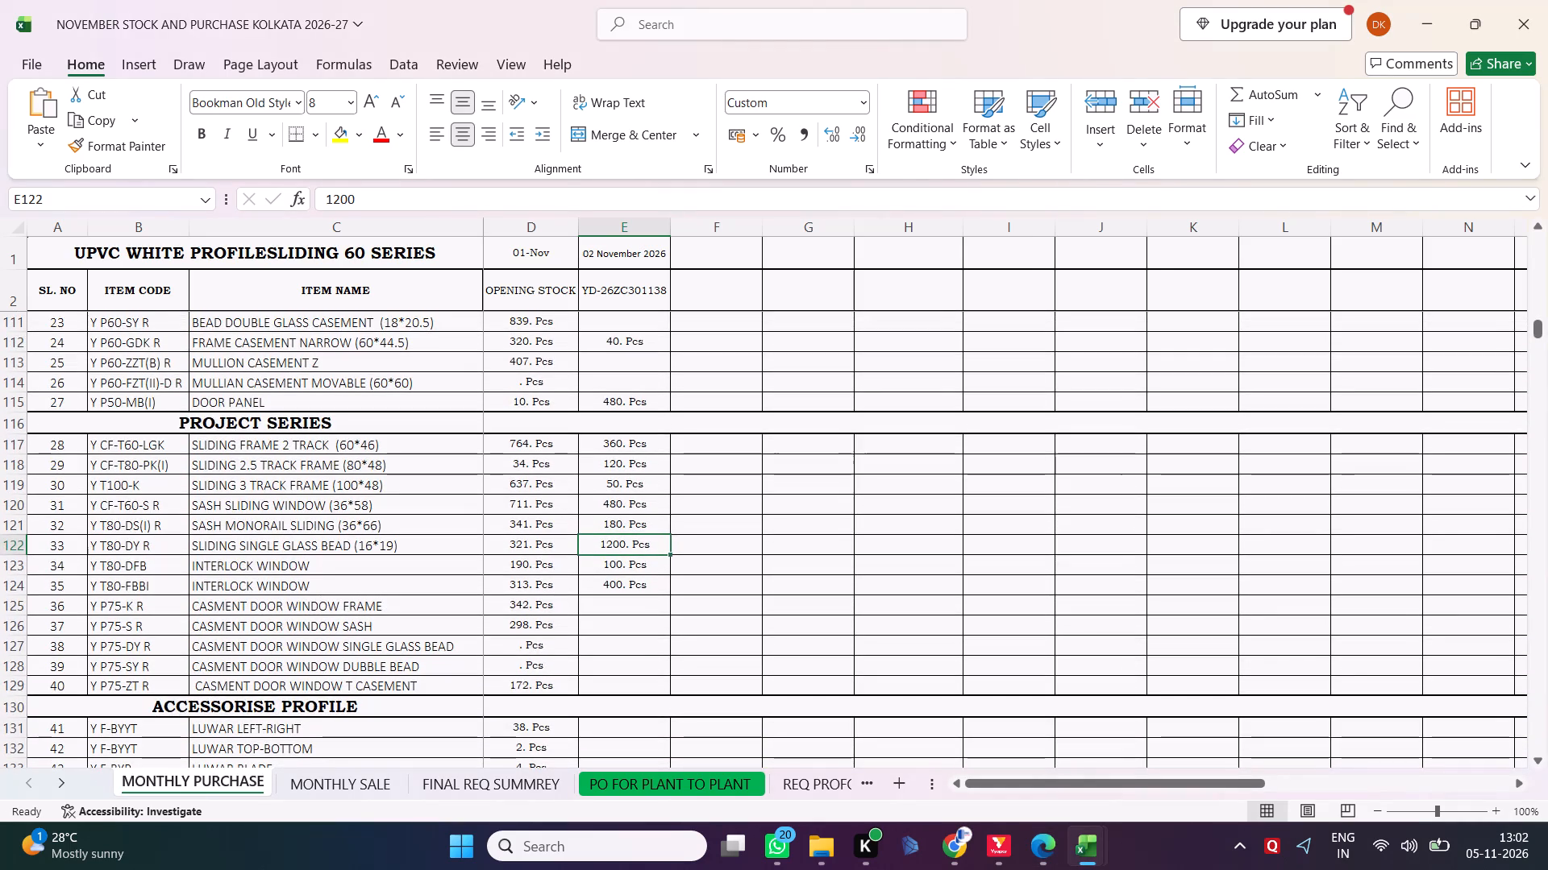
{"action": "key", "text": "alt+Tab"}
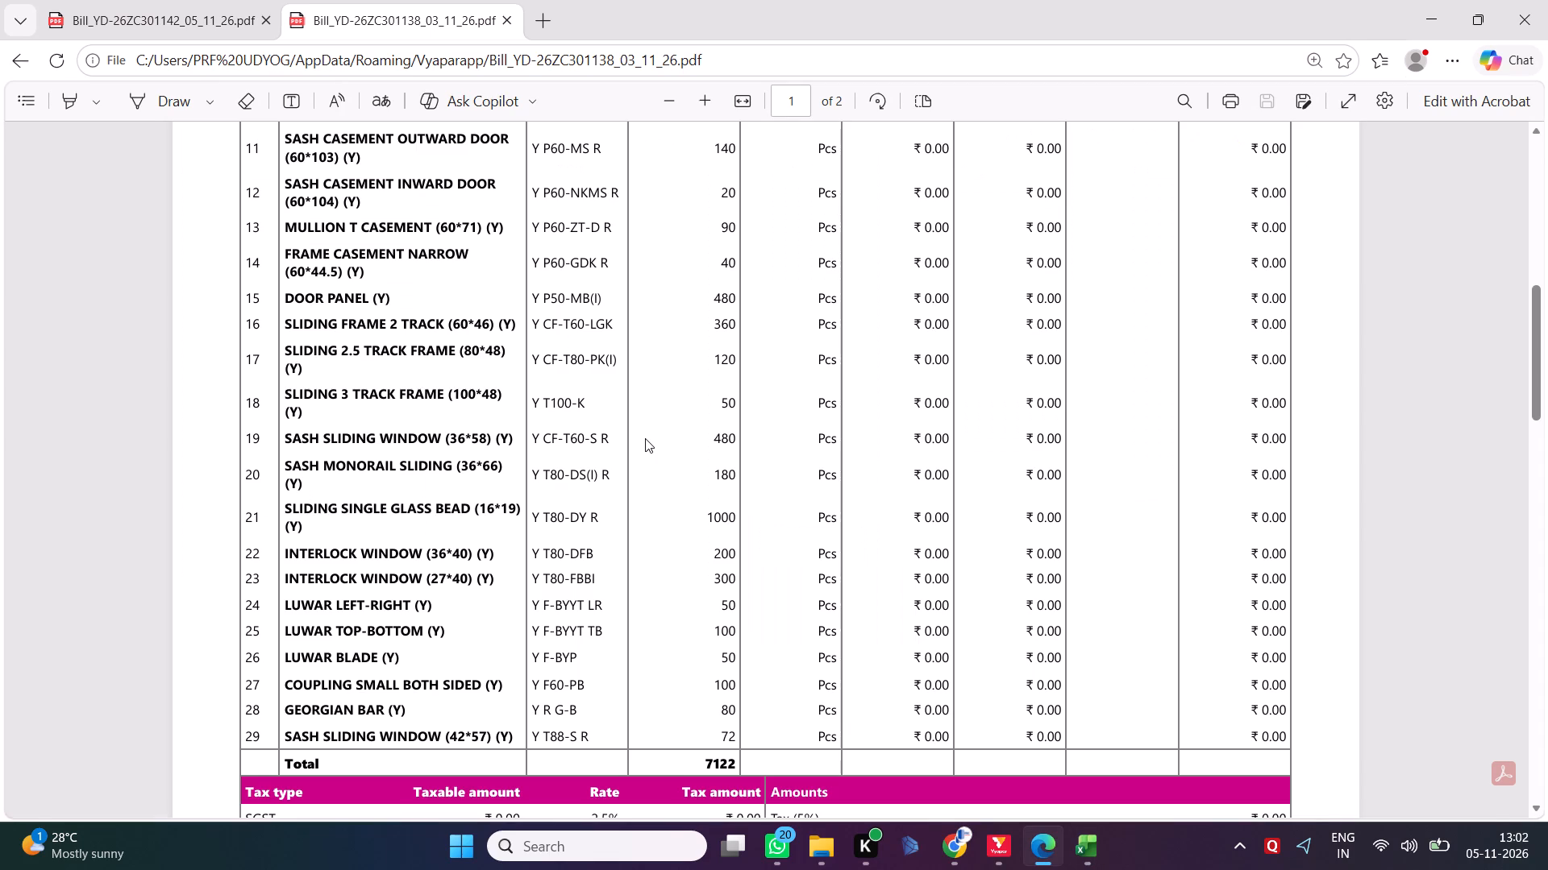
{"action": "key", "text": "alt+Tab"}
{"action": "key", "text": "alt+Tab"}
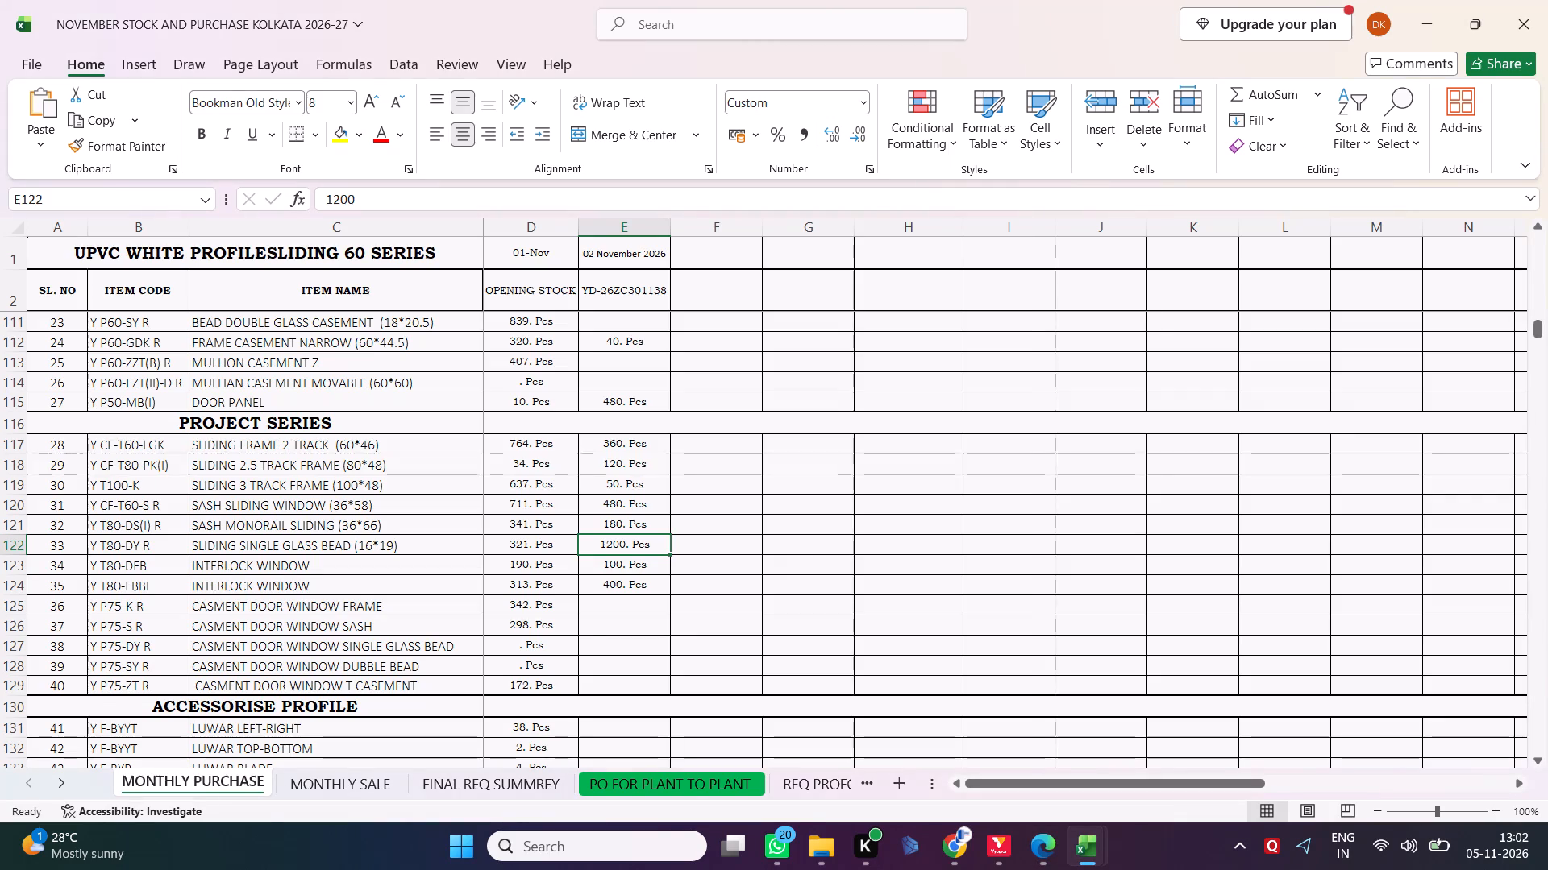
{"action": "key", "text": "alt+Tab"}
{"action": "type", "text": "1000"}
{"action": "key", "text": "Return"}
Set the interlock window purchase quantities to 200 for Y T80-DFB and 300 for Y T80-FBBI.
{"action": "key", "text": "alt+Tab"}
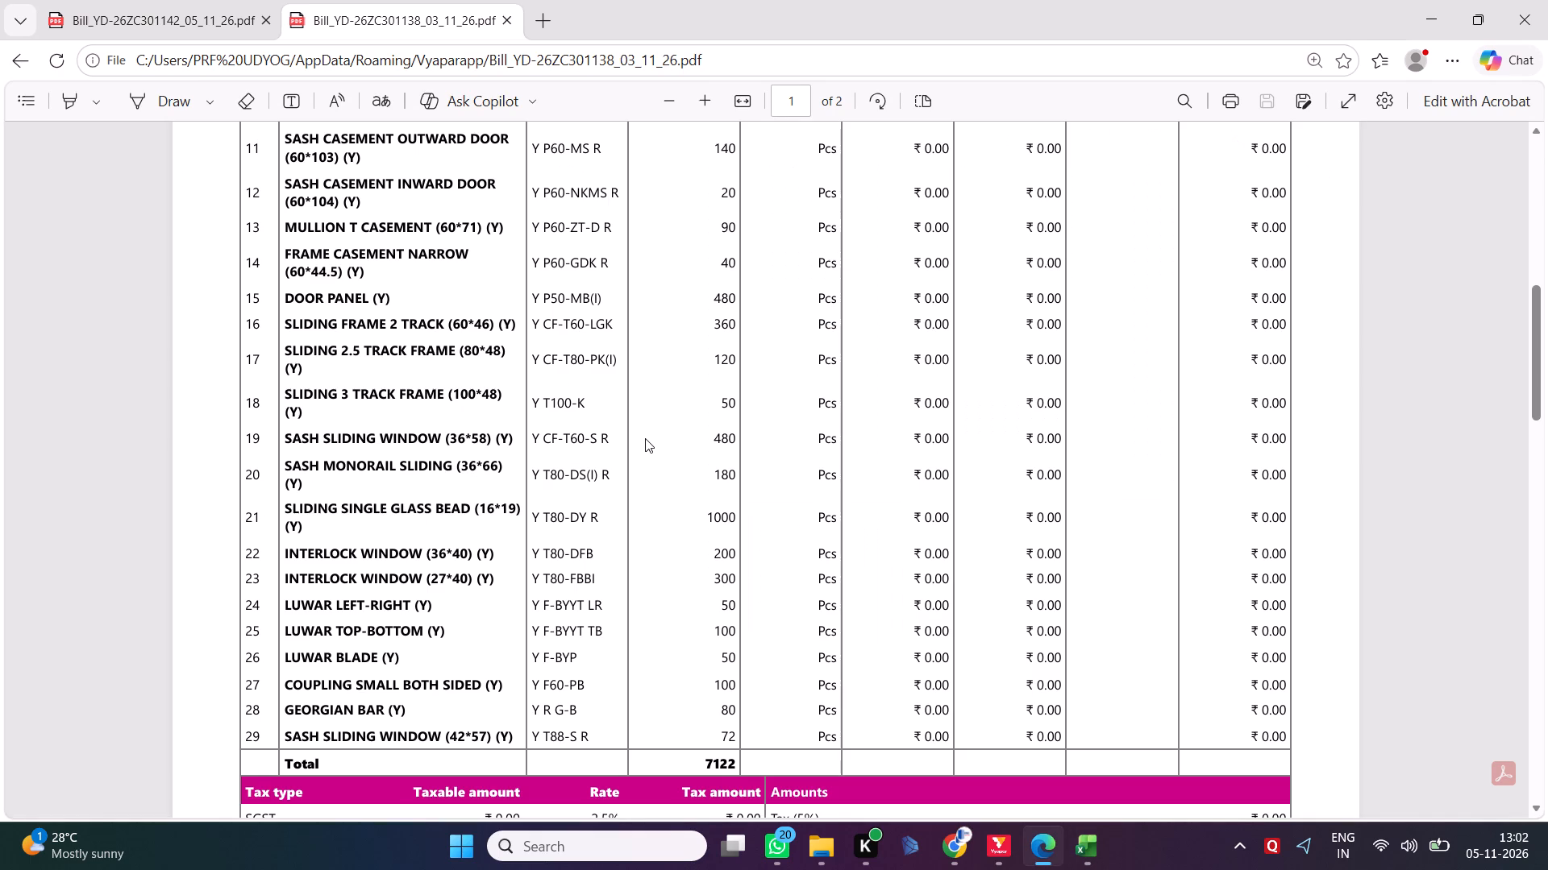
{"action": "key", "text": "alt+Tab"}
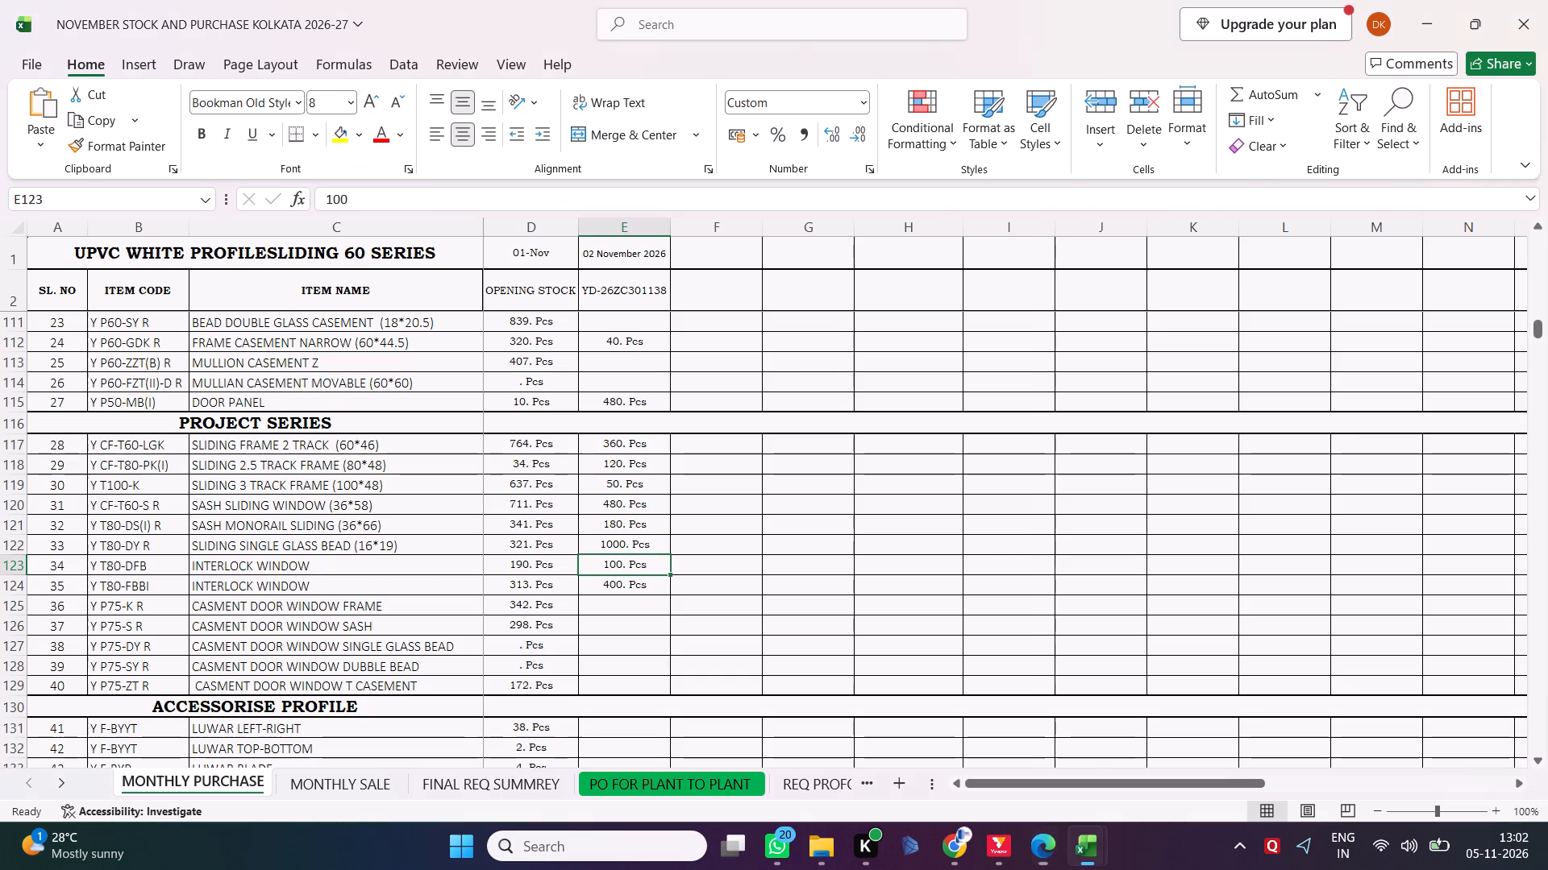
{"action": "key", "text": "alt+Tab"}
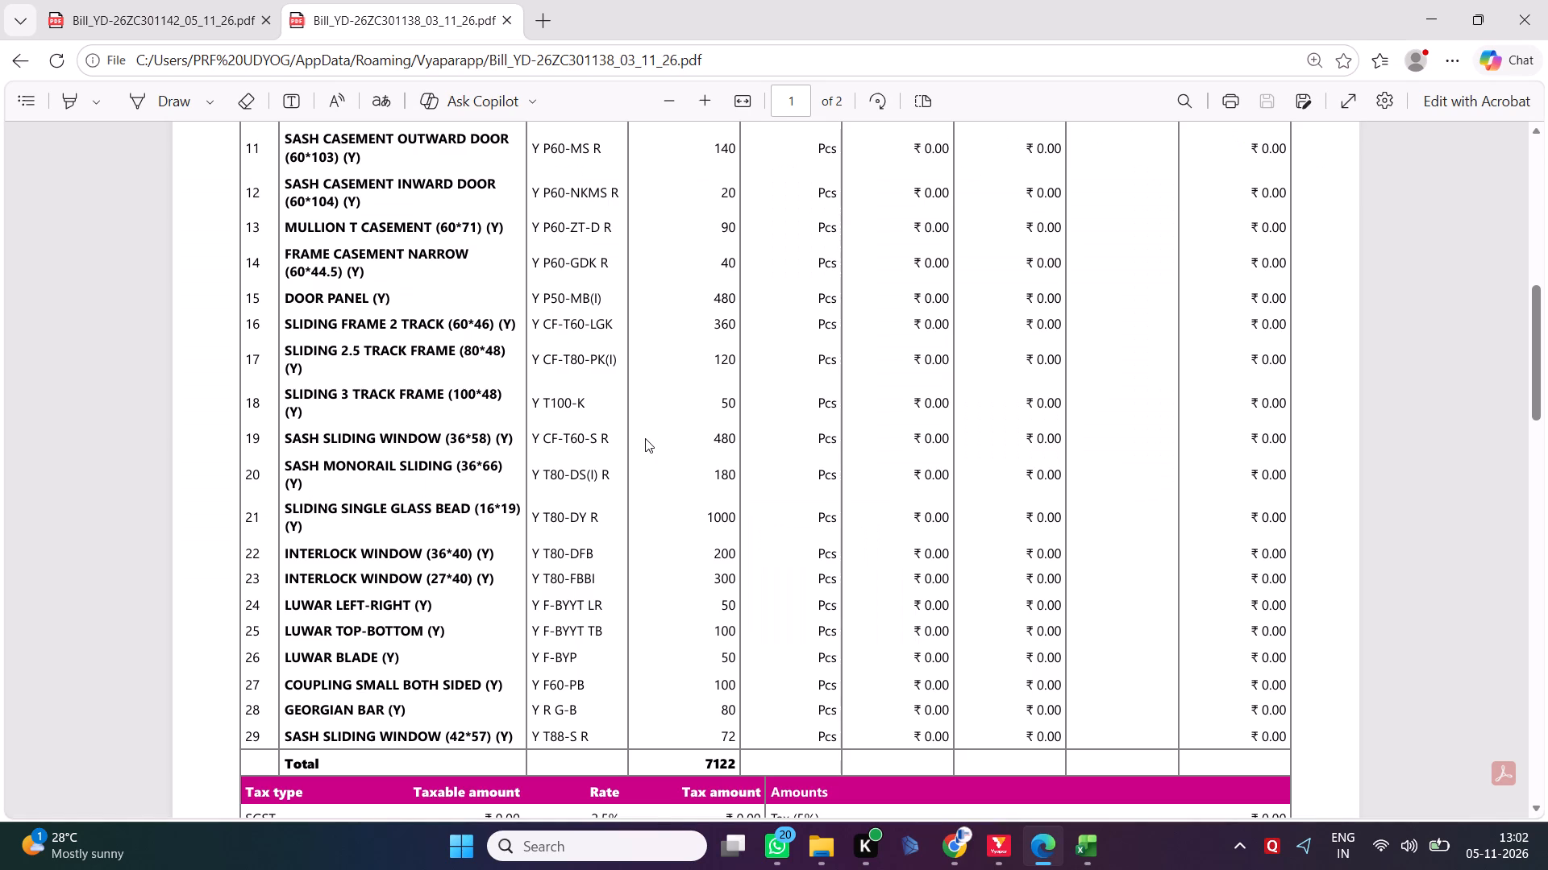
{"action": "key", "text": "alt+Tab"}
{"action": "type", "text": "200"}
{"action": "key", "text": "Return"}
{"action": "key", "text": "alt+Tab"}
{"action": "key", "text": "alt+Tab"}
{"action": "type", "text": "300"}
{"action": "key", "text": "Return"}
In the accessories profile section, enter purchase quantities of 50 for luwar left-right and 100 for luwar top-bottom.
{"action": "key", "text": "alt+Tab"}
{"action": "key", "text": "alt+Tab"}
{"action": "key", "text": "Down"}
{"action": "key", "text": "Down"}
{"action": "key", "text": "Down"}
{"action": "key", "text": "Down"}
{"action": "key", "text": "Down"}
{"action": "key", "text": "Down"}
{"action": "key", "text": "Down"}
{"action": "key", "text": "Down"}
{"action": "key", "text": "Down"}
{"action": "key", "text": "Down"}
{"action": "key", "text": "Down"}
{"action": "key", "text": "Down"}
{"action": "key", "text": "Down"}
{"action": "key", "text": "Down"}
{"action": "key", "text": "Down"}
{"action": "key", "text": "Down"}
{"action": "key", "text": "Down"}
{"action": "key", "text": "Down"}
{"action": "key", "text": "Down"}
{"action": "key", "text": "Down"}
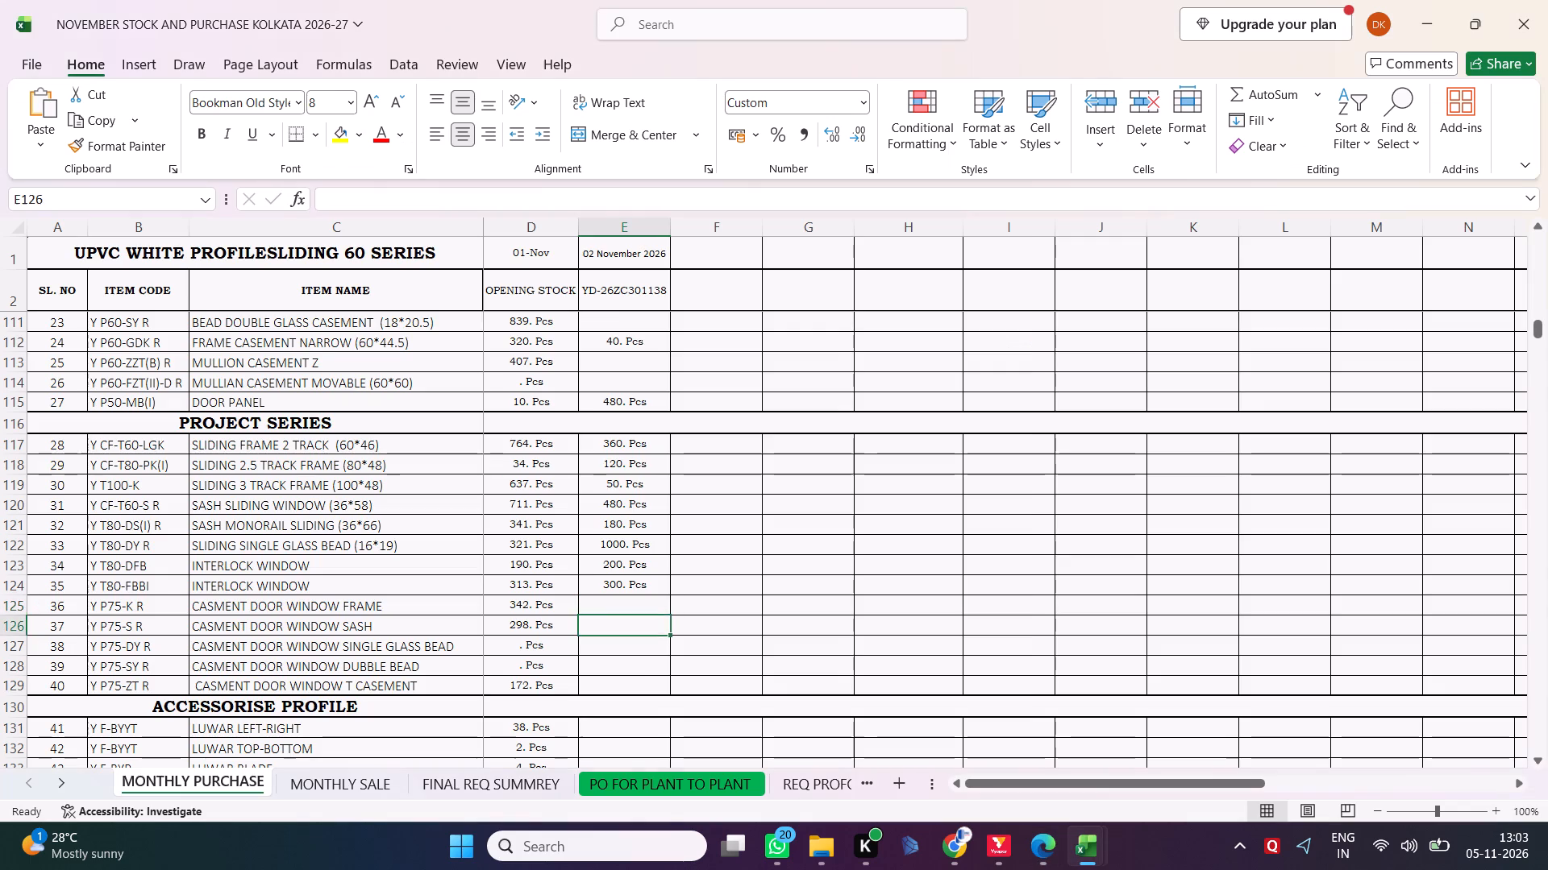
{"action": "key", "text": "Up"}
{"action": "key", "text": "Up"}
{"action": "key", "text": "Up"}
{"action": "key", "text": "Up"}
{"action": "key", "text": "Up"}
{"action": "key", "text": "Up"}
{"action": "key", "text": "Up"}
{"action": "key", "text": "Up"}
{"action": "key", "text": "Up"}
{"action": "key", "text": "Up"}
{"action": "key", "text": "Up"}
{"action": "key", "text": "Up"}
{"action": "key", "text": "Up"}
{"action": "key", "text": "Up"}
{"action": "key", "text": "Up"}
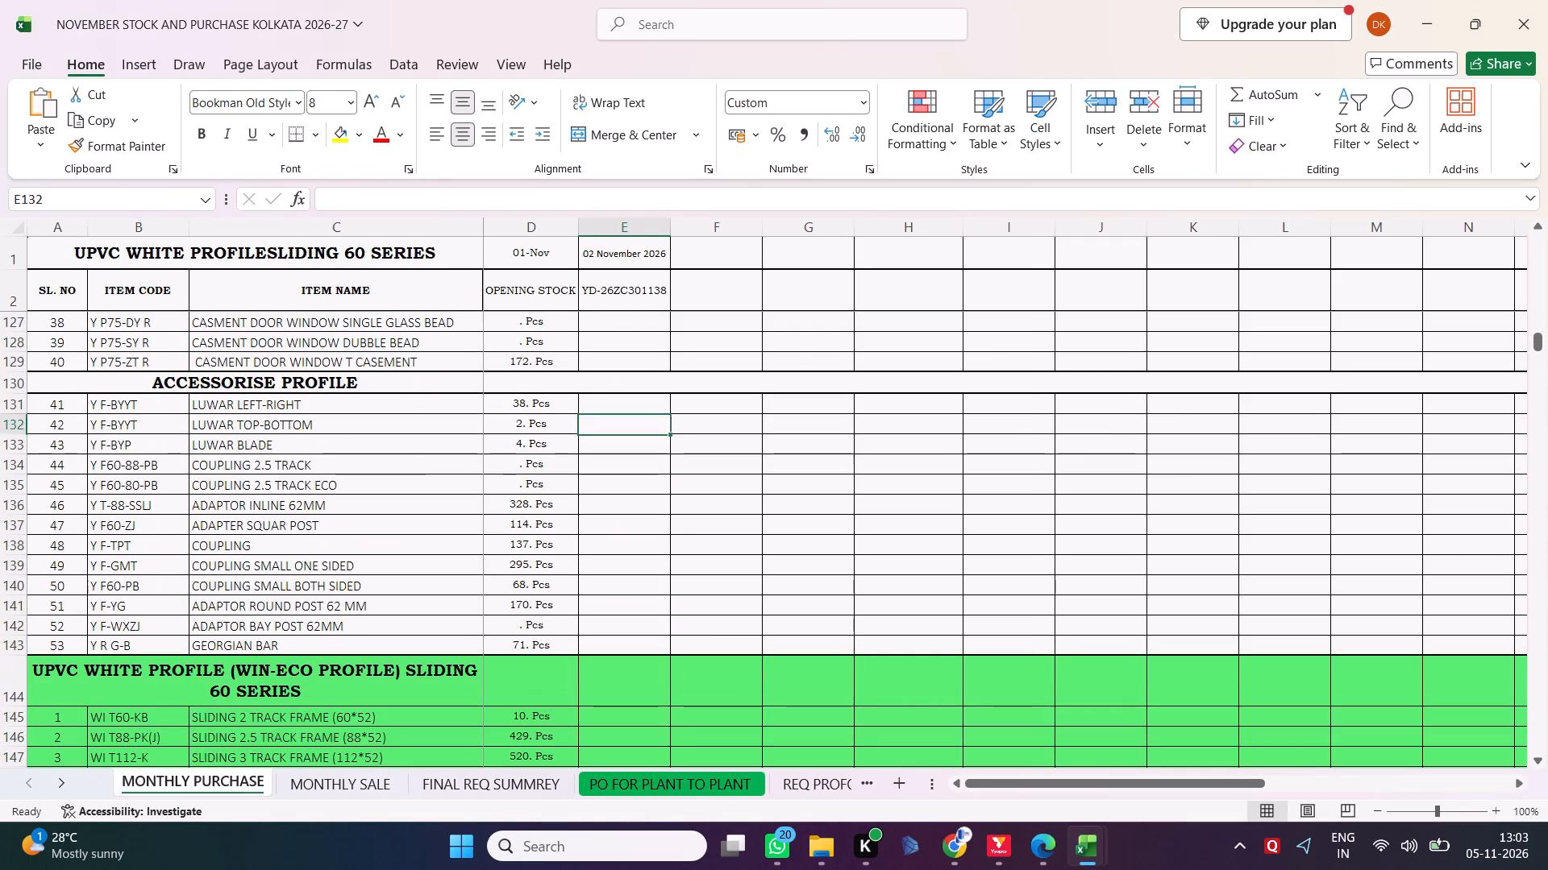
{"action": "key", "text": "Up"}
{"action": "key", "text": "alt+Tab"}
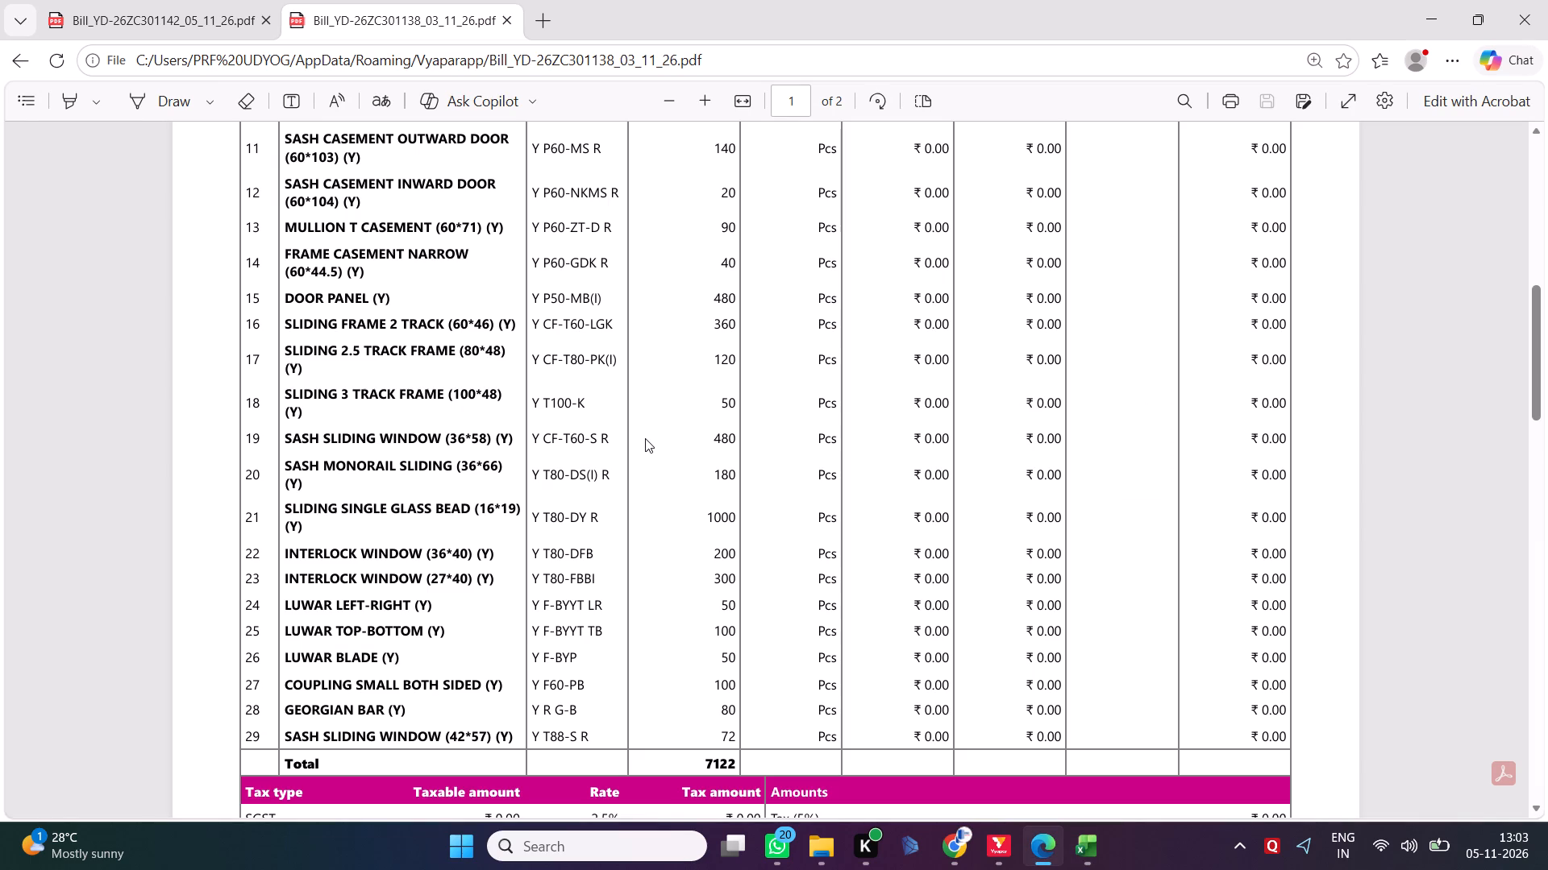
{"action": "key", "text": "alt+Tab"}
{"action": "type", "text": "50"}
{"action": "key", "text": "Return"}
{"action": "type", "text": "100"}
{"action": "key", "text": "Return"}
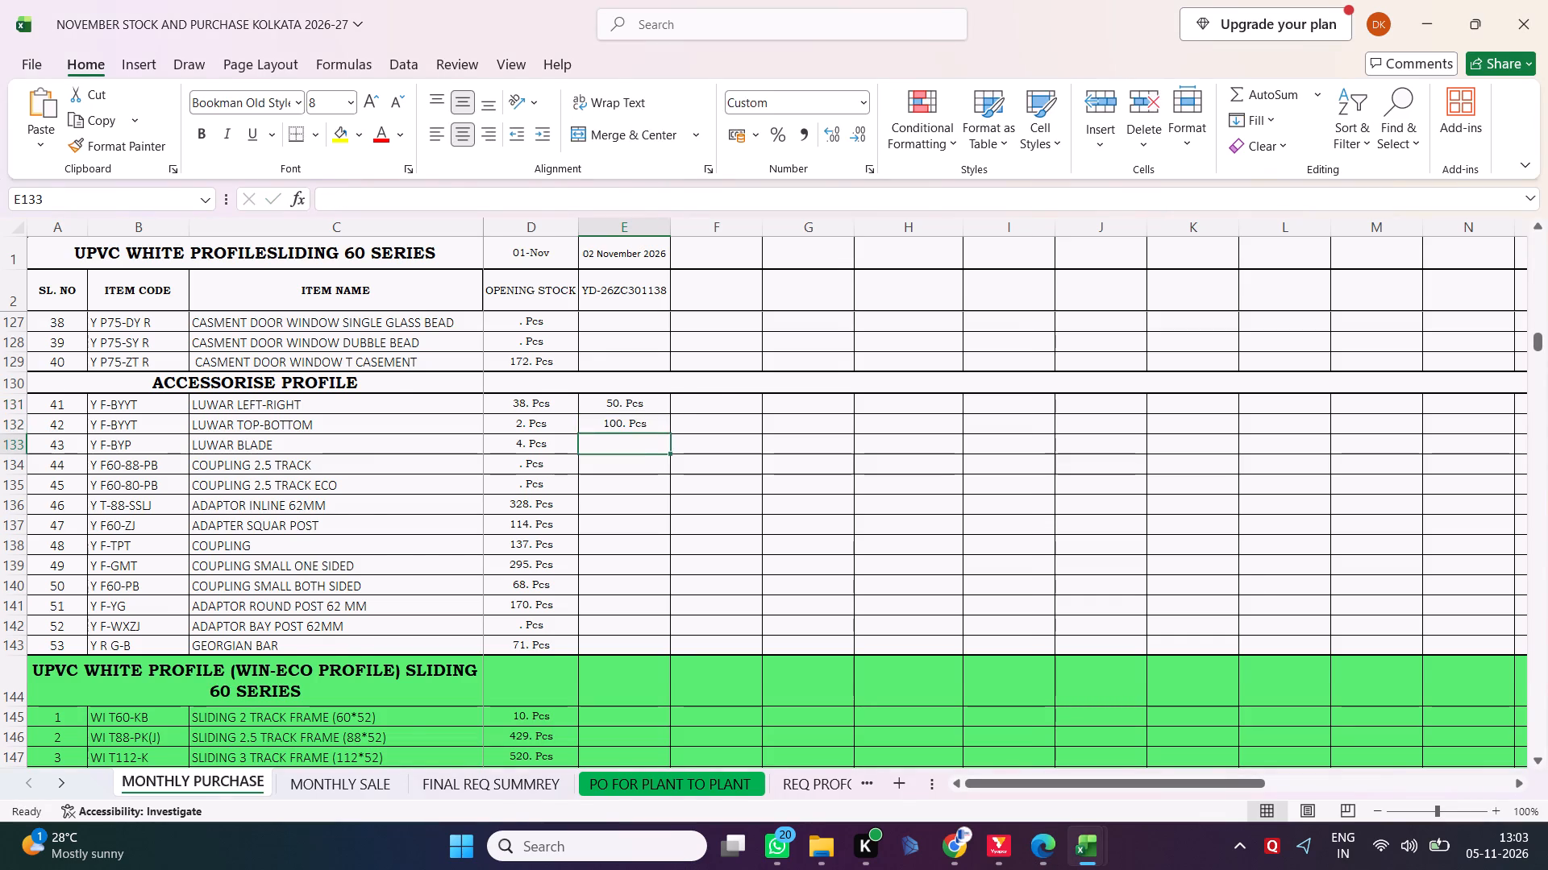
Enter a purchase quantity of 50 for luwar blade Y F-BYP, as listed on the bill.
{"action": "key", "text": "alt+Tab"}
{"action": "key", "text": "alt+Tab"}
{"action": "key", "text": "alt+Tab"}
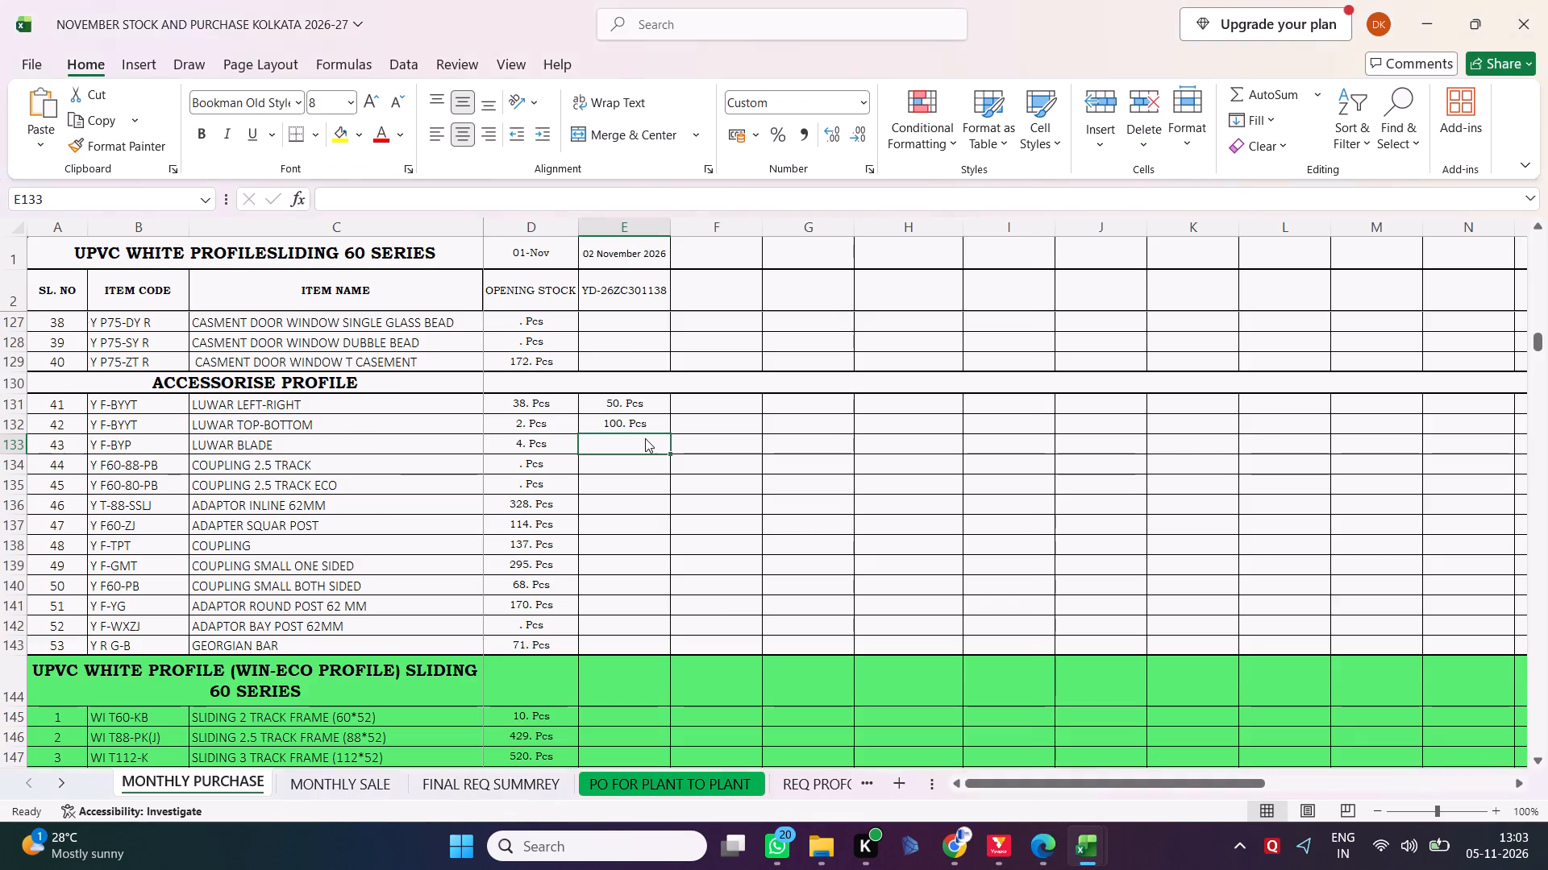
{"action": "key", "text": "alt+Tab"}
{"action": "type", "text": "50"}
{"action": "key", "text": "Return"}
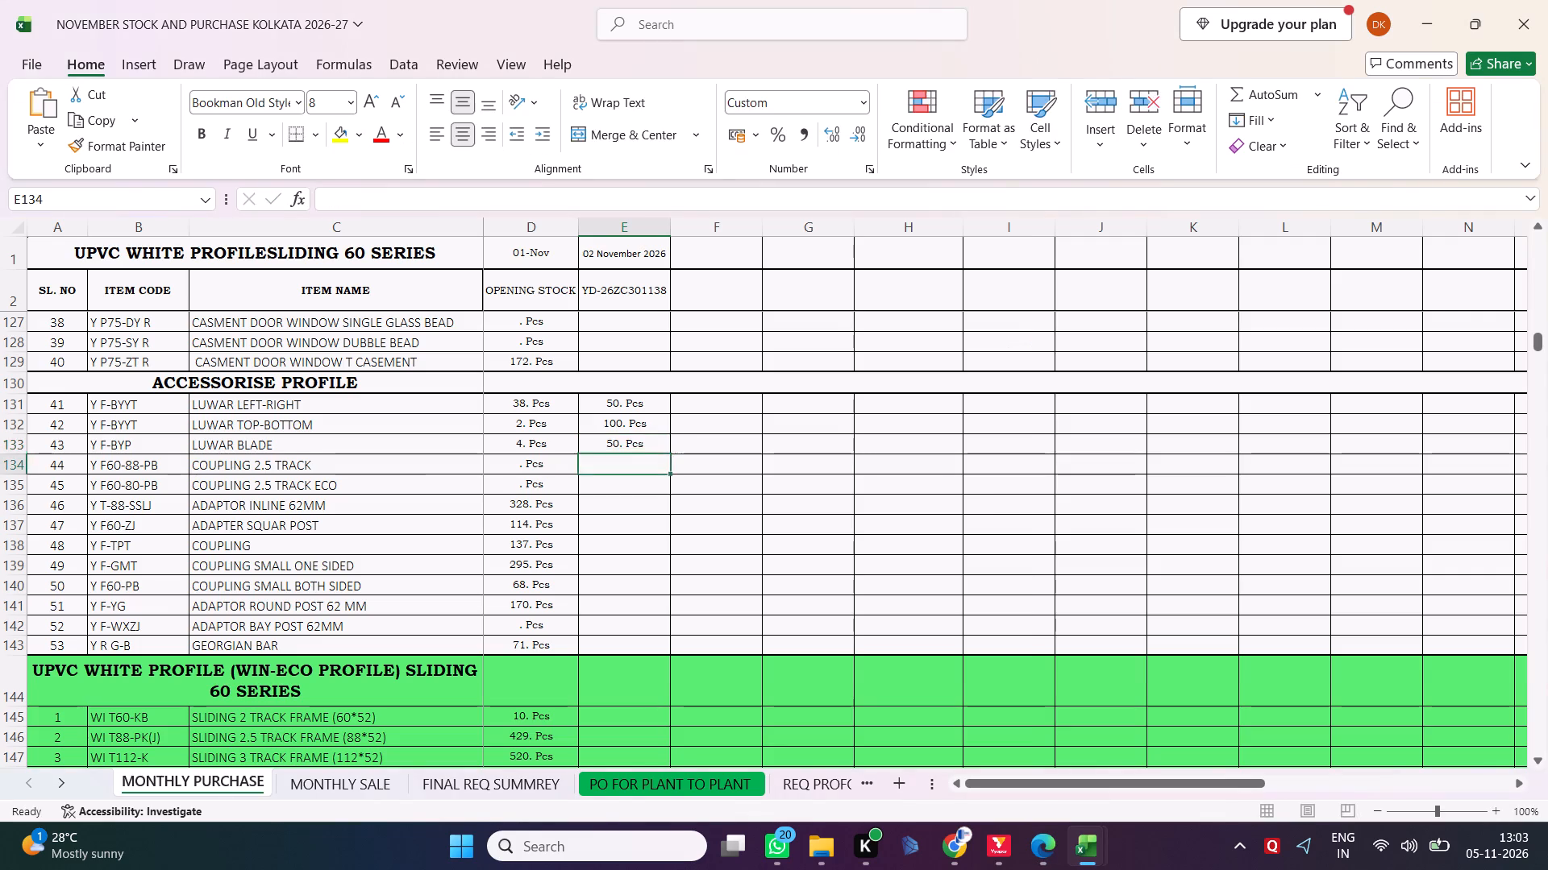
Enter a purchase quantity of 100 for coupling small both sided Y F60-PB, as listed on the bill.
{"action": "key", "text": "alt+Tab"}
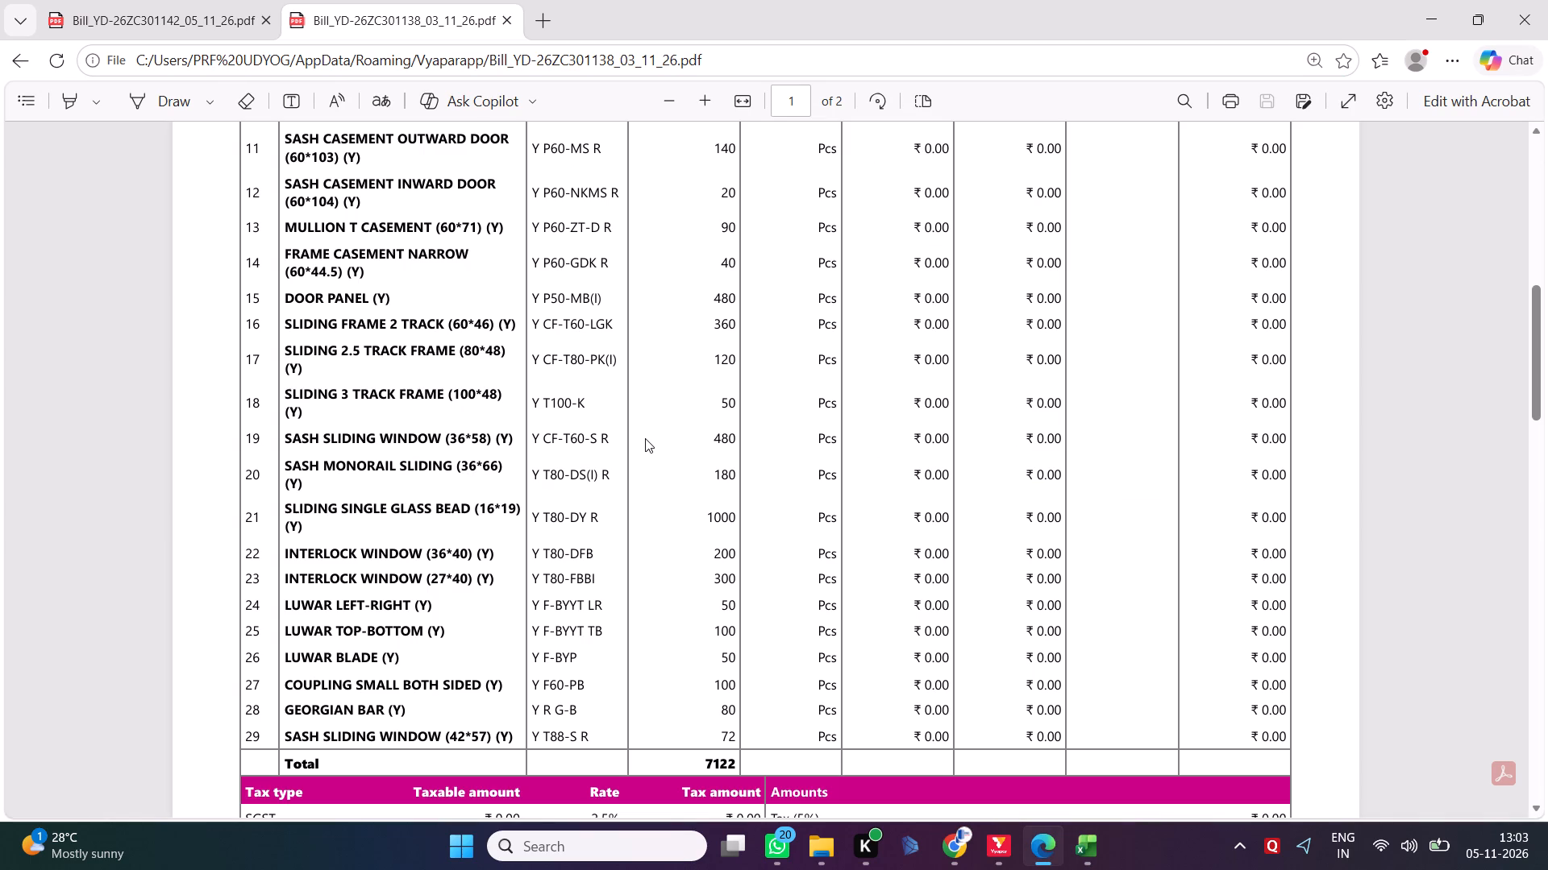
{"action": "key", "text": "alt+Tab"}
{"action": "key", "text": "Down"}
{"action": "key", "text": "Down"}
{"action": "key", "text": "Down"}
{"action": "key", "text": "Down"}
{"action": "key", "text": "Down"}
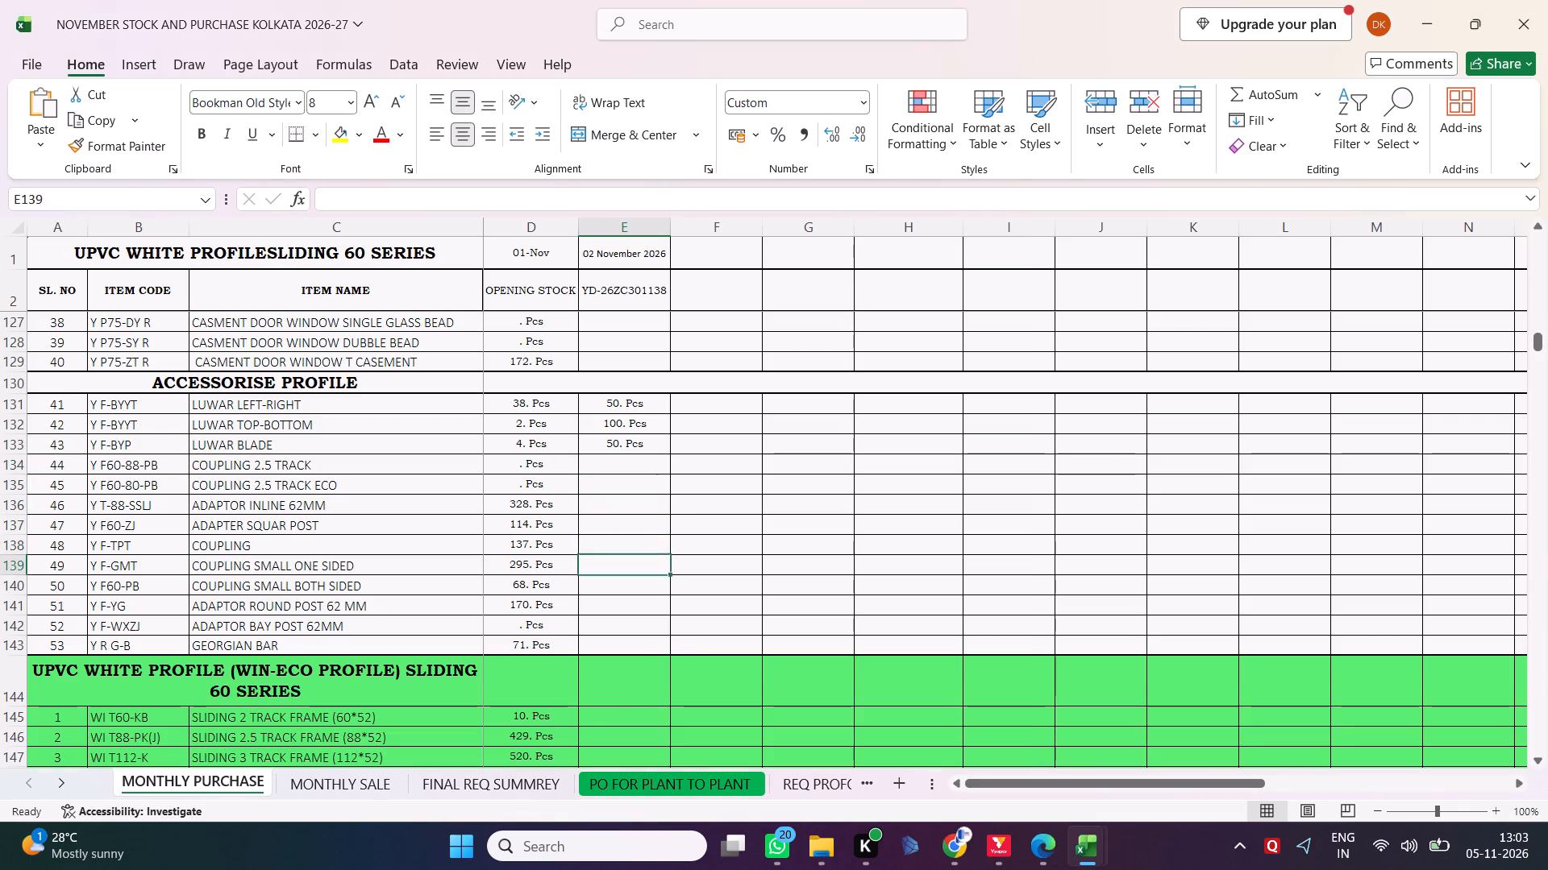
{"action": "key", "text": "Down"}
{"action": "key", "text": "alt+Tab"}
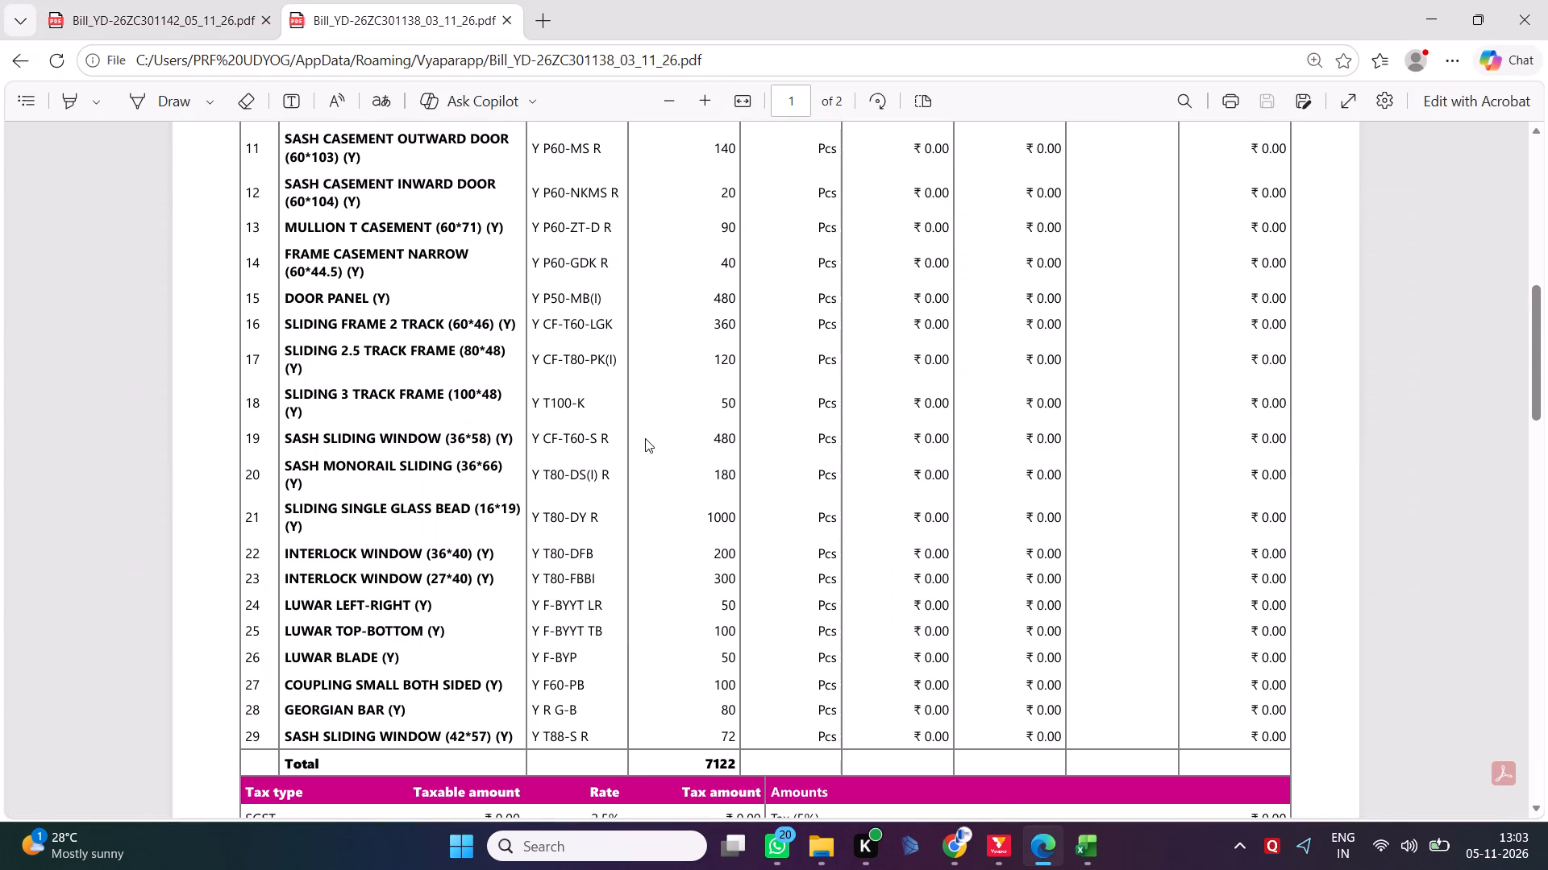
{"action": "key", "text": "alt+Tab"}
{"action": "type", "text": "100"}
{"action": "key", "text": "Return"}
Enter a purchase quantity of 80 for Georgian bar Y R G-B in the accessories profile section.
{"action": "key", "text": "alt+Tab"}
{"action": "key", "text": "alt+Tab"}
{"action": "key", "text": "Down"}
{"action": "key", "text": "Down"}
{"action": "type", "text": "80"}
{"action": "key", "text": "Return"}
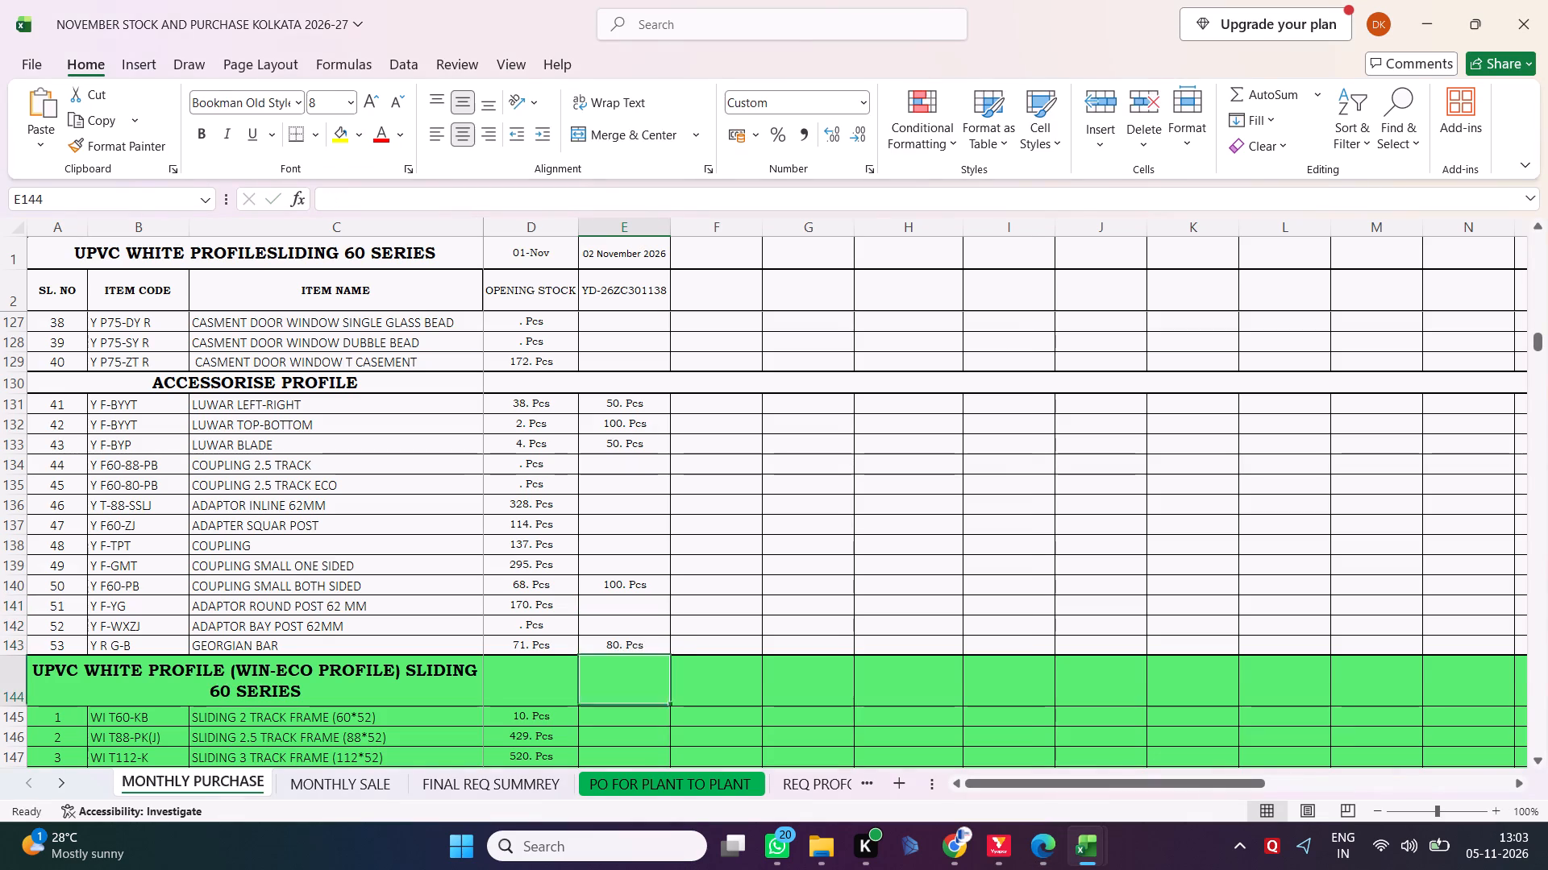
Set the purchase quantity of sash sliding window (42*57) Y T88-S R in the Y series to 702.
{"action": "scroll", "coordinate": [645, 438], "scroll_direction": "up", "scroll_amount": 6}
{"action": "scroll", "coordinate": [645, 438], "scroll_direction": "down", "scroll_amount": 1}
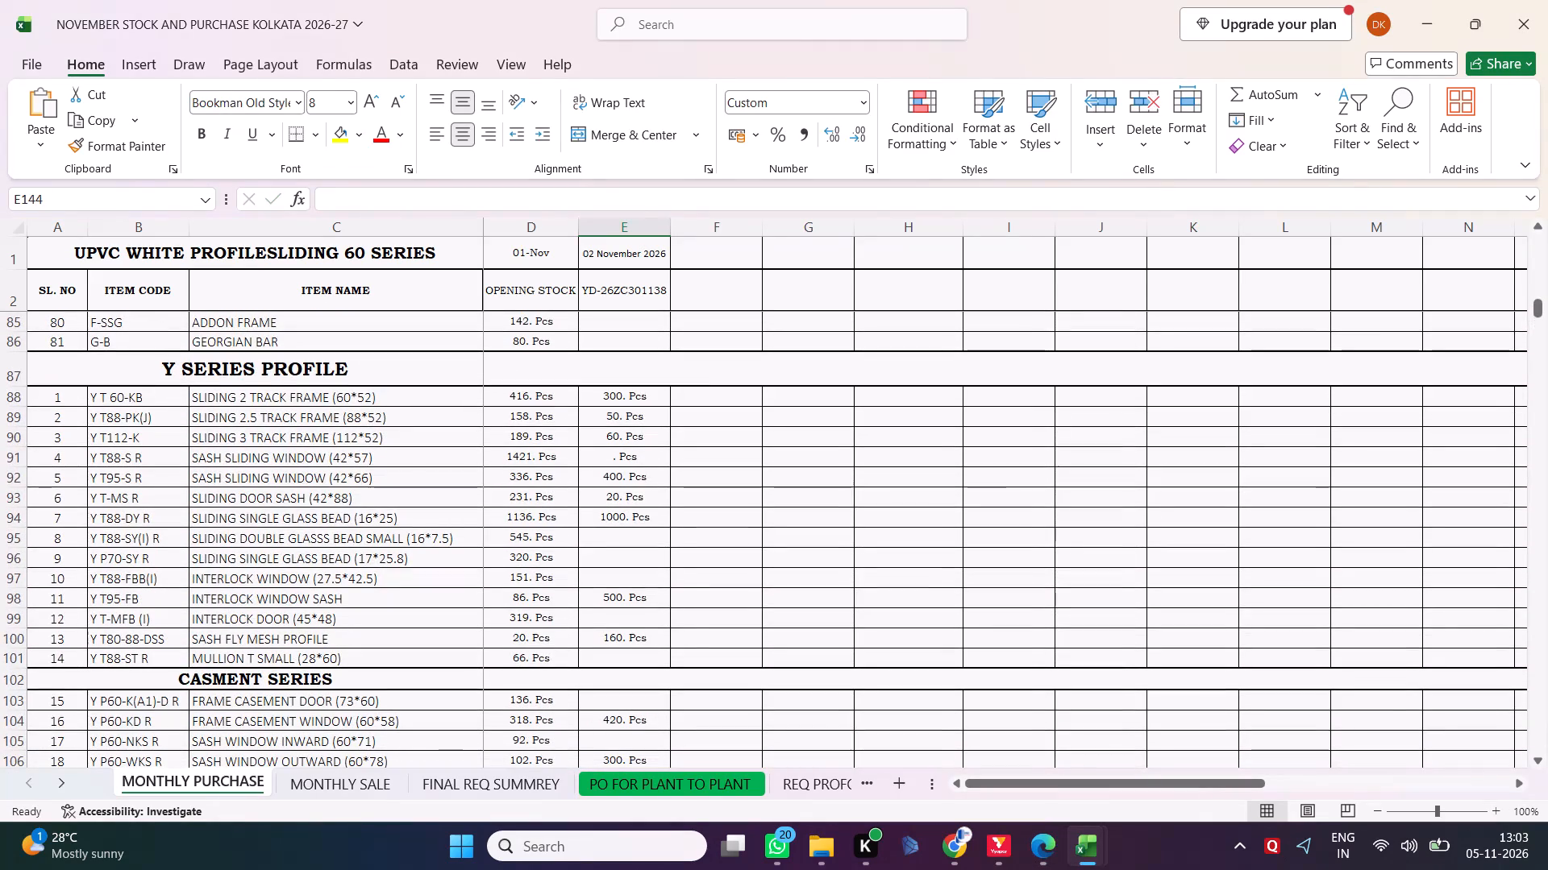
{"action": "left_click", "coordinate": [639, 454]}
{"action": "key", "text": "alt+Tab"}
{"action": "key", "text": "alt+Tab"}
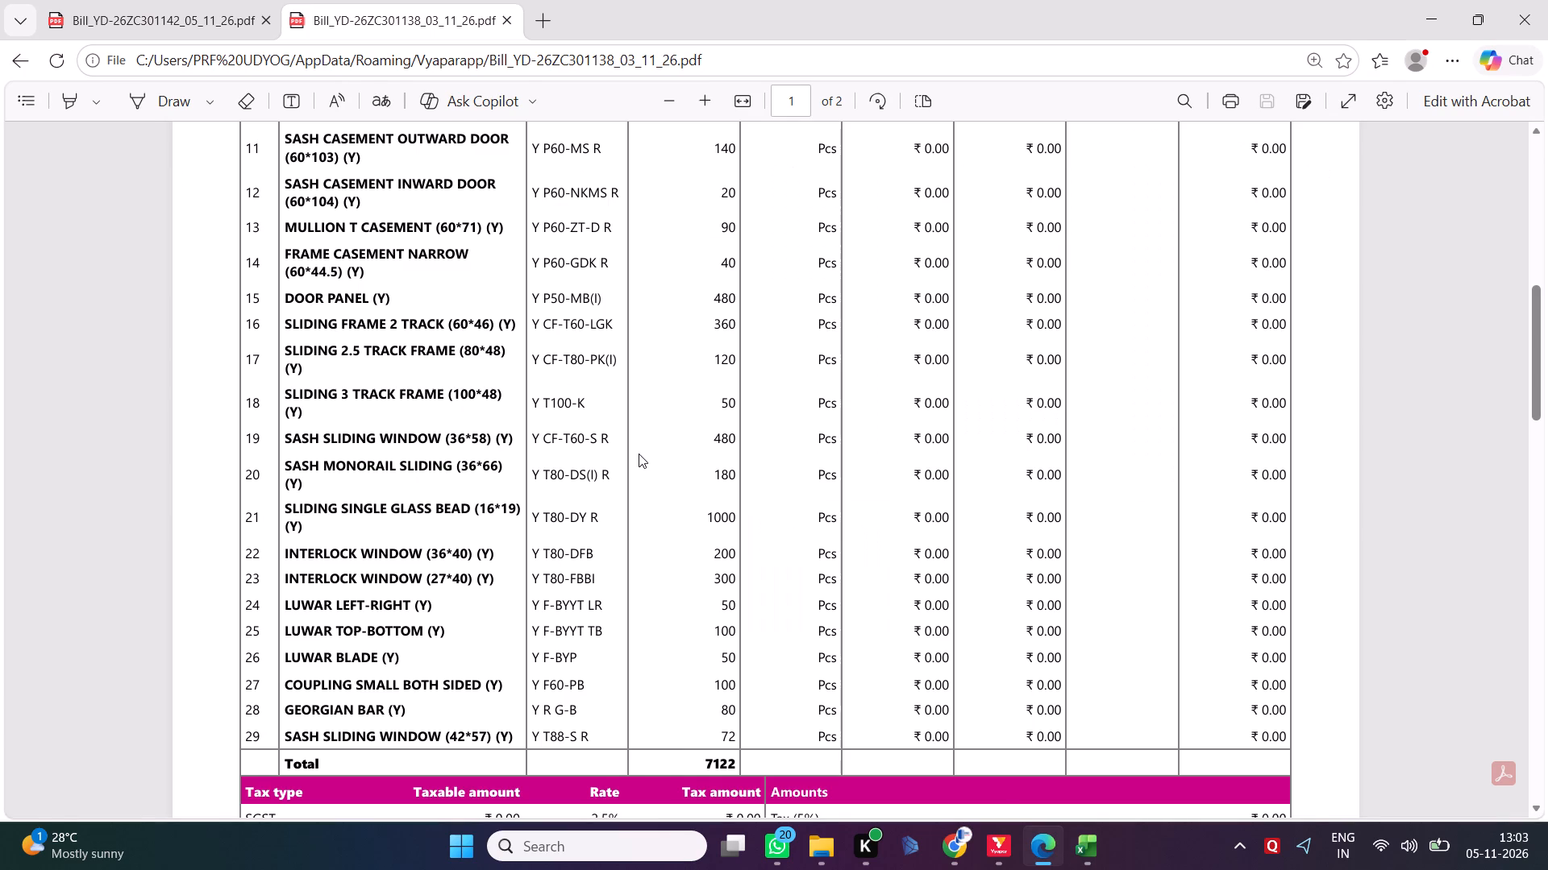
{"action": "type", "text": "702"}
{"action": "key", "text": "Return"}
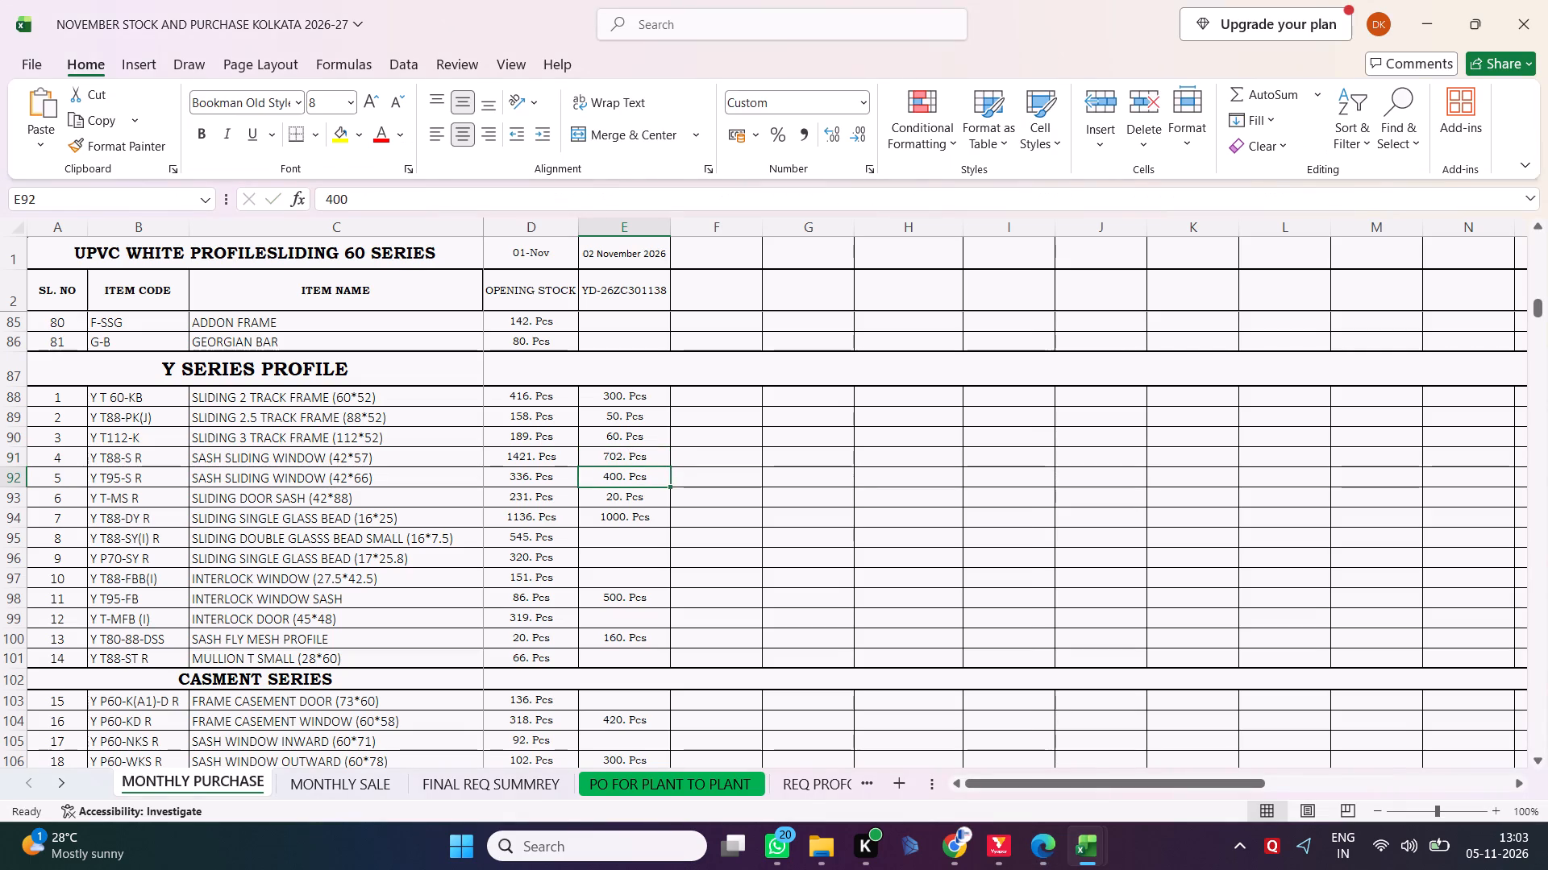
Save the November Kolkata stock and purchase workbook and close it.
{"action": "key", "text": "ctrl+s"}
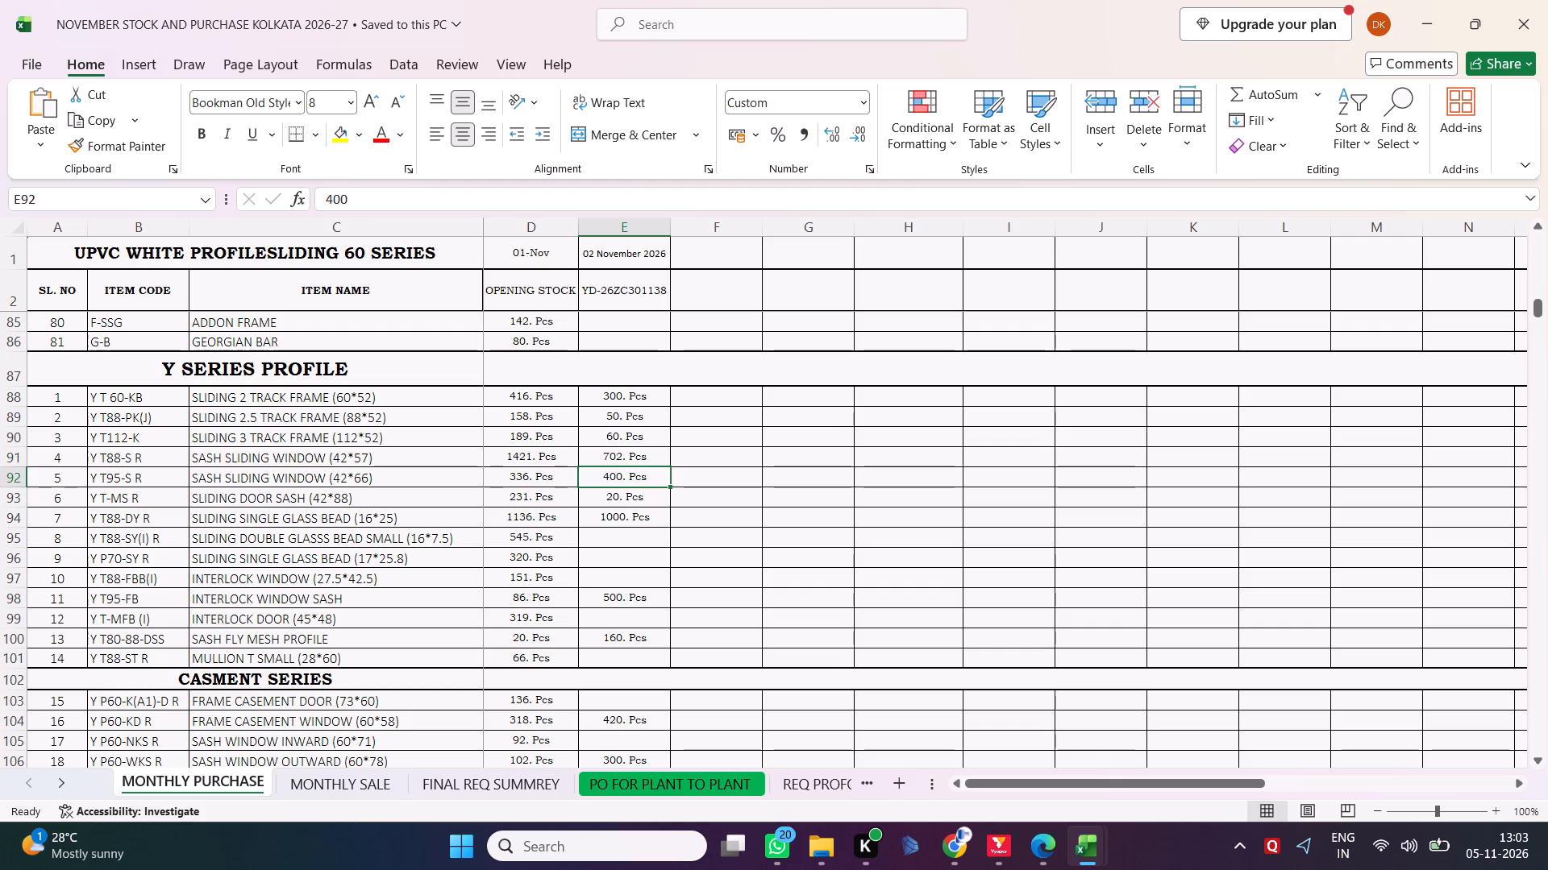
{"action": "key", "text": "ctrl+s"}
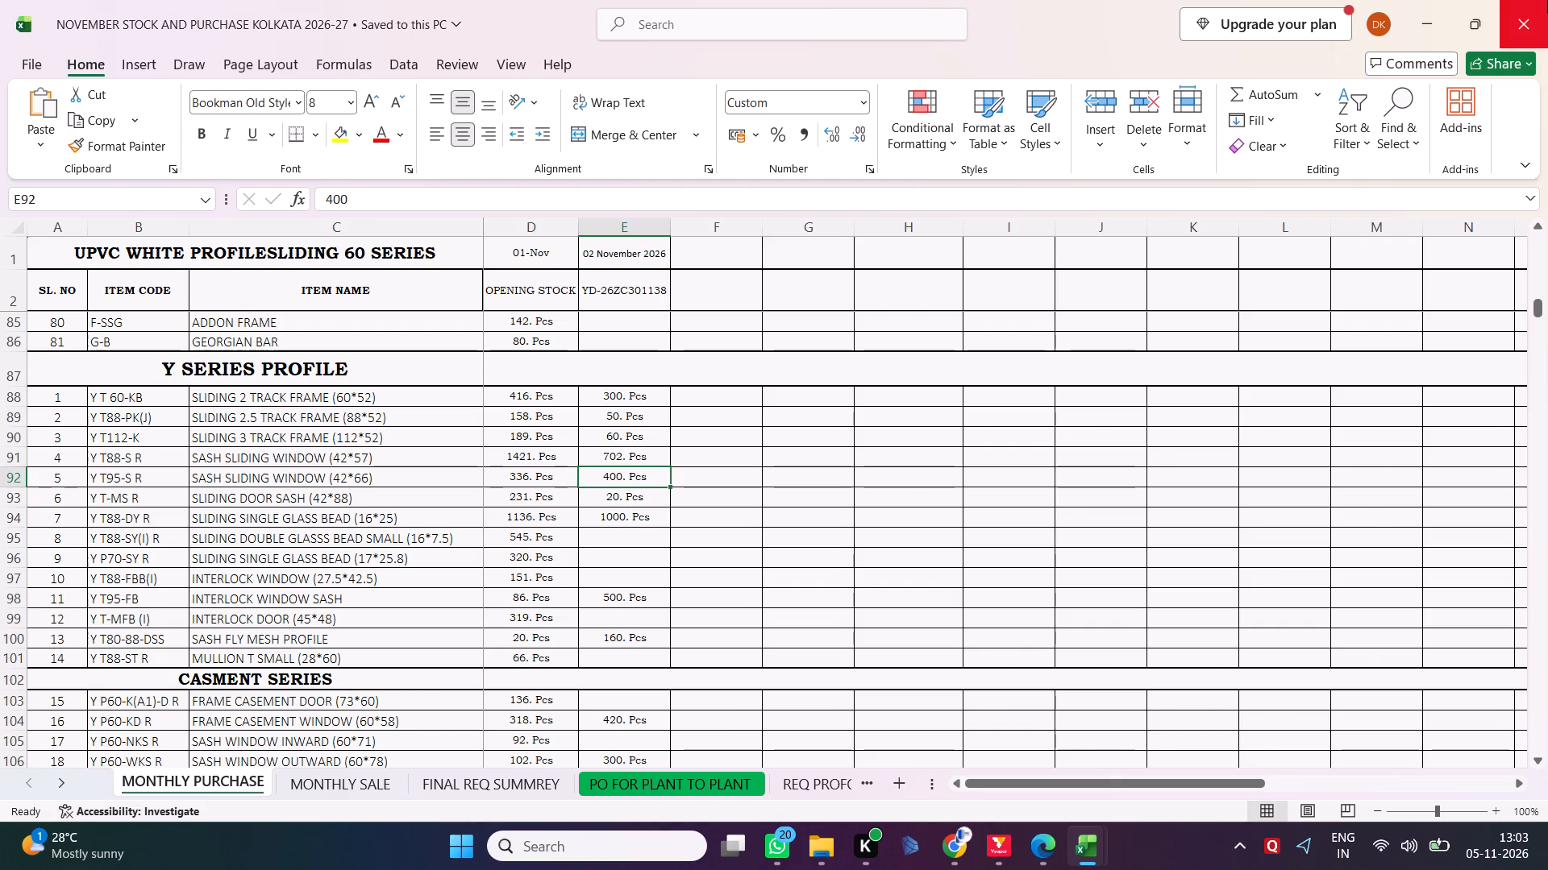
{"action": "left_click", "coordinate": [1547, 0]}
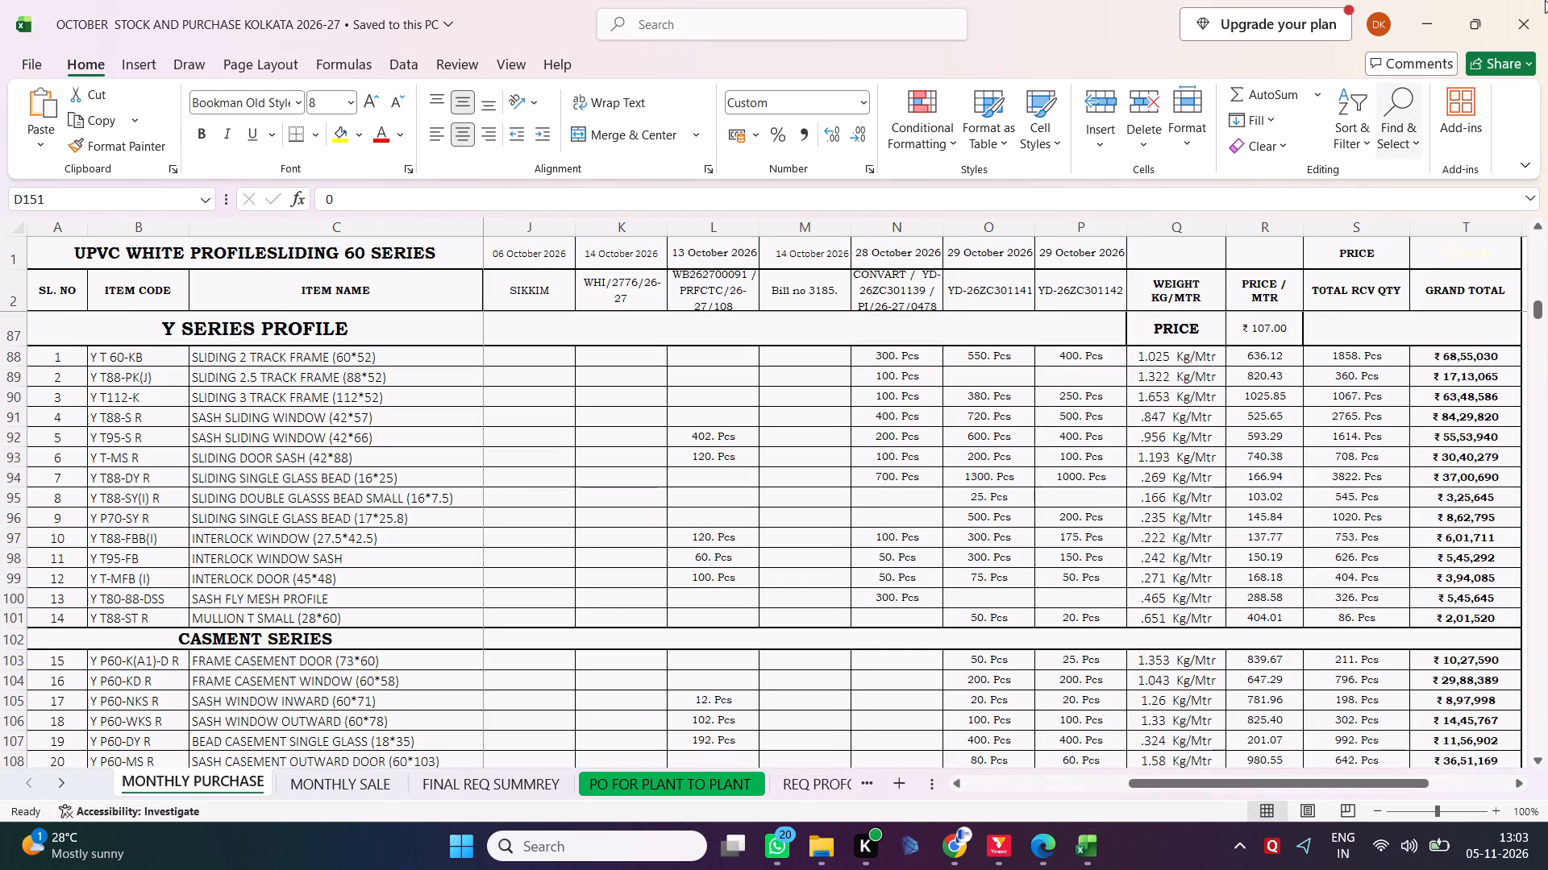
Close the October stock and purchase workbook and the November Odisha workbook.
{"action": "left_click", "coordinate": [1508, 76]}
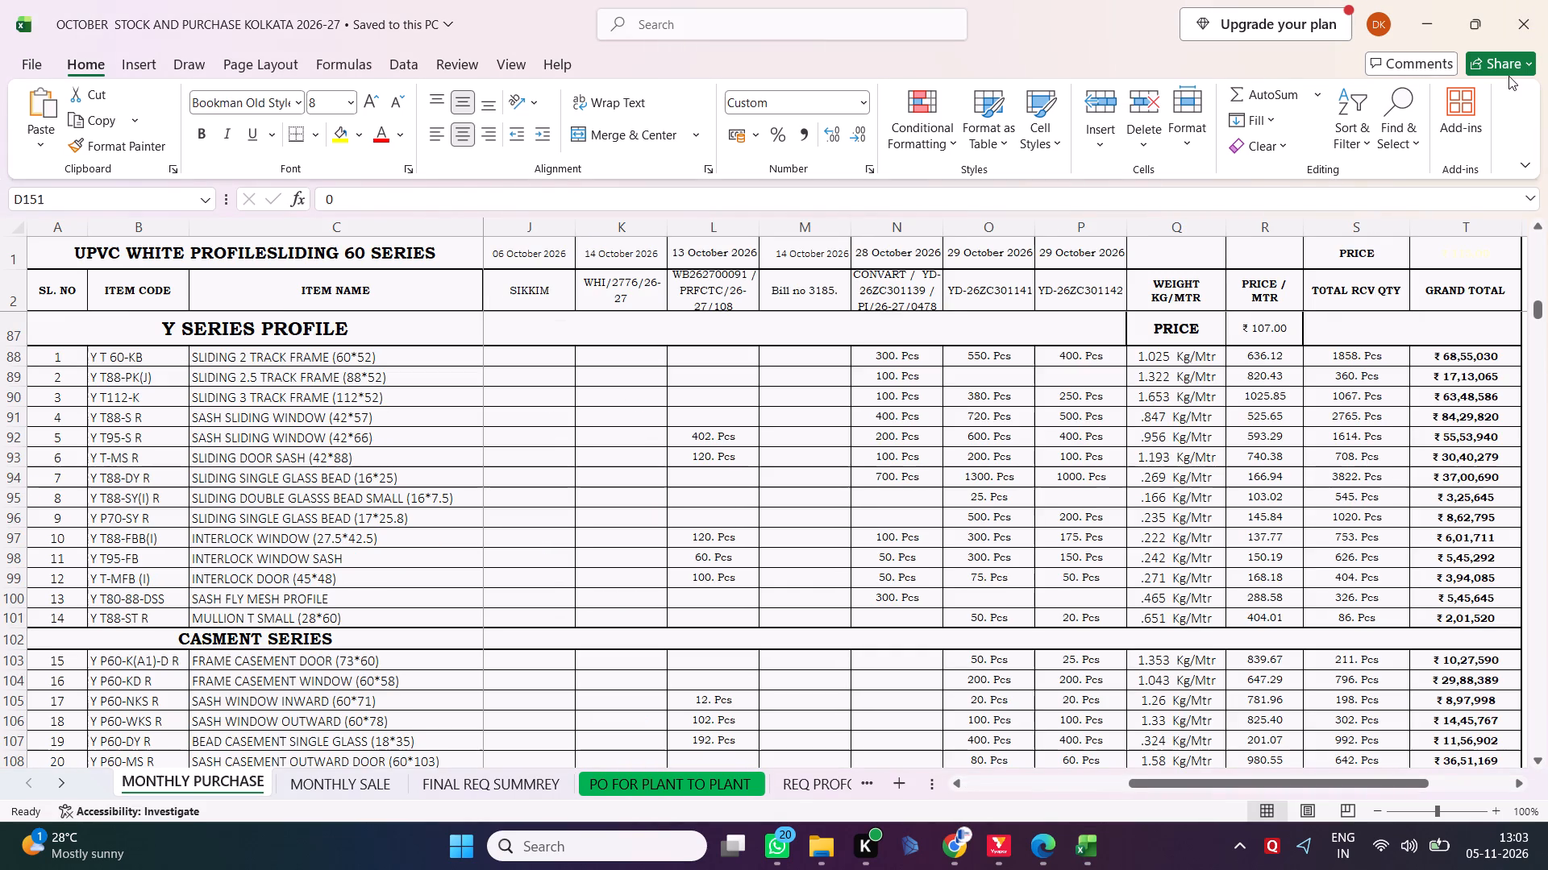
{"action": "left_click", "coordinate": [1547, 0]}
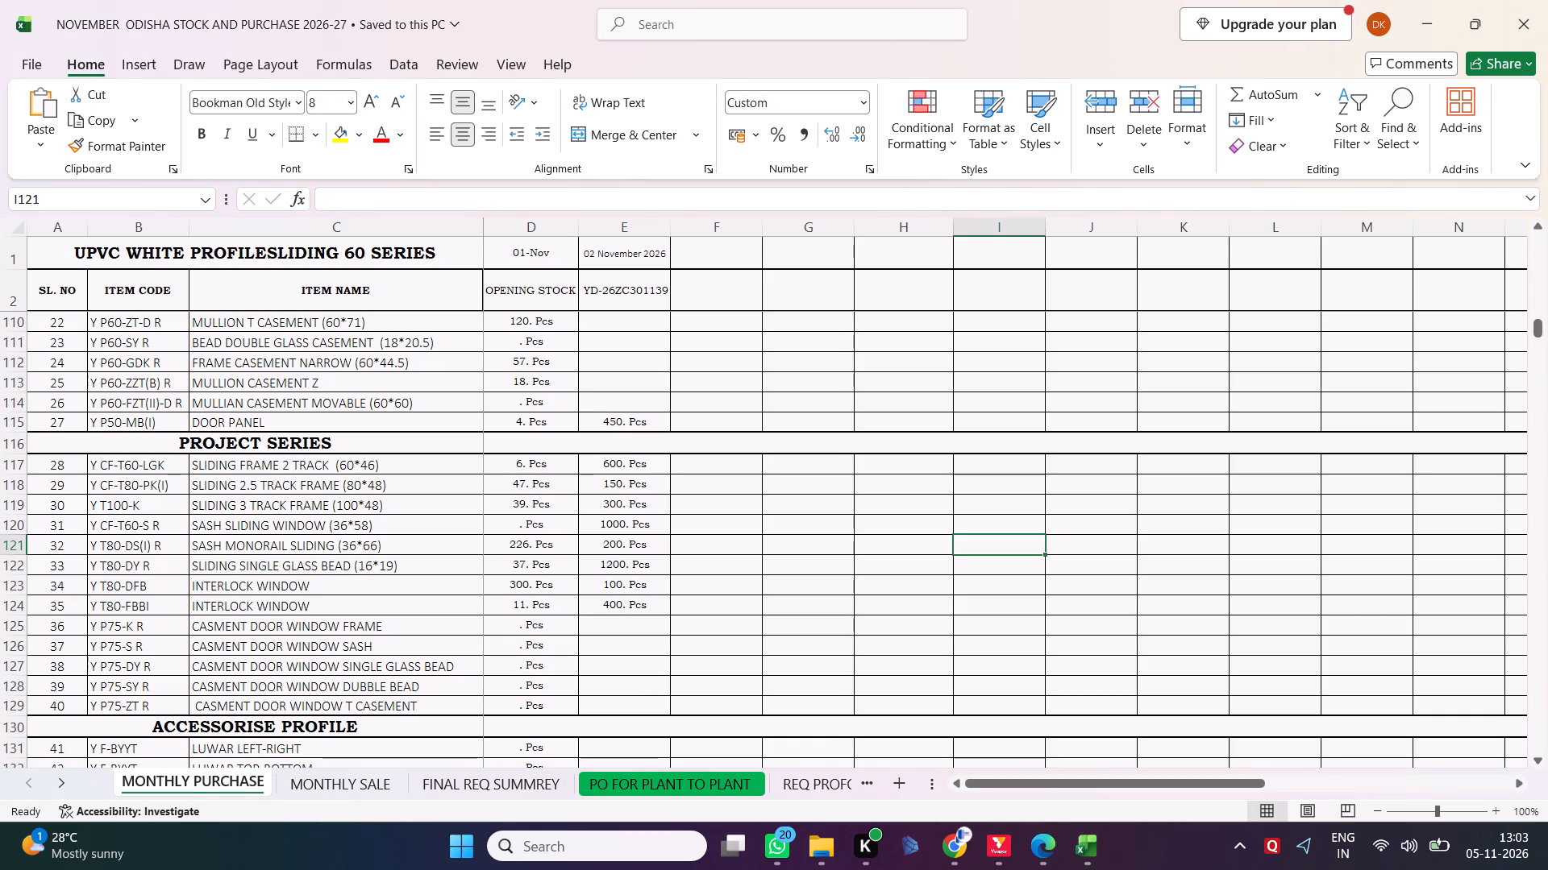
{"action": "scroll", "coordinate": [749, 431], "scroll_direction": "down", "scroll_amount": 1}
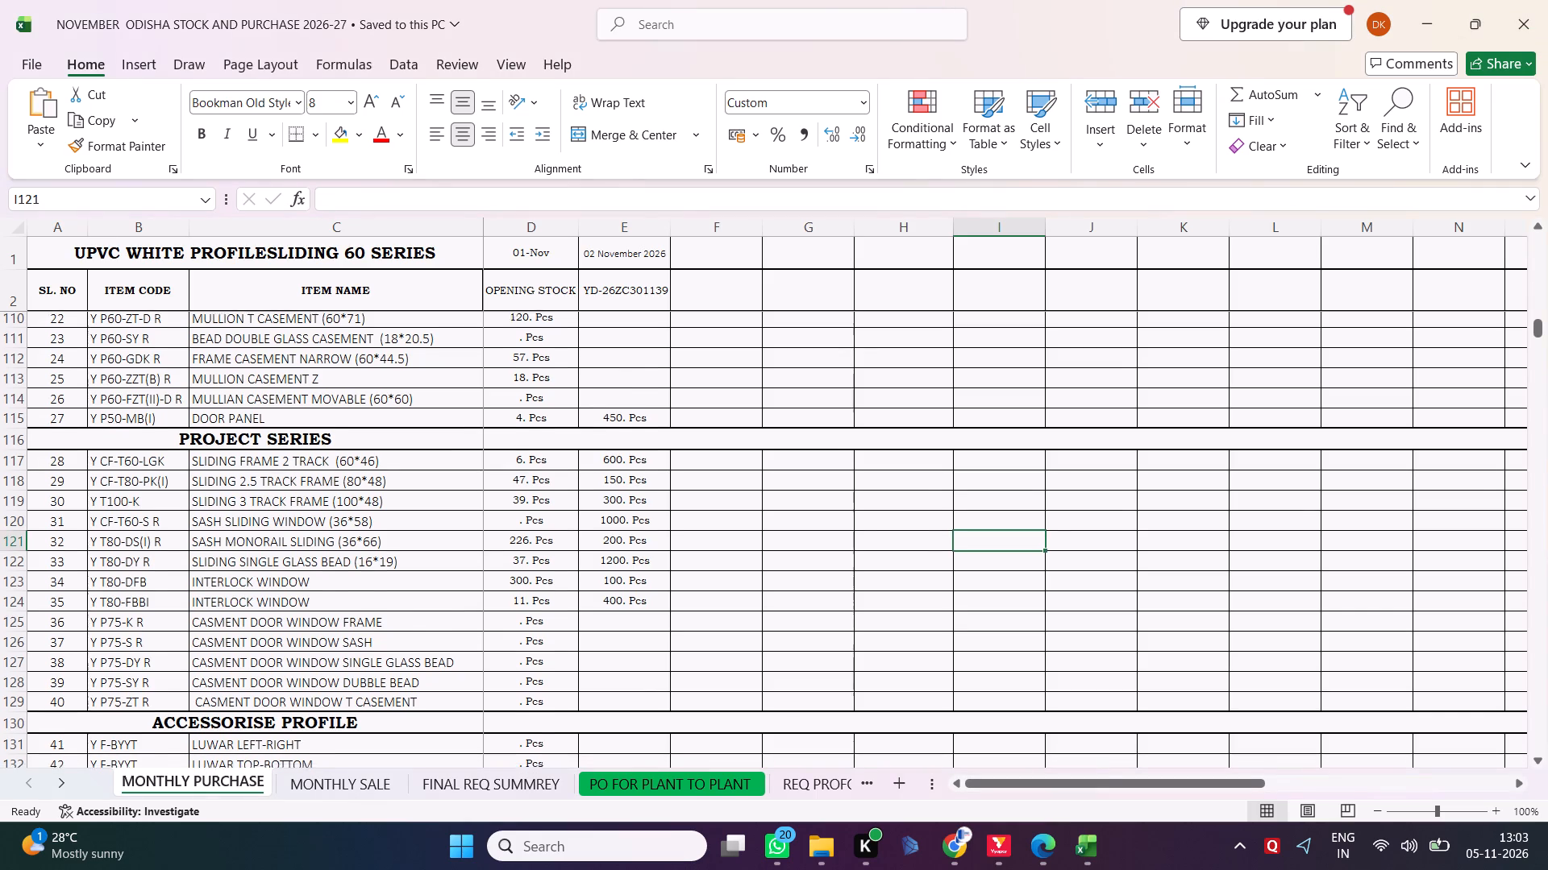
{"action": "scroll", "coordinate": [749, 431], "scroll_direction": "down", "scroll_amount": 1}
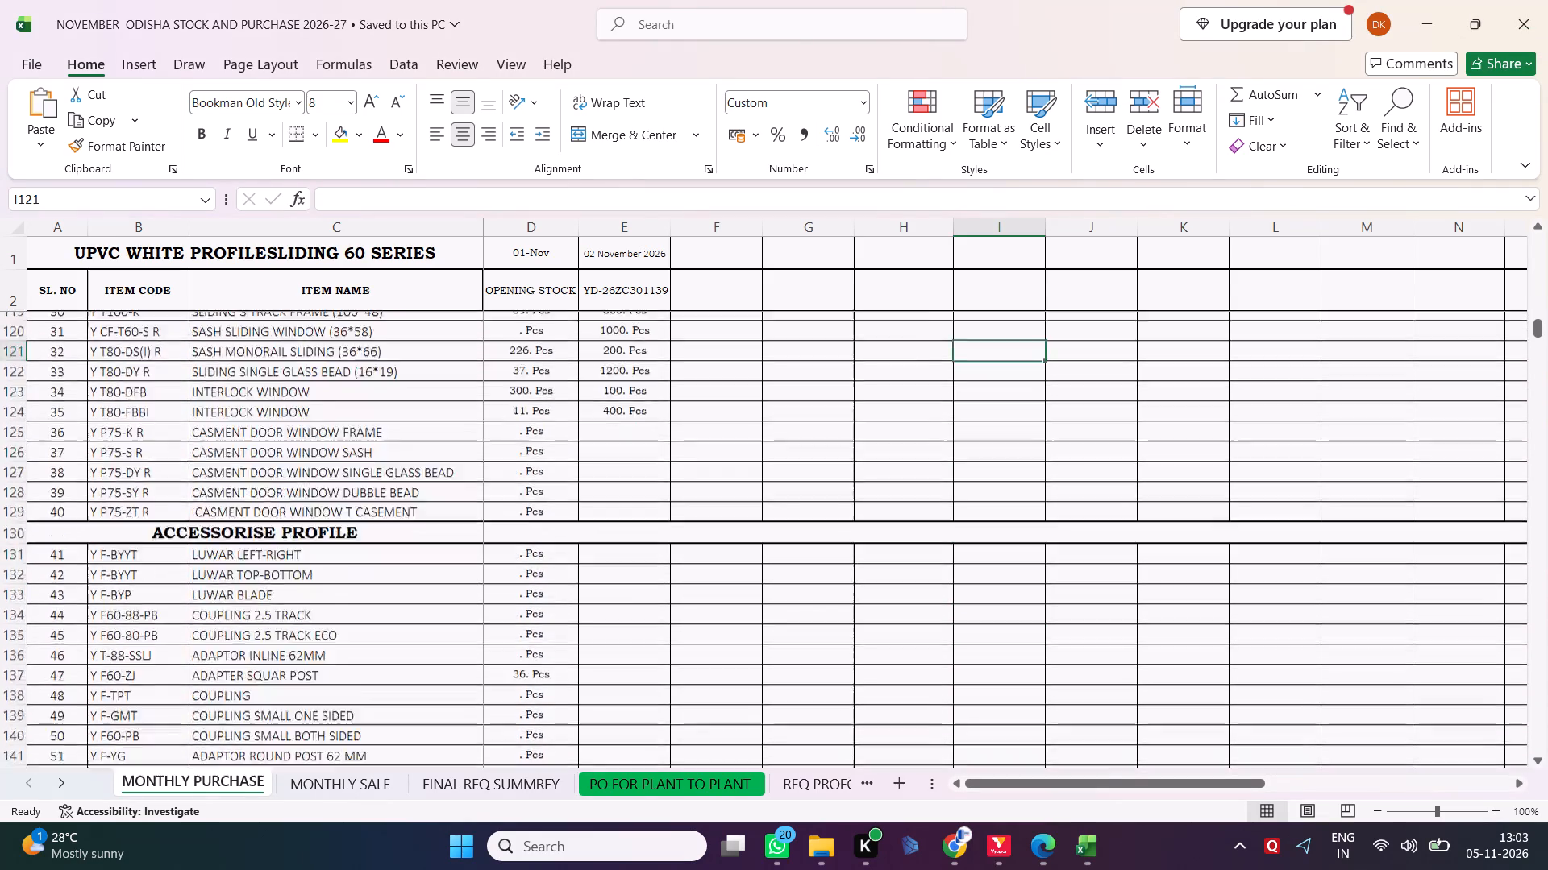
{"action": "scroll", "coordinate": [749, 431], "scroll_direction": "down", "scroll_amount": 1}
{"action": "left_click", "coordinate": [1547, 0]}
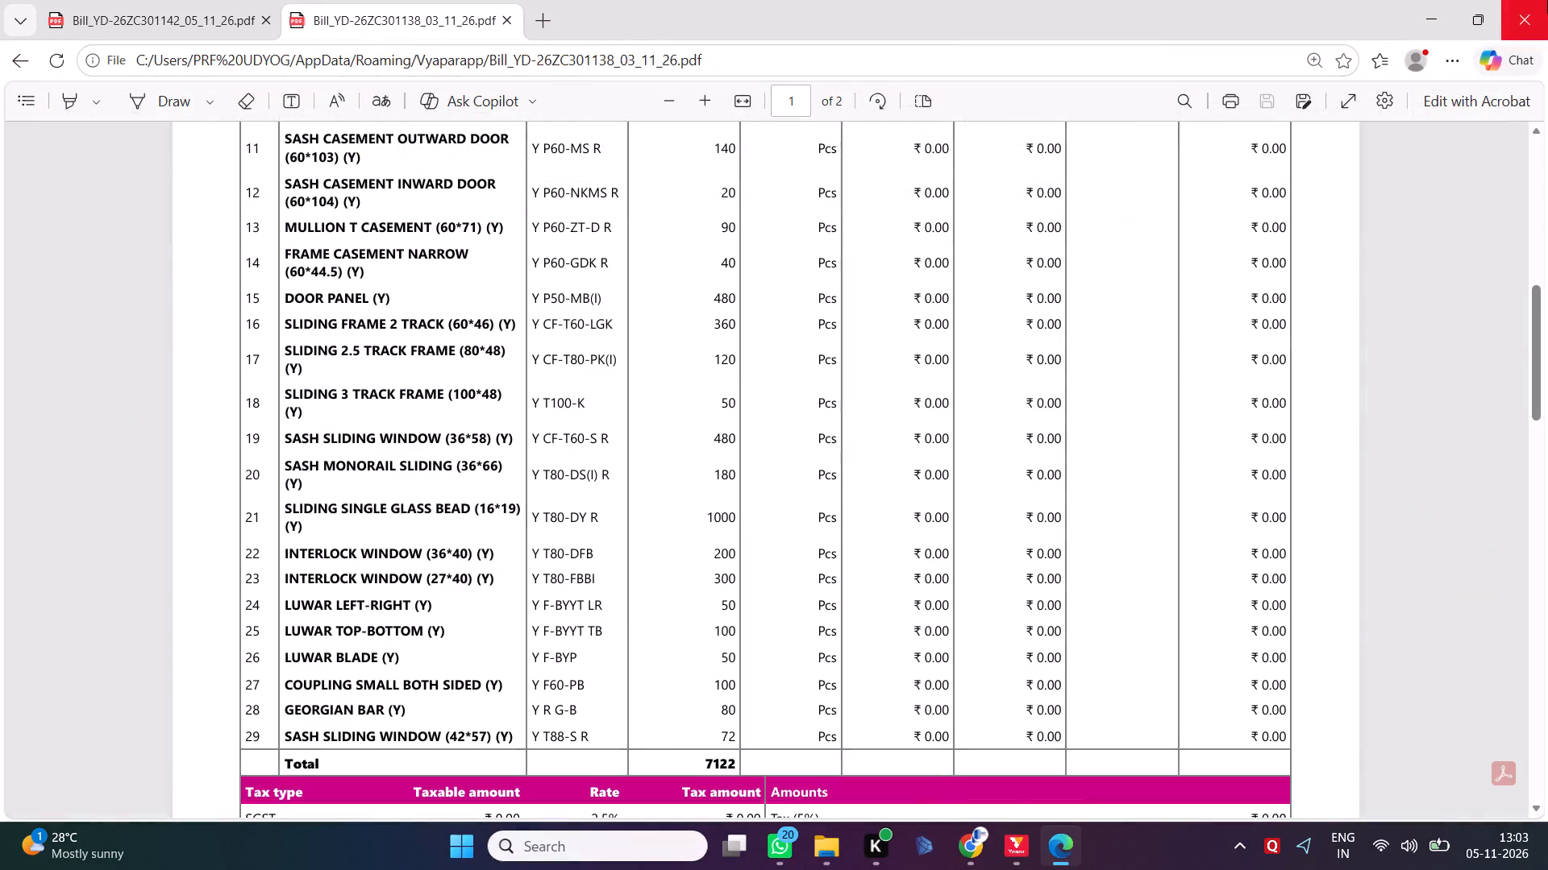
Close the PDF of bill YD-26ZC301138.
{"action": "left_click", "coordinate": [506, 23]}
Switch to File Explorer and open the KOLKATA STOCK folder.
{"action": "key", "text": "alt+Tab"}
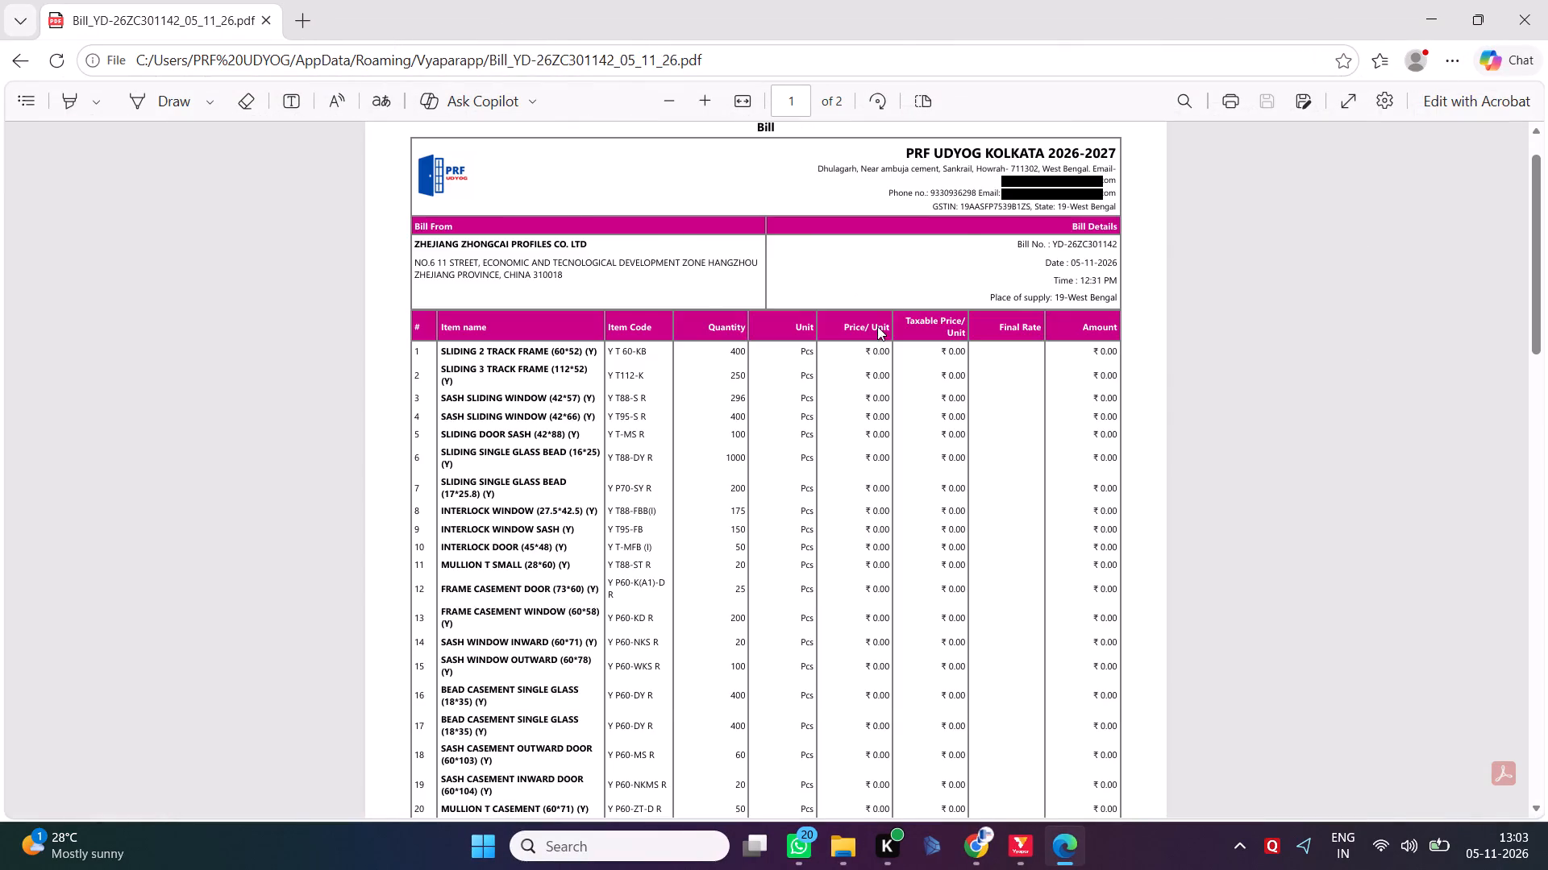
{"action": "key", "text": "alt+Tab"}
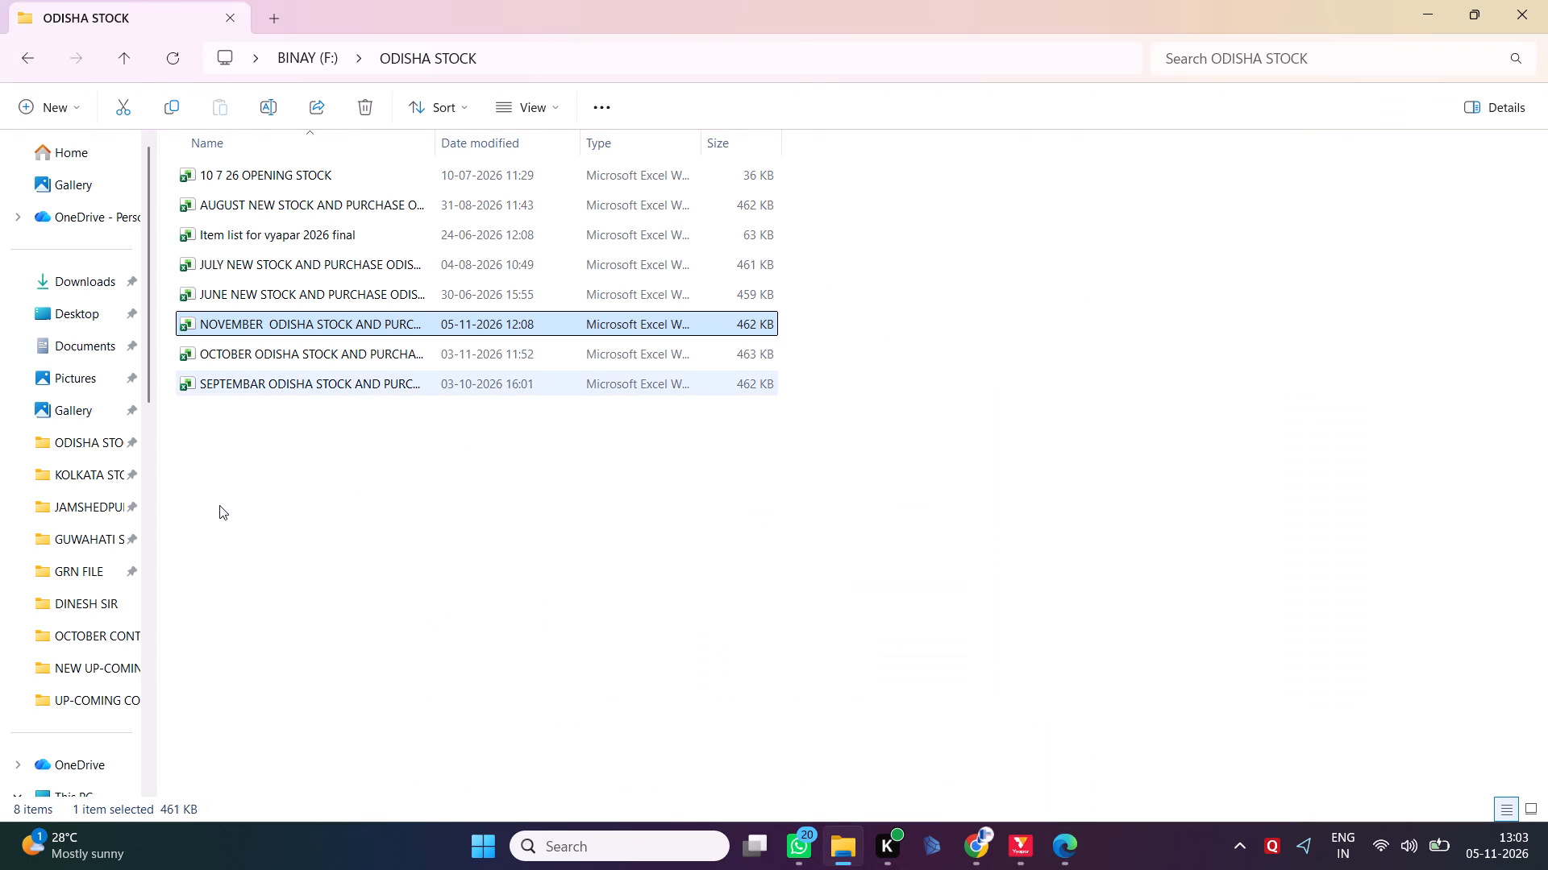
{"action": "left_click", "coordinate": [80, 475]}
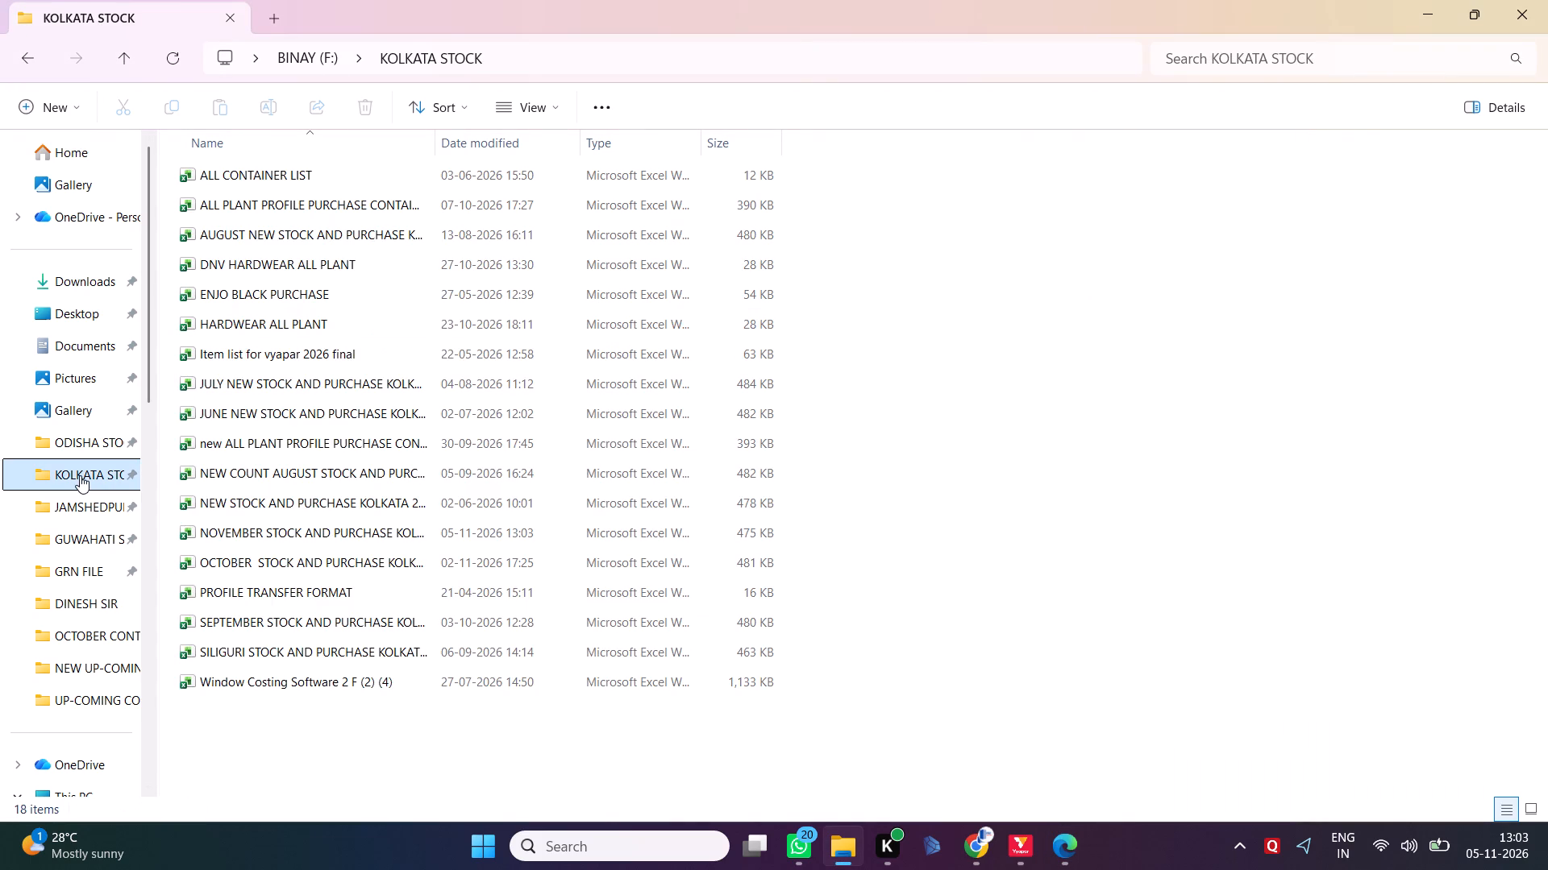
{"action": "key", "text": "alt+Tab"}
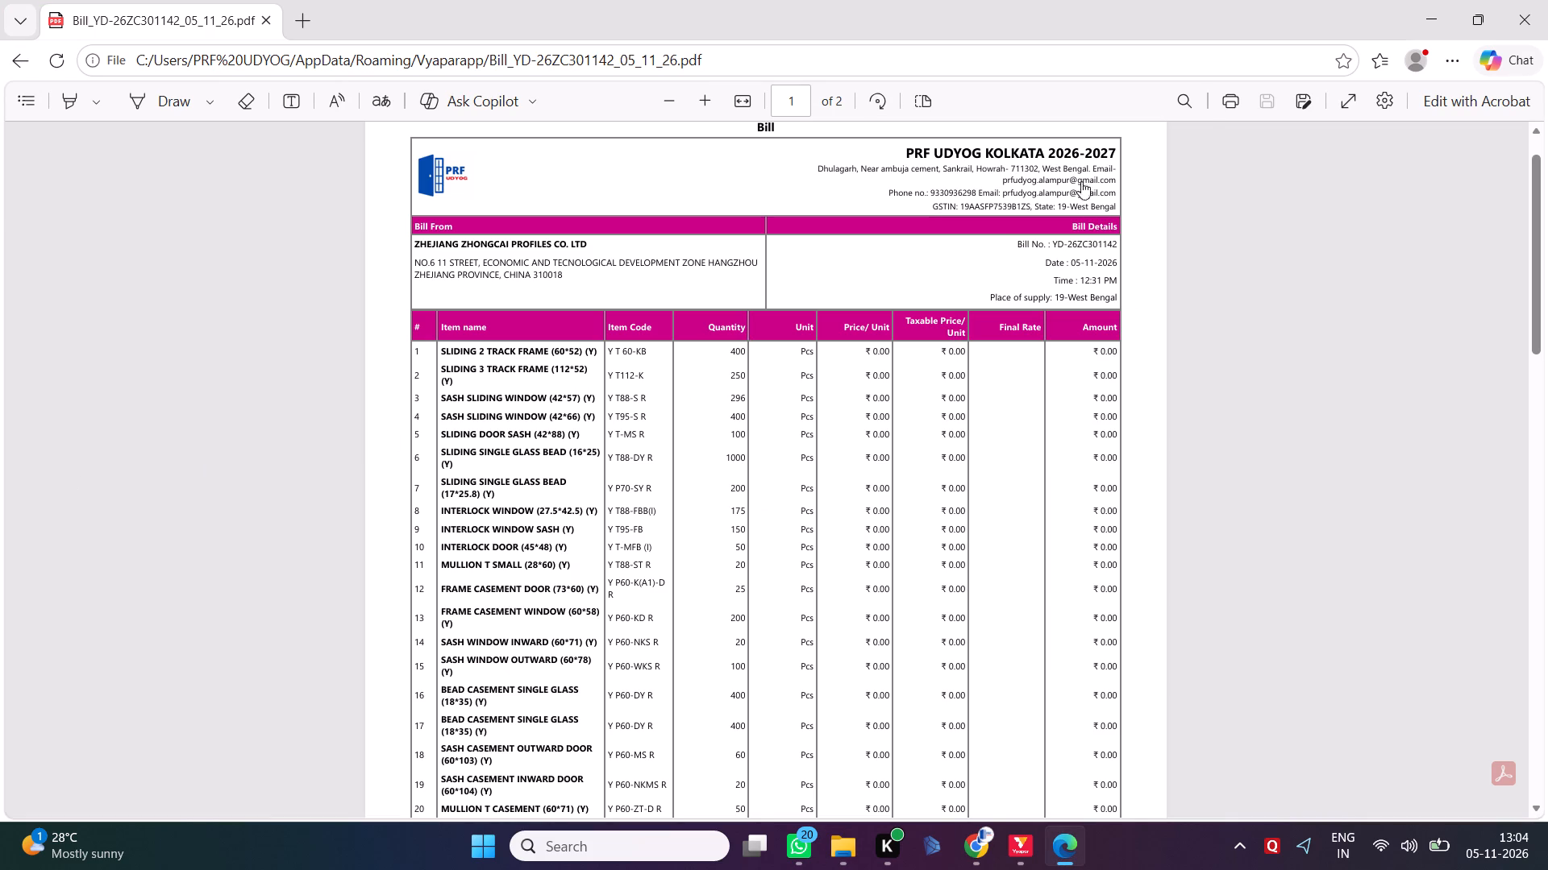
{"action": "left_click", "coordinate": [1232, 104]}
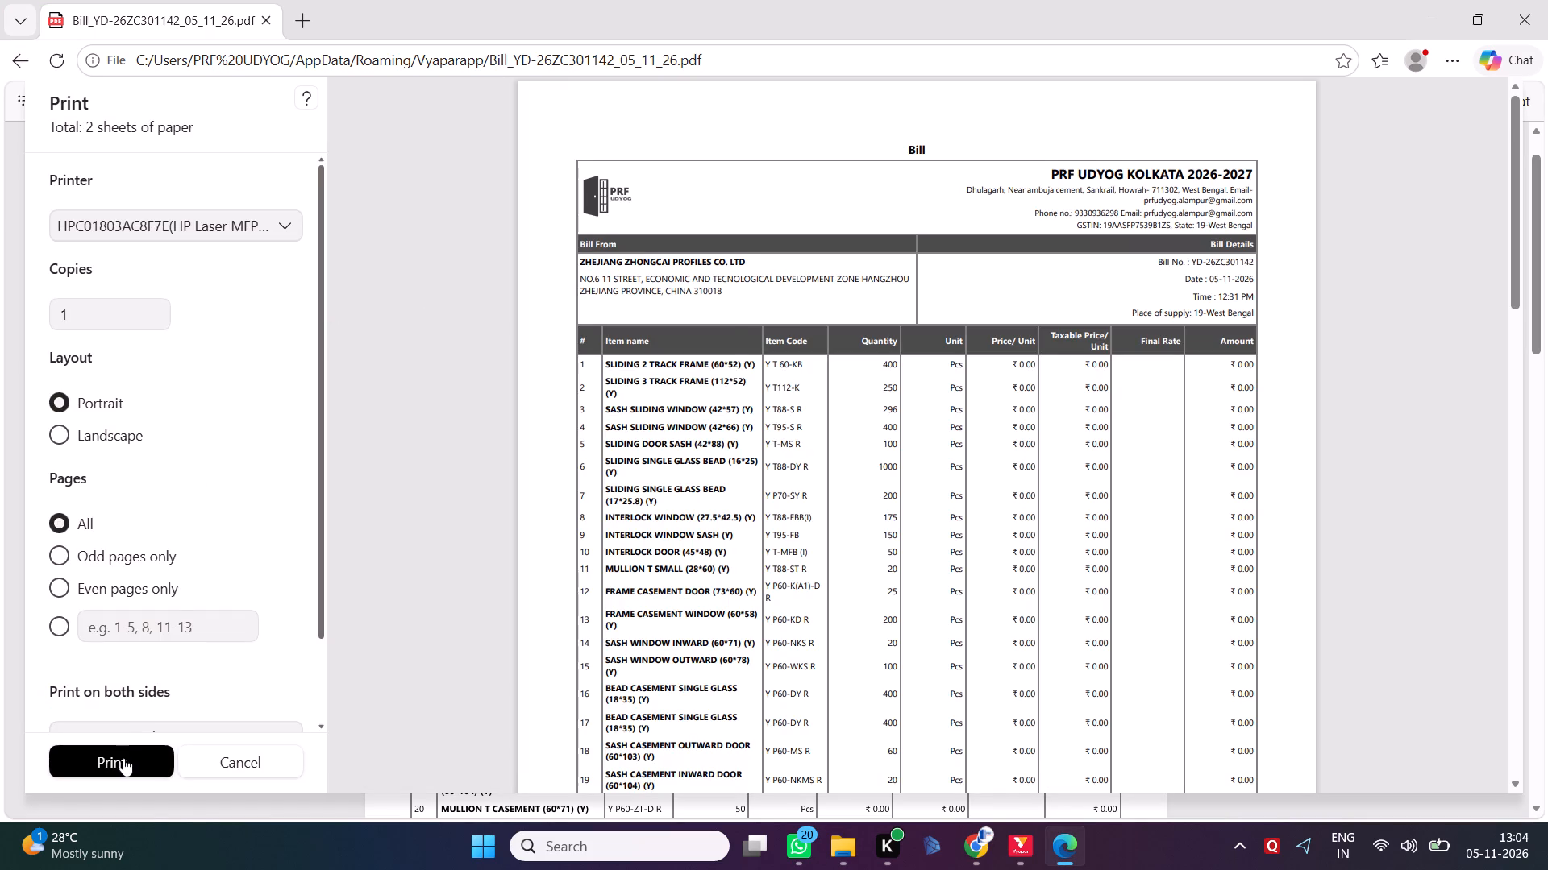
{"action": "left_click", "coordinate": [123, 758]}
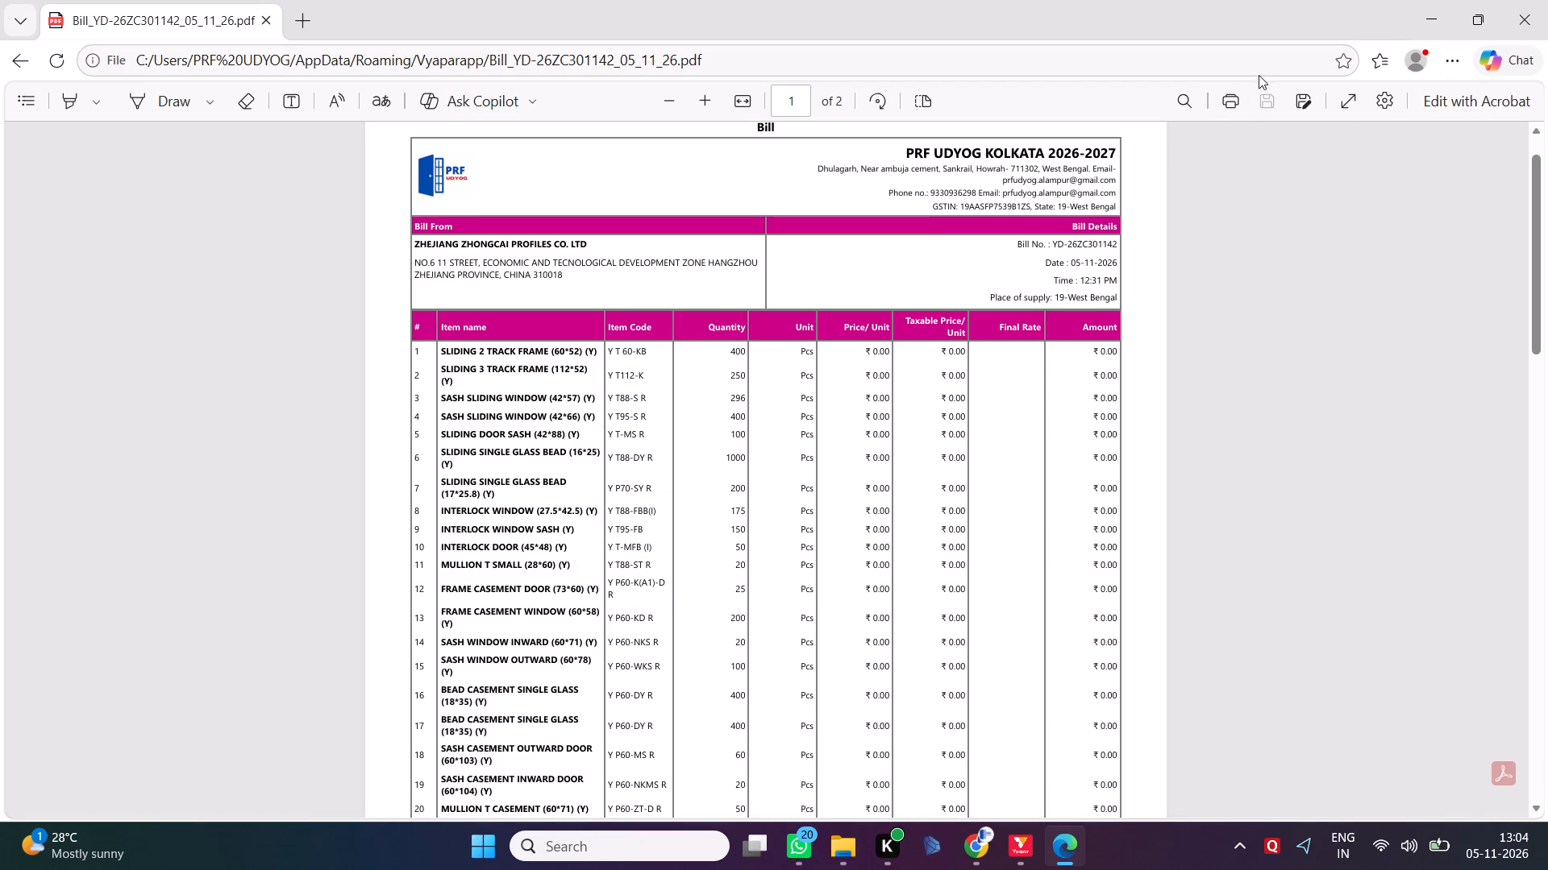
{"action": "left_click", "coordinate": [1225, 97]}
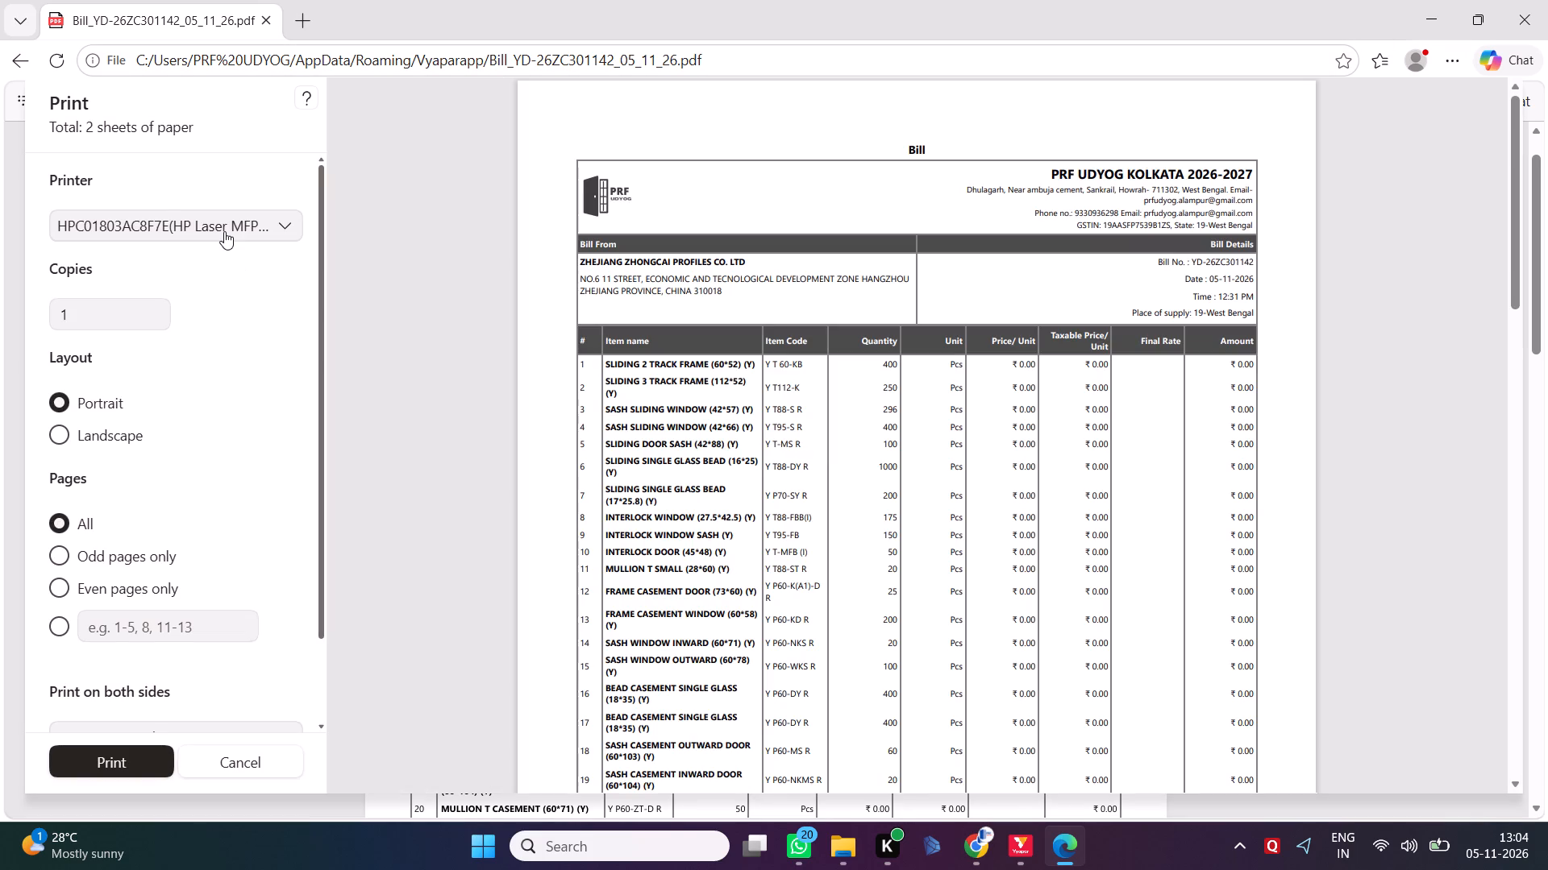
{"action": "left_click", "coordinate": [224, 231]}
{"action": "left_click", "coordinate": [177, 275]}
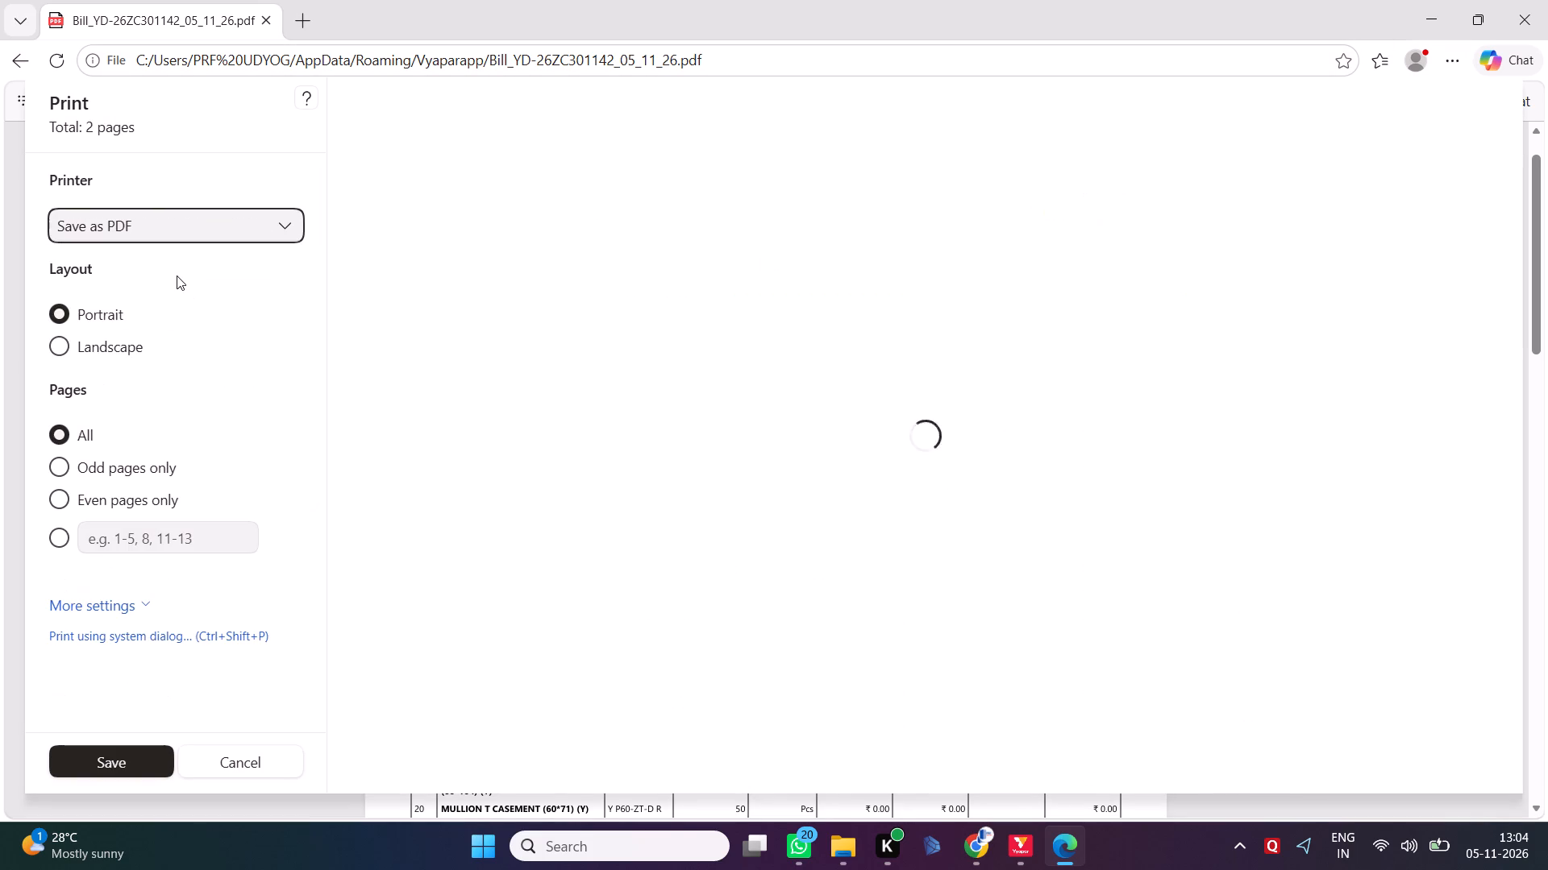
Save bill YD-26ZC301142 as a PDF in the GRN FILE folder, copying its suggested file name, and close the bill.
{"action": "left_click", "coordinate": [111, 749]}
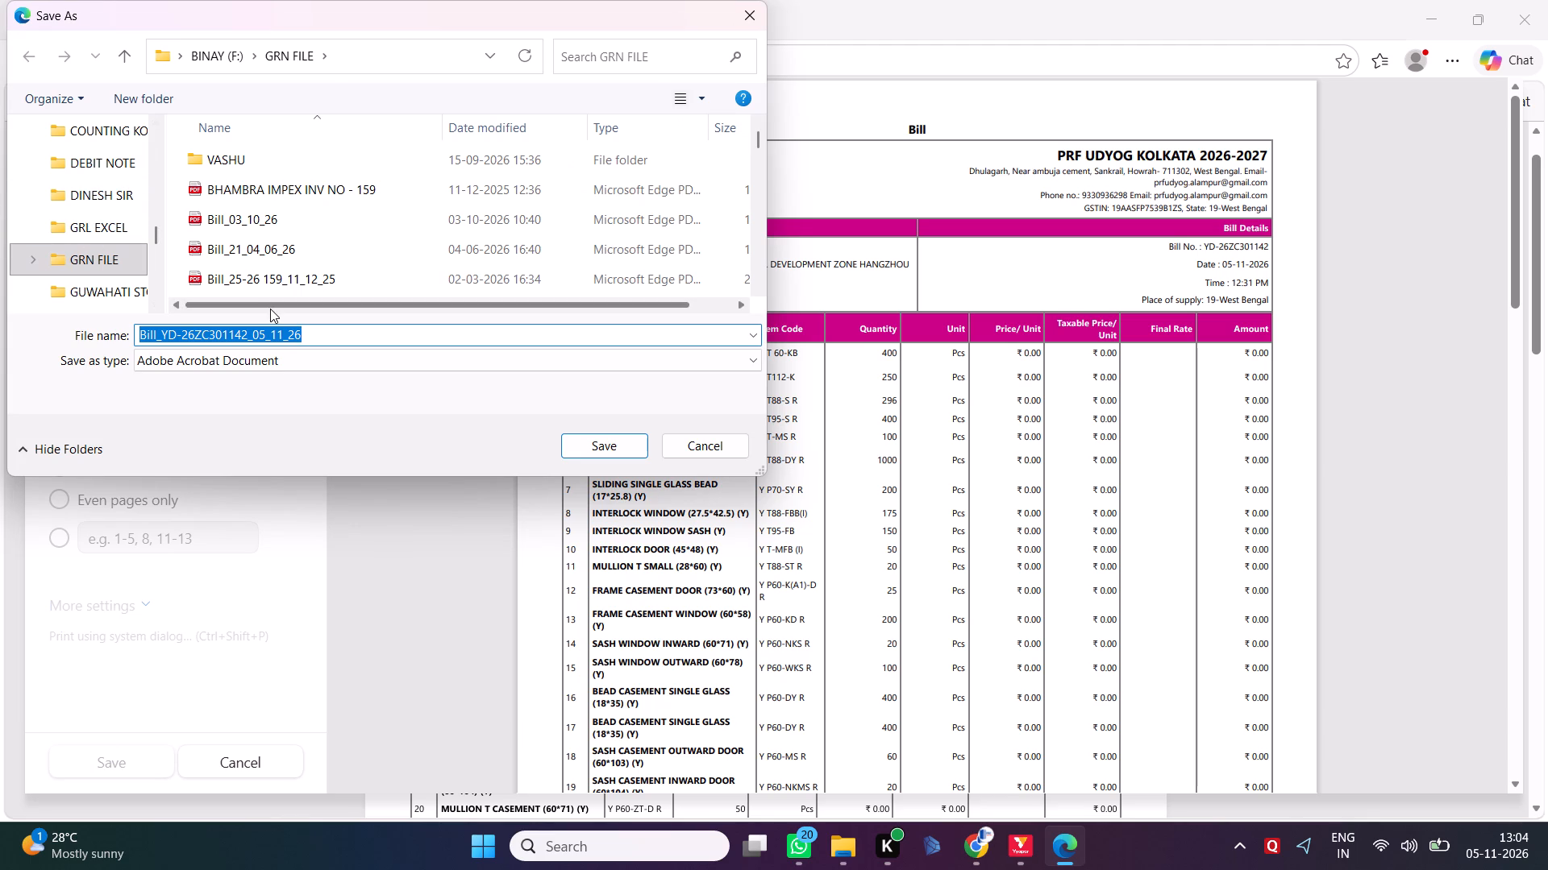
{"action": "key", "text": "ctrl+c"}
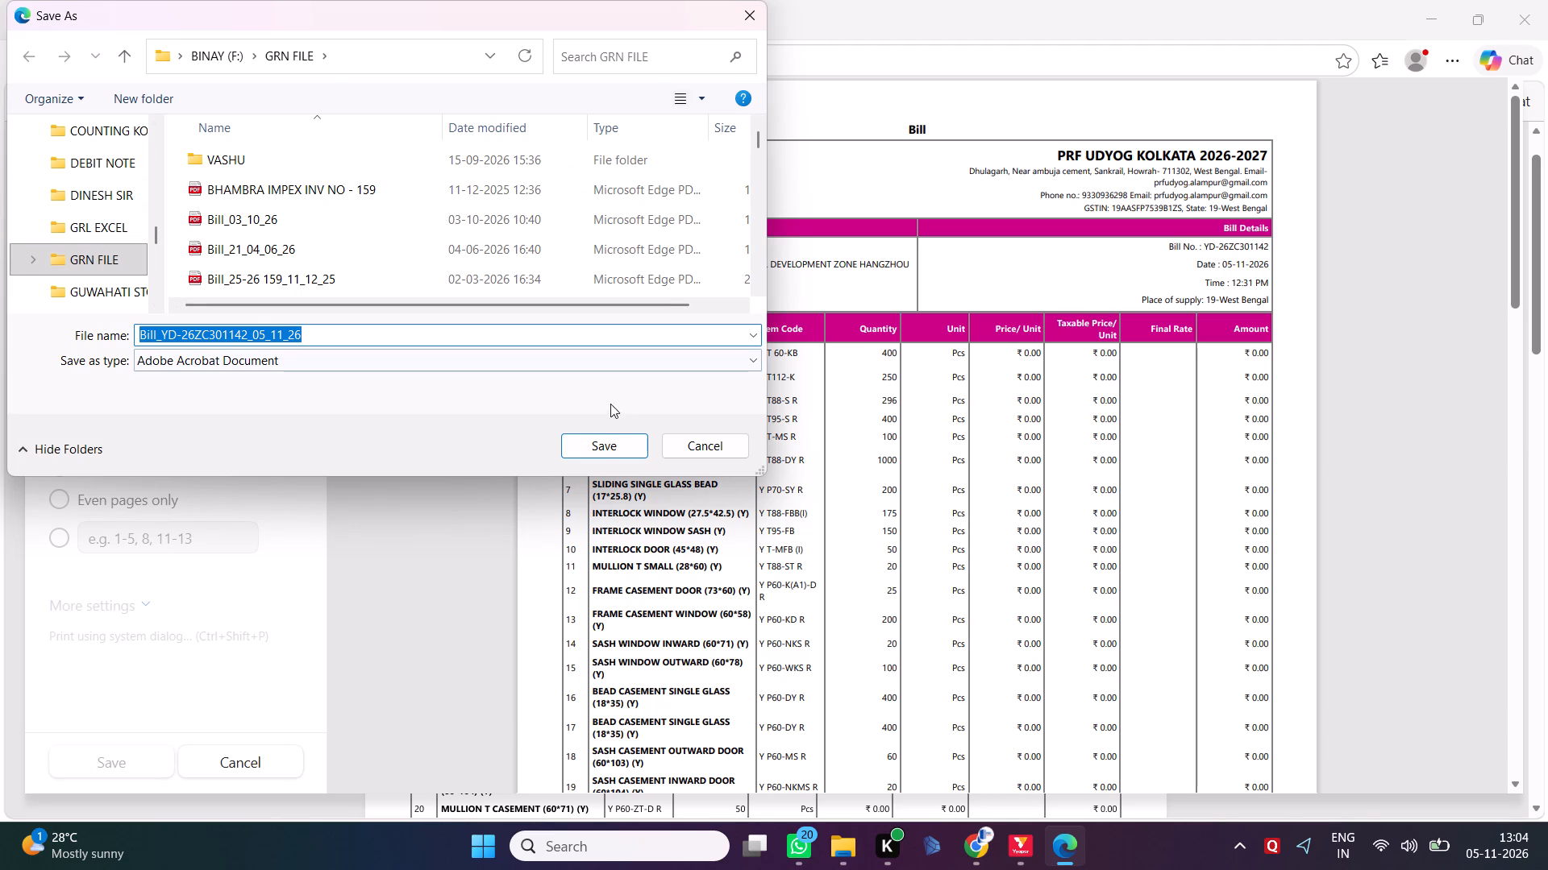
{"action": "left_click", "coordinate": [602, 443]}
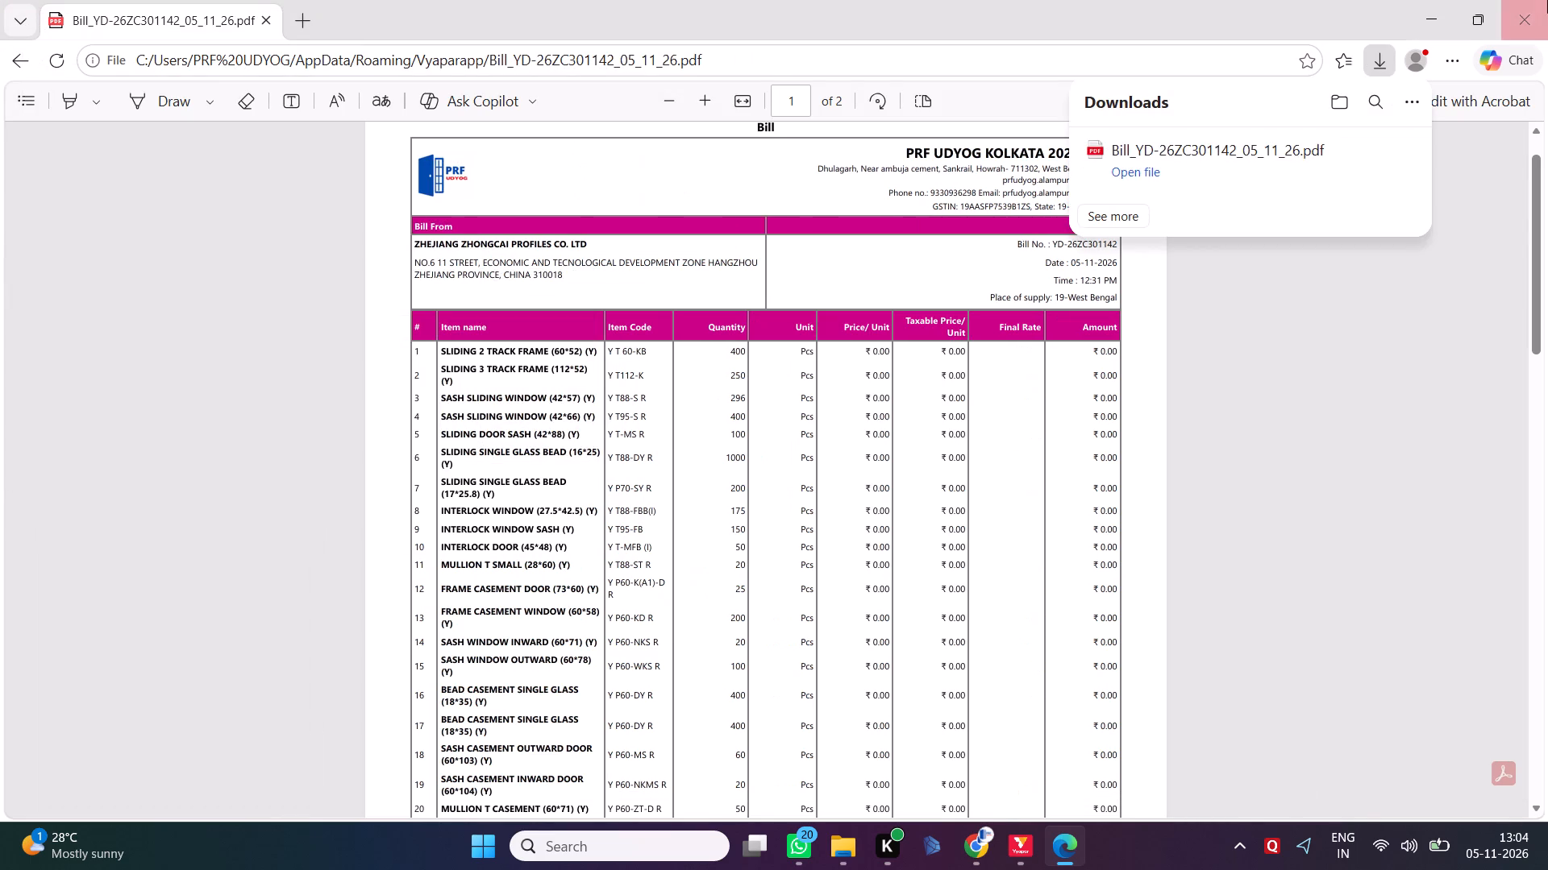
{"action": "left_click", "coordinate": [1547, 0]}
Switch to VyaparApp.
{"action": "key", "text": "alt+Tab"}
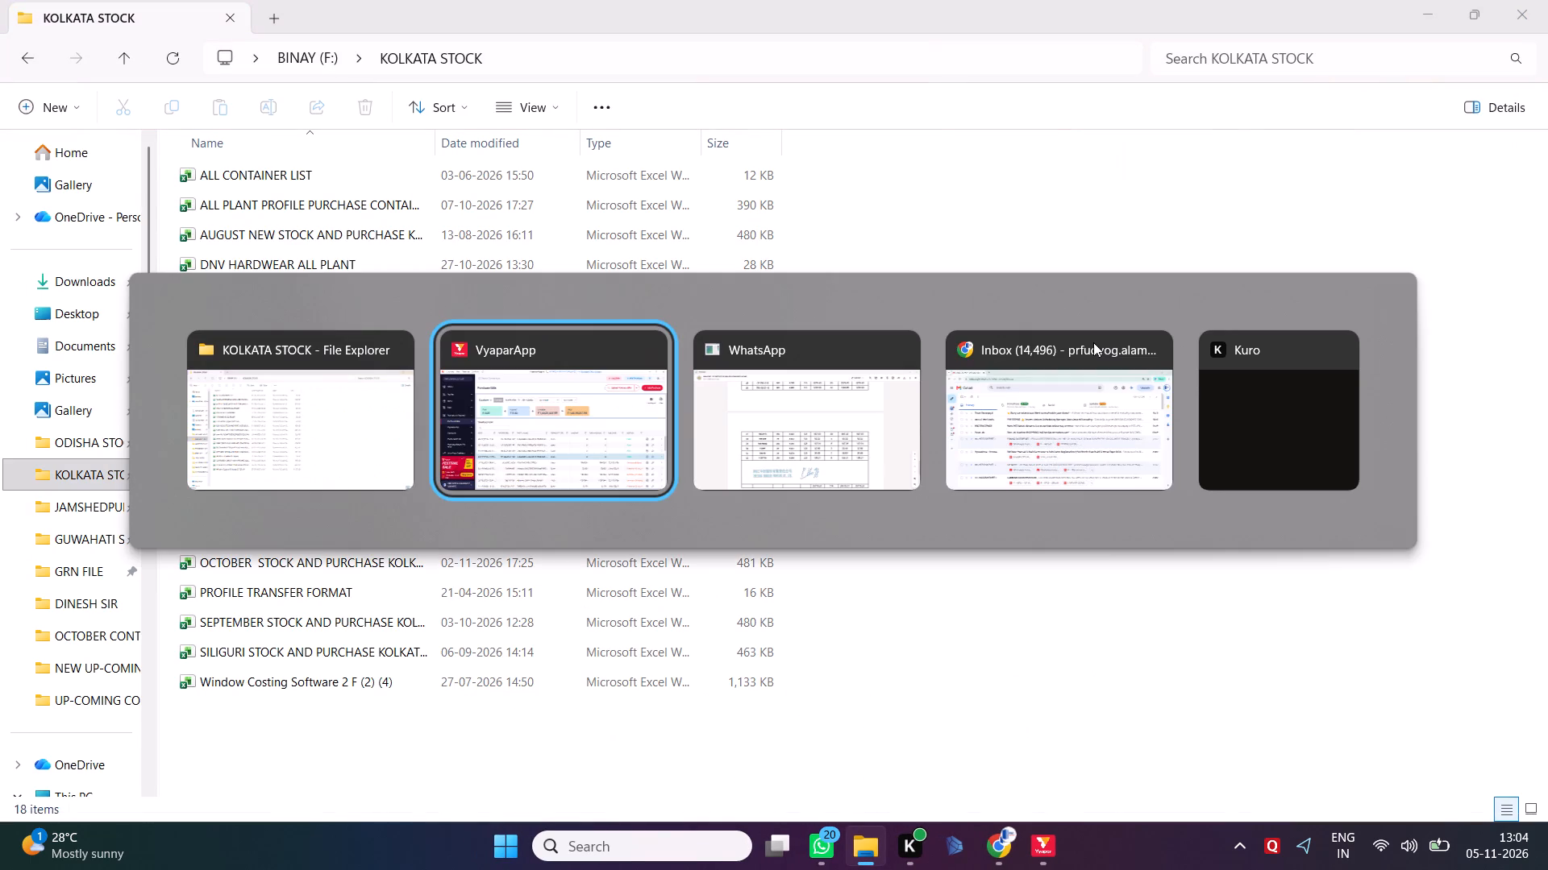
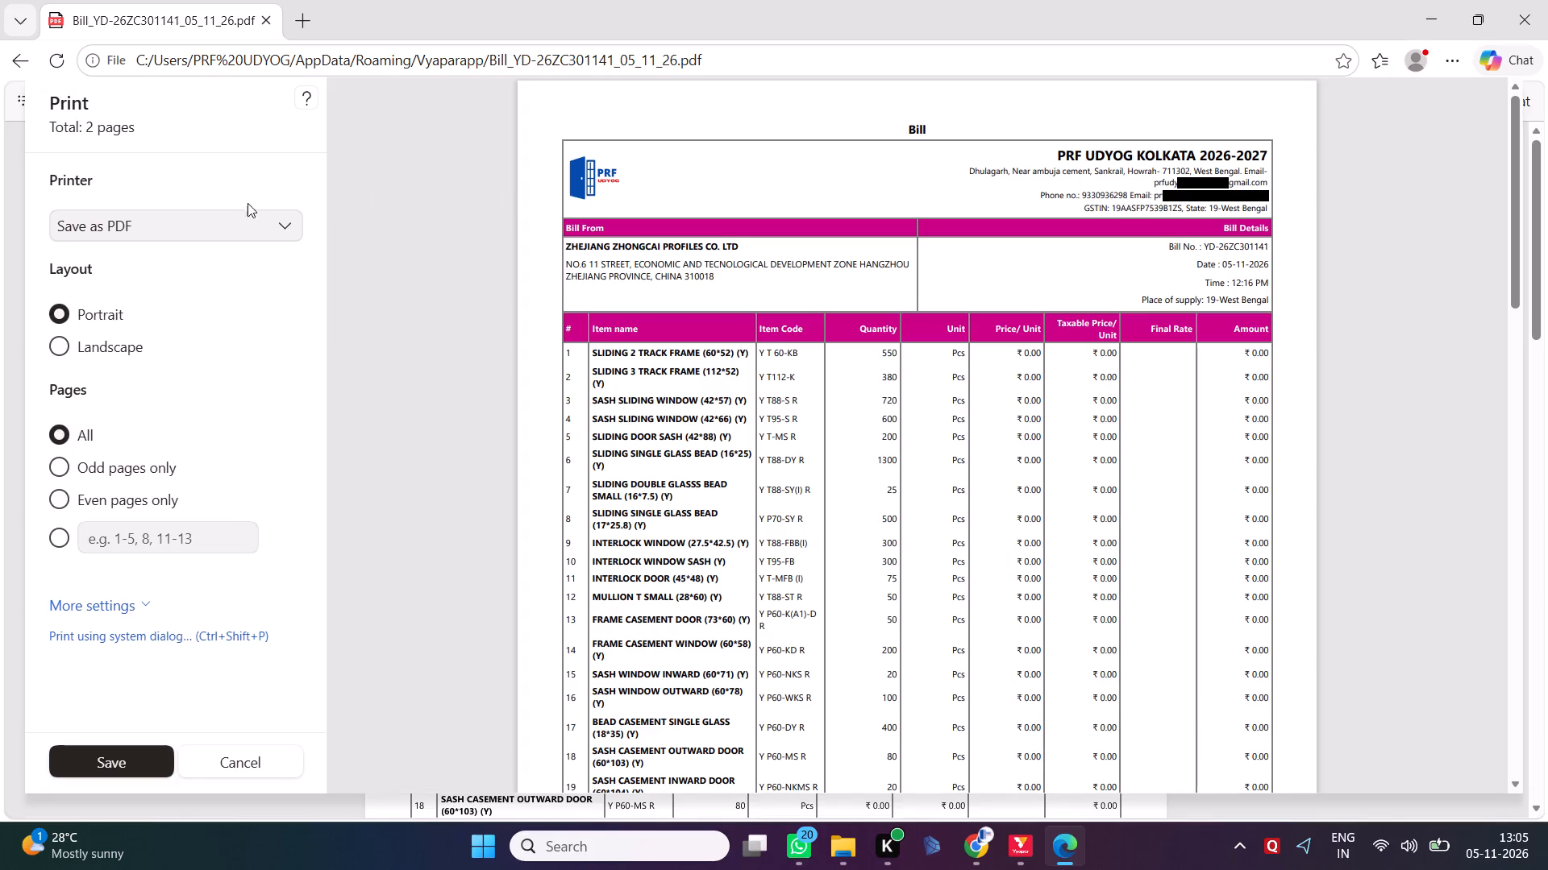
Copy the proposed file name Bill_YD-26ZC301141_05_11_26 and save the bill as a PDF under it in the GRN FILE folder.
{"action": "left_click", "coordinate": [112, 756]}
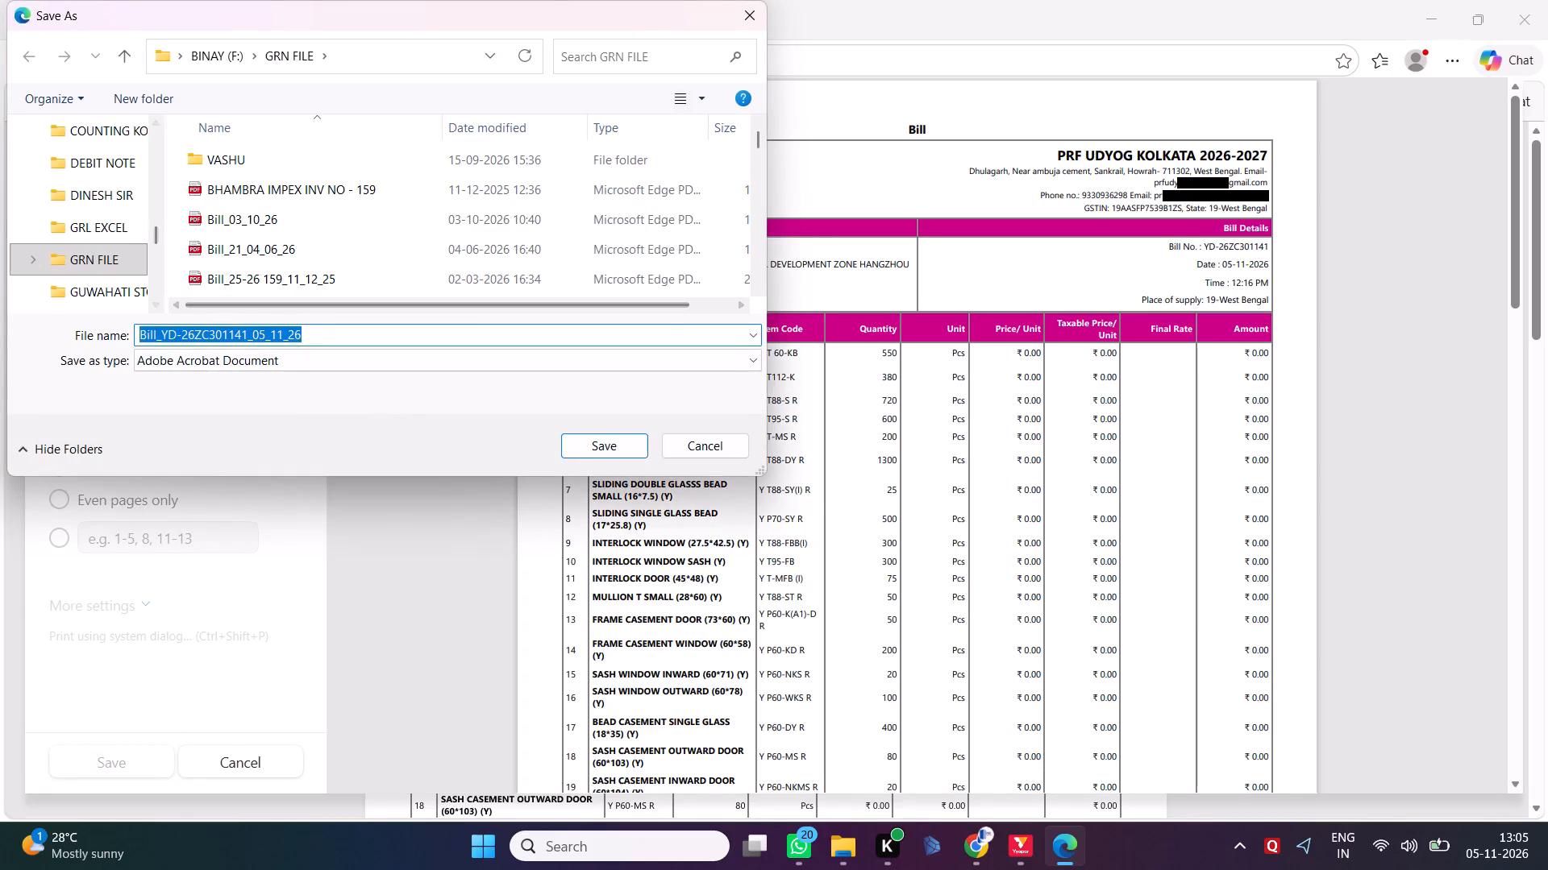
{"action": "key", "text": "ctrl+c"}
{"action": "left_click", "coordinate": [577, 457]}
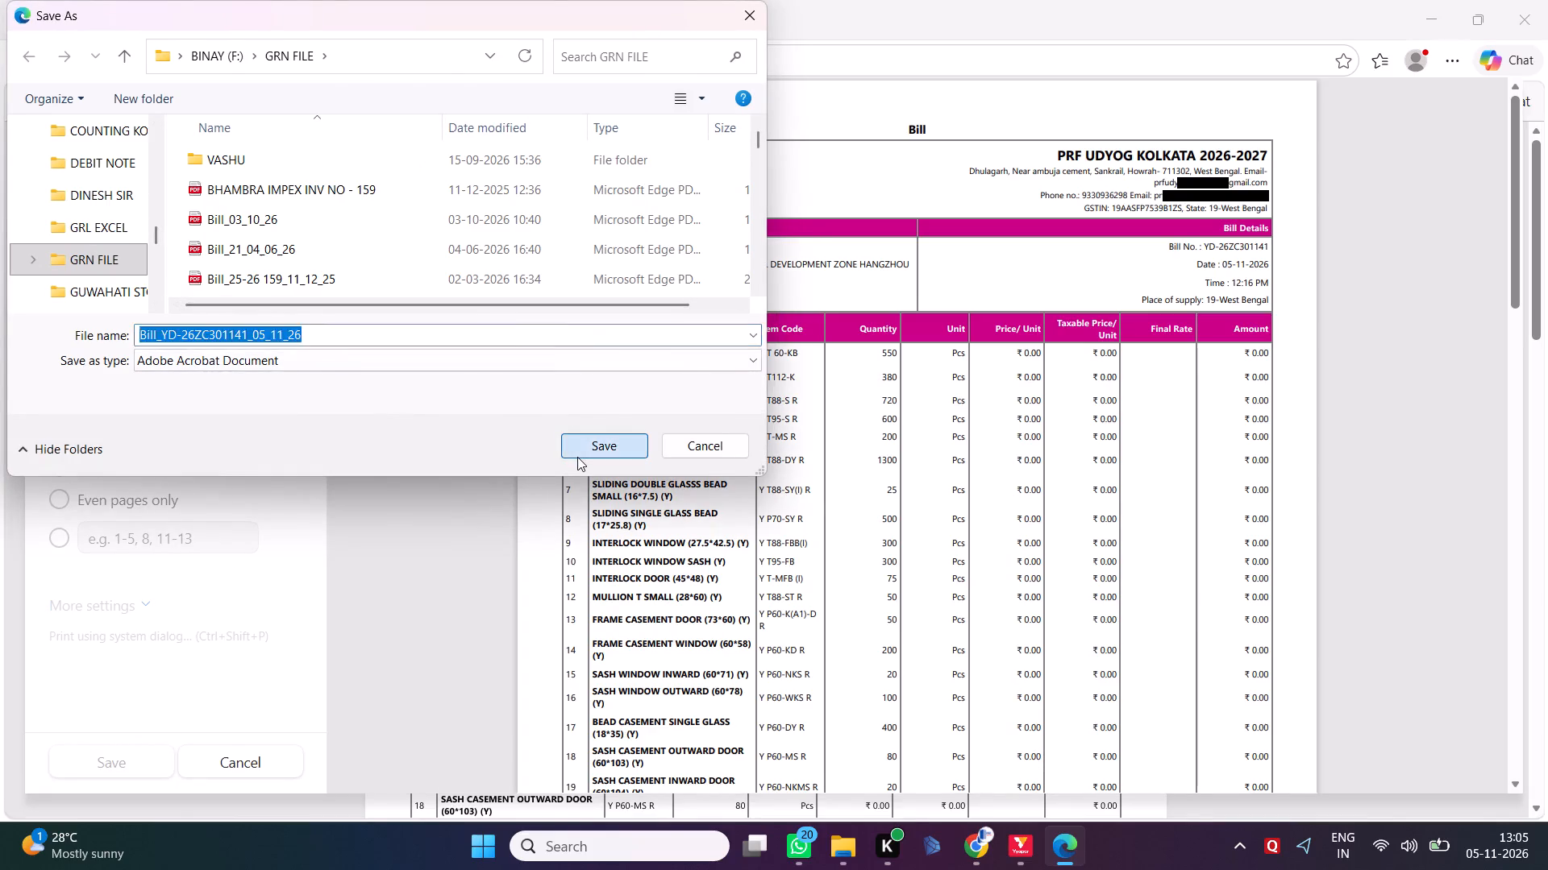
{"action": "left_click", "coordinate": [1355, 329]}
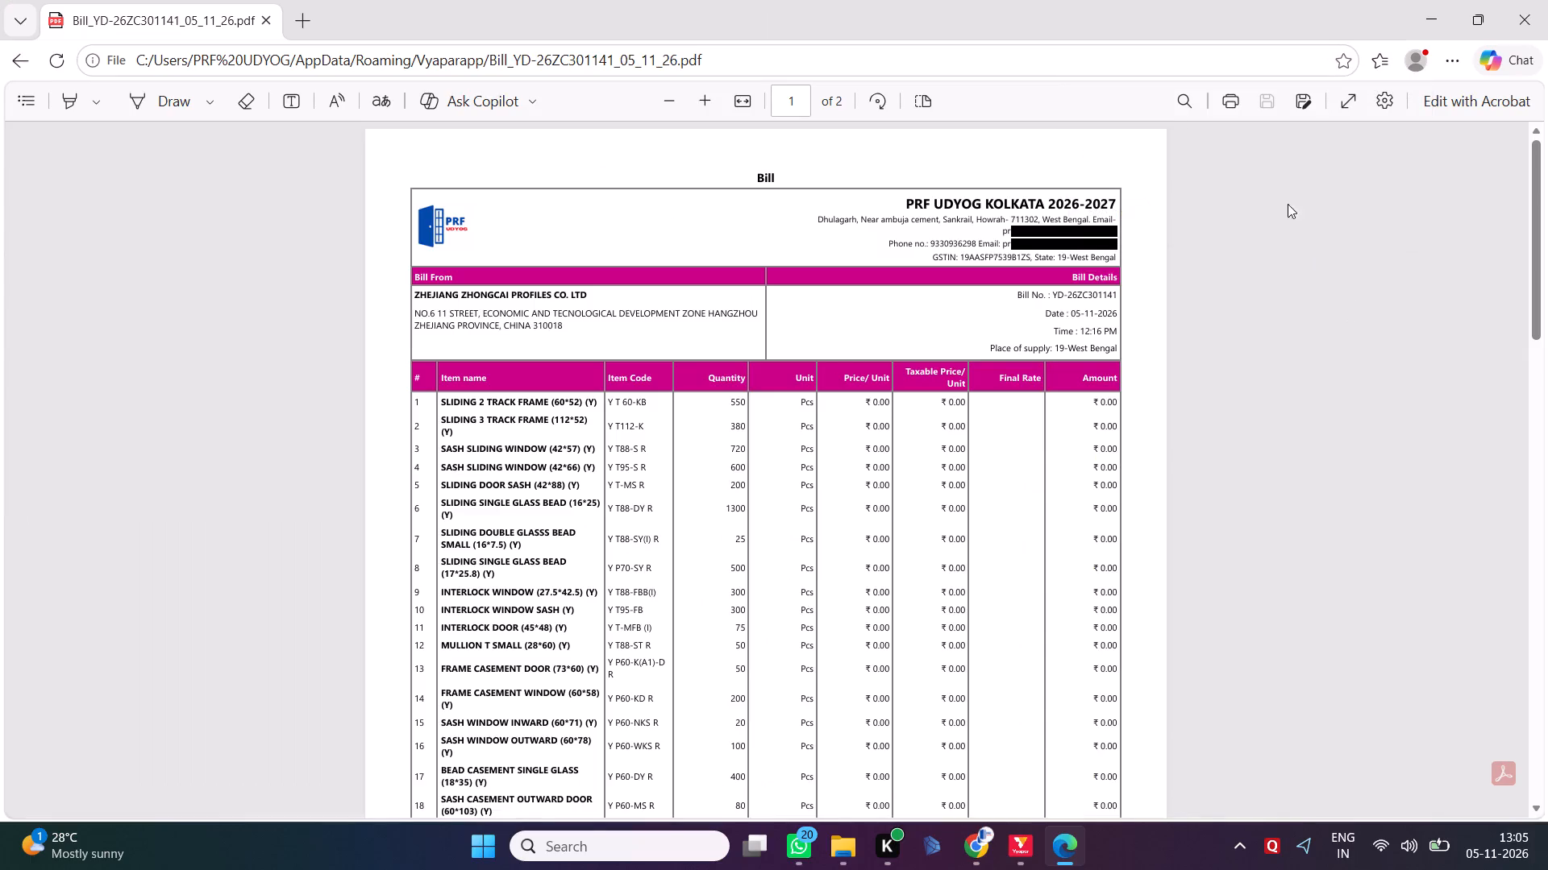
{"action": "left_click_drag", "start_coordinate": [1245, 118], "coordinate": [1229, 100]}
{"action": "left_click", "coordinate": [1229, 100]}
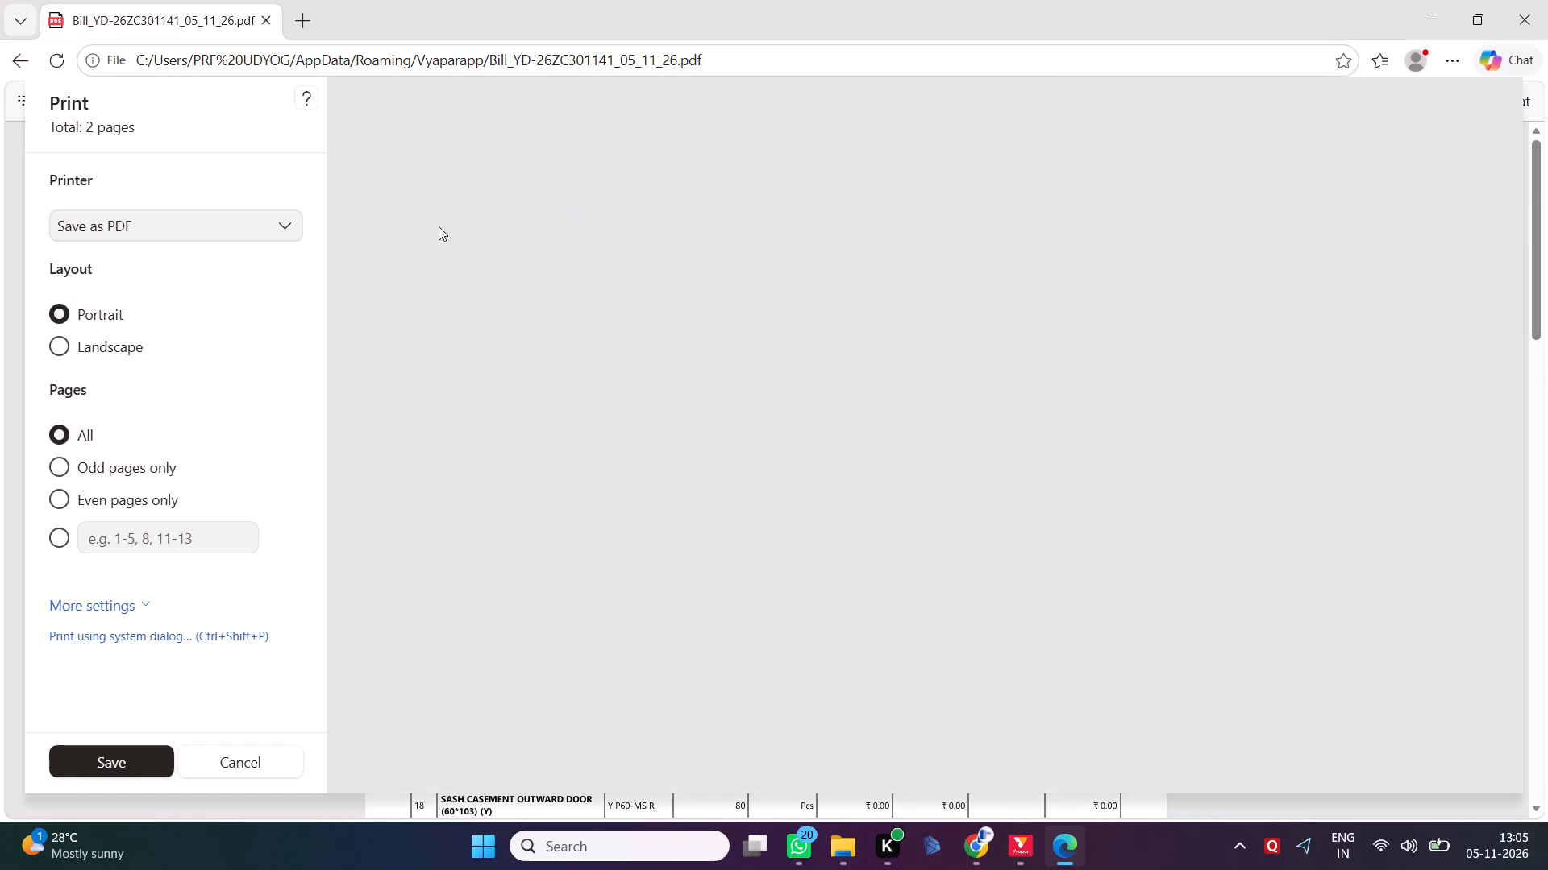
{"action": "left_click", "coordinate": [216, 219]}
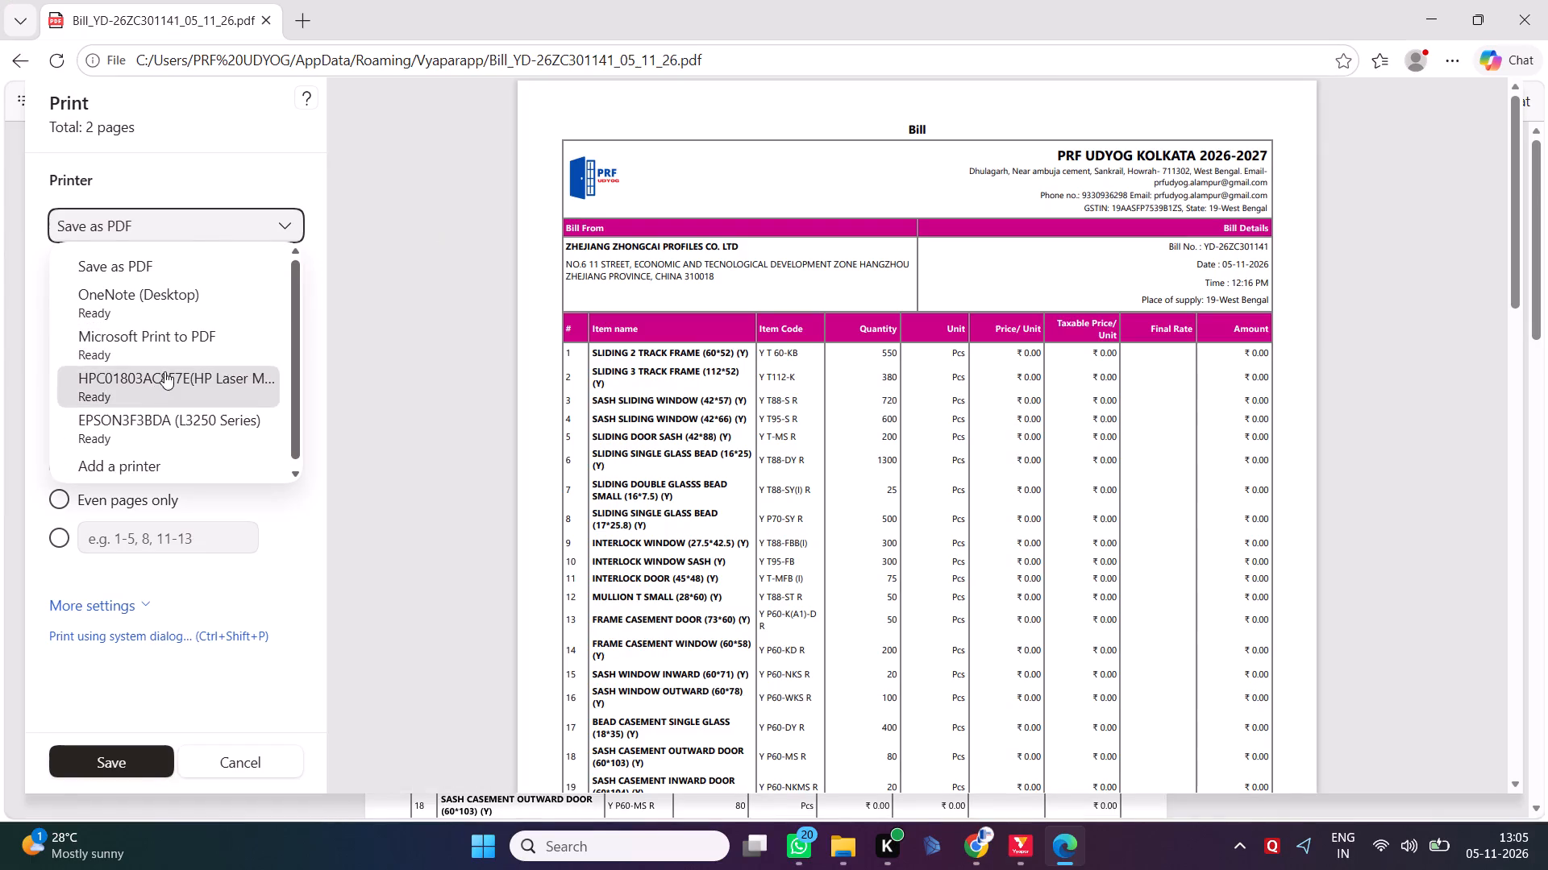
{"action": "left_click", "coordinate": [155, 385]}
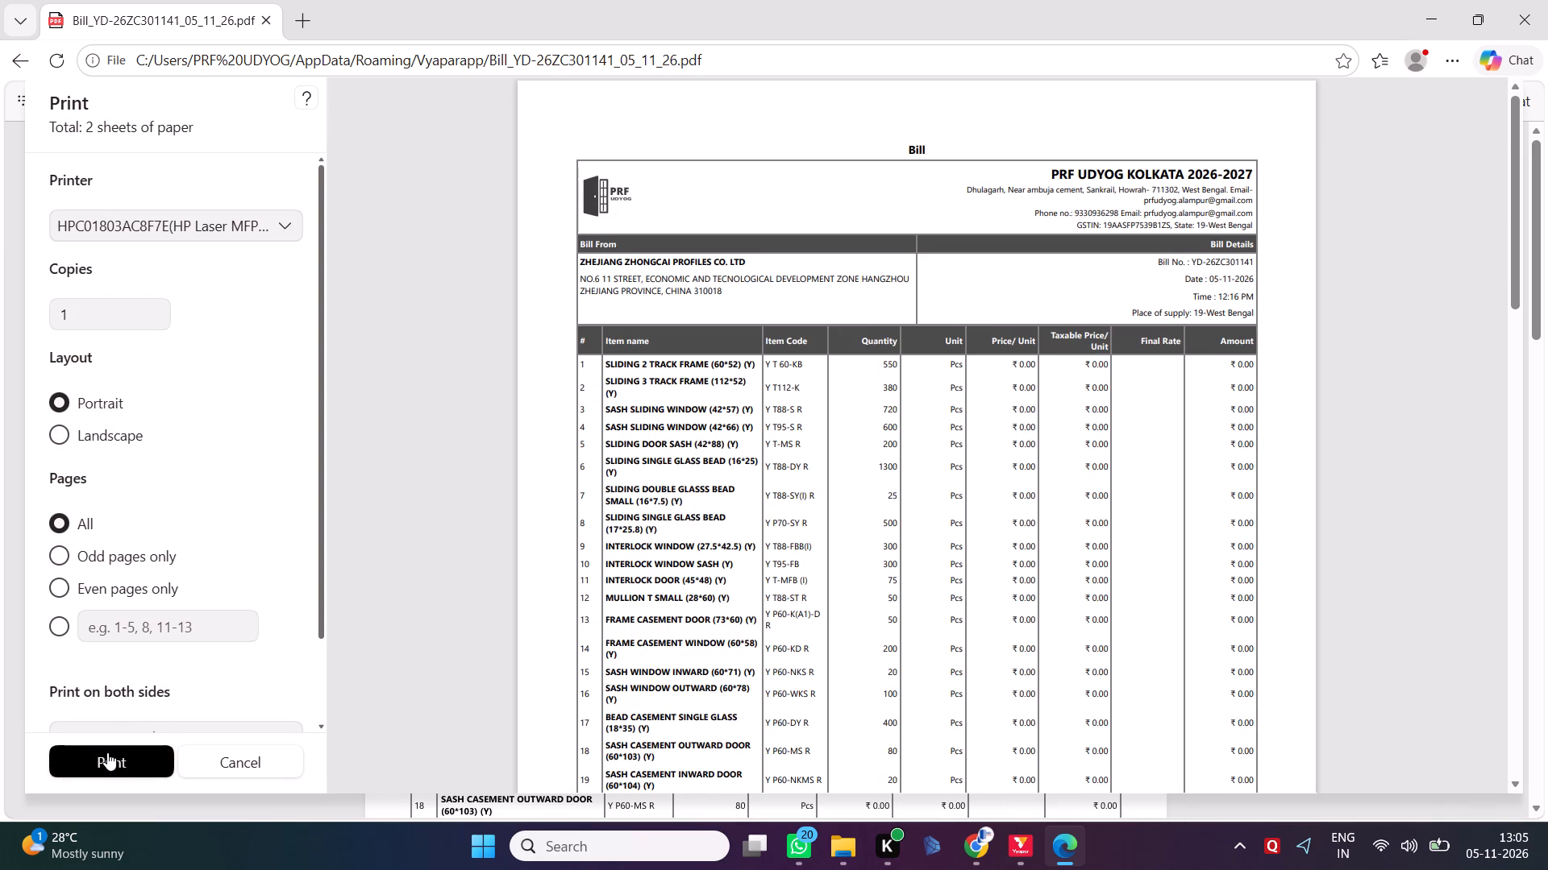
{"action": "left_click", "coordinate": [107, 752]}
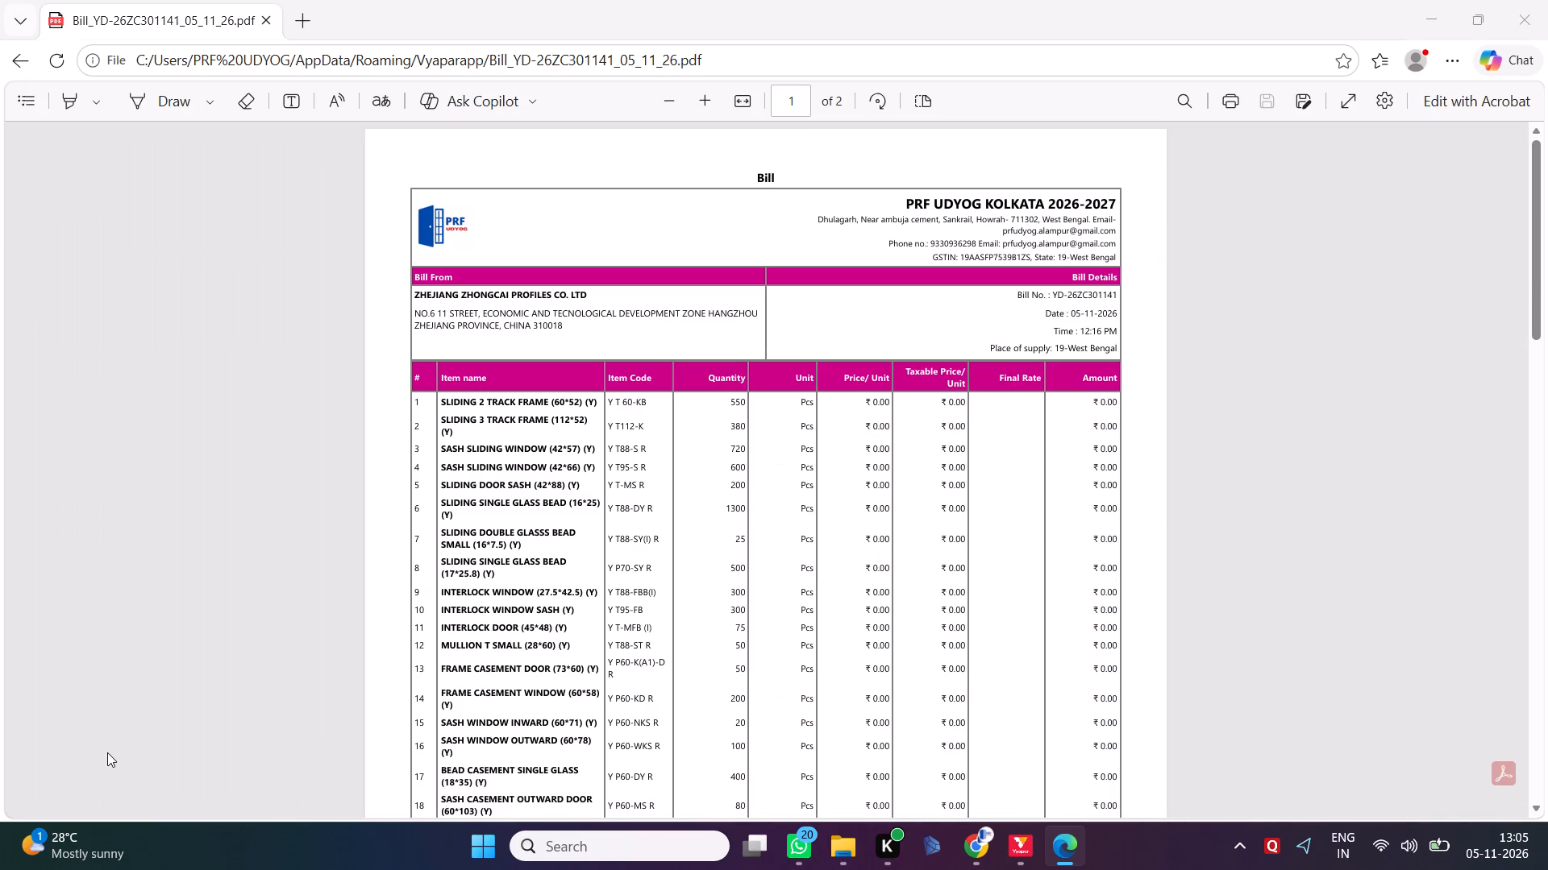
Switch to File Explorer, search the GRN FILE folder for Bill_YD-26ZC301141_05_11_26, and copy the matching PDF file.
{"action": "key", "text": "alt+Tab"}
{"action": "key", "text": "alt+Tab"}
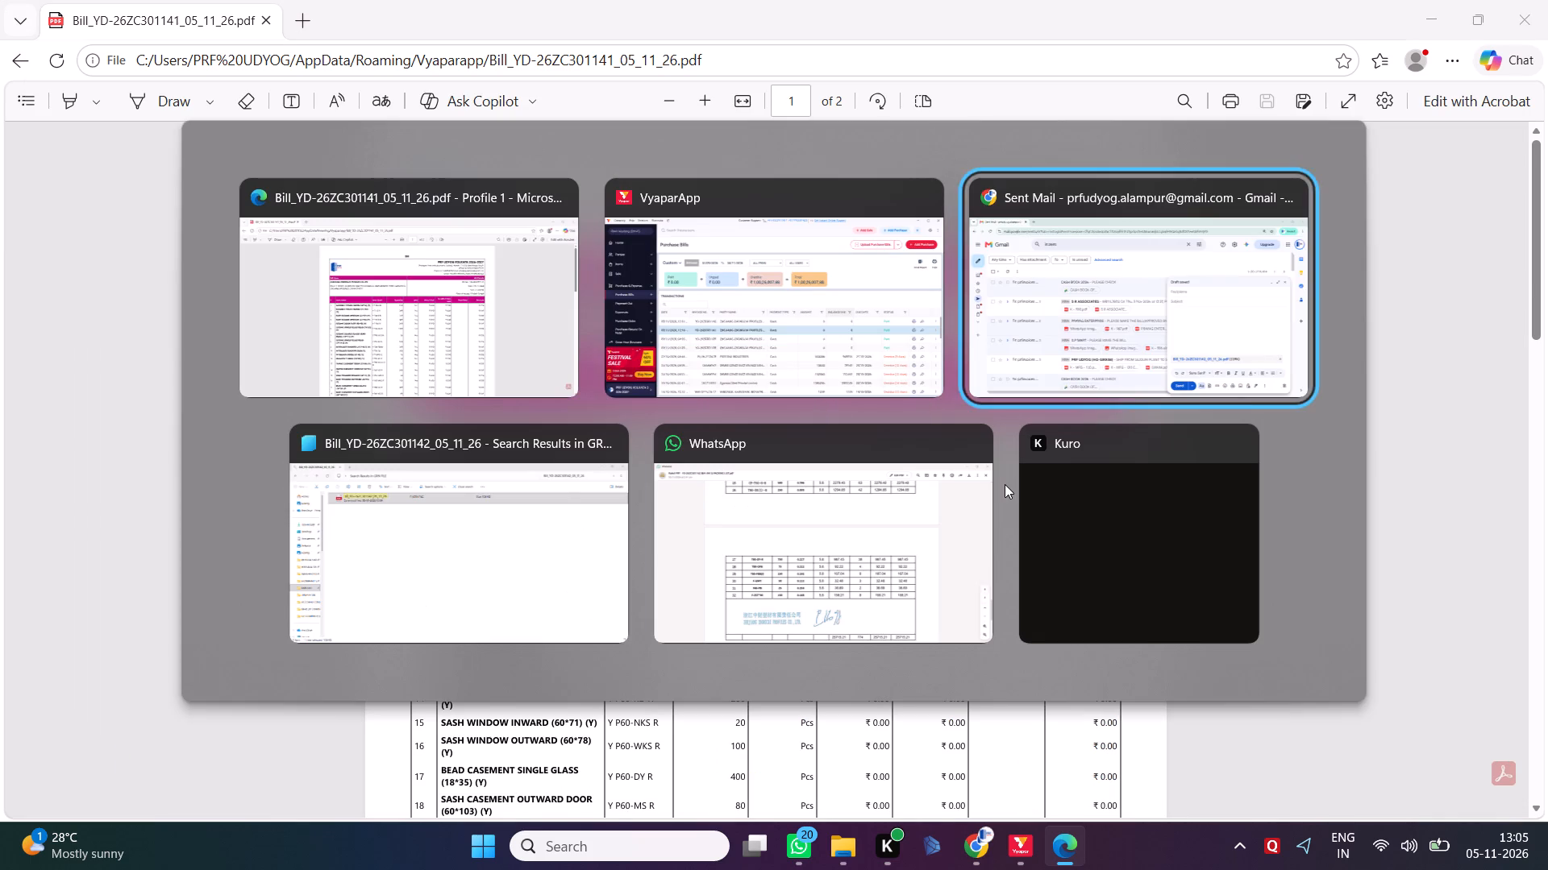
{"action": "key", "text": "alt+Tab"}
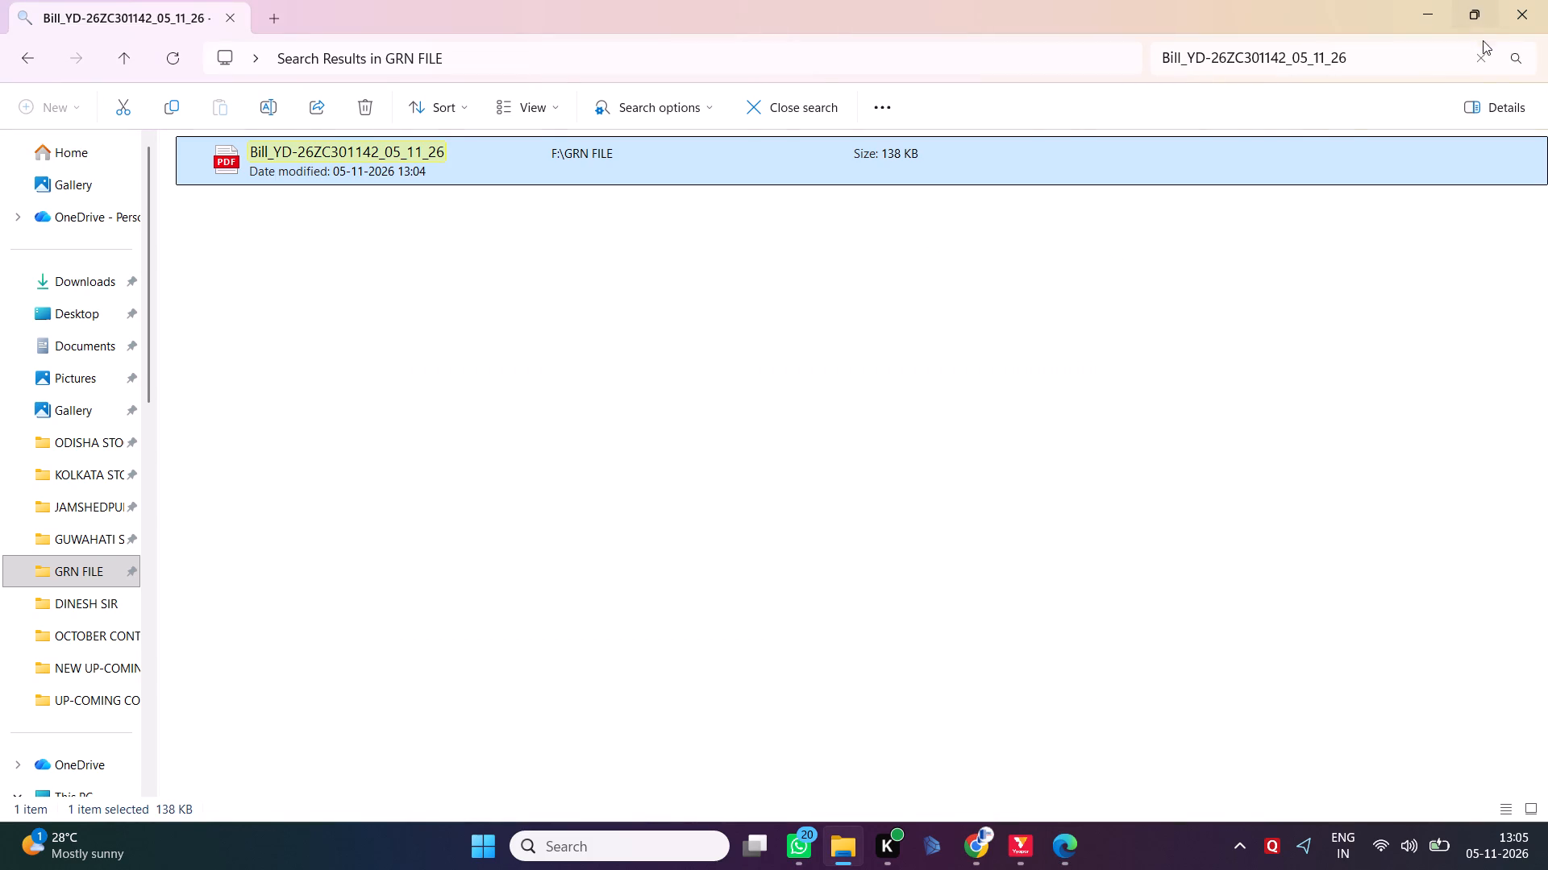
{"action": "left_click", "coordinate": [1486, 54]}
{"action": "left_click", "coordinate": [1391, 62]}
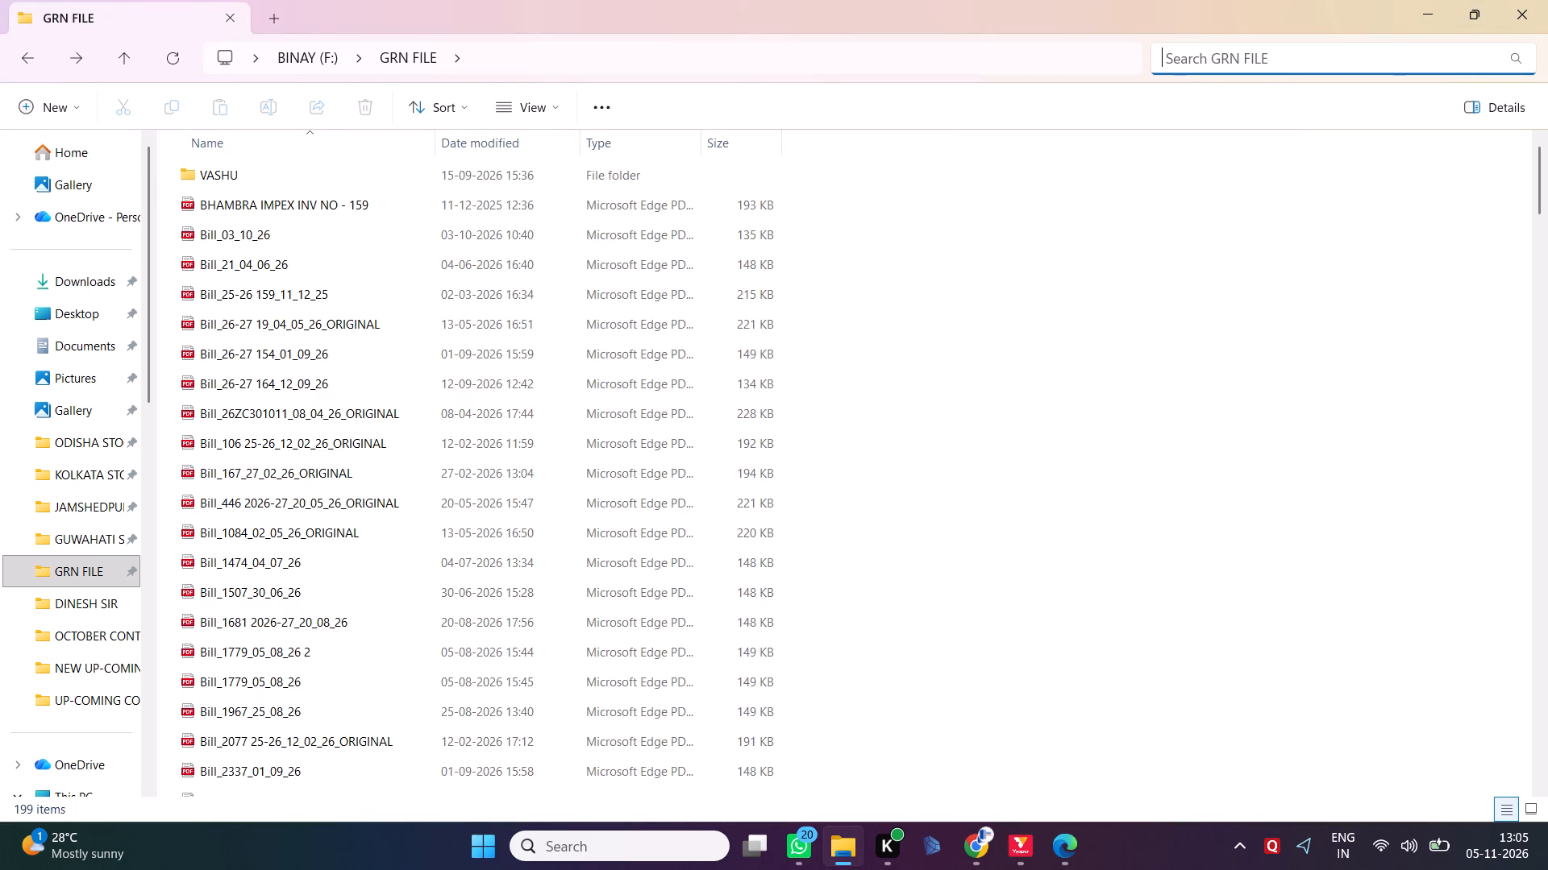
{"action": "left_click", "coordinate": [1384, 61], "text": "ctrl"}
{"action": "key", "text": "ctrl+v"}
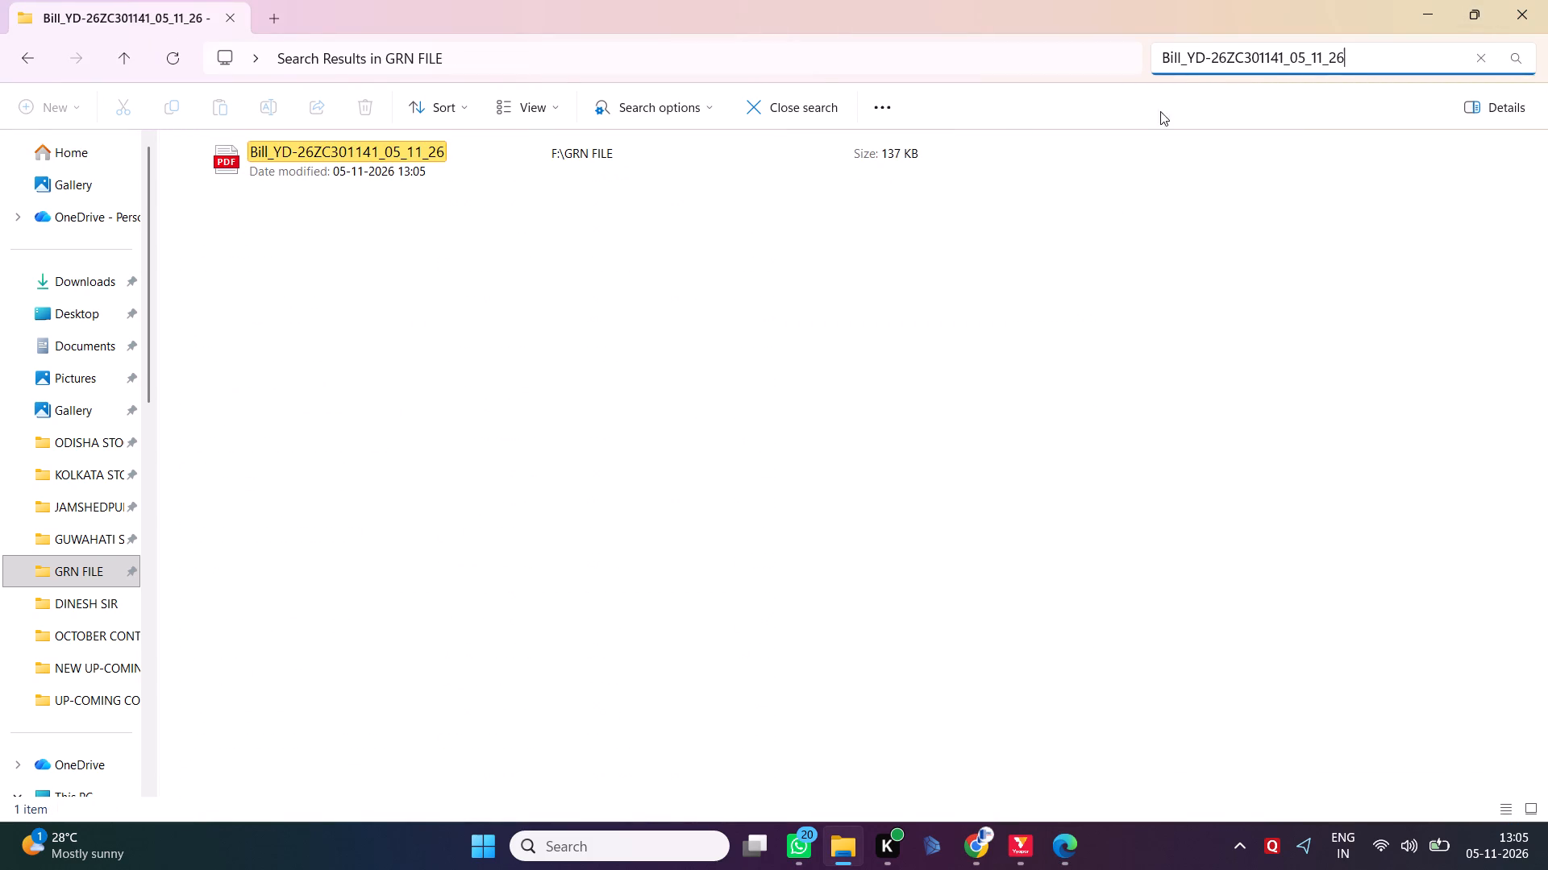
{"action": "left_click", "coordinate": [635, 155]}
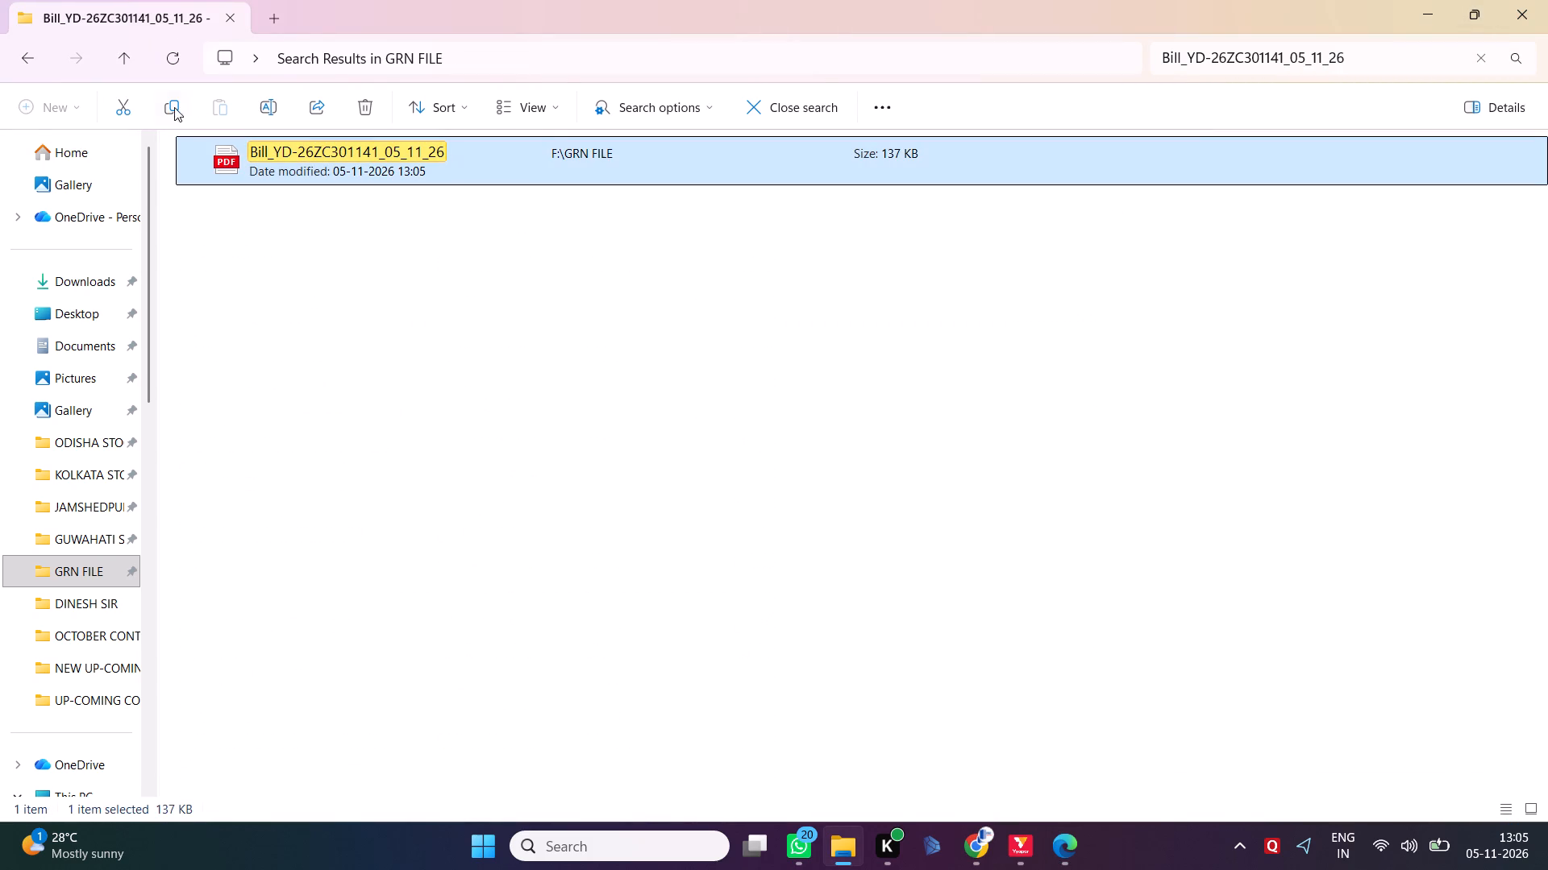
{"action": "left_click", "coordinate": [166, 109]}
Switch from File Explorer to another open application window.
{"action": "key", "text": "alt+Tab"}
{"action": "key", "text": "alt+Tab"}
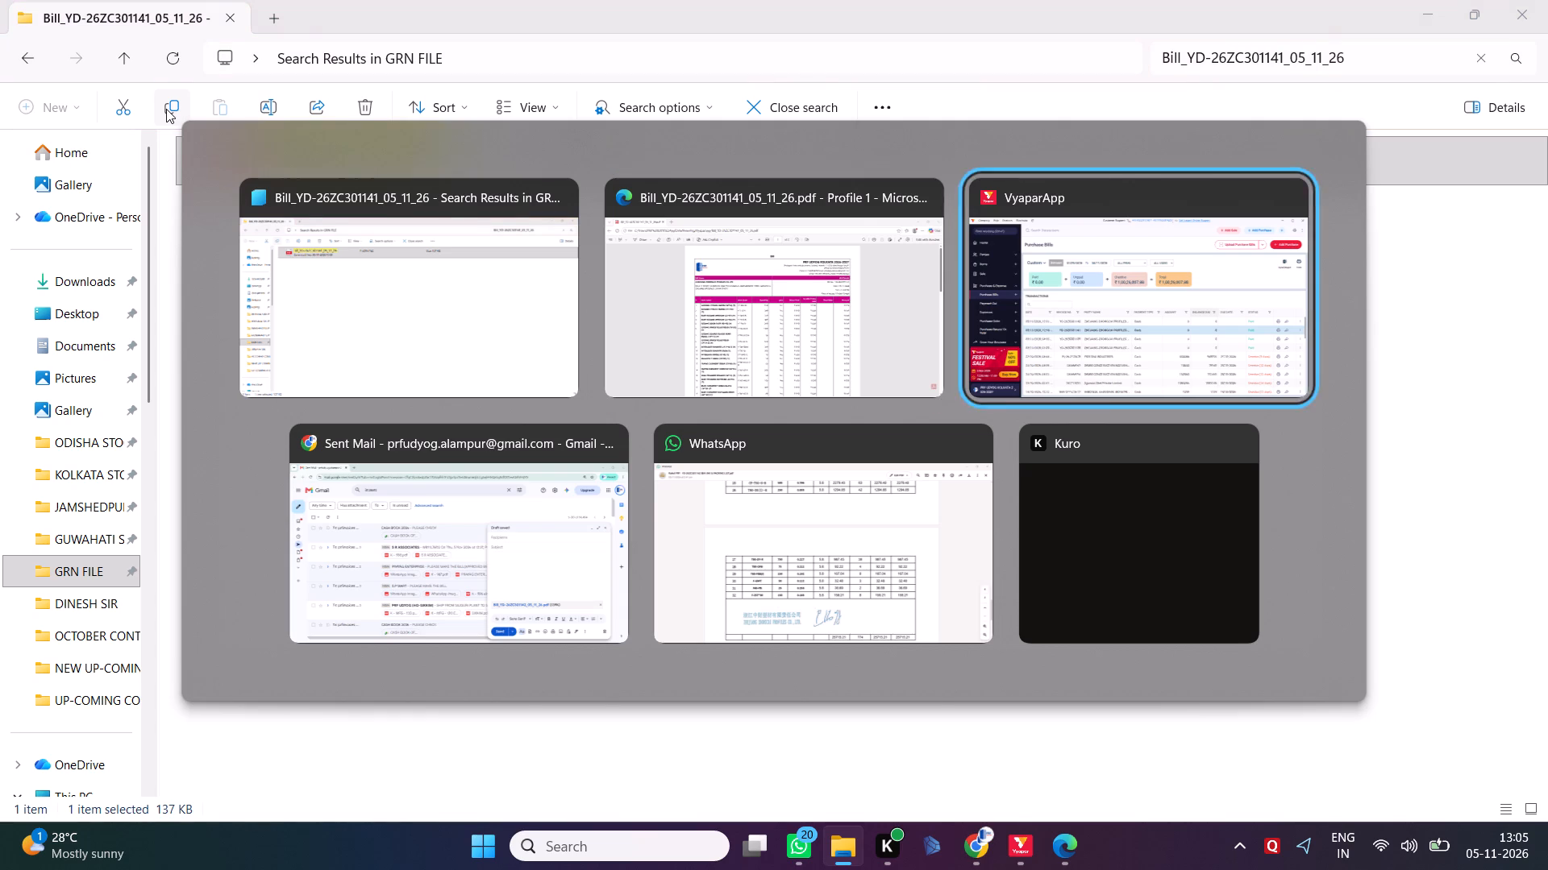